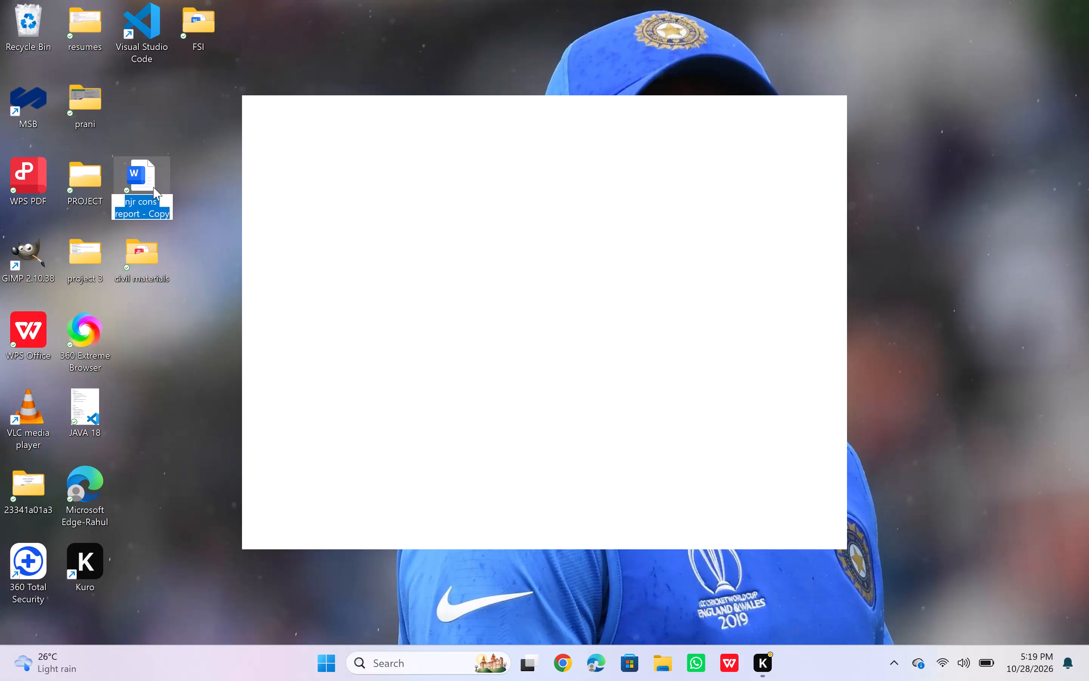
# Leave the file name editing on the desktop and open the "njr cons report - Copy" document in Word.
pyautogui.click(173, 138)
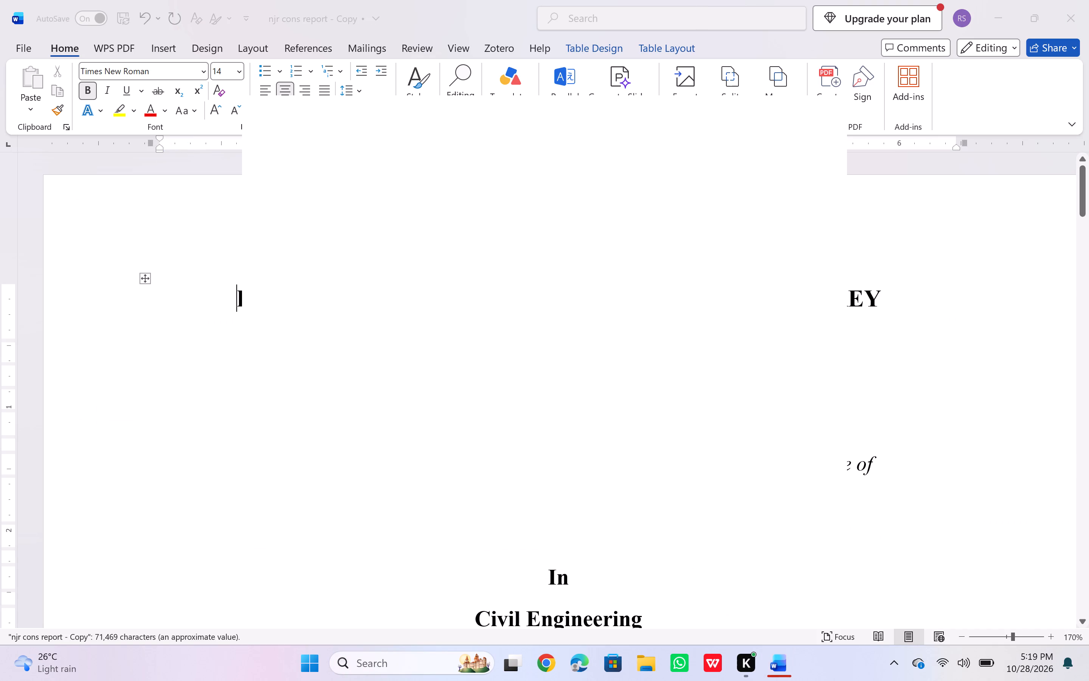
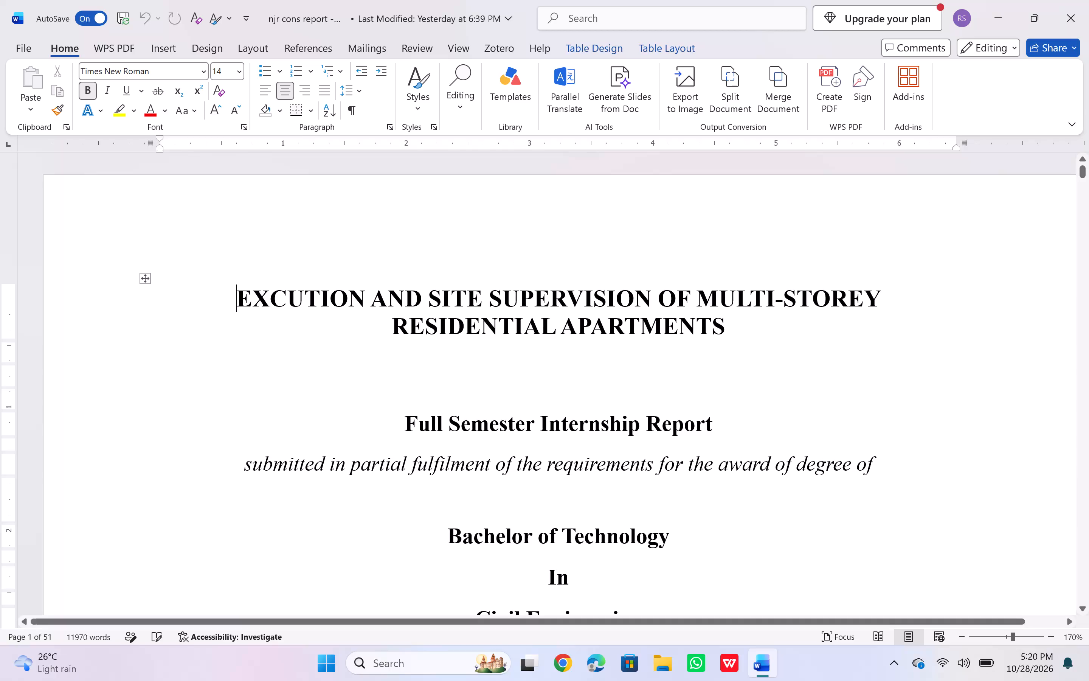
# Review the report's cover page and certificate page, including the signature blocks, with the page zoomed out to 120%.
pyautogui.scroll(-3, 641, 361)
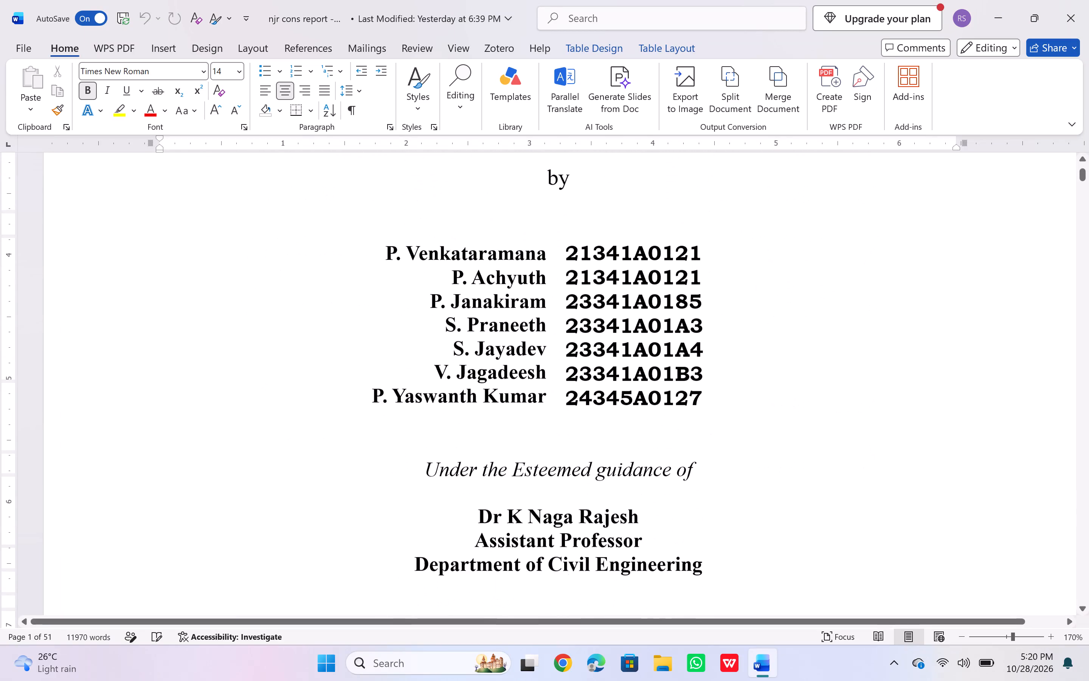
pyautogui.scroll(-3, 641, 361)
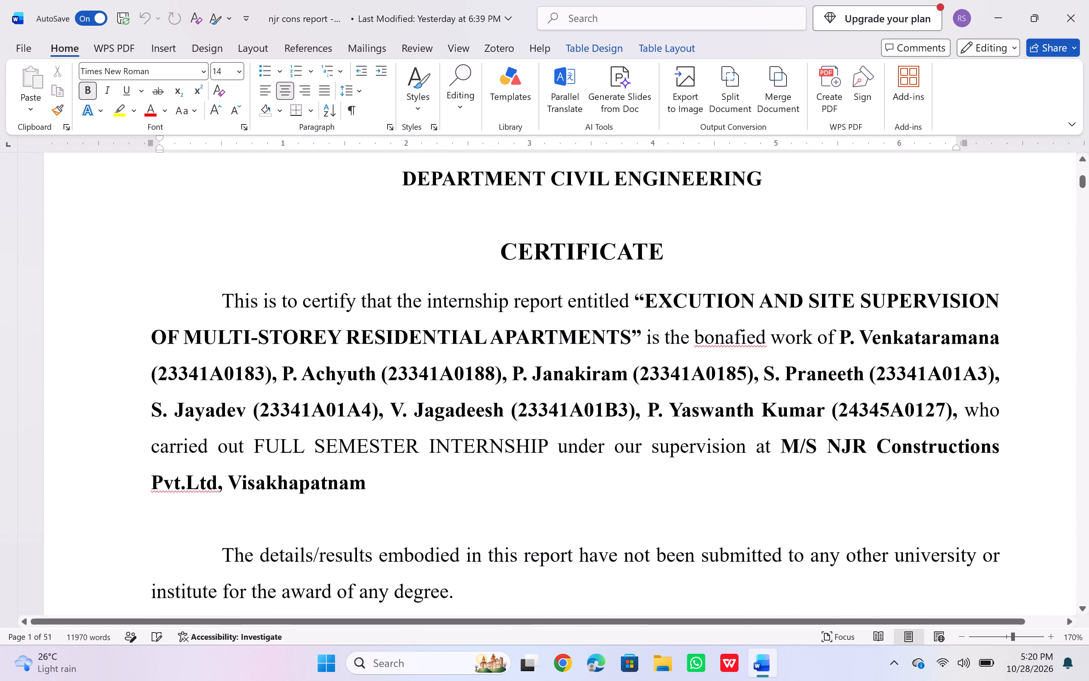
pyautogui.keyDown('ctrl'); pyautogui.scroll(-3, 641, 361); pyautogui.keyUp('ctrl')
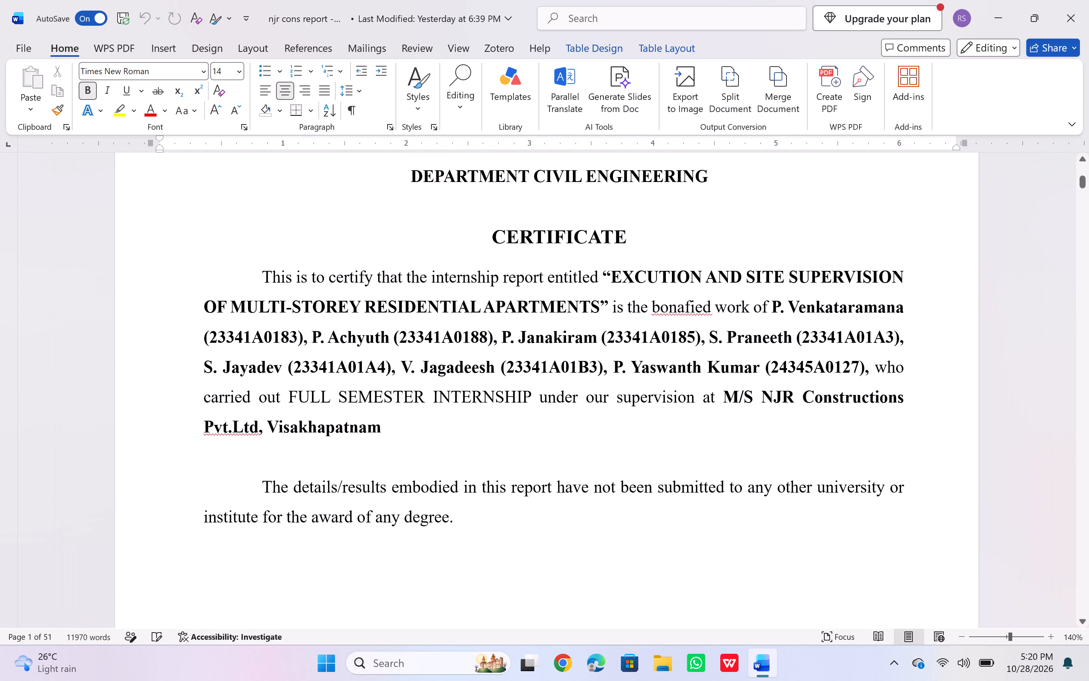
pyautogui.keyDown('ctrl'); pyautogui.scroll(-2, 641, 361); pyautogui.keyUp('ctrl')
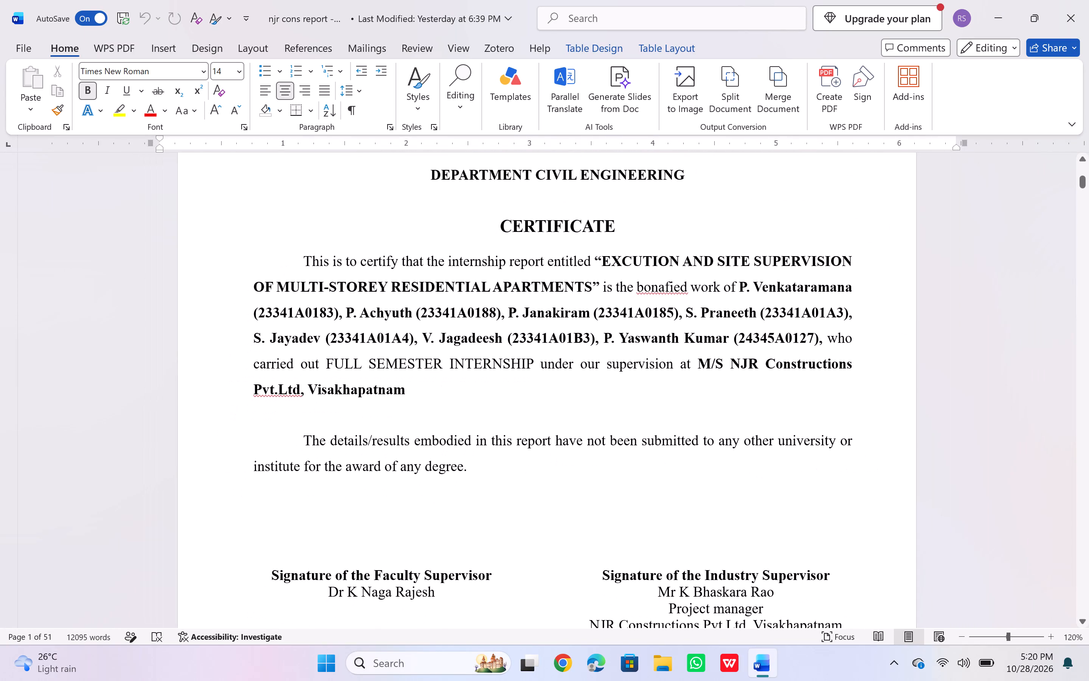
pyautogui.scroll(-2, 601, 450)
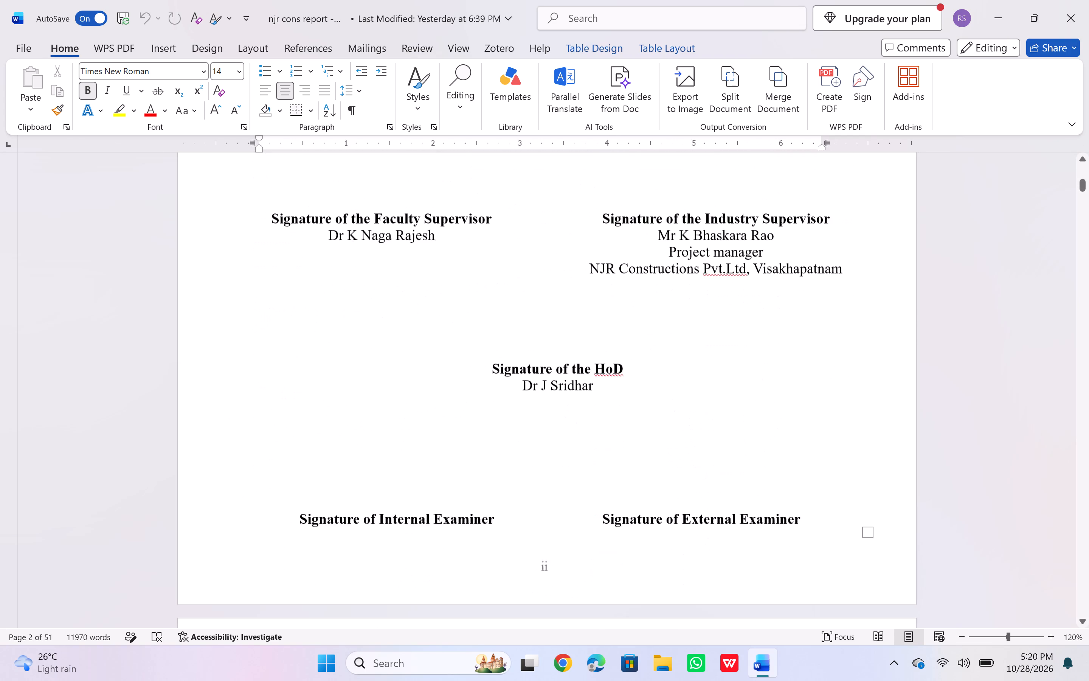
# Review the remaining front matter of the report, including the Acknowledgement and Abstract pages.
pyautogui.scroll(-5, 601, 450)
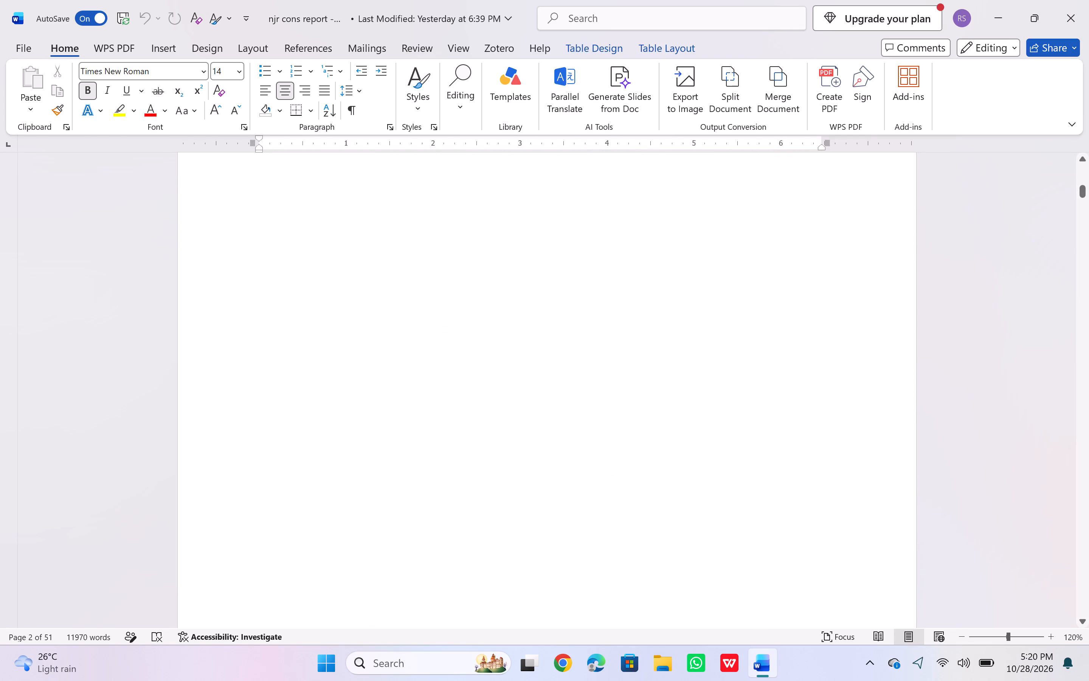
pyautogui.scroll(-17, 601, 450)
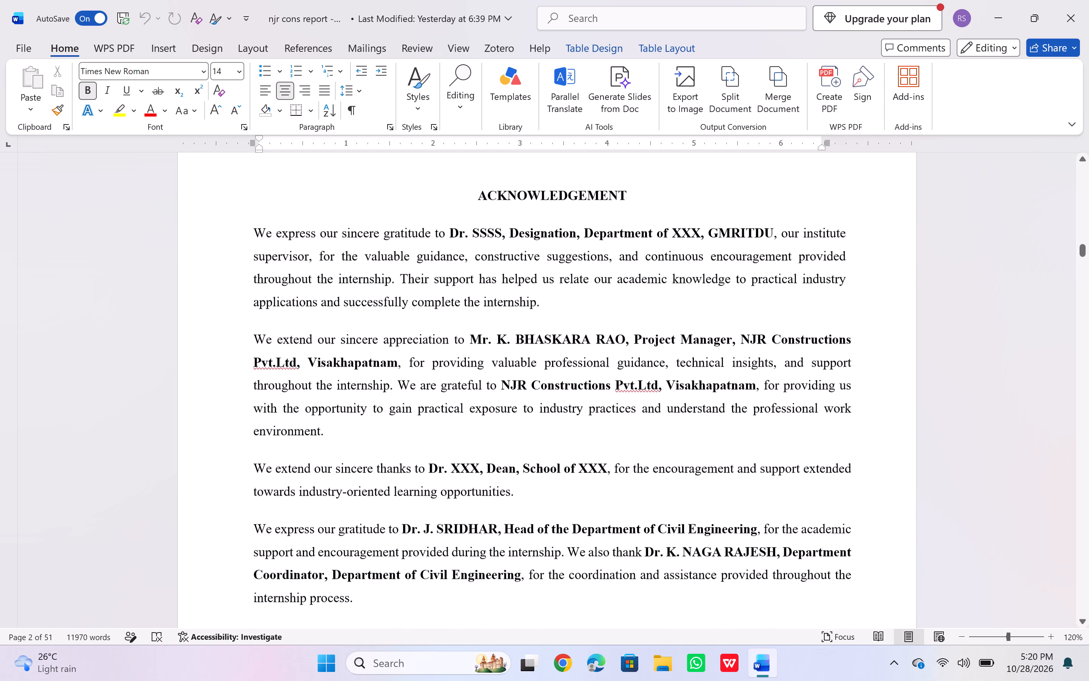
pyautogui.scroll(-5, 601, 450)
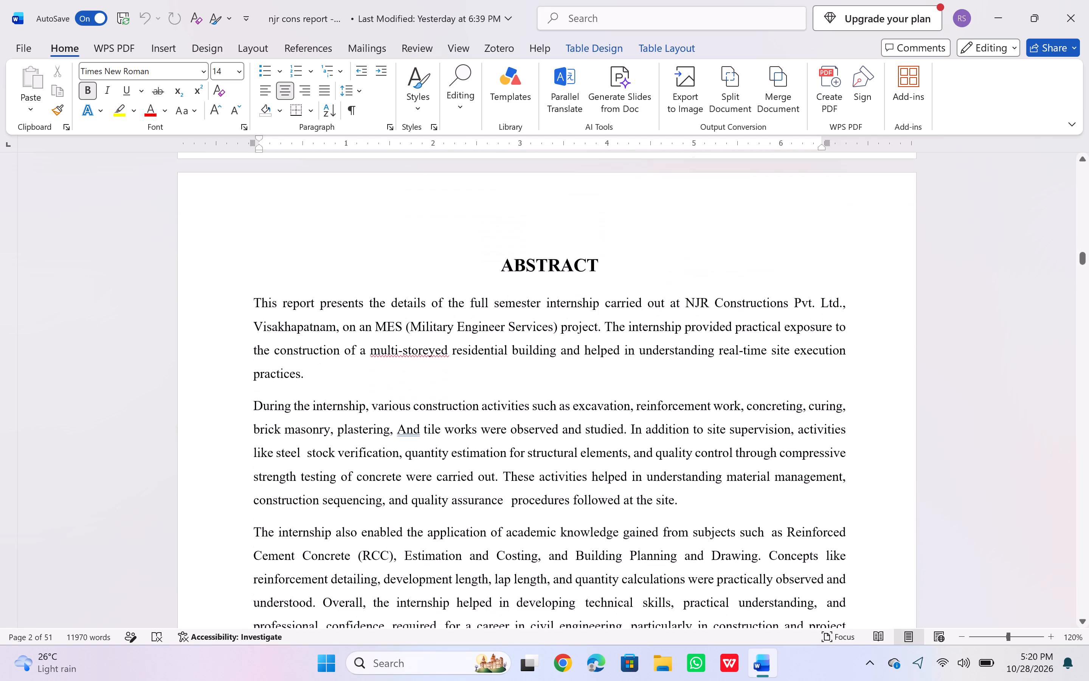
pyautogui.scroll(-3, 601, 450)
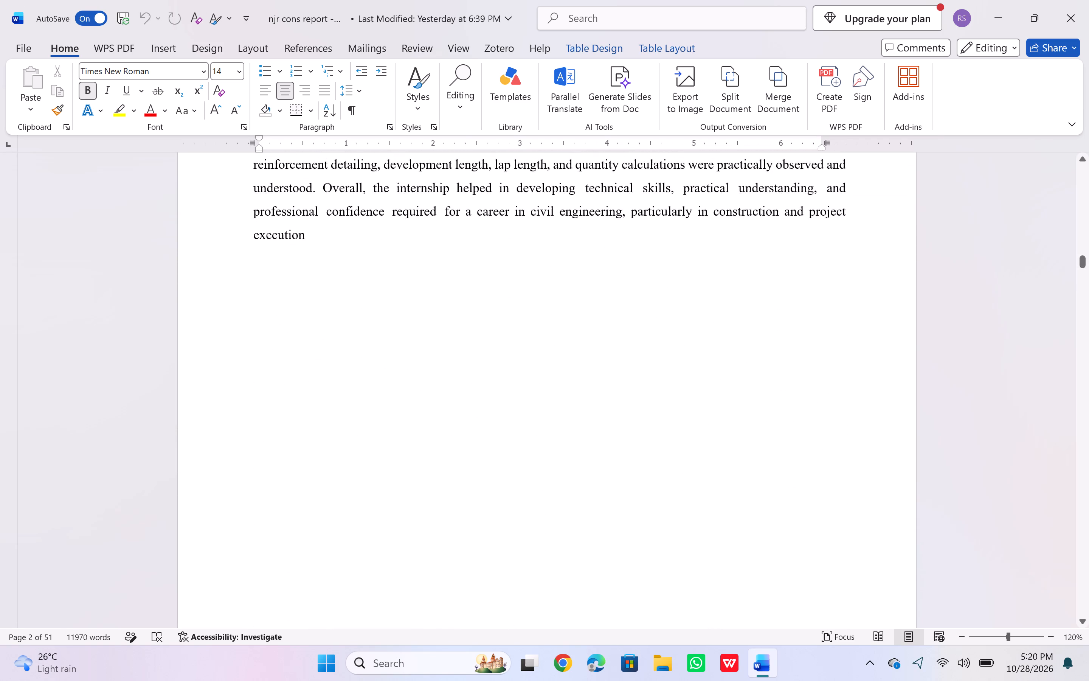
# Review the table of contents and the List of Figures for their layout and page numbering.
pyautogui.scroll(-9, 601, 450)
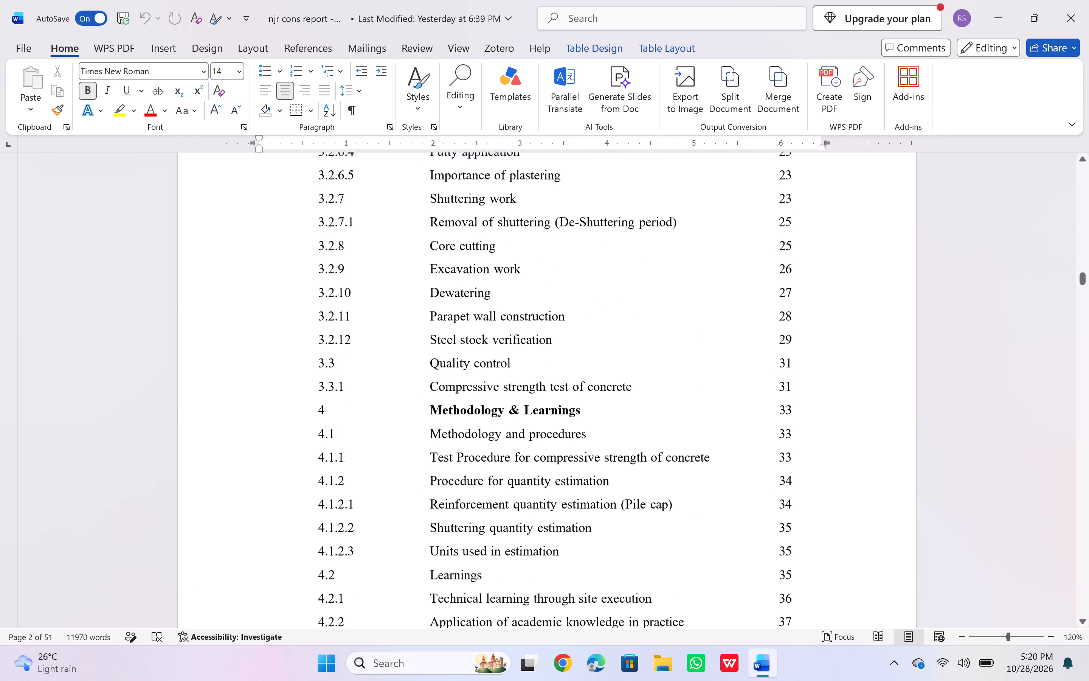
pyautogui.scroll(-5, 601, 450)
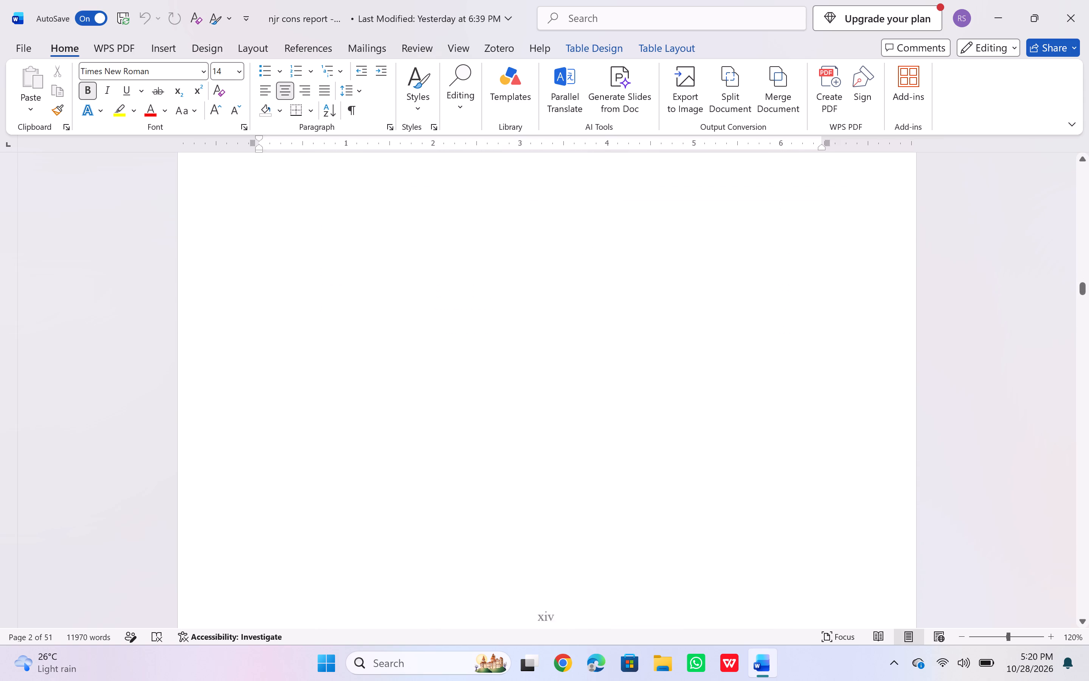
pyautogui.scroll(-3, 601, 450)
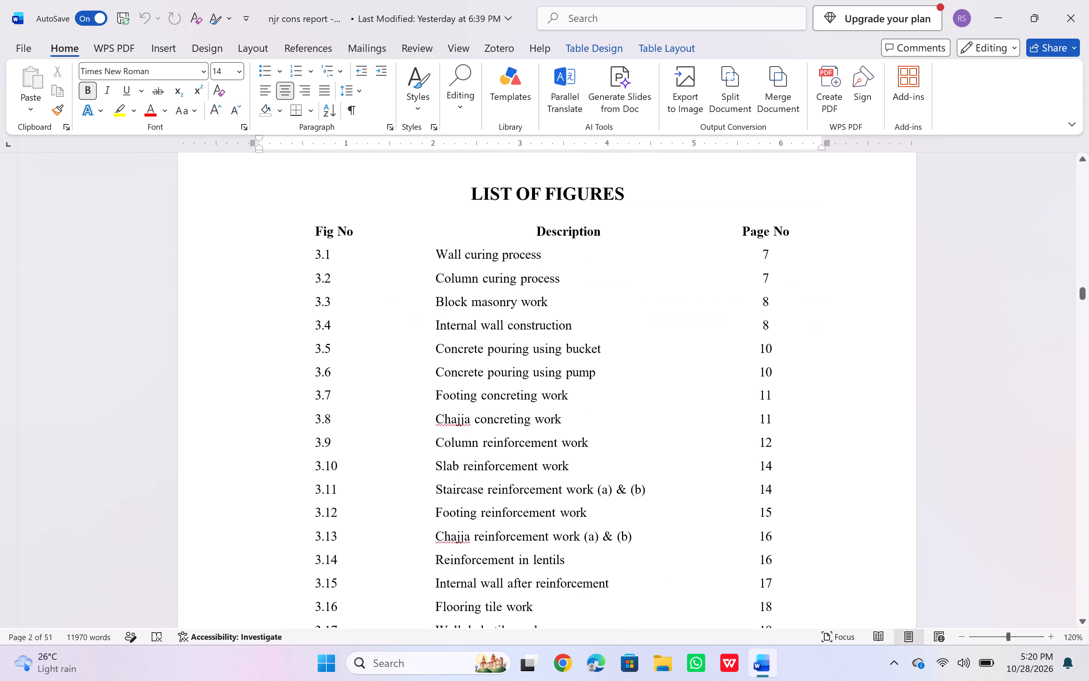
pyautogui.scroll(-4, 601, 450)
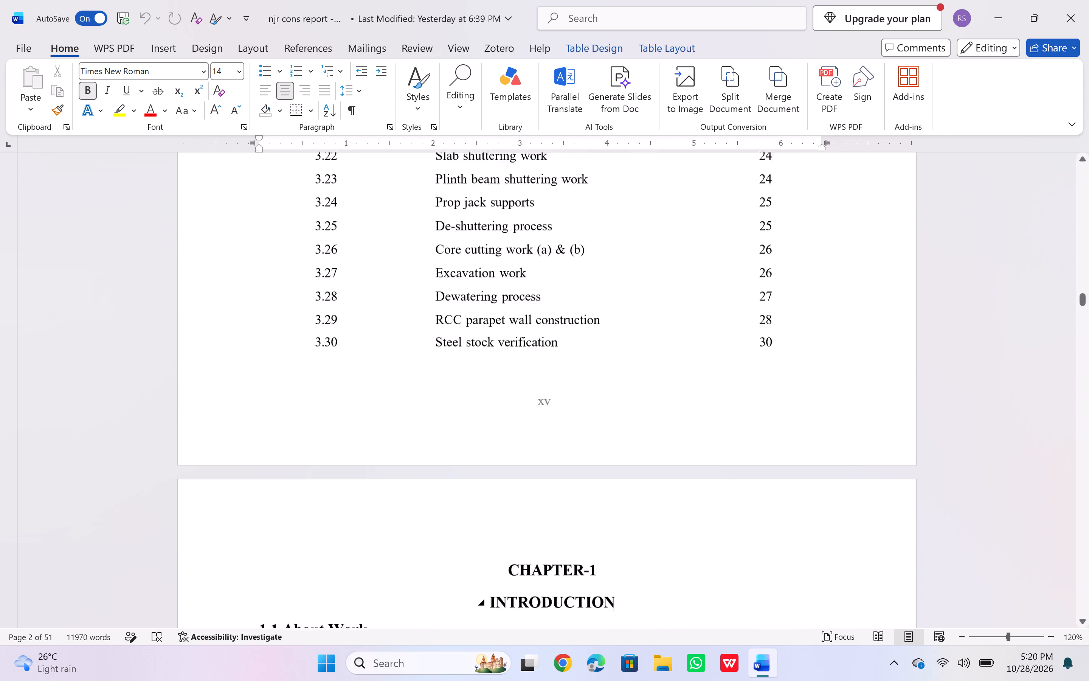
# Review Chapter 1 Introduction and Chapter 2 Profile of the Company for text layout.
pyautogui.scroll(-3, 601, 450)
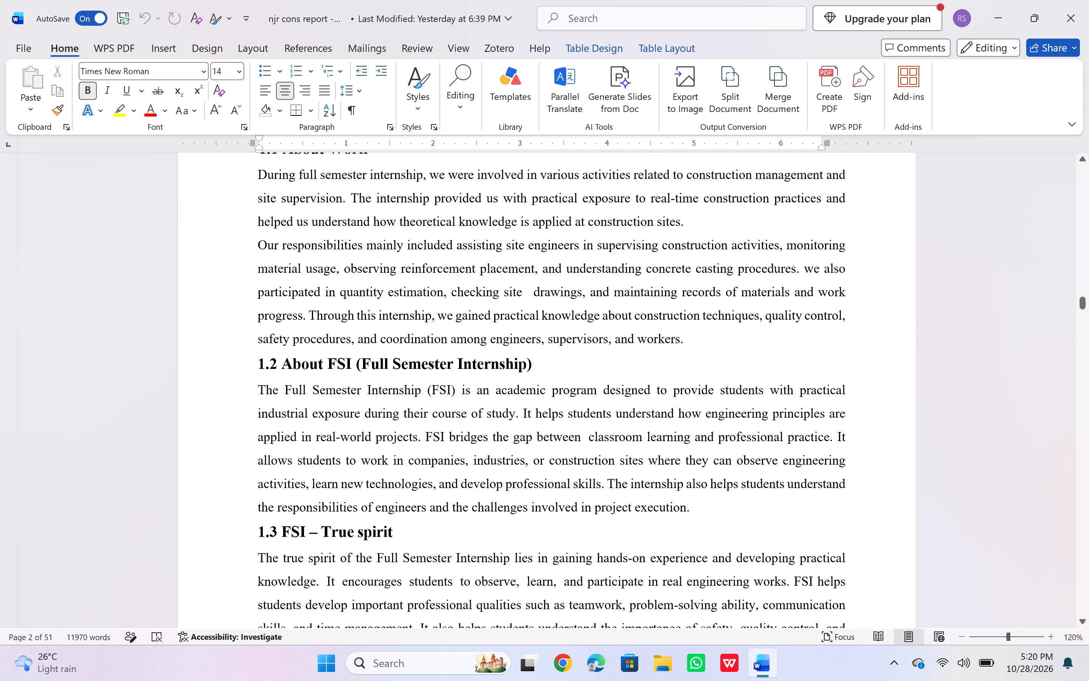
pyautogui.scroll(-6, 601, 450)
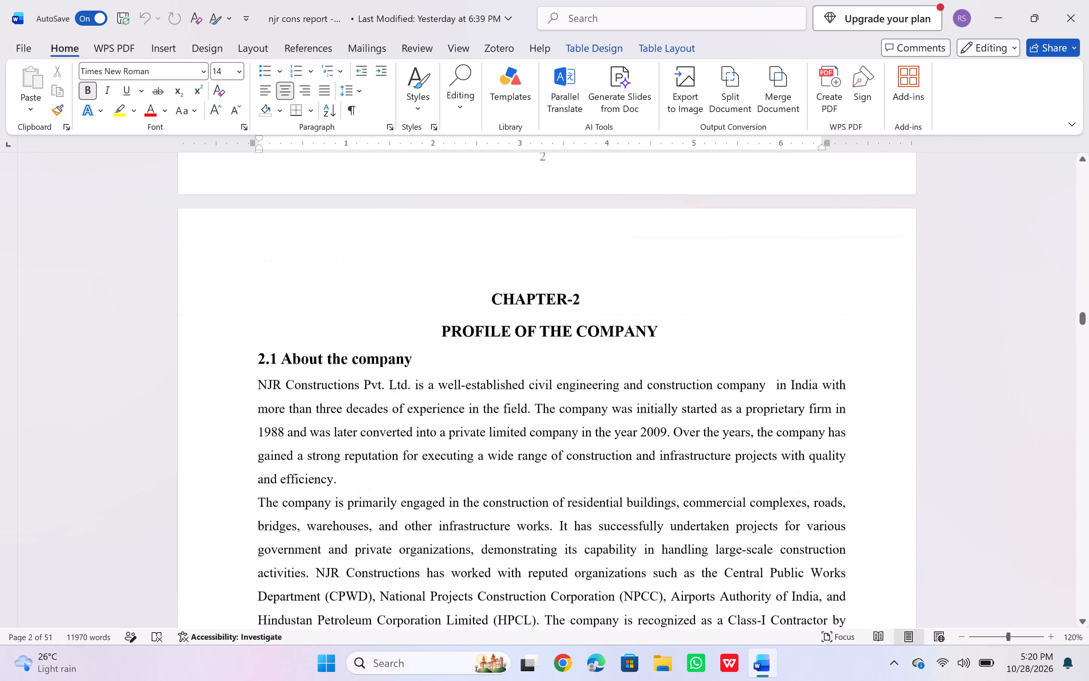
pyautogui.scroll(-2, 601, 450)
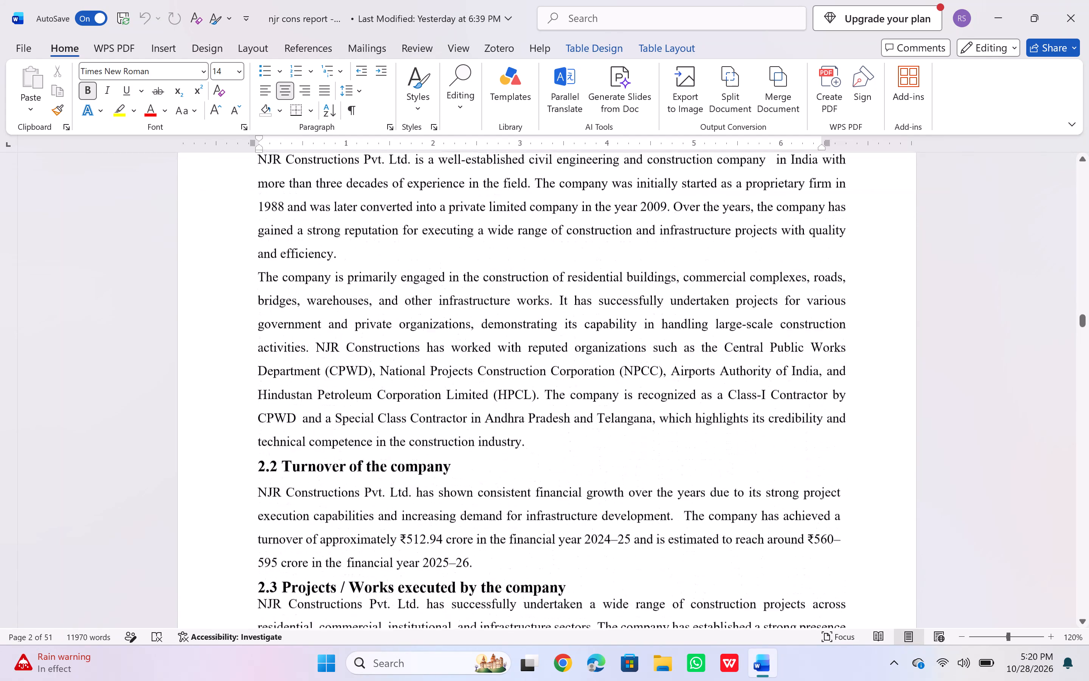
pyautogui.scroll(-5, 601, 450)
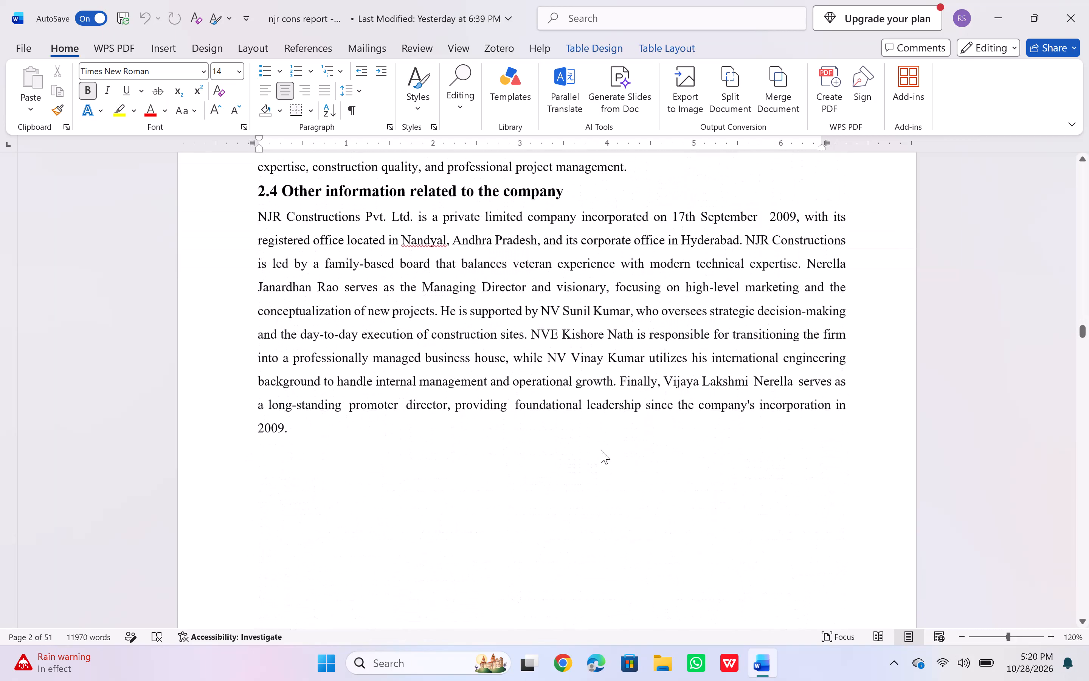
pyautogui.scroll(-2, 601, 450)
# Review the opening of Chapter 3, from section 3.1 Task taken up to the curing section and its figures.
pyautogui.scroll(-1, 601, 450)
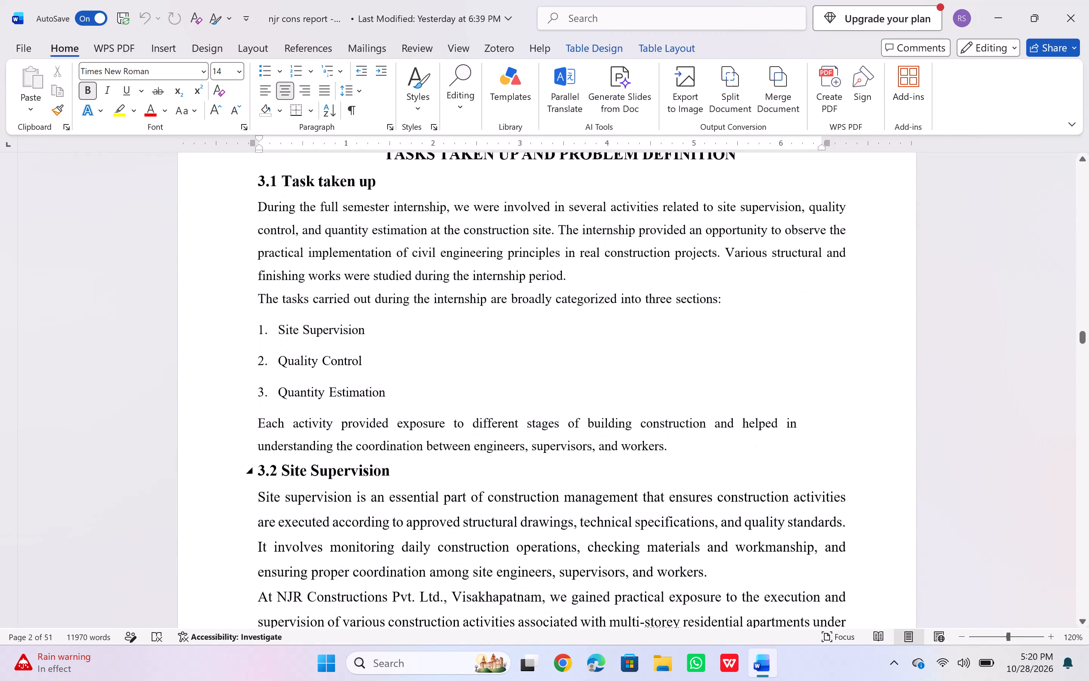
pyautogui.scroll(-1, 601, 450)
pyautogui.scroll(1, 601, 450)
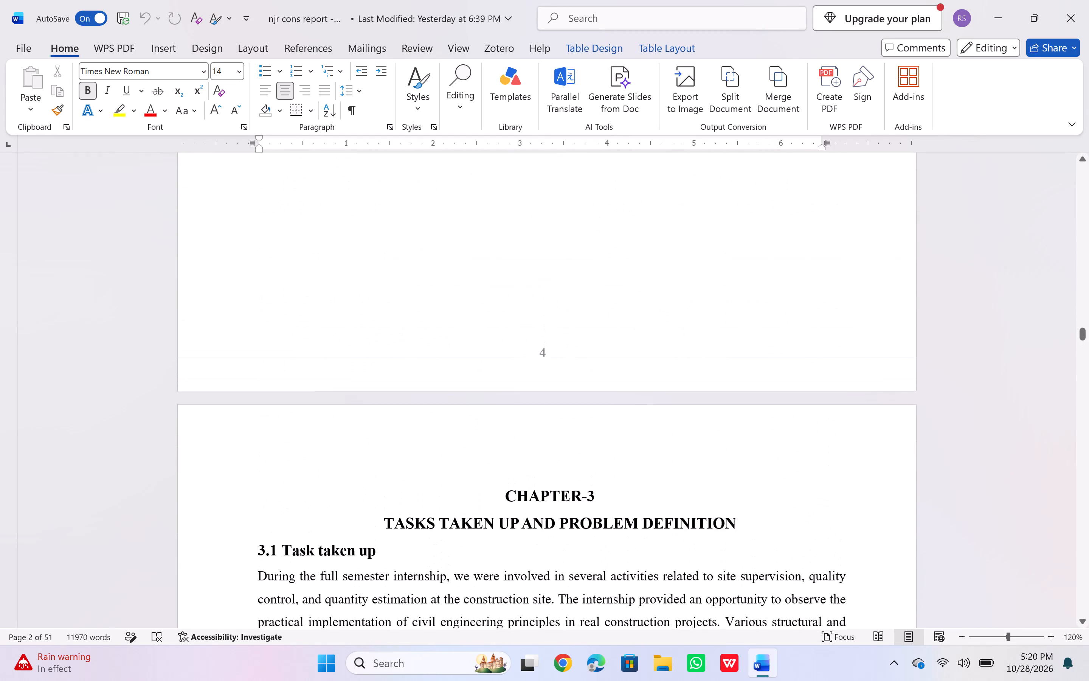
pyautogui.scroll(-2, 601, 450)
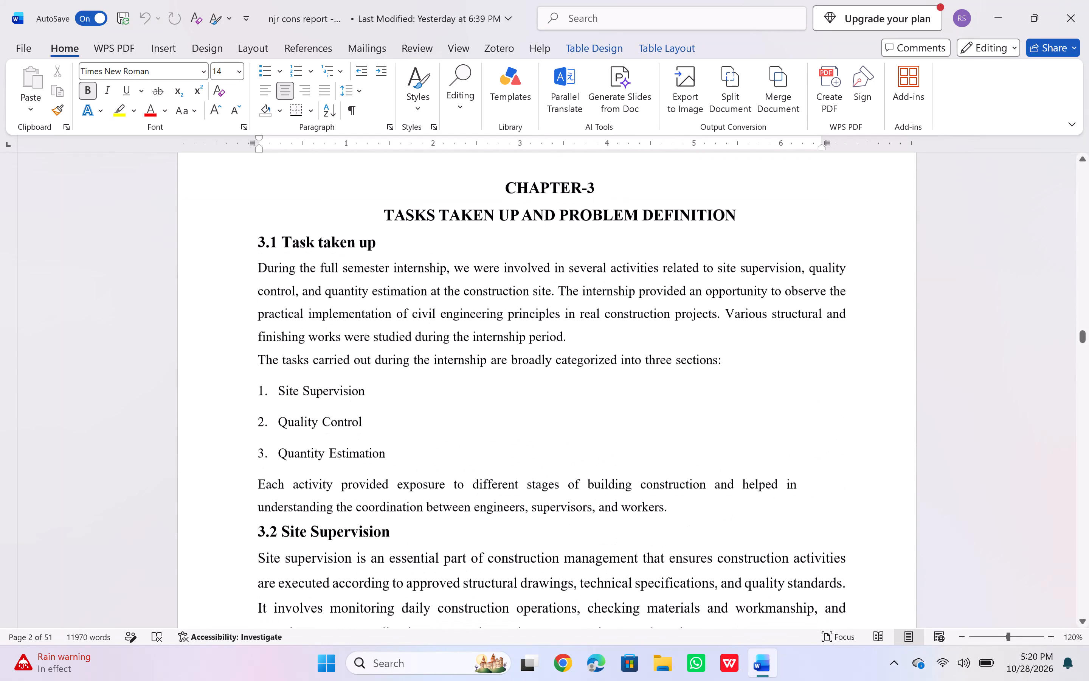
pyautogui.scroll(-1, 601, 450)
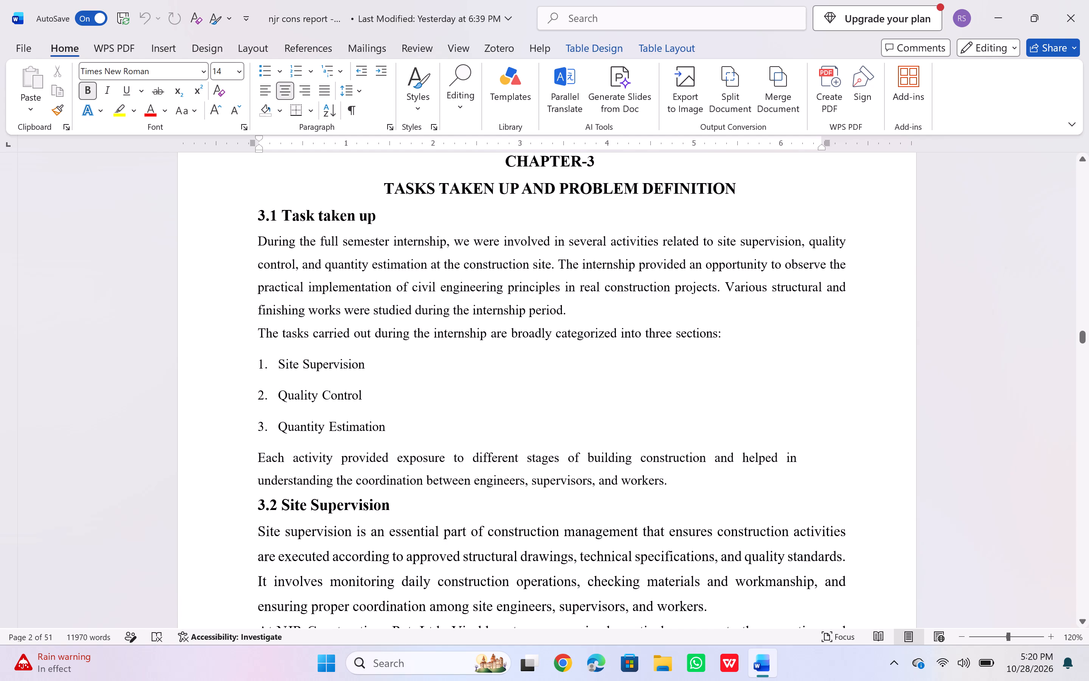
pyautogui.scroll(-4, 533, 469)
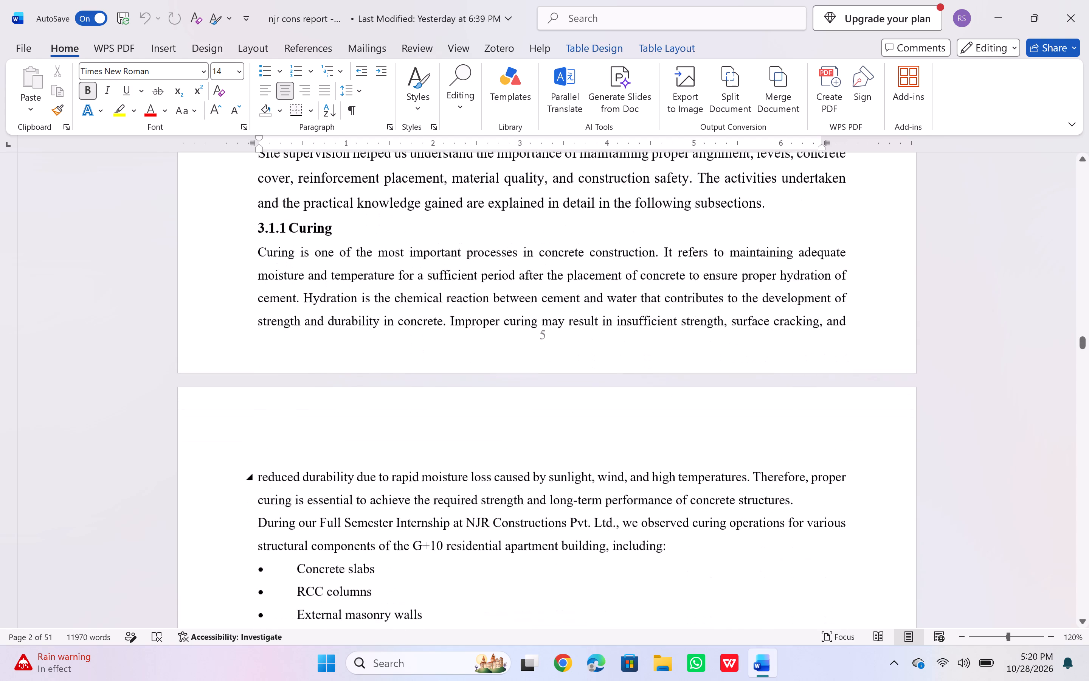
pyautogui.scroll(-3, 533, 469)
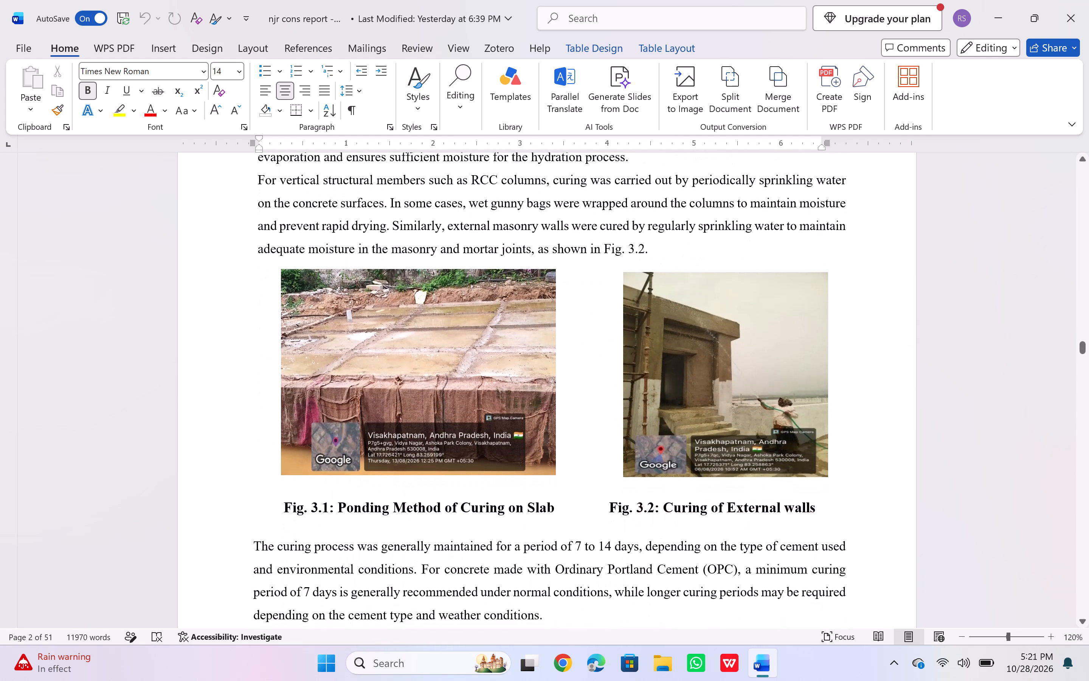
# Extend the right indent of the "Each activity provided exposure" paragraph in section 3.1 out to the right text margin.
pyautogui.scroll(5, 533, 469)
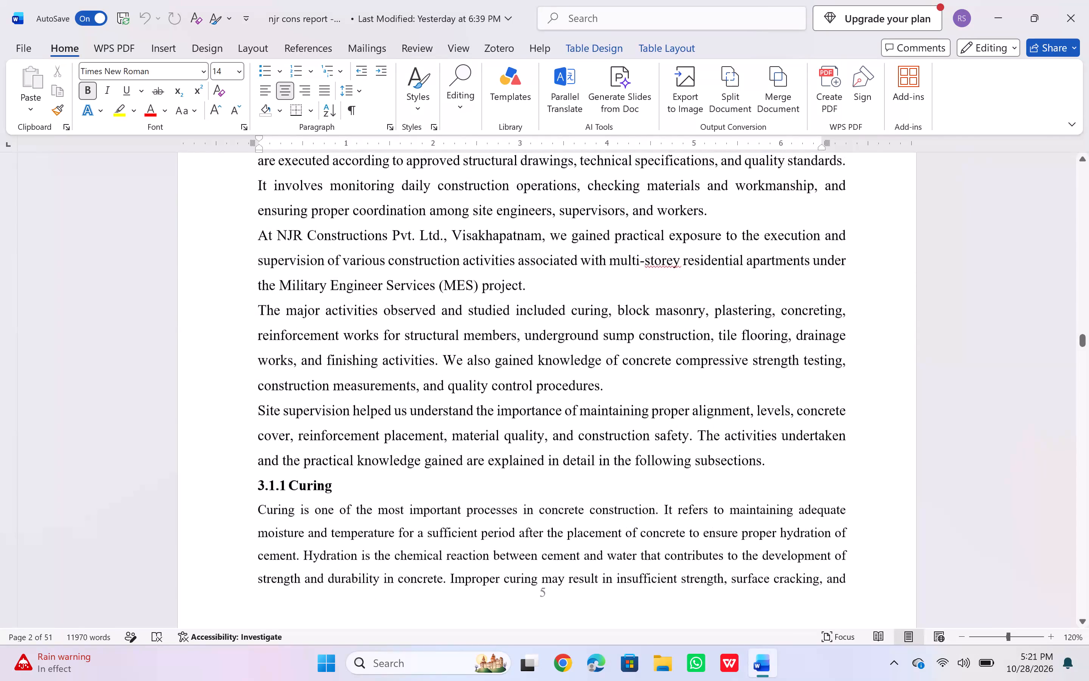
pyautogui.scroll(2, 533, 469)
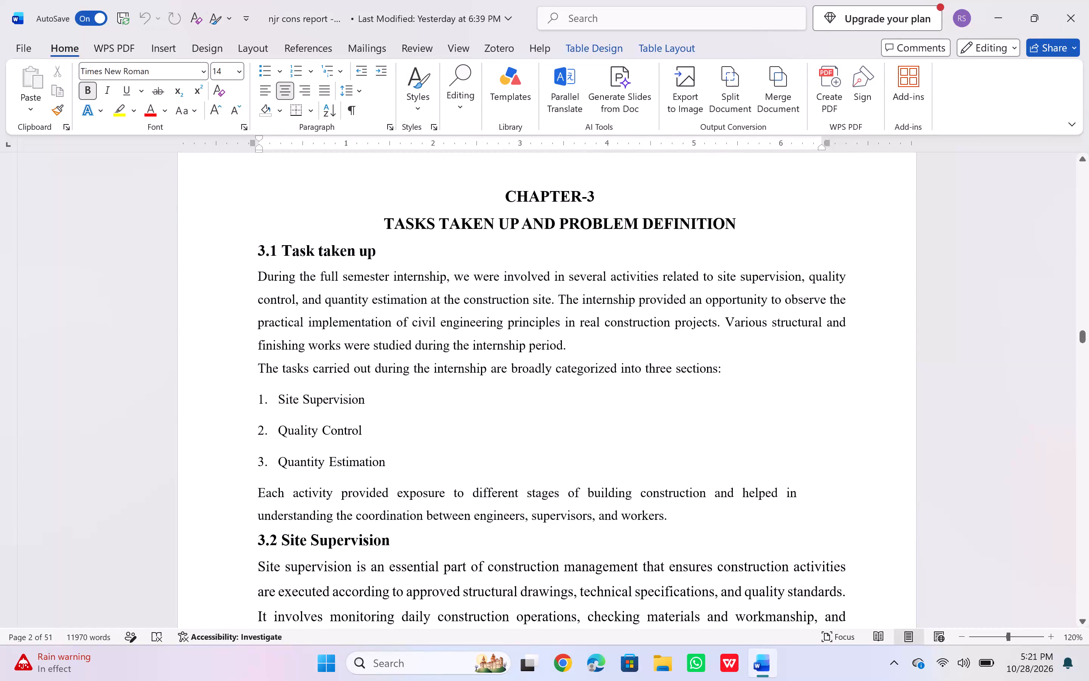
pyautogui.click(533, 484)
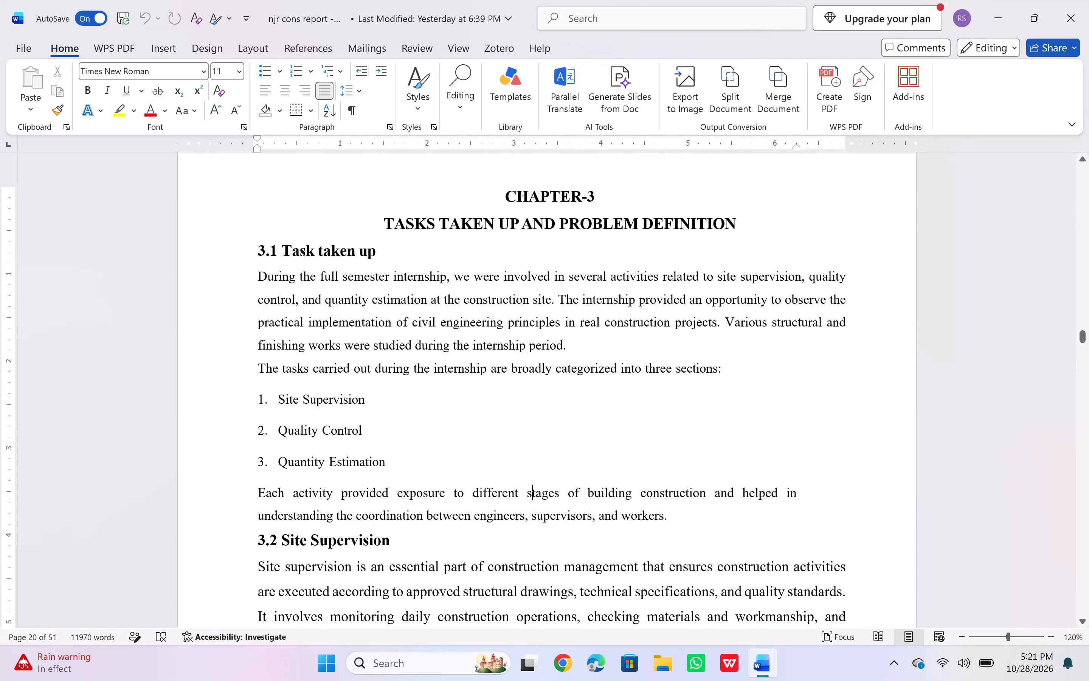
pyautogui.moveTo(528, 490); pyautogui.dragTo(600, 527)
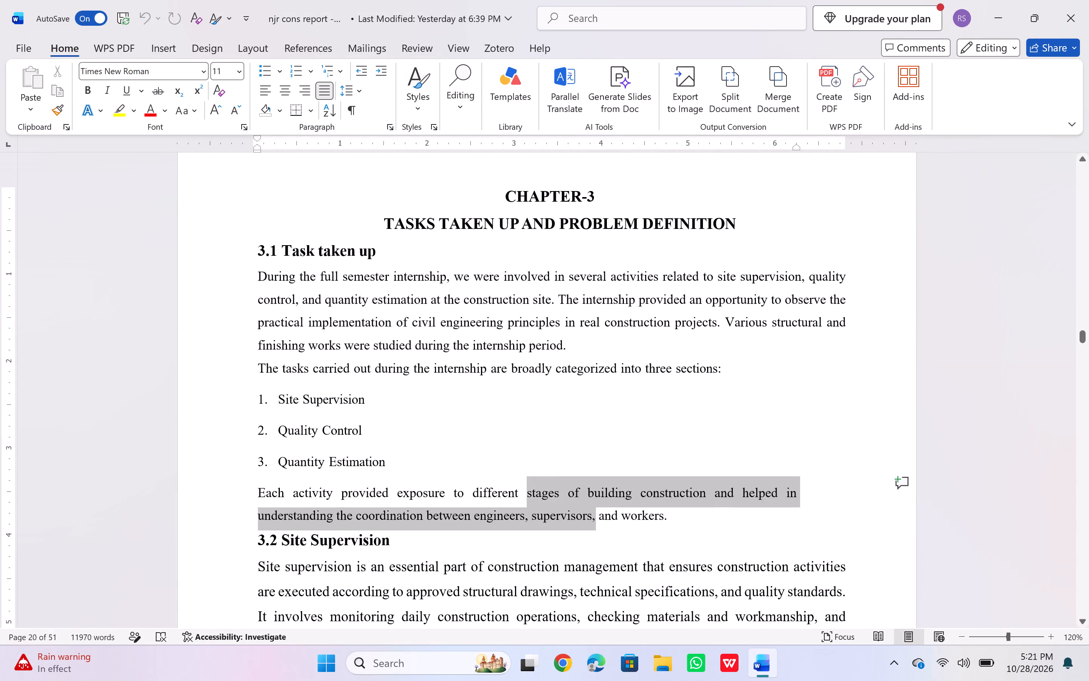
pyautogui.moveTo(600, 527); pyautogui.dragTo(669, 517)
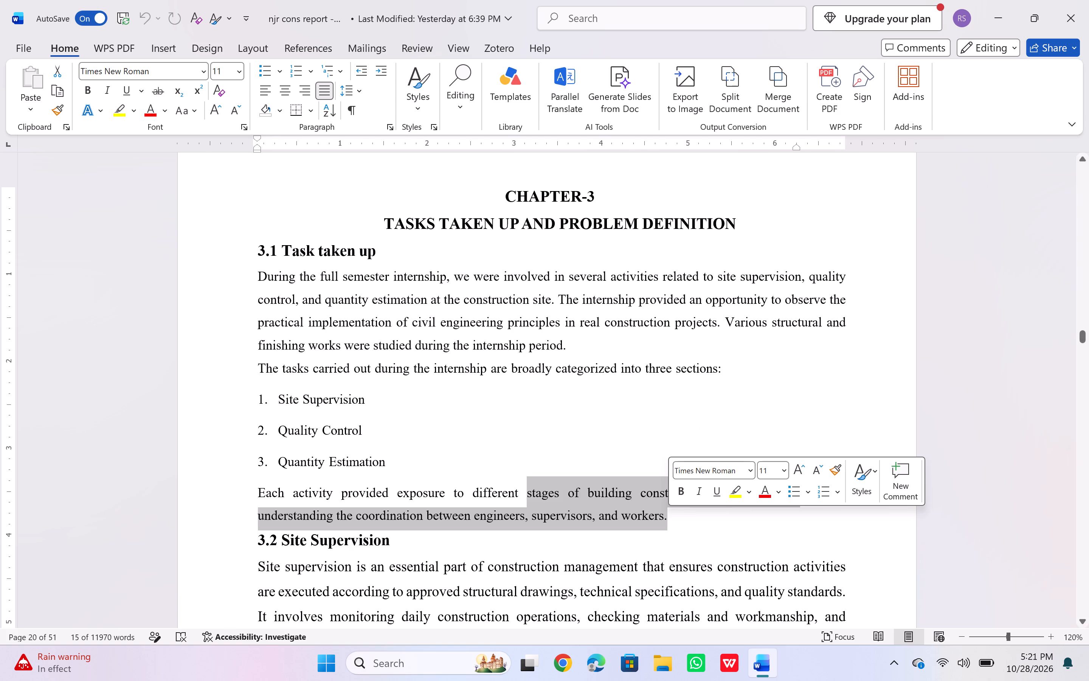
pyautogui.moveTo(796, 148); pyautogui.dragTo(830, 147)
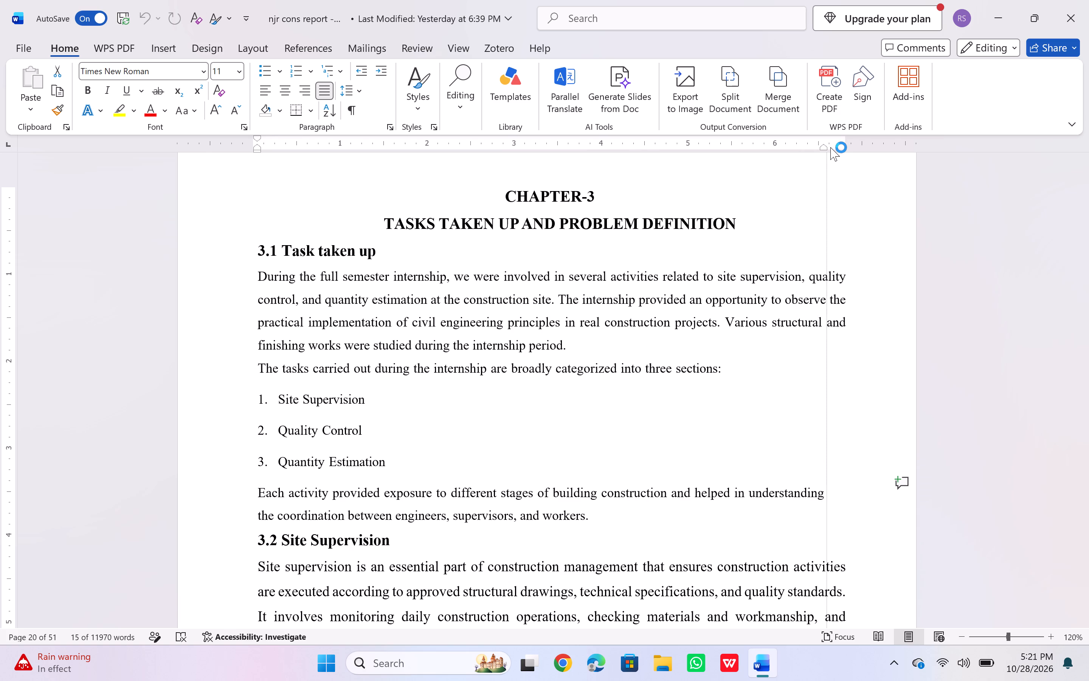
pyautogui.moveTo(830, 147); pyautogui.dragTo(846, 148)
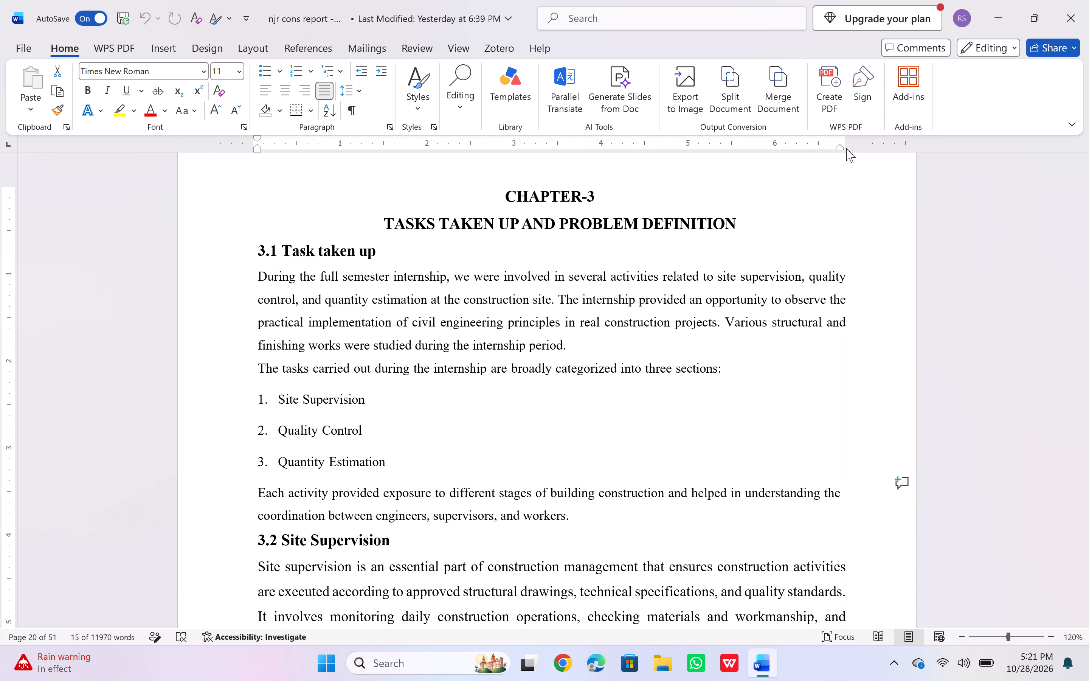
pyautogui.moveTo(846, 148); pyautogui.dragTo(842, 150)
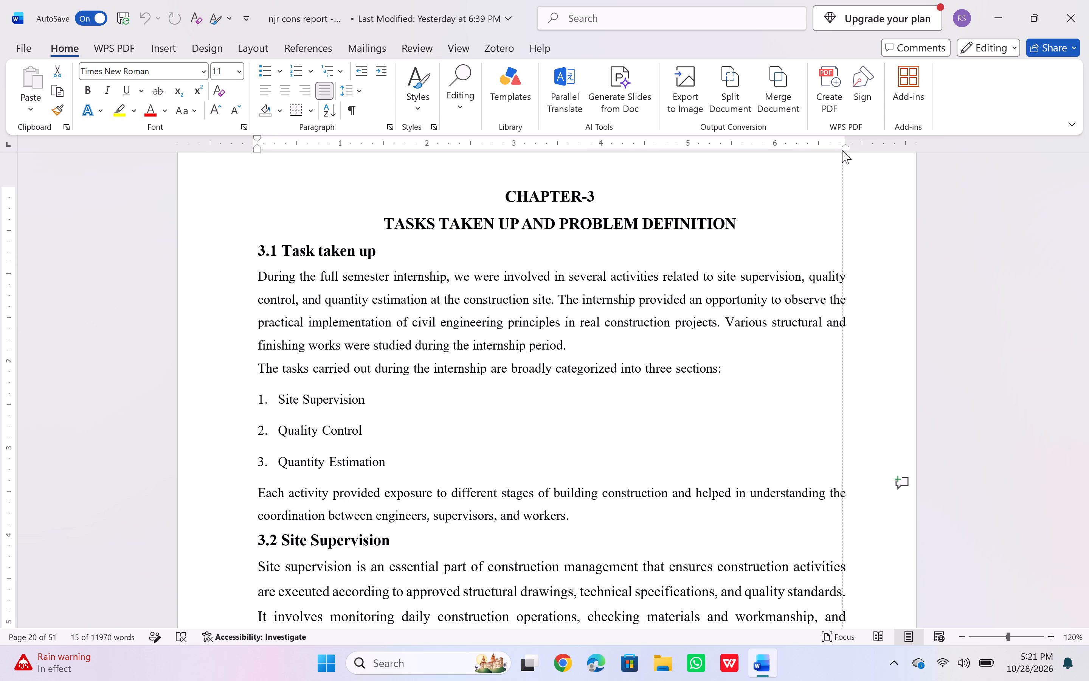
pyautogui.moveTo(842, 150); pyautogui.dragTo(842, 151)
pyautogui.moveTo(842, 151); pyautogui.dragTo(844, 151)
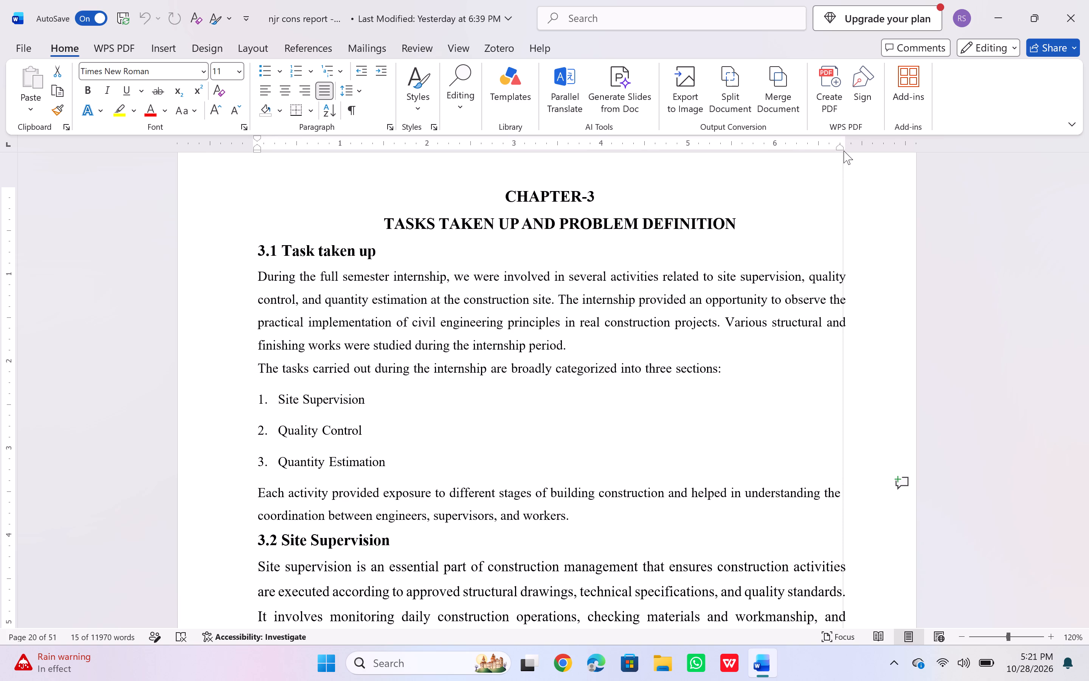
# Align the right indent of the "Each activity provided exposure" paragraph in section 3.1 exactly with the right text margin.
pyautogui.moveTo(844, 151); pyautogui.dragTo(844, 151)
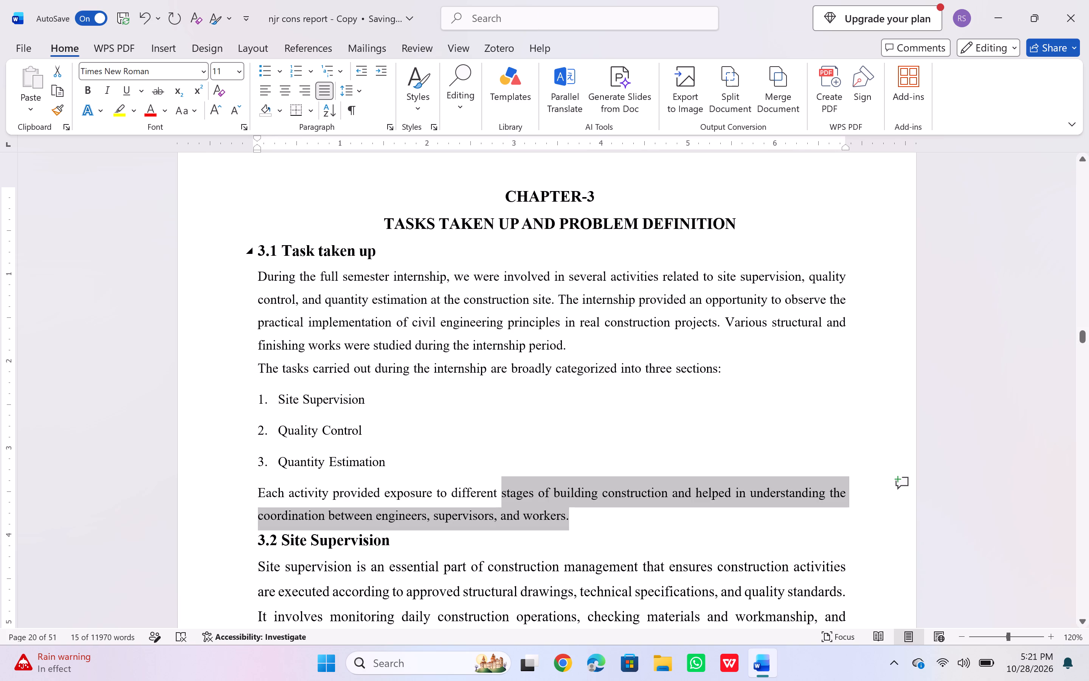
pyautogui.click(542, 502)
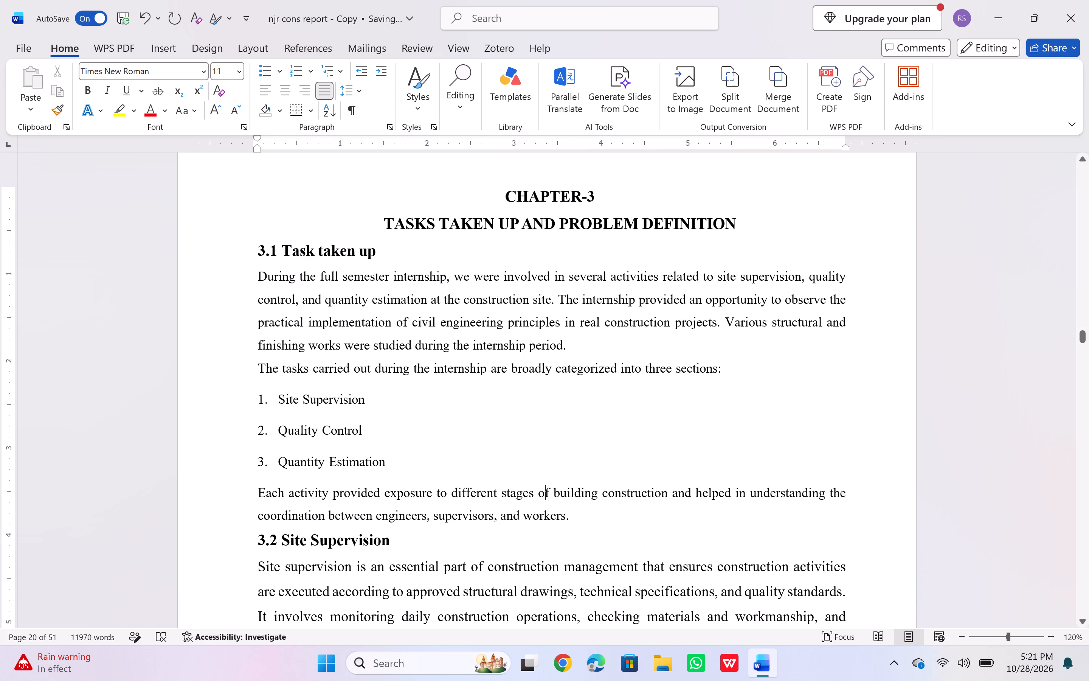
# Review the text alignment and figure layout from section 3.2 Site Supervision through to section 4.1.2 Procedure for Quantity Estimation.
pyautogui.scroll(-3, 542, 502)
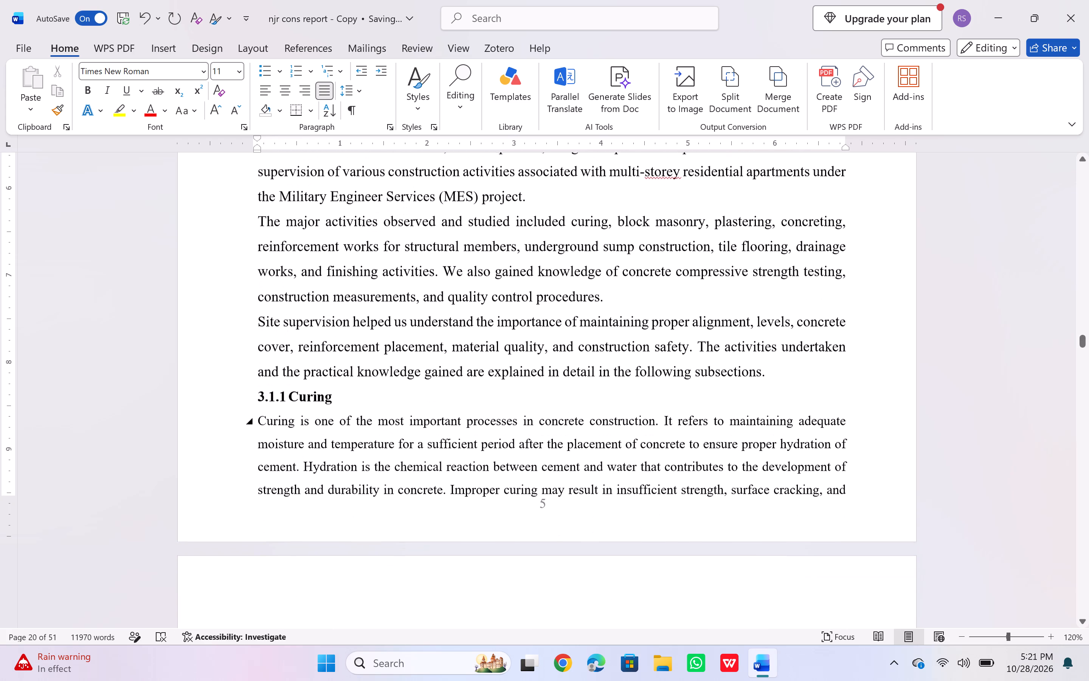
pyautogui.scroll(-7, 542, 502)
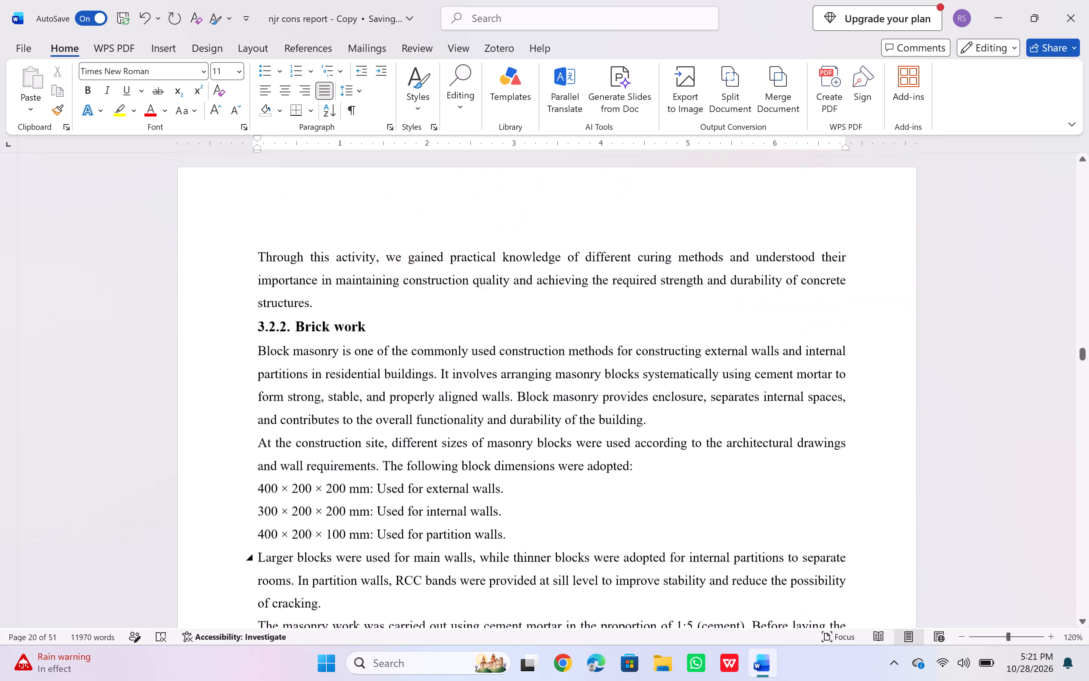
pyautogui.scroll(-5, 542, 502)
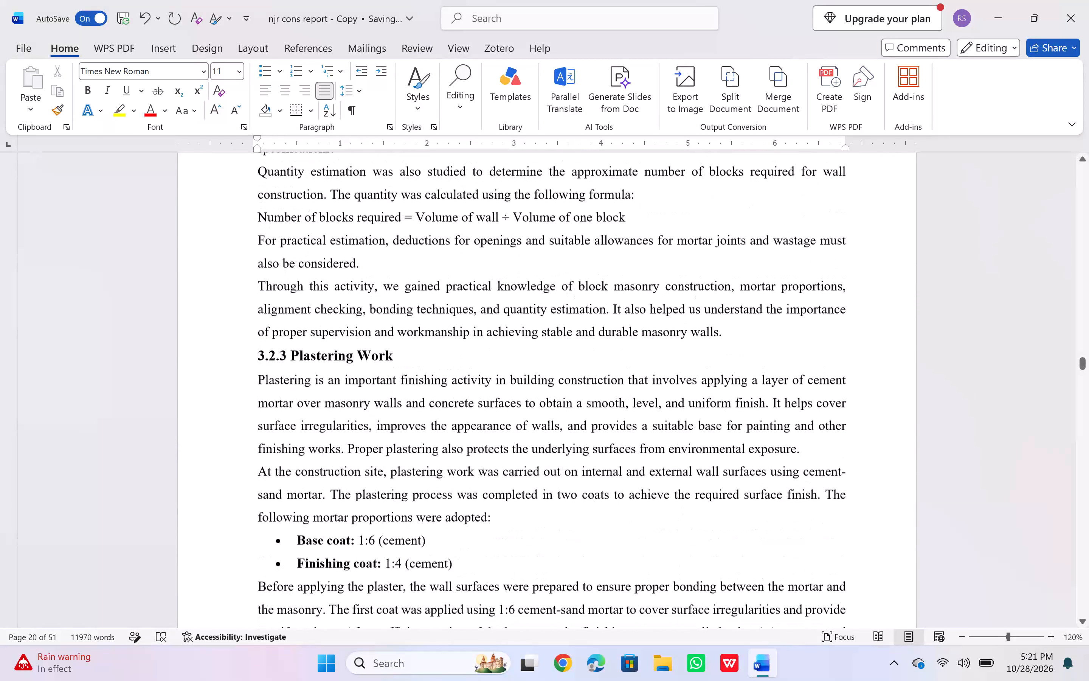
pyautogui.scroll(-9, 542, 502)
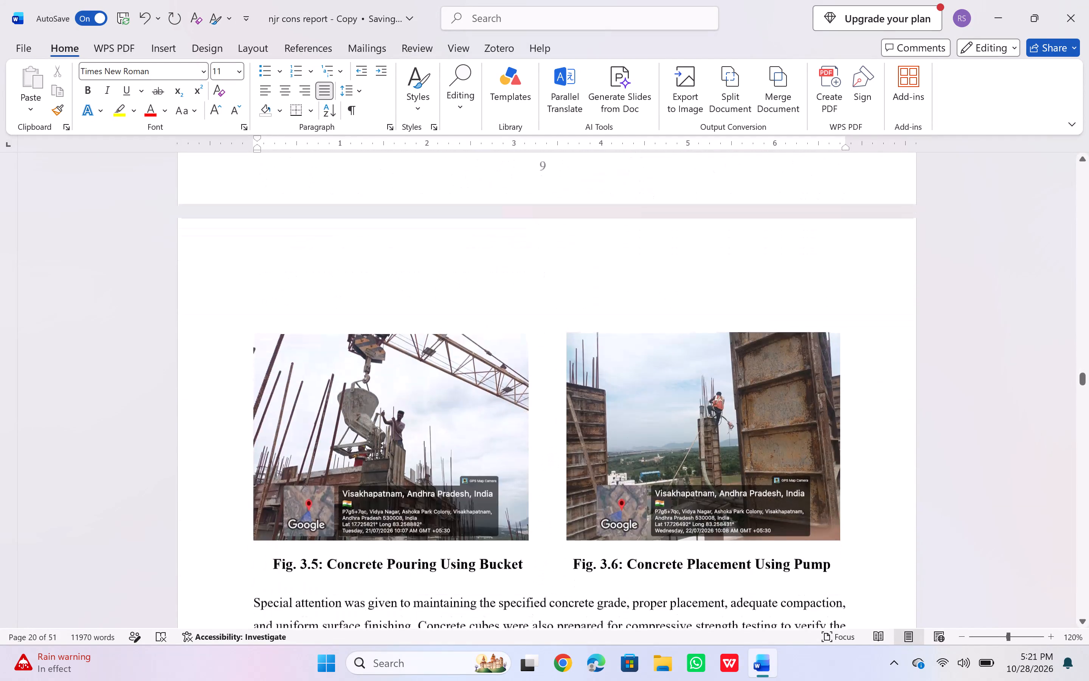
pyautogui.scroll(-13, 542, 502)
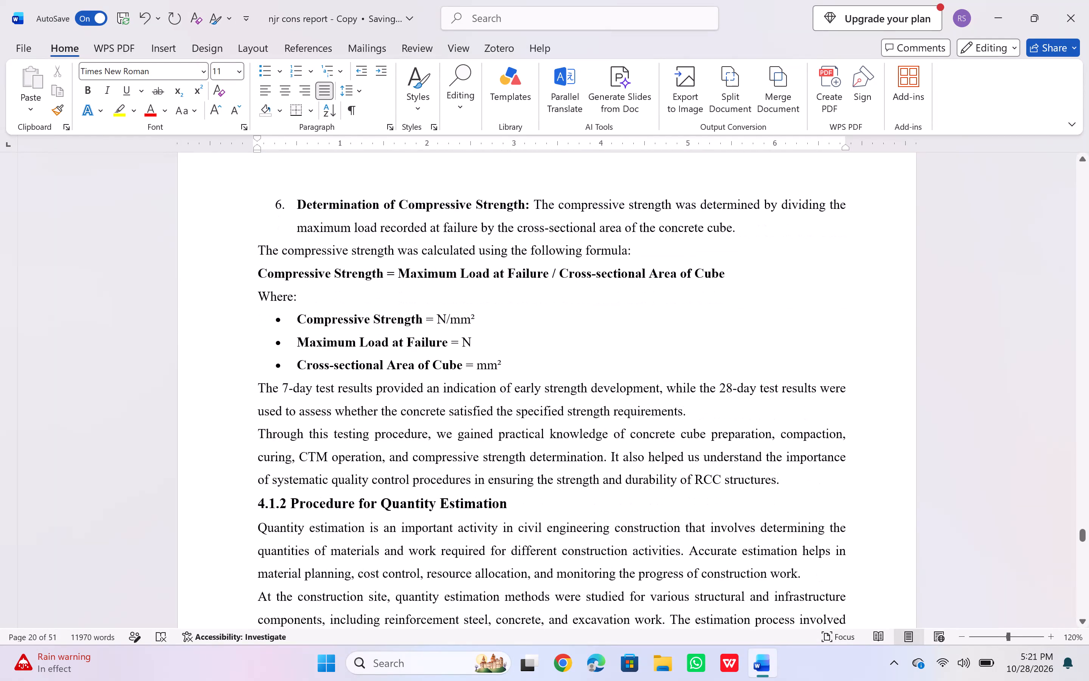
# Recheck the layout of the Chapter 3 pages backwards from Fig. 3.25 Skirting Tile Work to section 3.2.13 Concrete Compressive Strength Testing.
pyautogui.scroll(8, 542, 502)
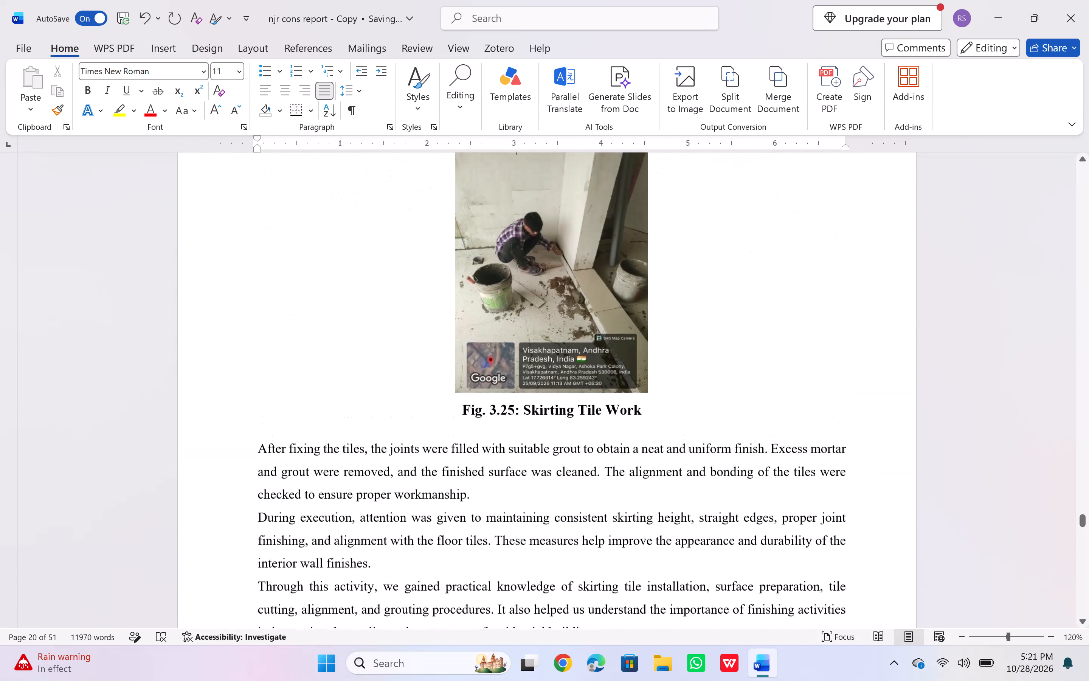
pyautogui.scroll(7, 542, 502)
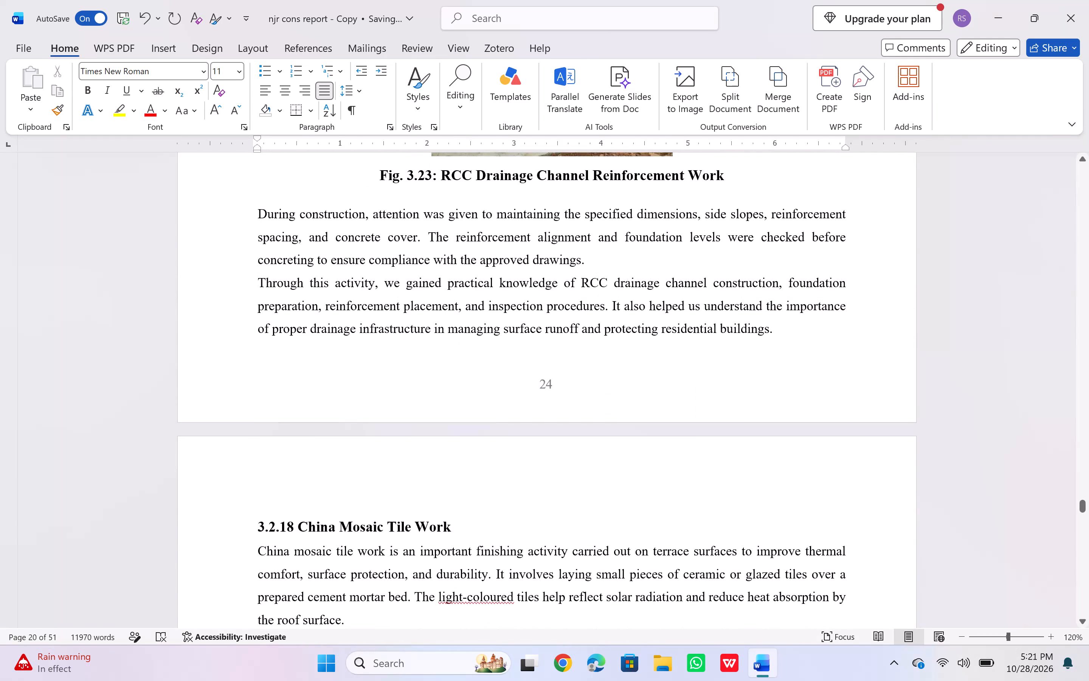
pyautogui.scroll(6, 542, 502)
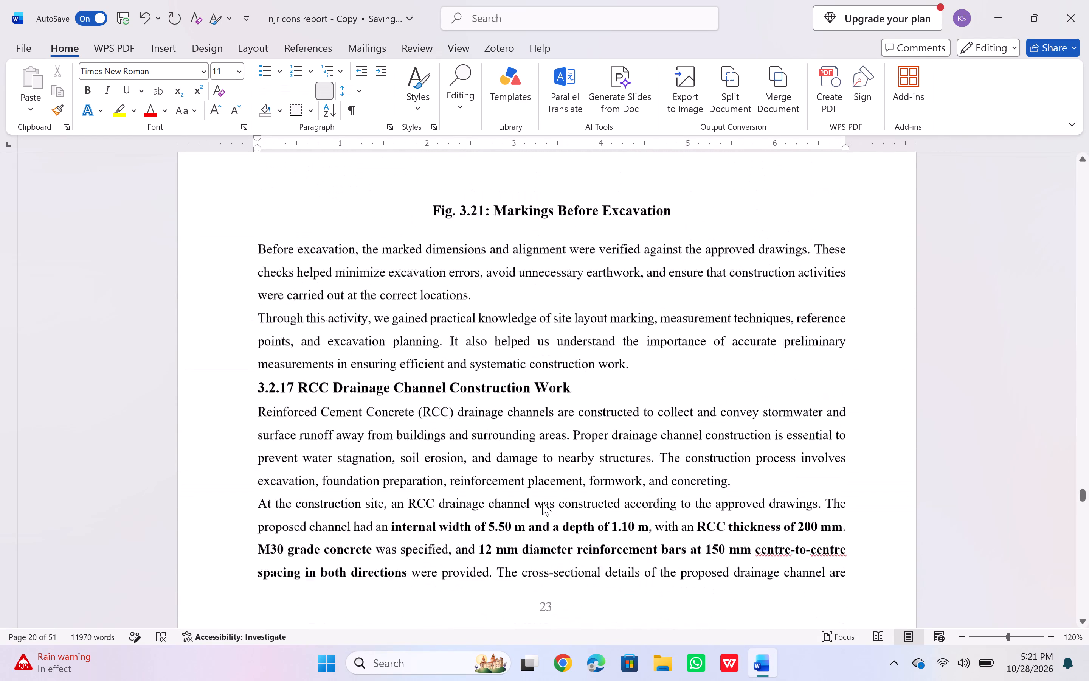
pyautogui.scroll(5, 542, 502)
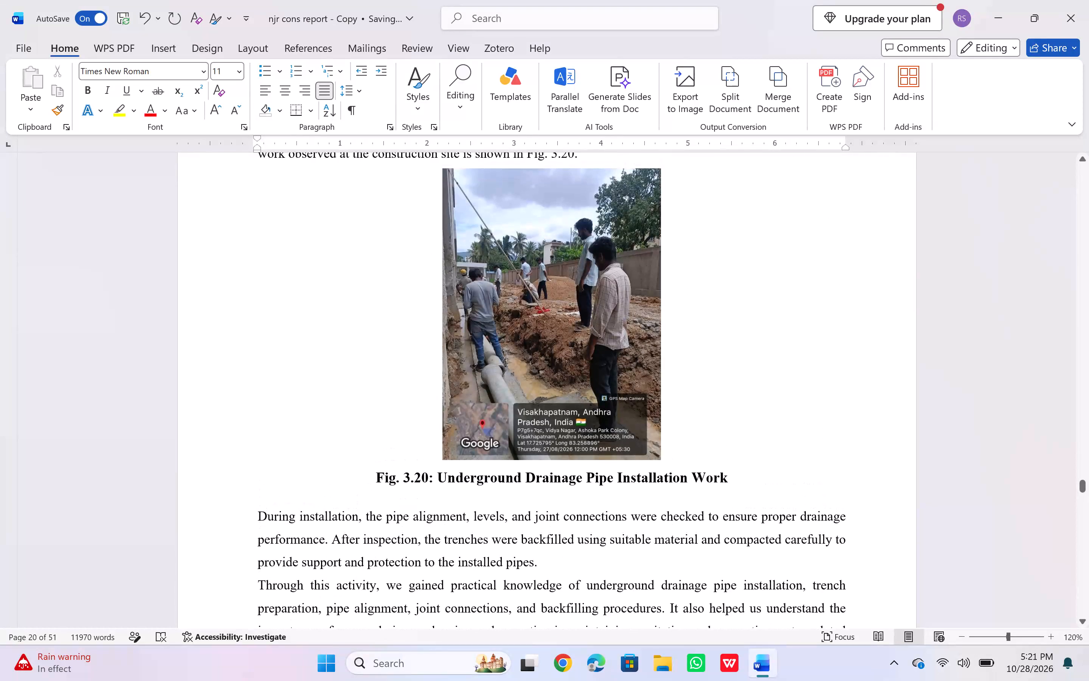
pyautogui.scroll(2, 542, 502)
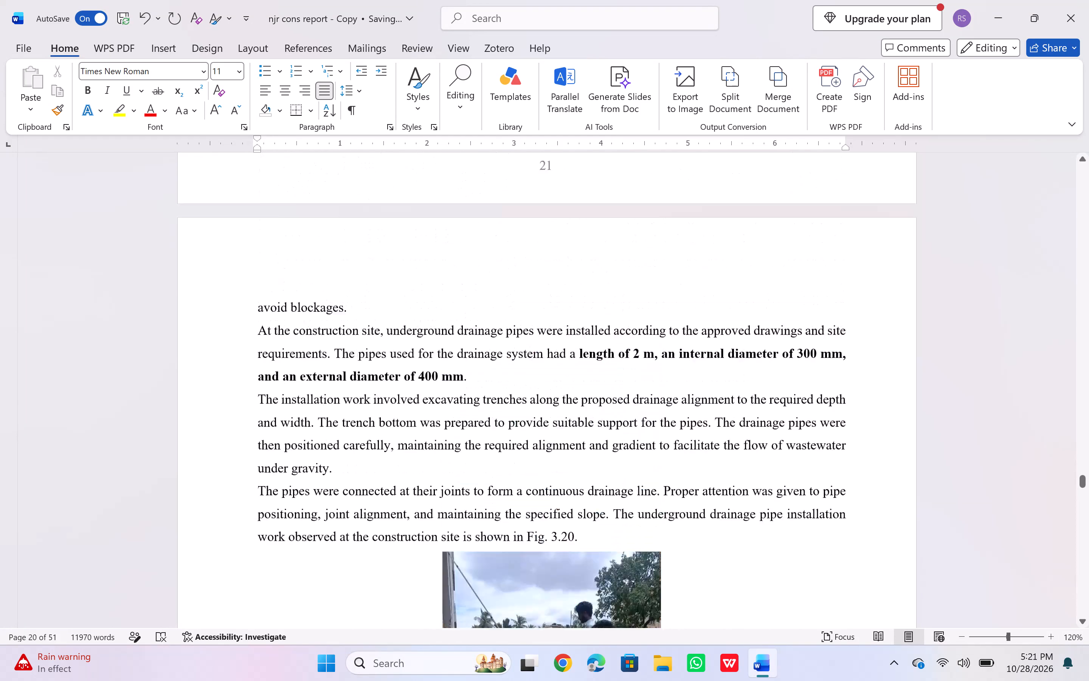
pyautogui.scroll(7, 542, 502)
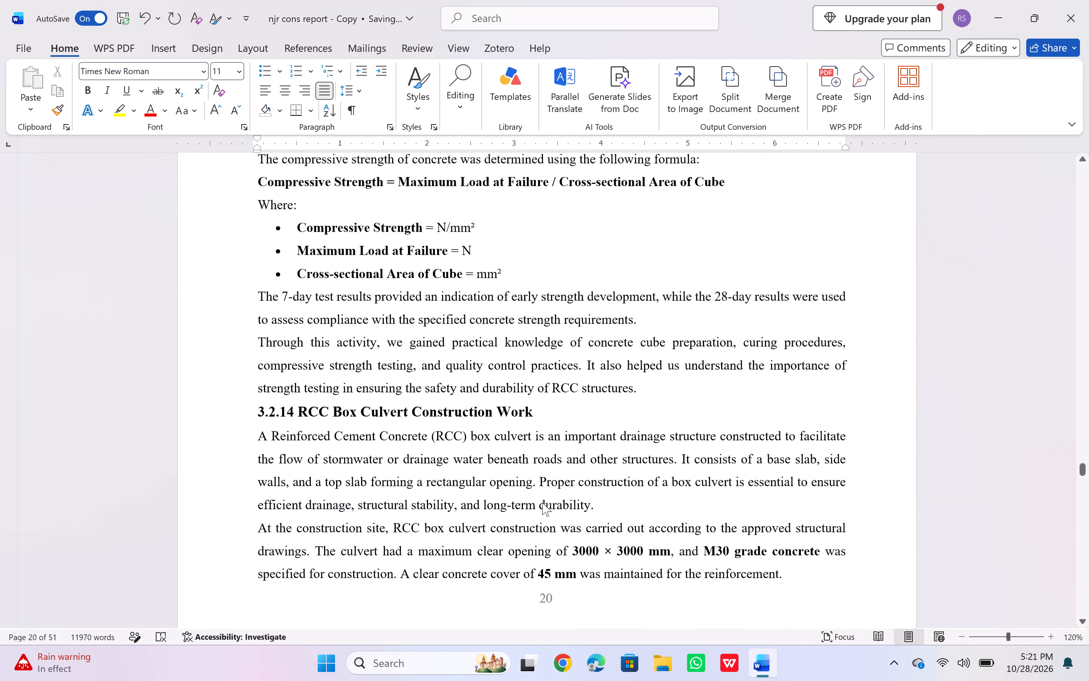
pyautogui.scroll(4, 542, 502)
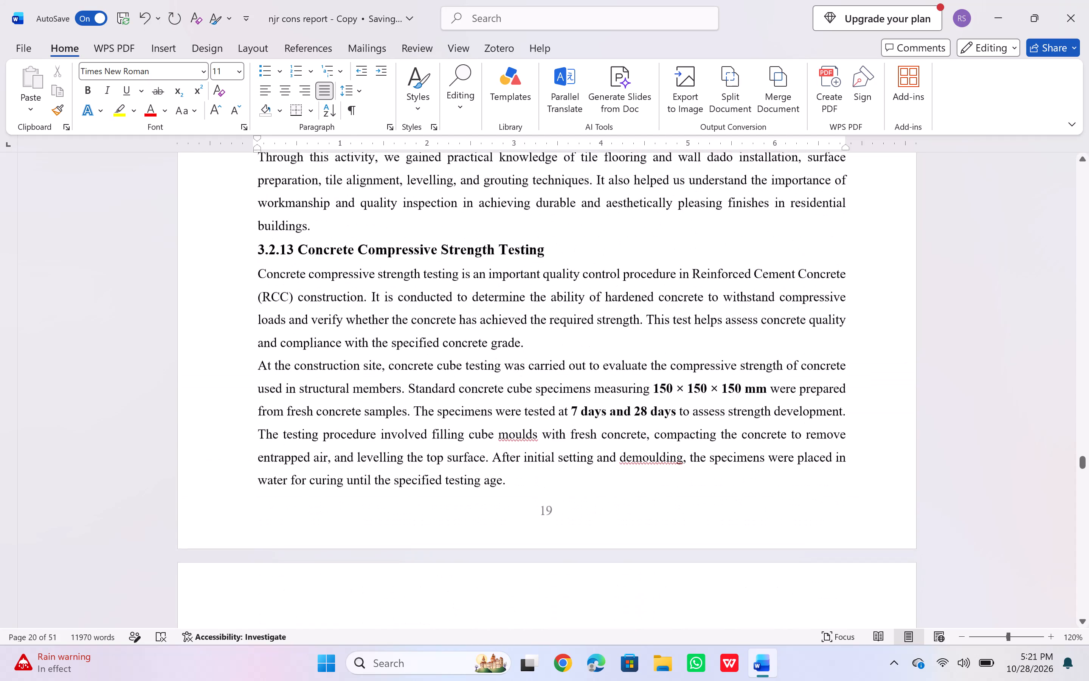
pyautogui.scroll(-1, 542, 502)
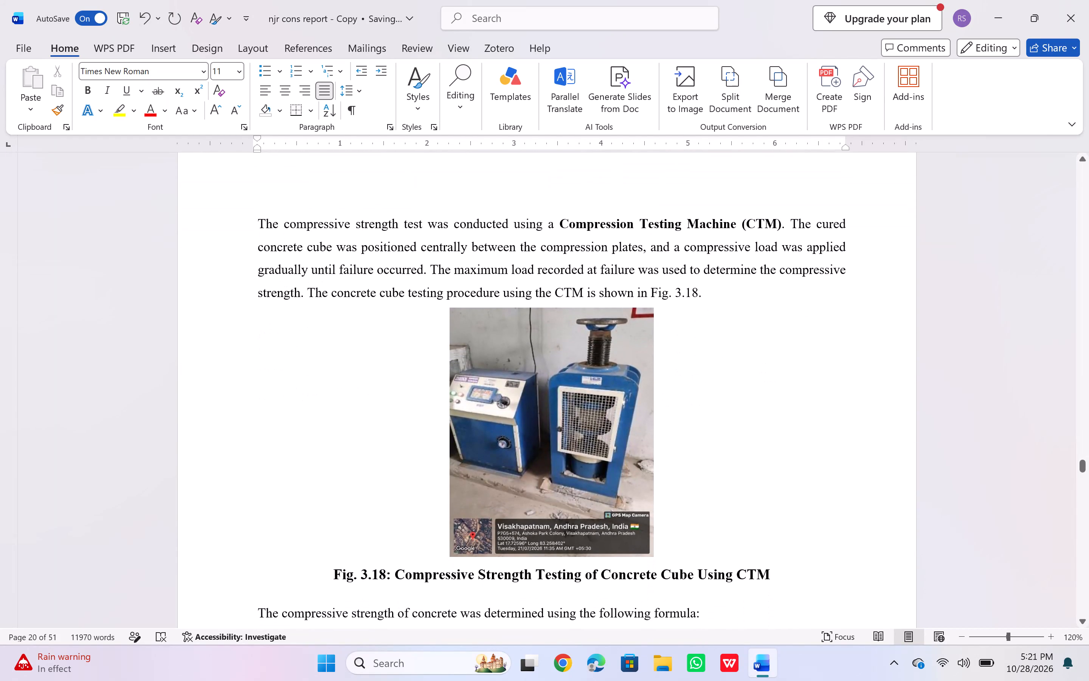
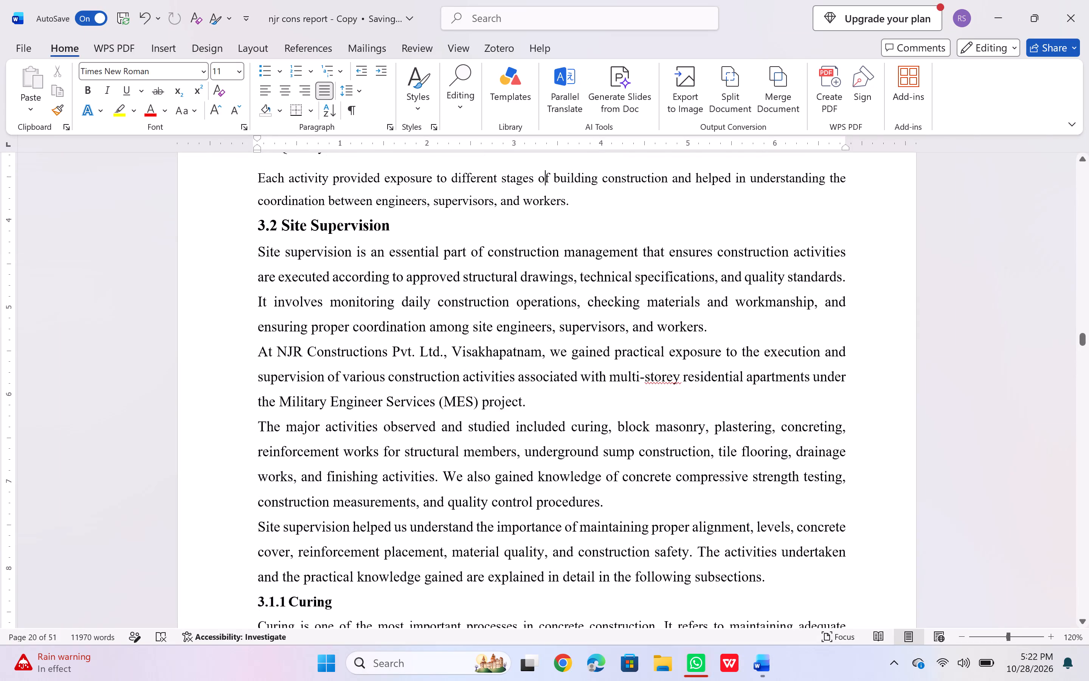
# Review the rest of Chapter 3 from the curing figures through the Fig. 3.8 column reinforcement discussion for paragraph alignment and caption layout.
pyautogui.scroll(2, 542, 502)
pyautogui.hscroll(1, 542, 502)
pyautogui.scroll(-3, 542, 502)
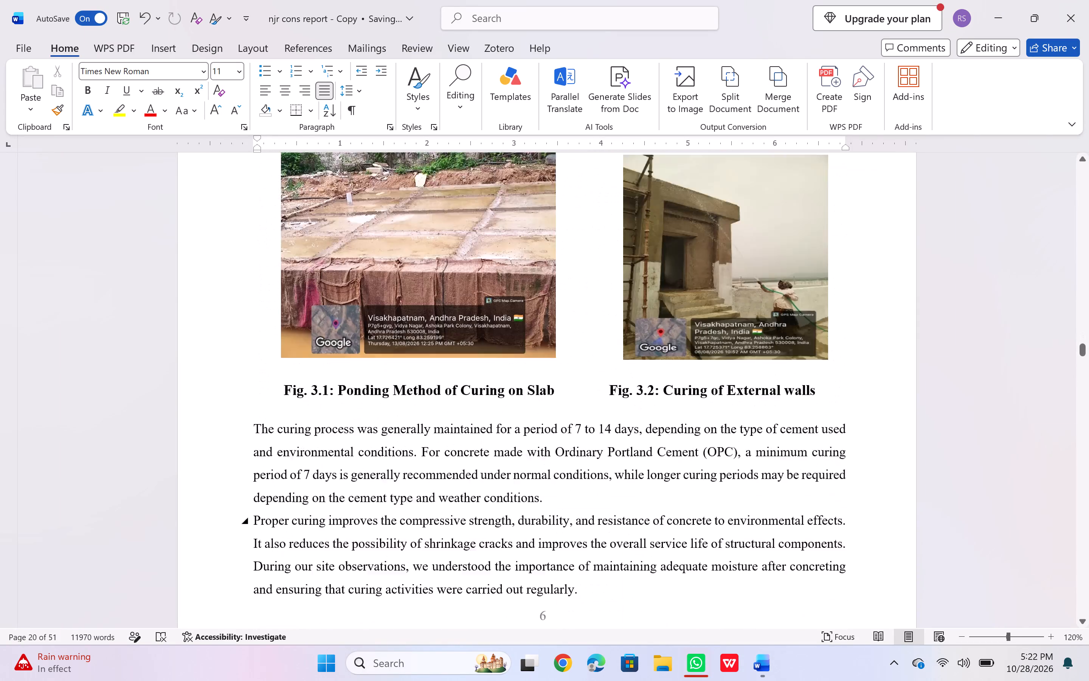
pyautogui.scroll(-10, 542, 502)
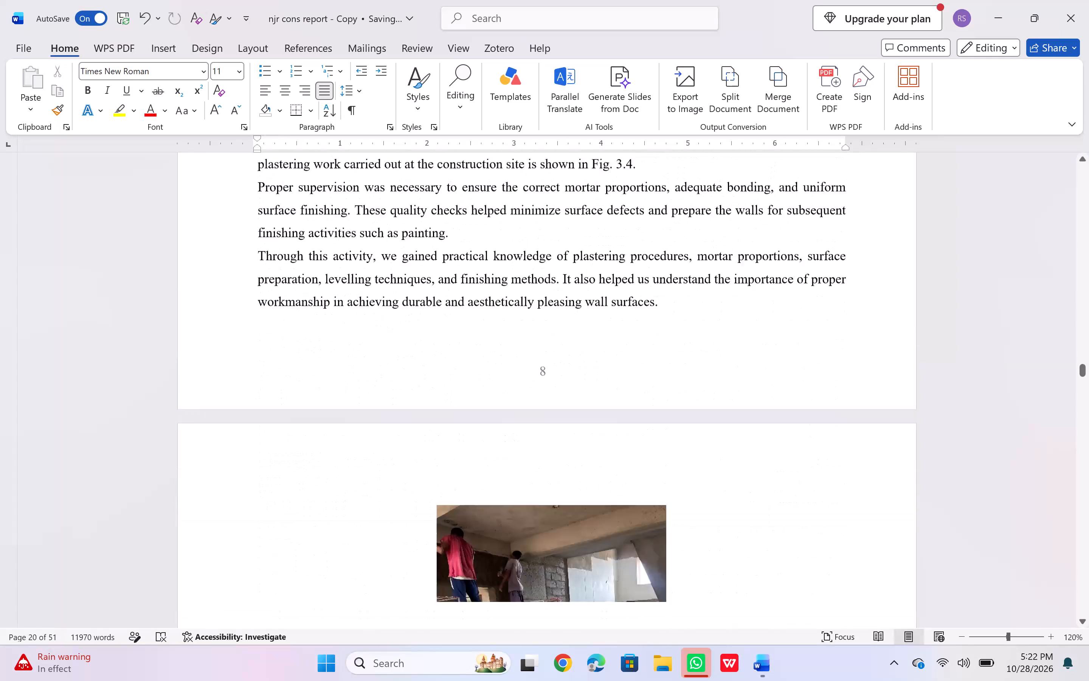
pyautogui.scroll(-9, 542, 502)
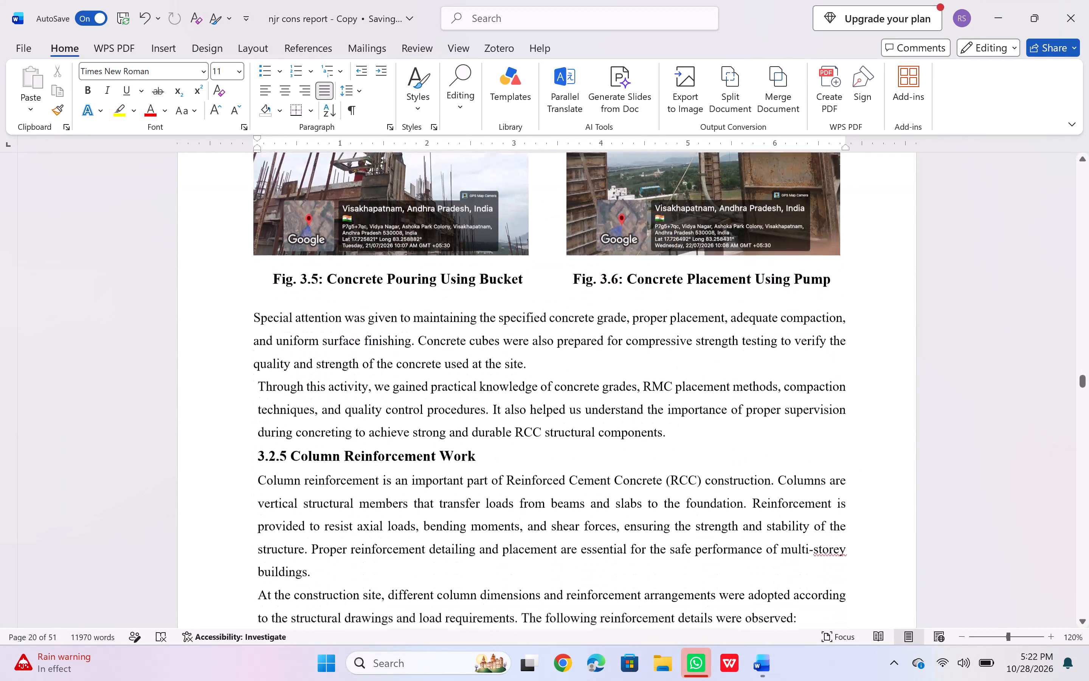
pyautogui.scroll(-5, 542, 502)
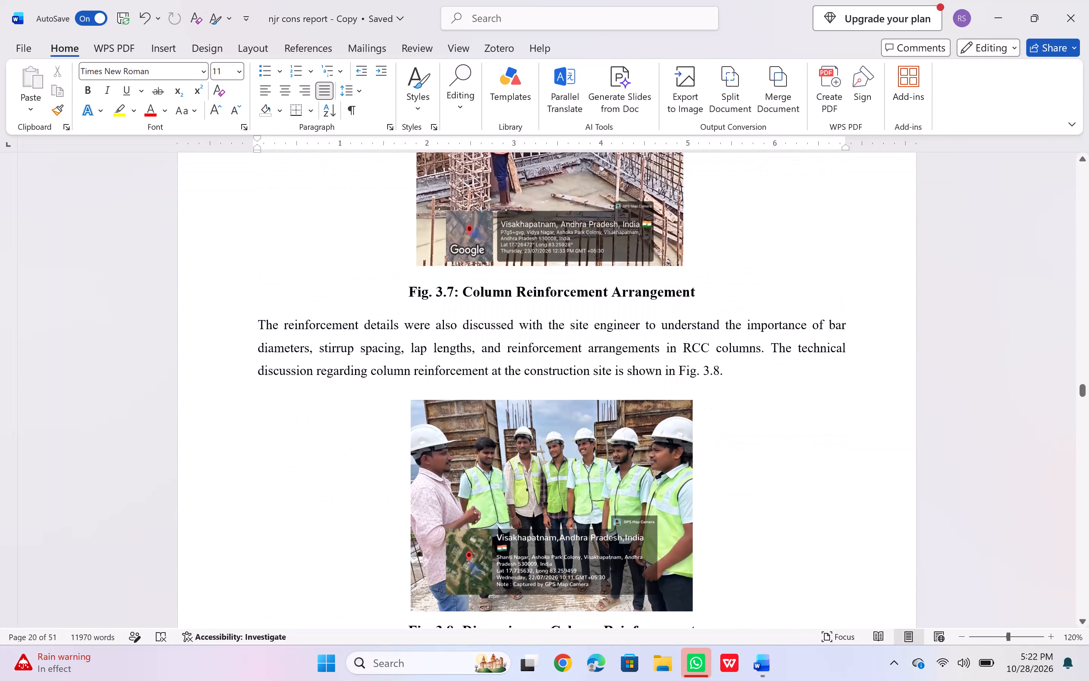
pyautogui.scroll(-1, 542, 502)
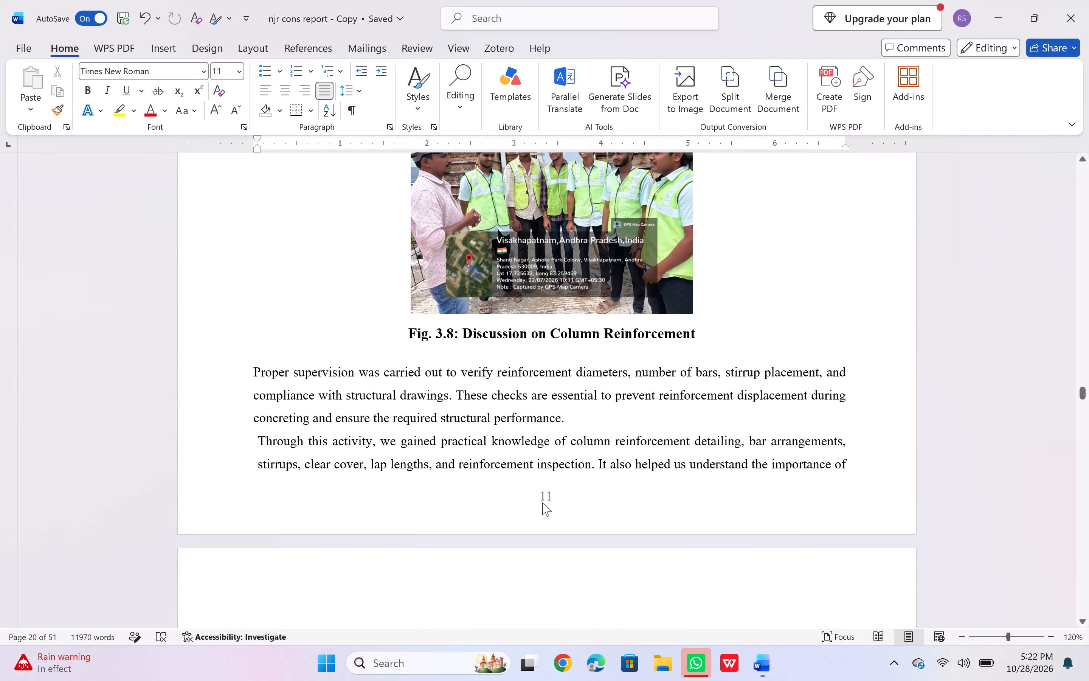
# Switch from the report to Google Chrome.
pyautogui.click(563, 662)
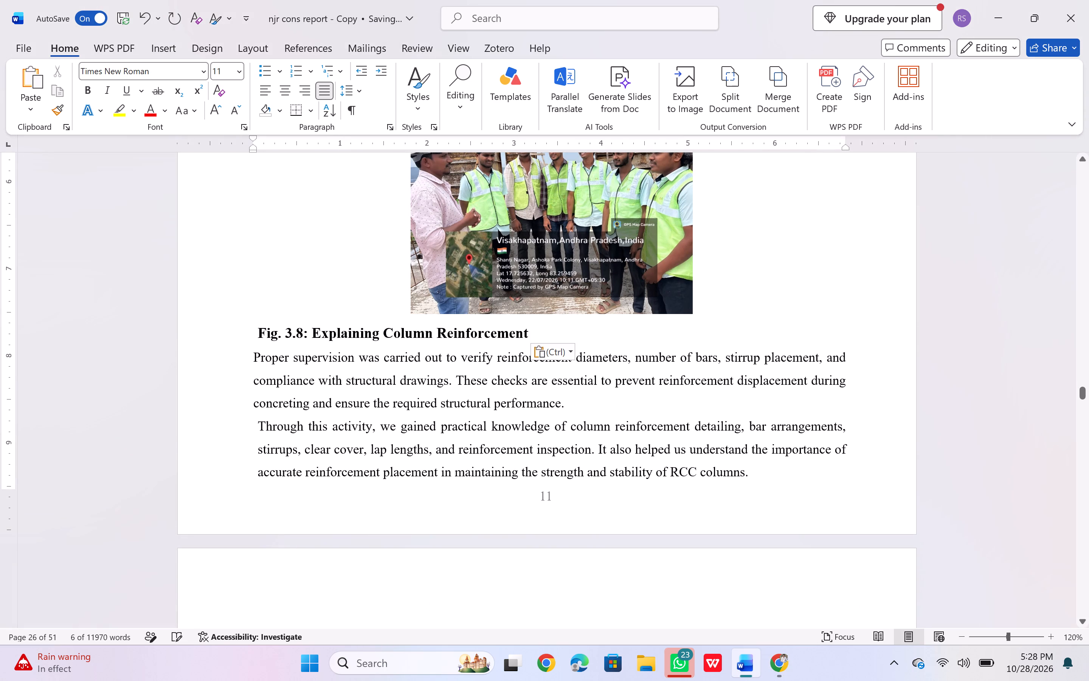
# Centre the Fig. 3.8 caption under the group photo.
pyautogui.tripleClick(338, 332)
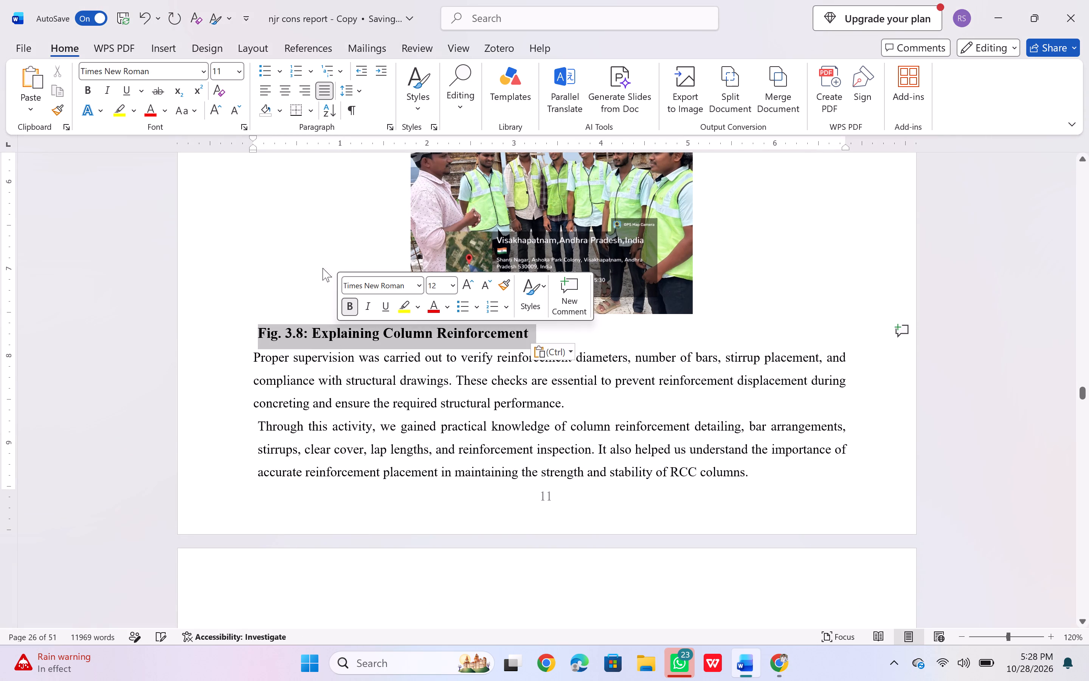
pyautogui.click(285, 94)
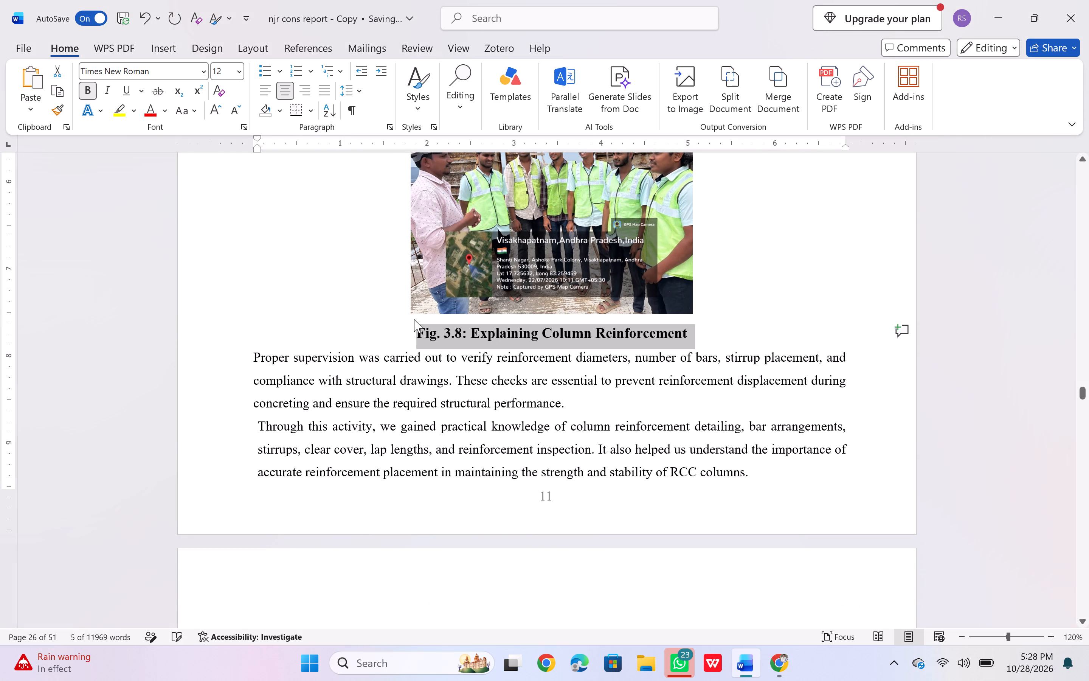
pyautogui.click(485, 332)
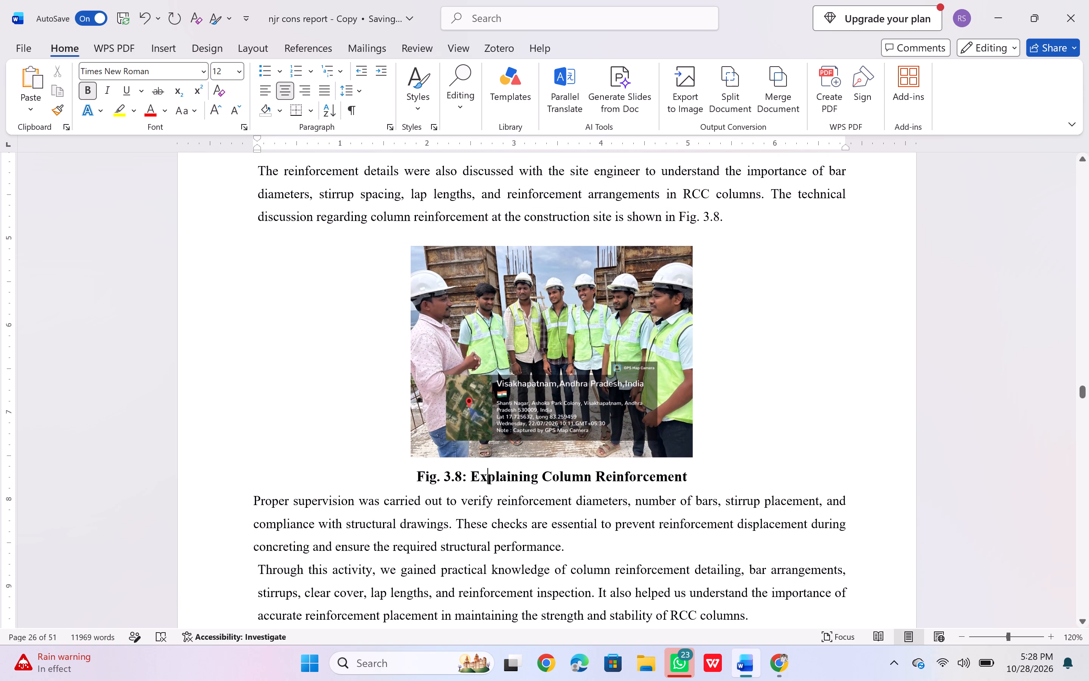
# Review the report pages after Fig. 3.8, checking the figures, captions and text from beam reinforcement through the underground sump section.
pyautogui.scroll(-1, 479, 403)
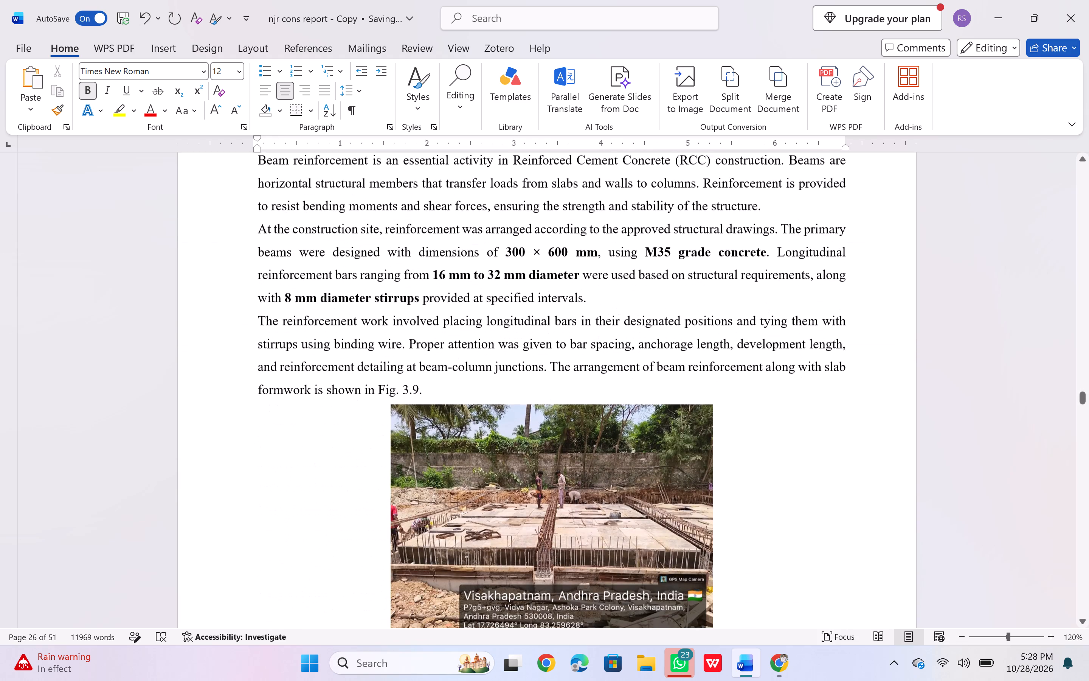
pyautogui.scroll(-4, 479, 403)
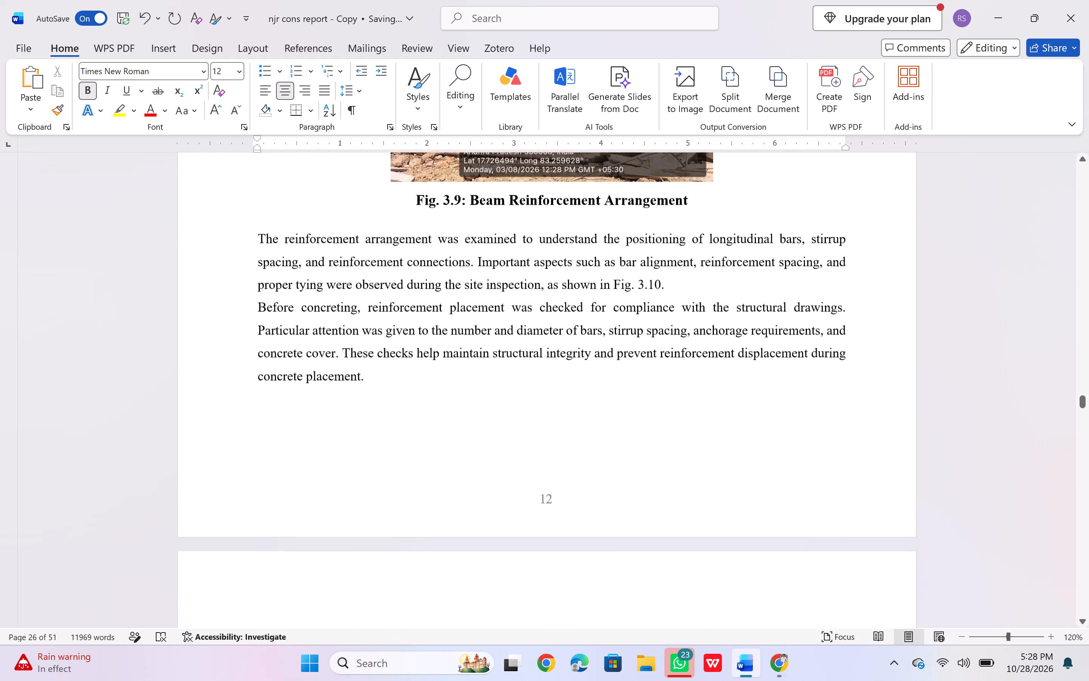
pyautogui.scroll(-4, 479, 403)
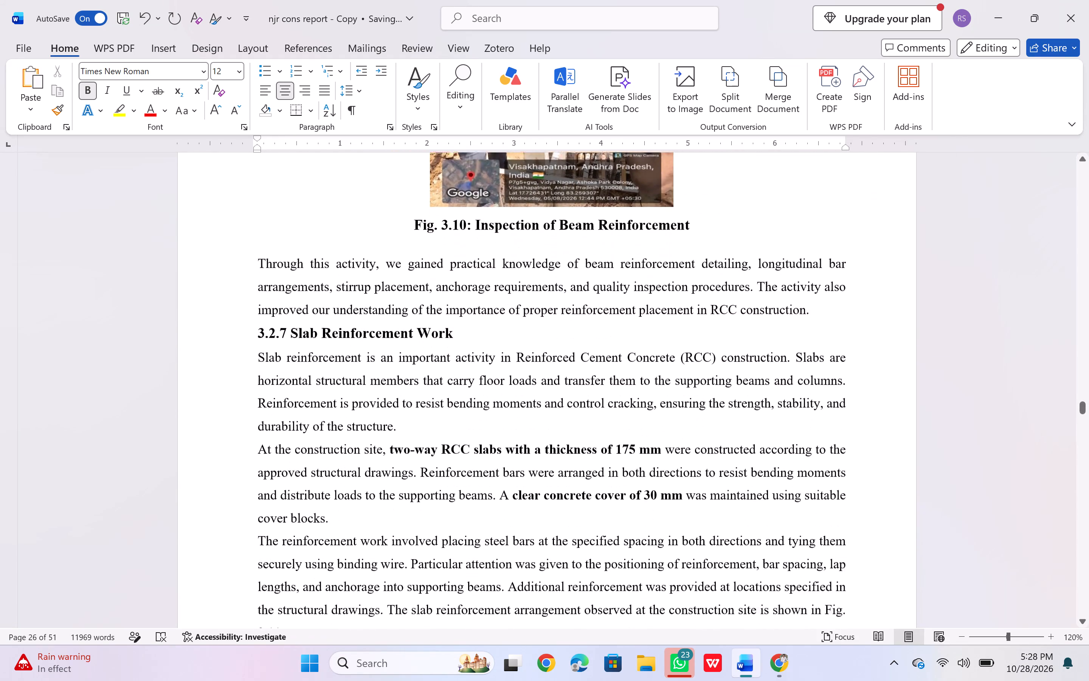
pyautogui.scroll(-3, 479, 403)
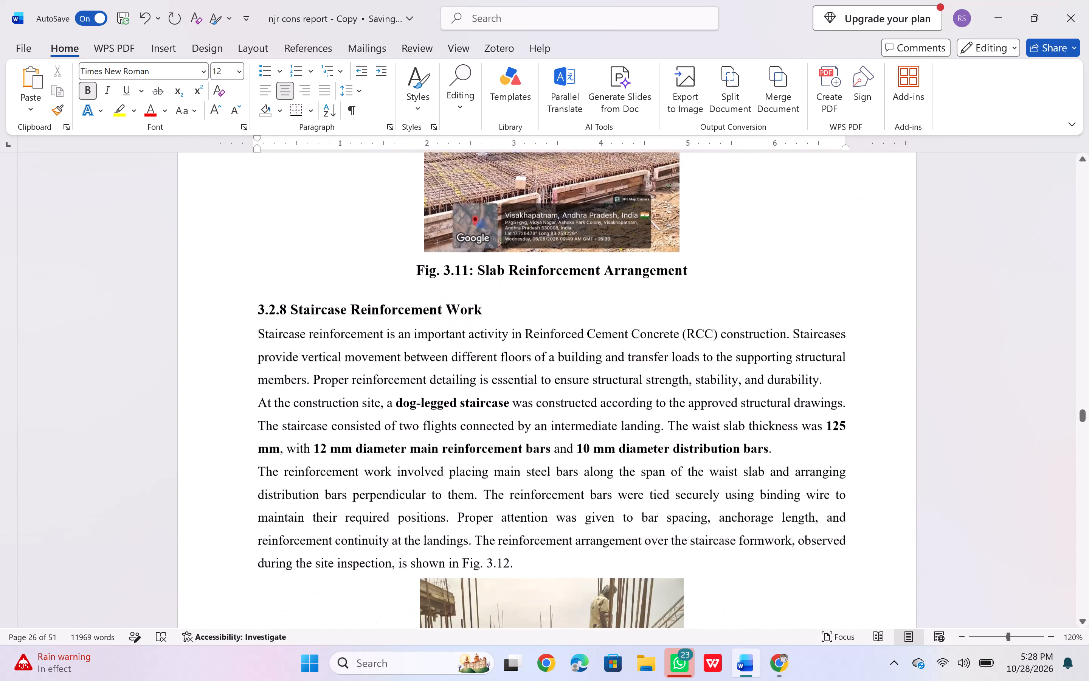
pyautogui.scroll(-4, 479, 403)
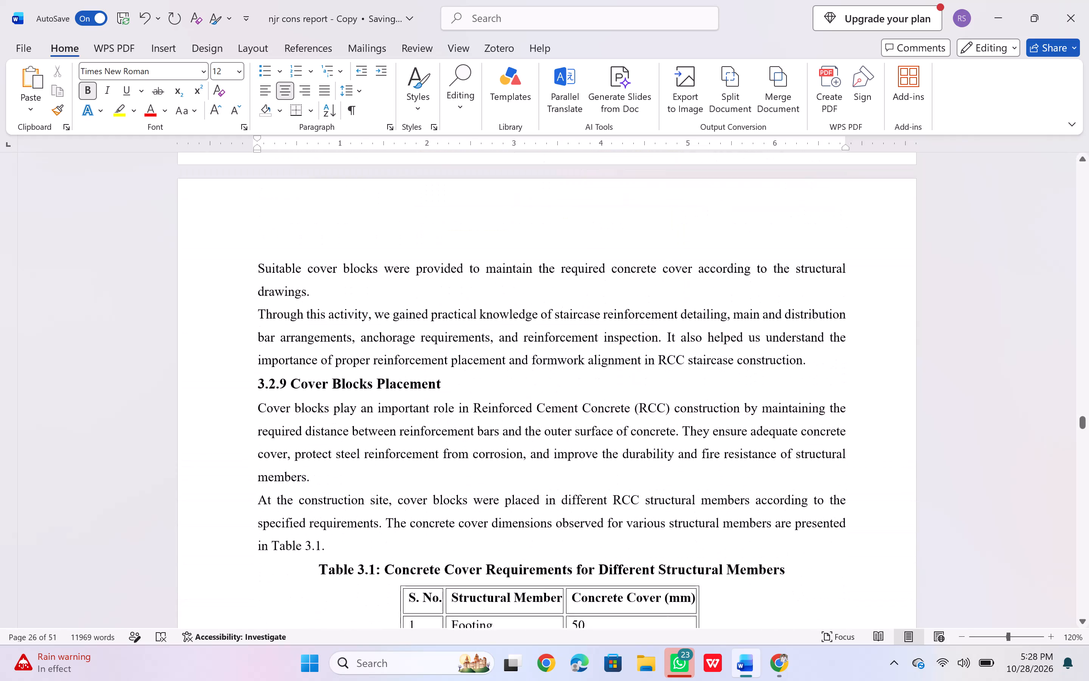
pyautogui.scroll(-5, 479, 403)
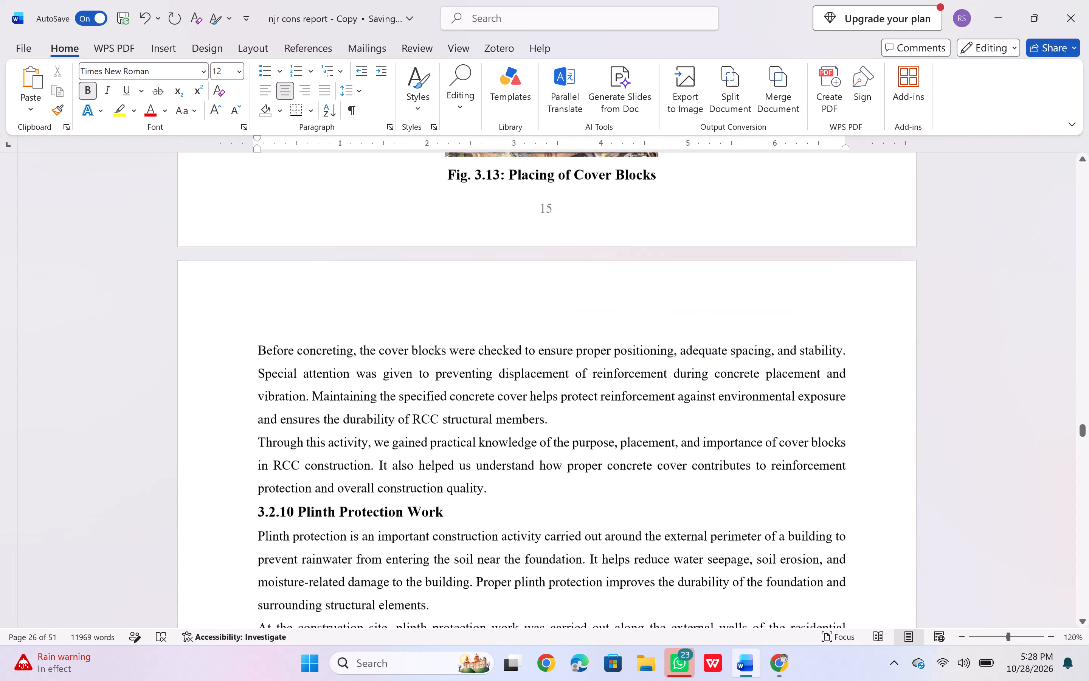
pyautogui.scroll(-4, 479, 403)
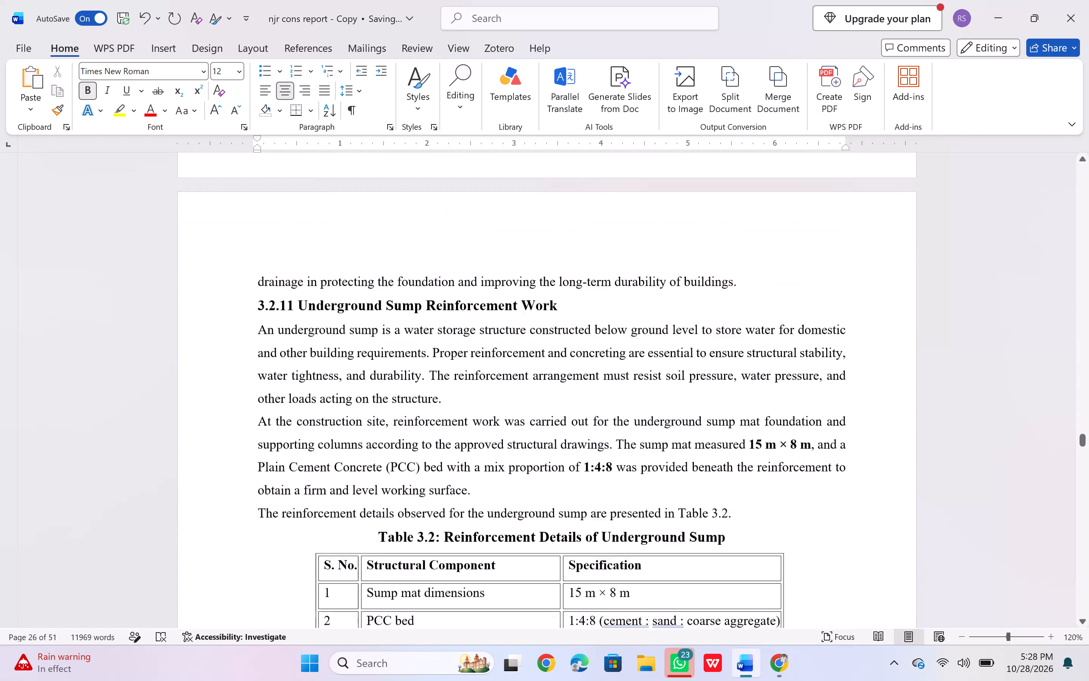
pyautogui.scroll(-4, 479, 403)
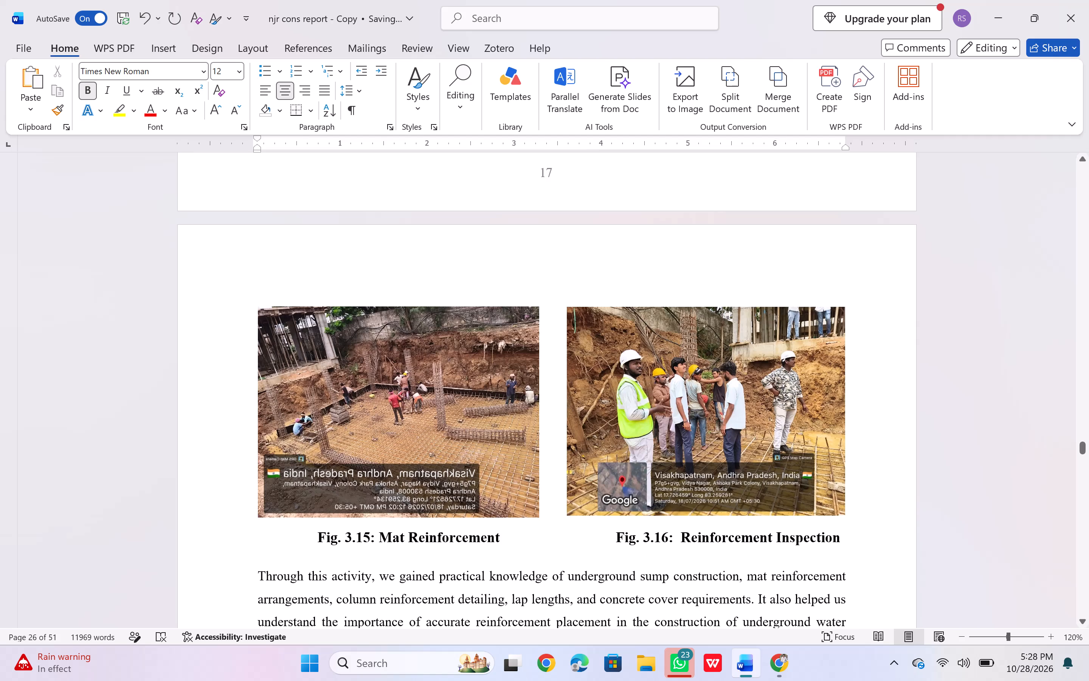
pyautogui.scroll(-1, 479, 403)
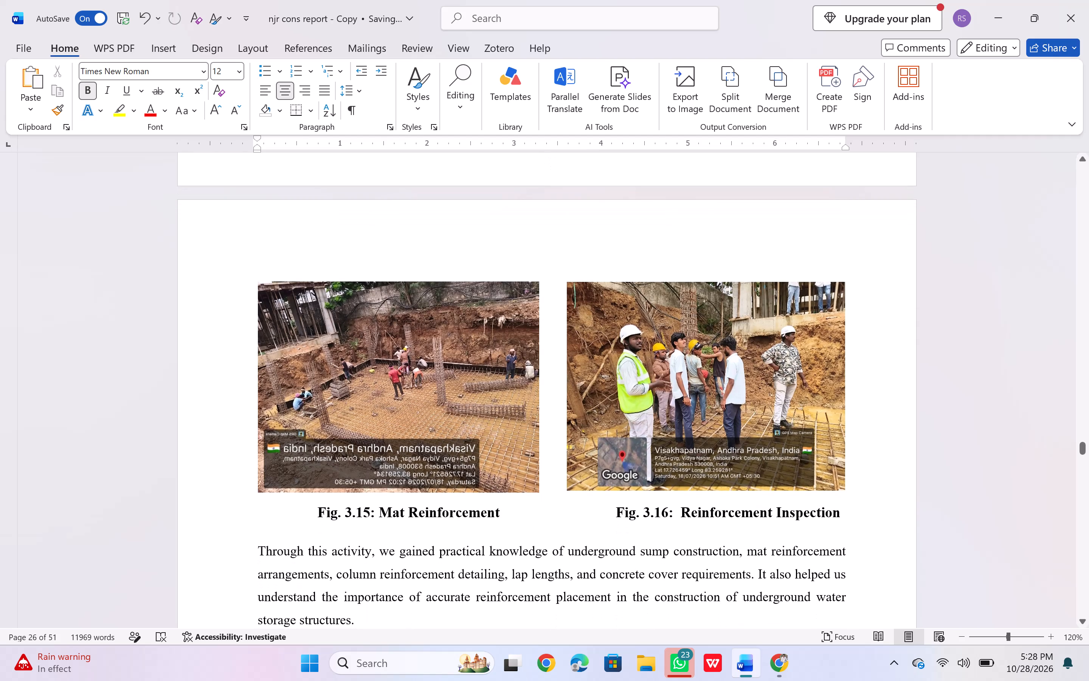
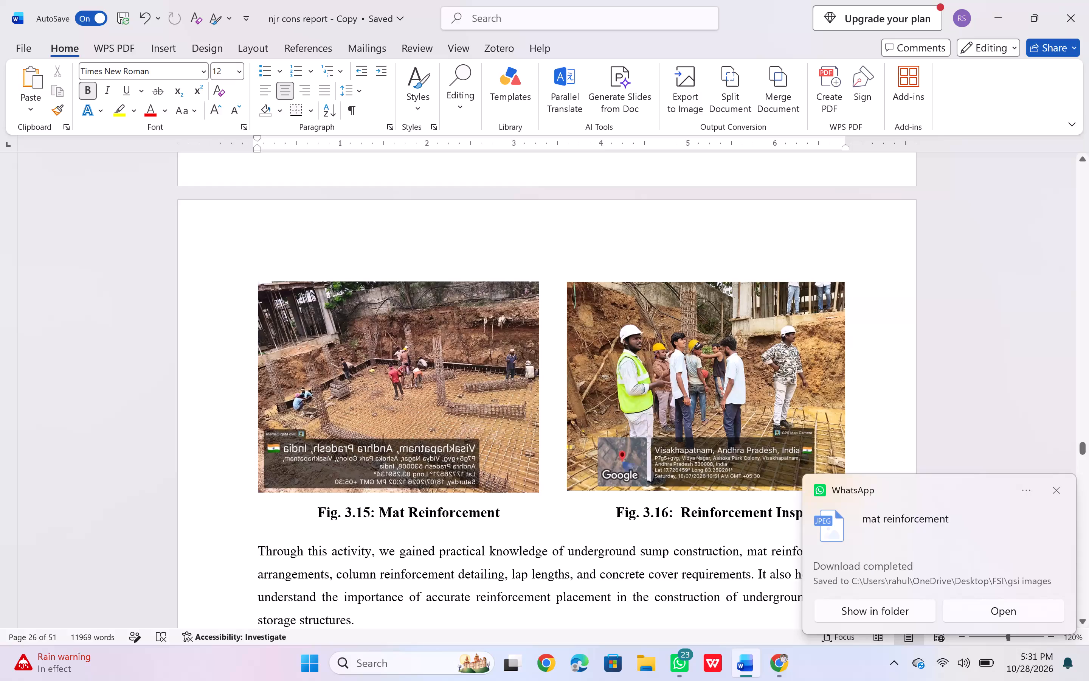
# Copy the "mat reinforcement" image from the gsi images folder inside FSI and paste it at the Fig. 3.15 photo in the Word report.
pyautogui.click(643, 659)
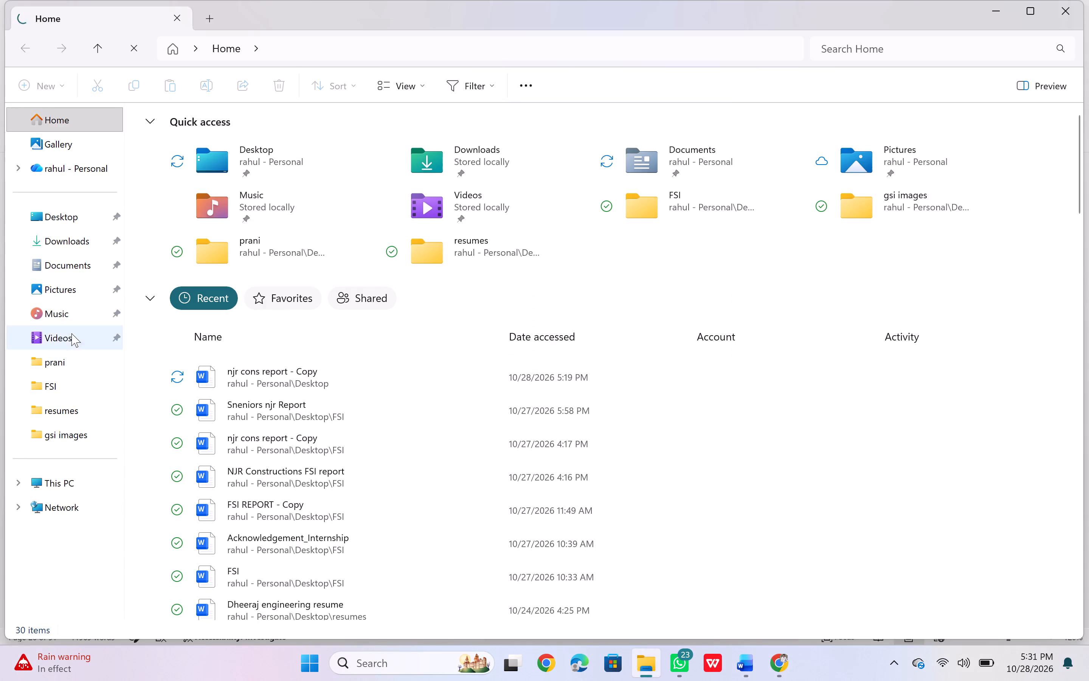
pyautogui.doubleClick(46, 387)
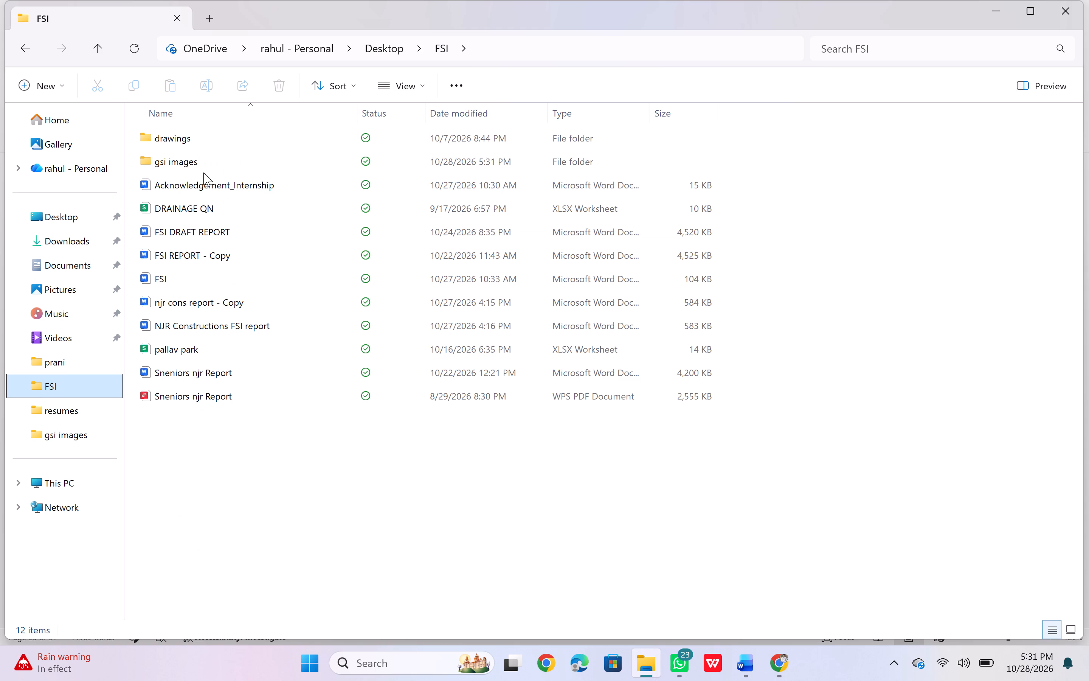
pyautogui.doubleClick(213, 156)
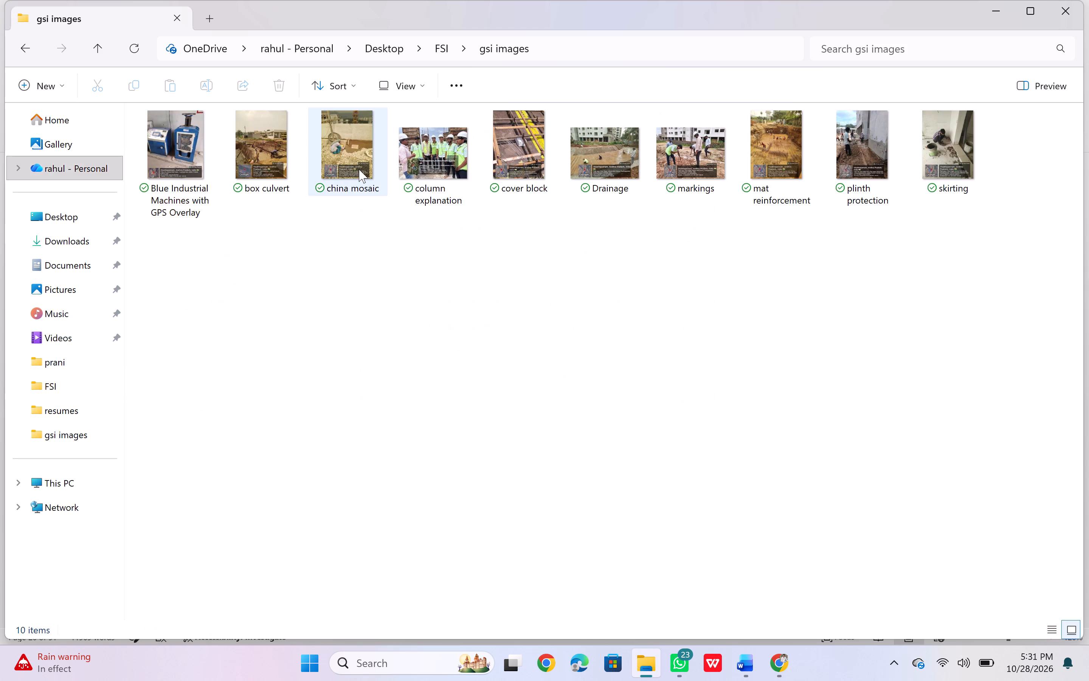
pyautogui.click(755, 166)
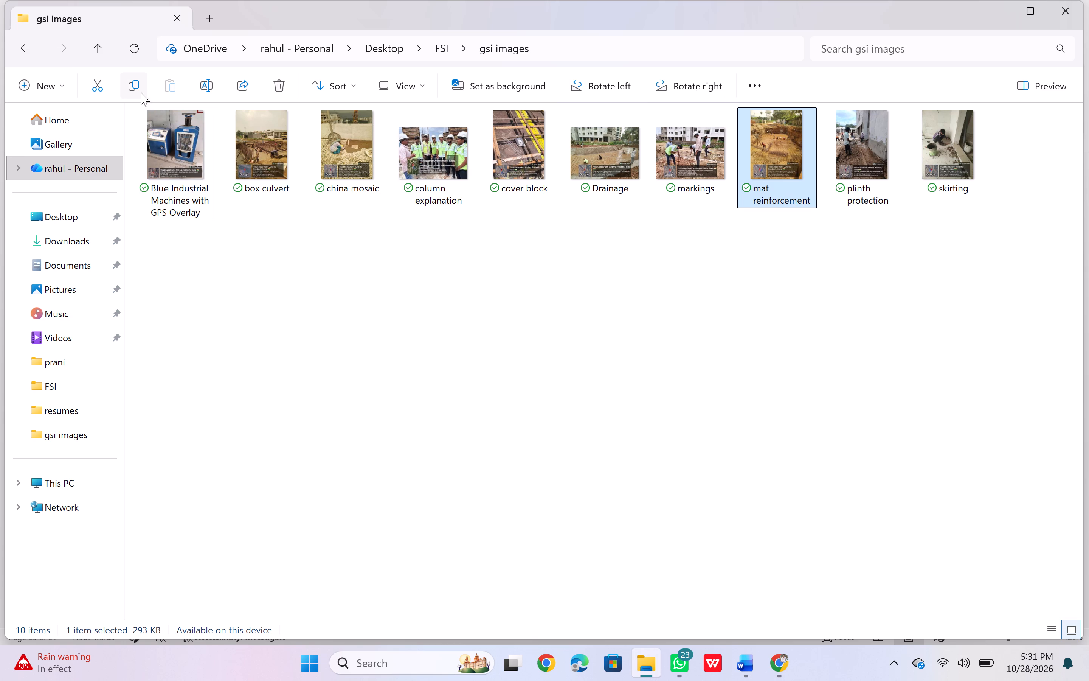
pyautogui.click(137, 89)
pyautogui.click(712, 595)
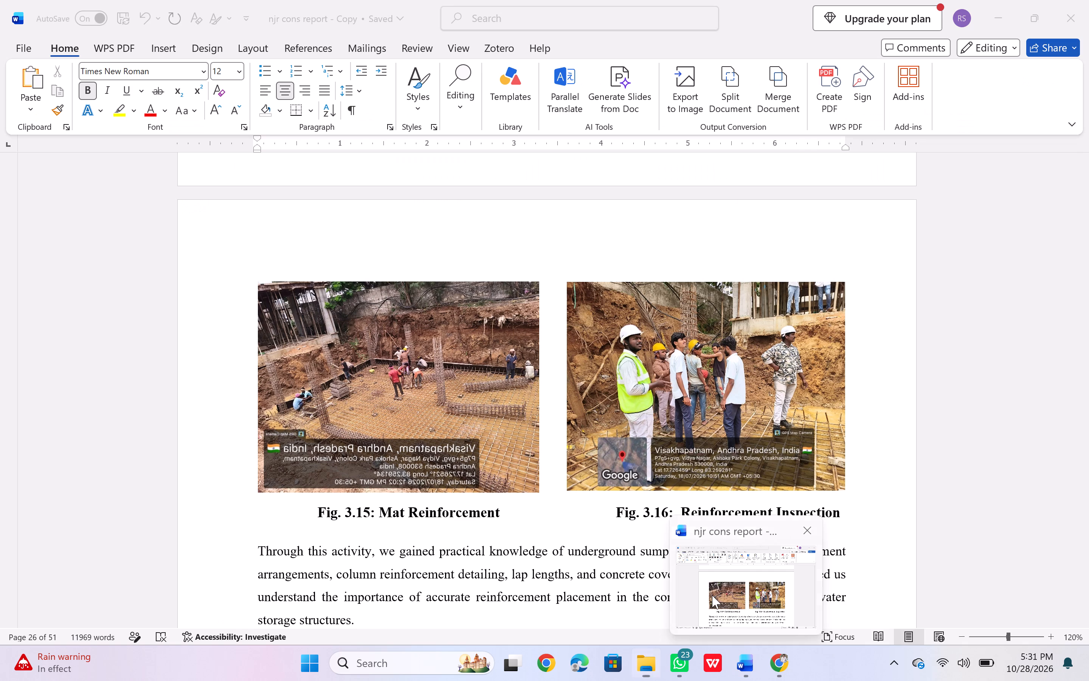
pyautogui.click(398, 382)
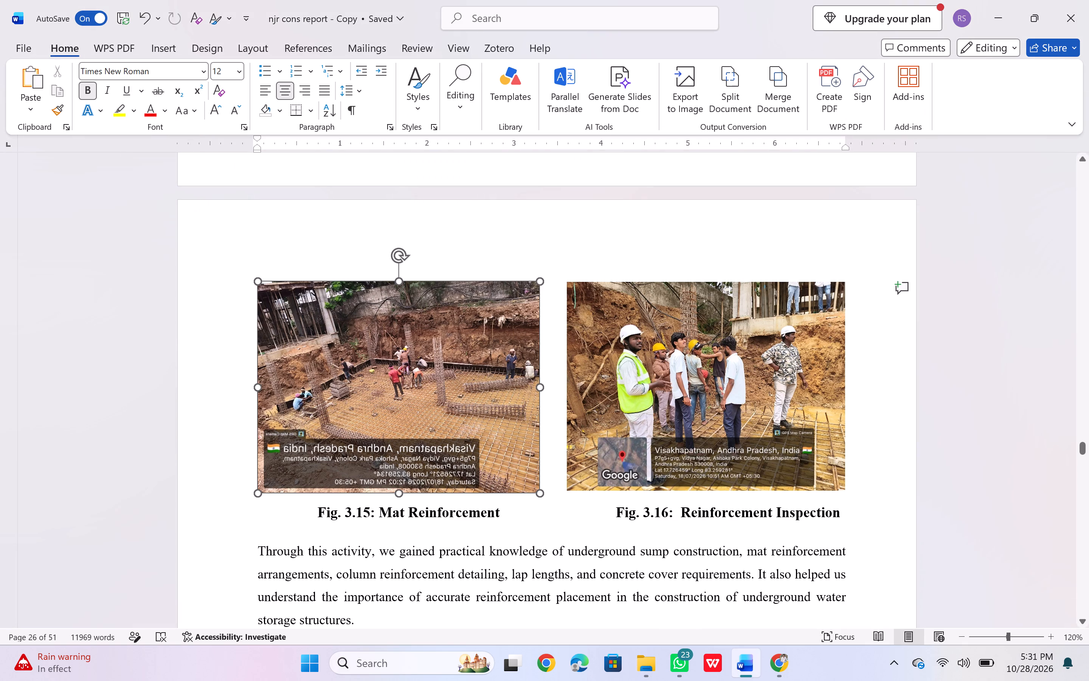
pyautogui.hotkey('ctrl', 'v')
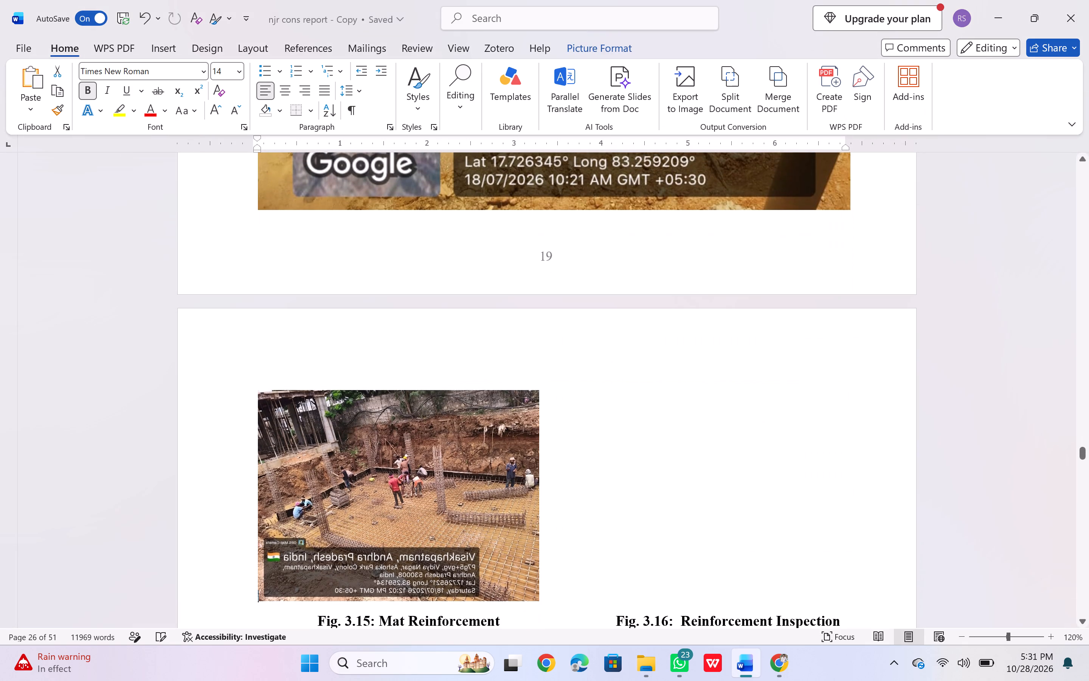
# Shrink the pasted mat reinforcement photo proportionally to about 2.9 inches wide.
pyautogui.scroll(2, 375, 360)
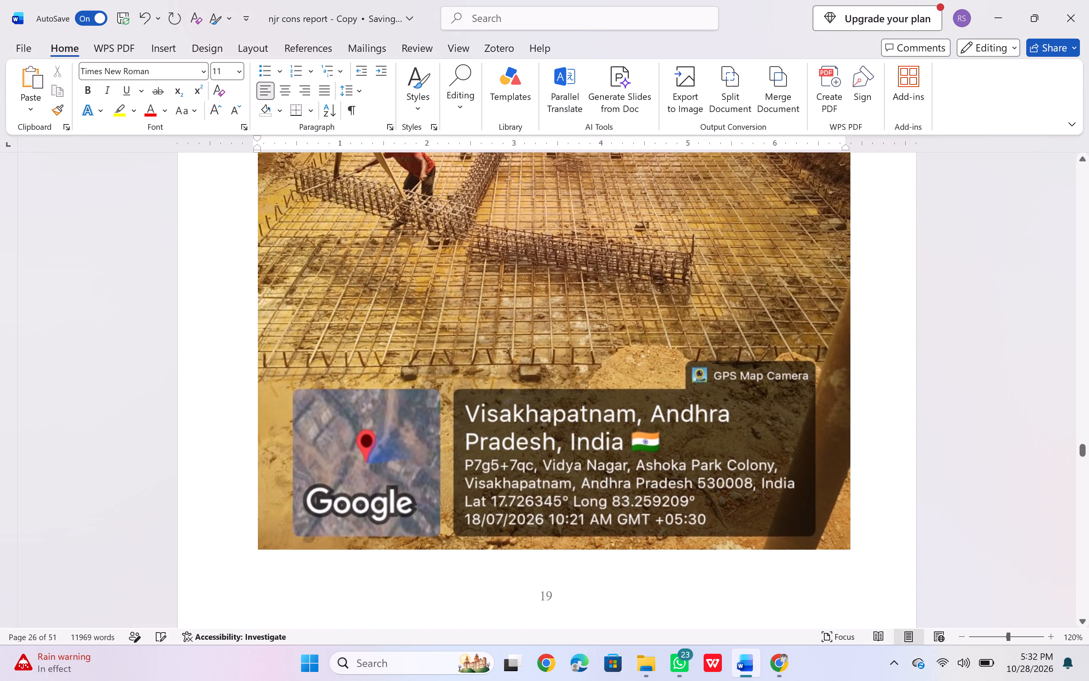
pyautogui.scroll(1, 375, 360)
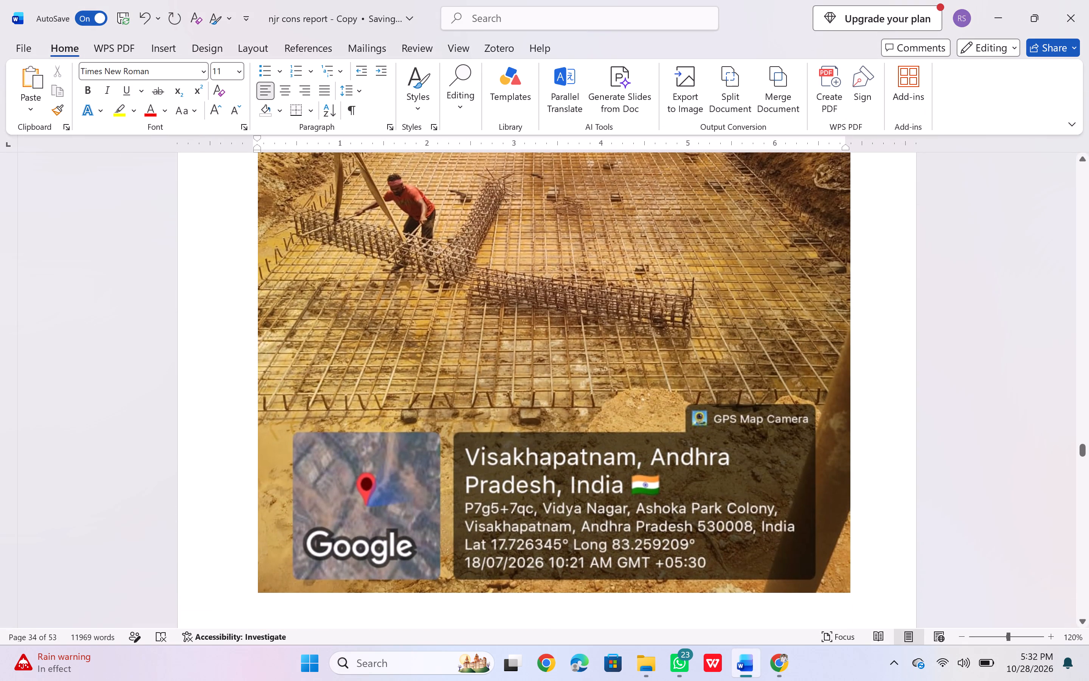
pyautogui.click(278, 569)
pyautogui.moveTo(259, 593); pyautogui.dragTo(414, 25)
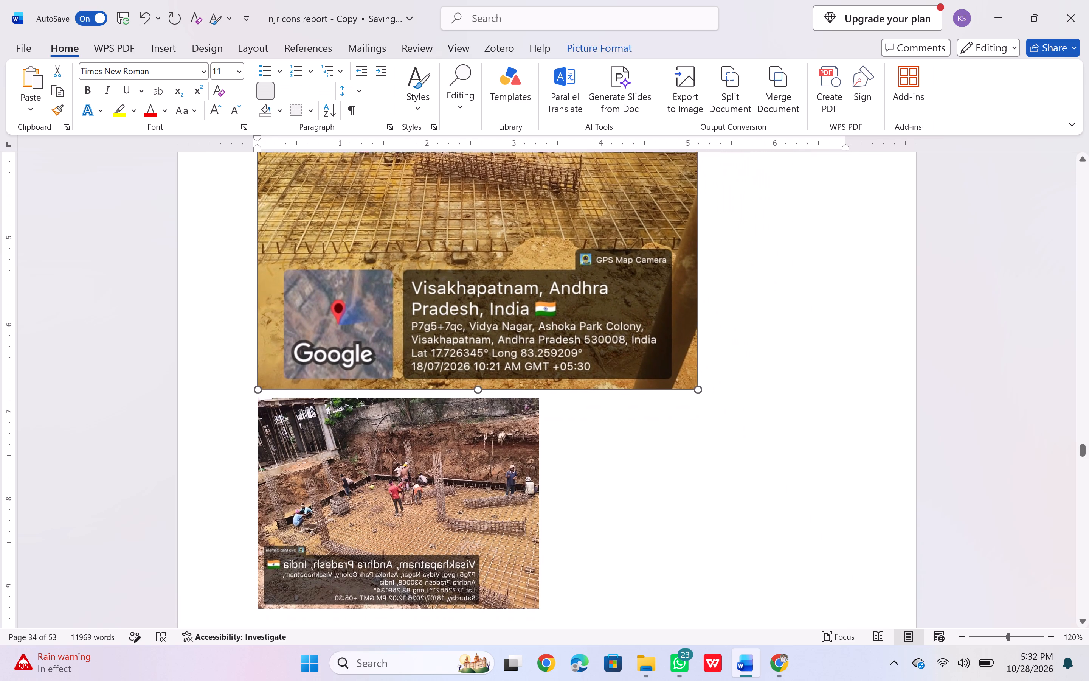
pyautogui.moveTo(414, 25); pyautogui.dragTo(461, 0)
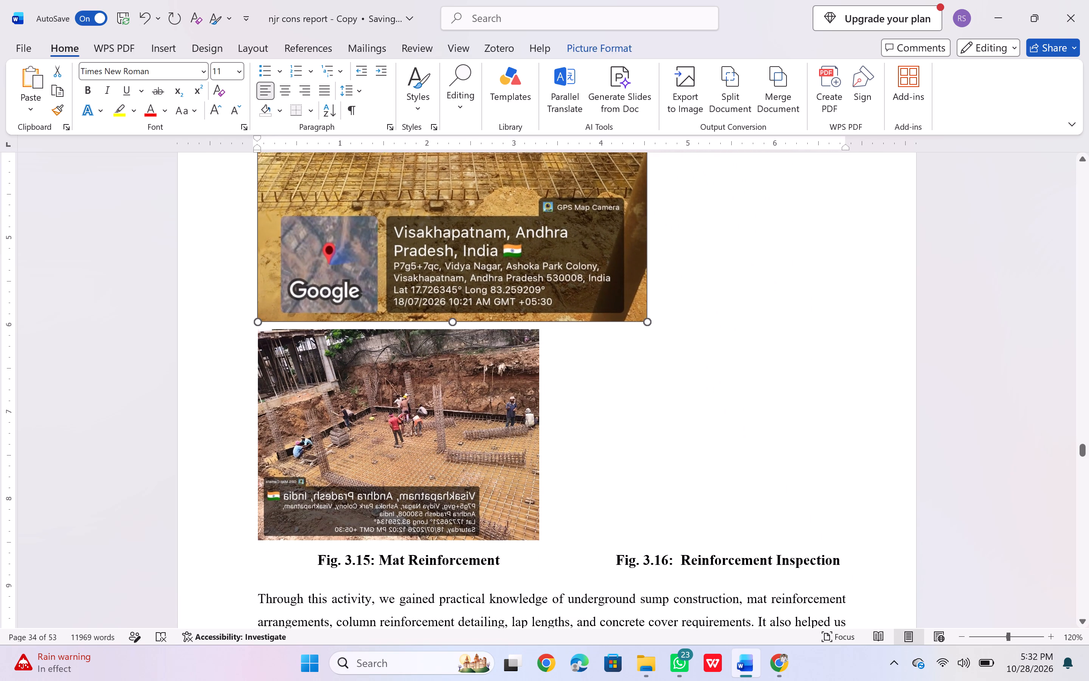
pyautogui.moveTo(461, 0); pyautogui.dragTo(469, 0)
pyautogui.scroll(-1, 419, 317)
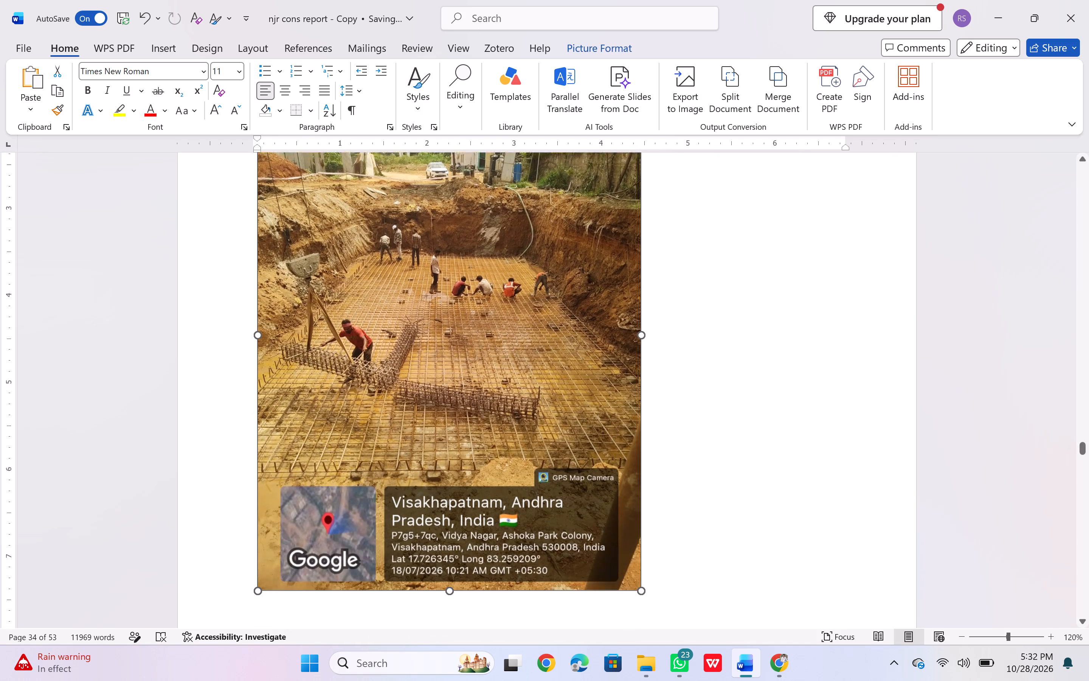
pyautogui.scroll(-1, 419, 317)
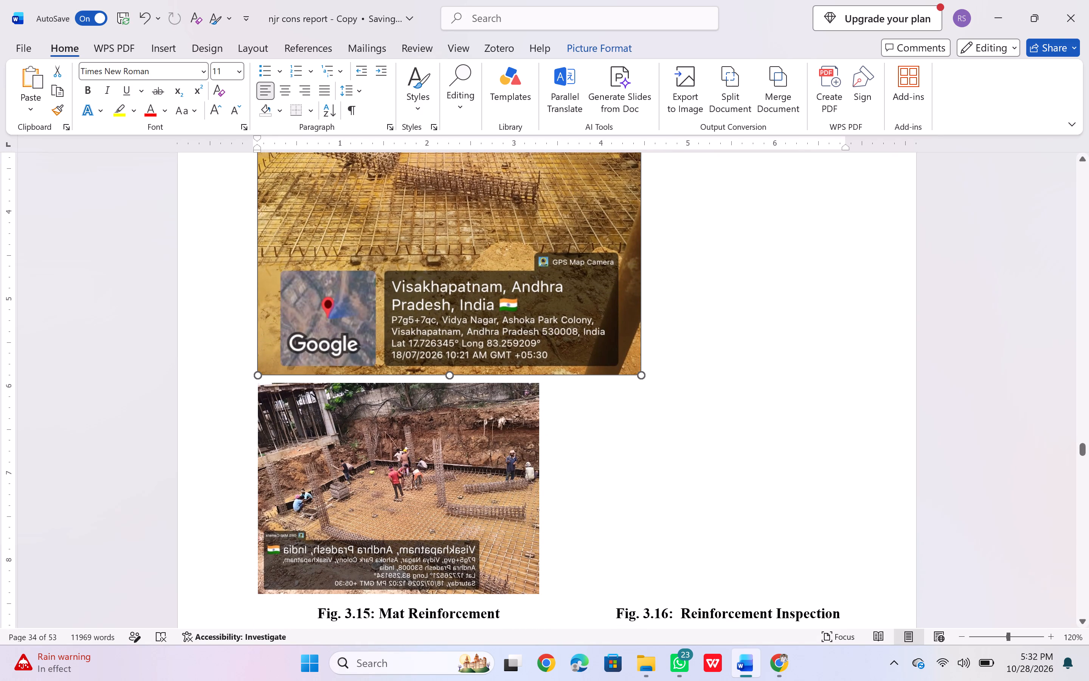
pyautogui.moveTo(258, 376); pyautogui.dragTo(359, 195)
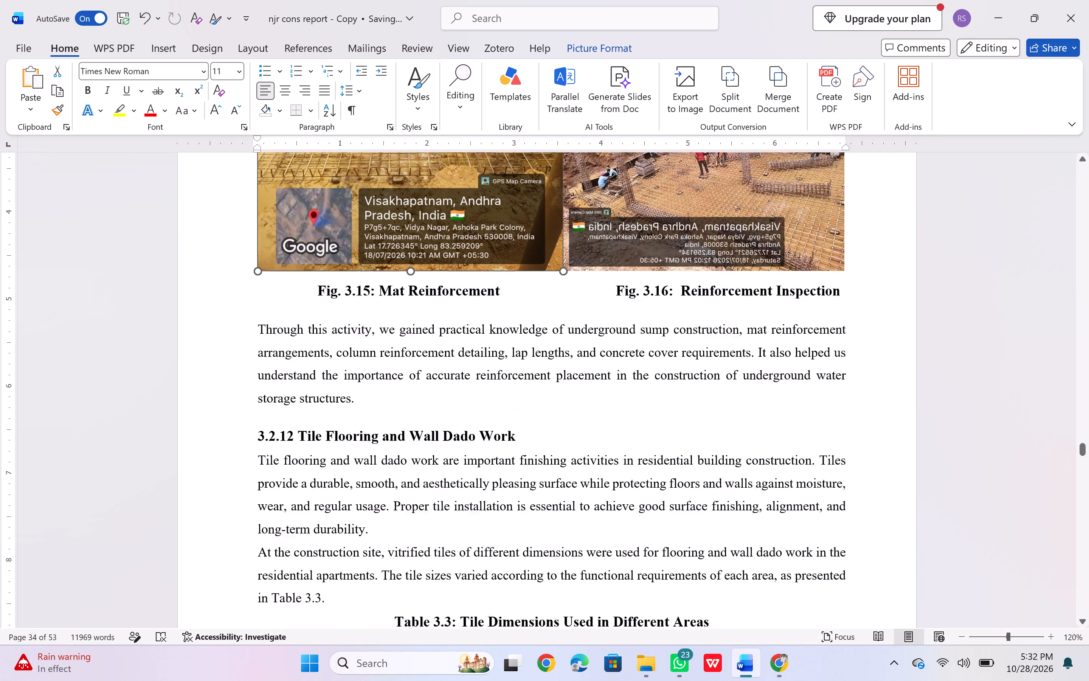
pyautogui.moveTo(359, 195); pyautogui.dragTo(373, 153)
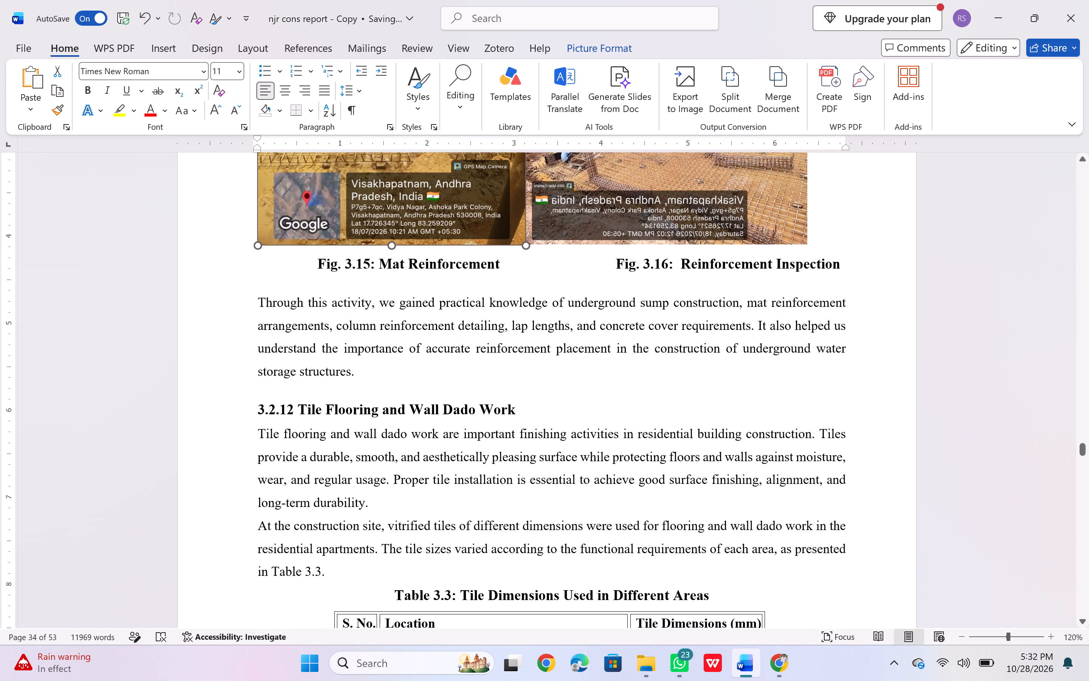
pyautogui.moveTo(373, 153); pyautogui.dragTo(389, 123)
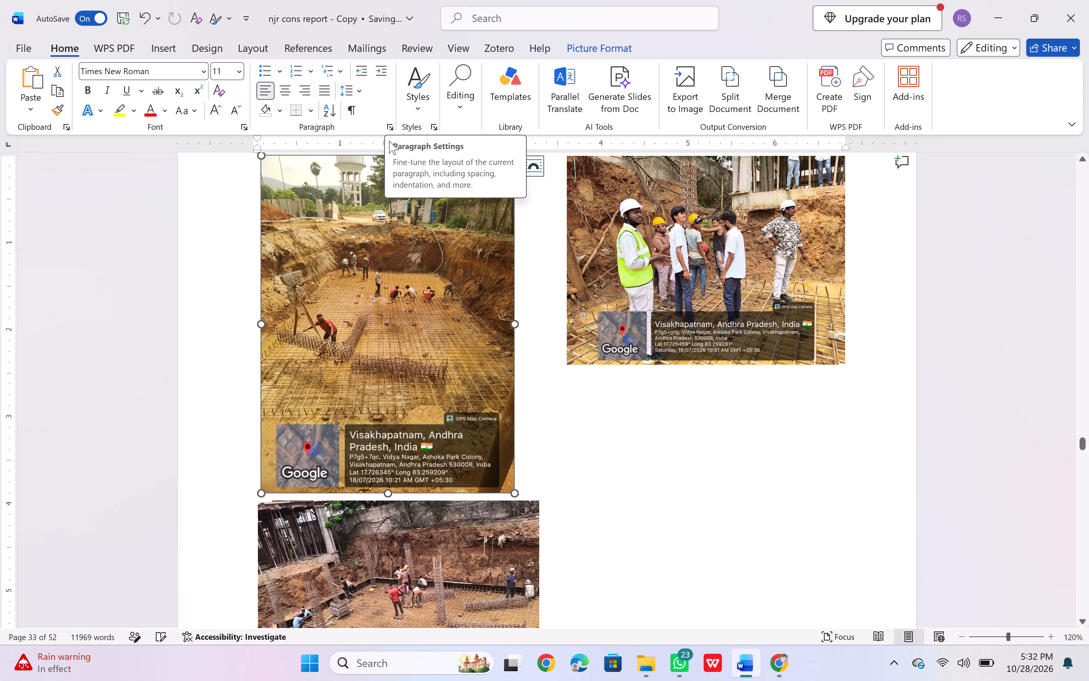
# Reduce the pasted mat reinforcement photo further to about 2 inches wide, keeping its proportions.
pyautogui.scroll(-1, 409, 361)
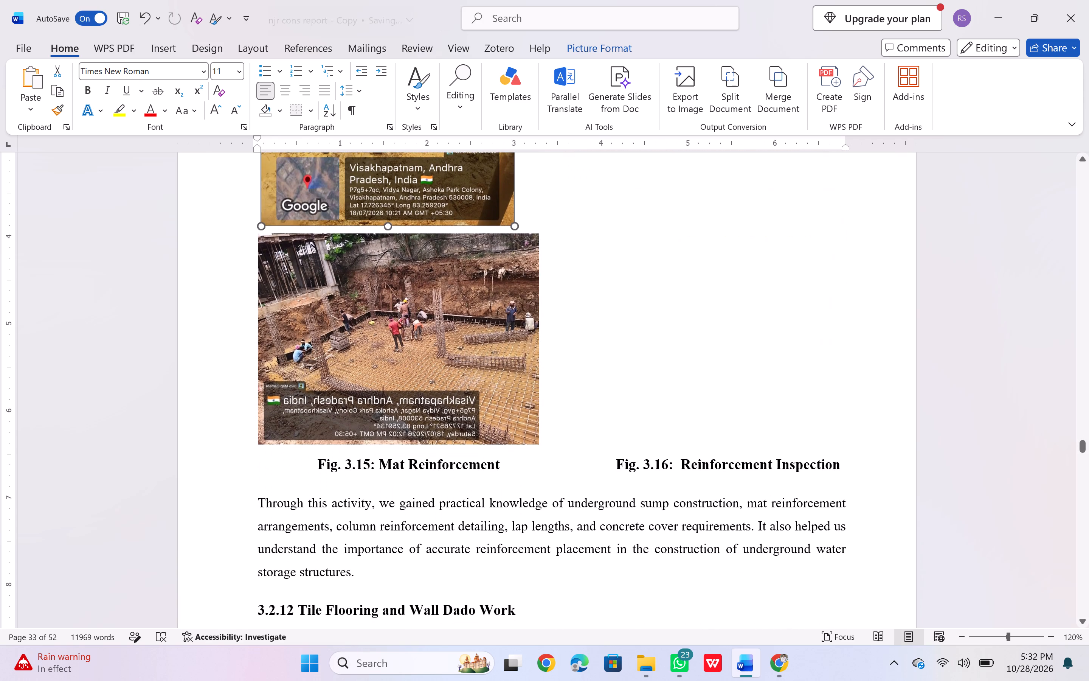
pyautogui.scroll(-1, 409, 361)
pyautogui.scroll(1, 378, 340)
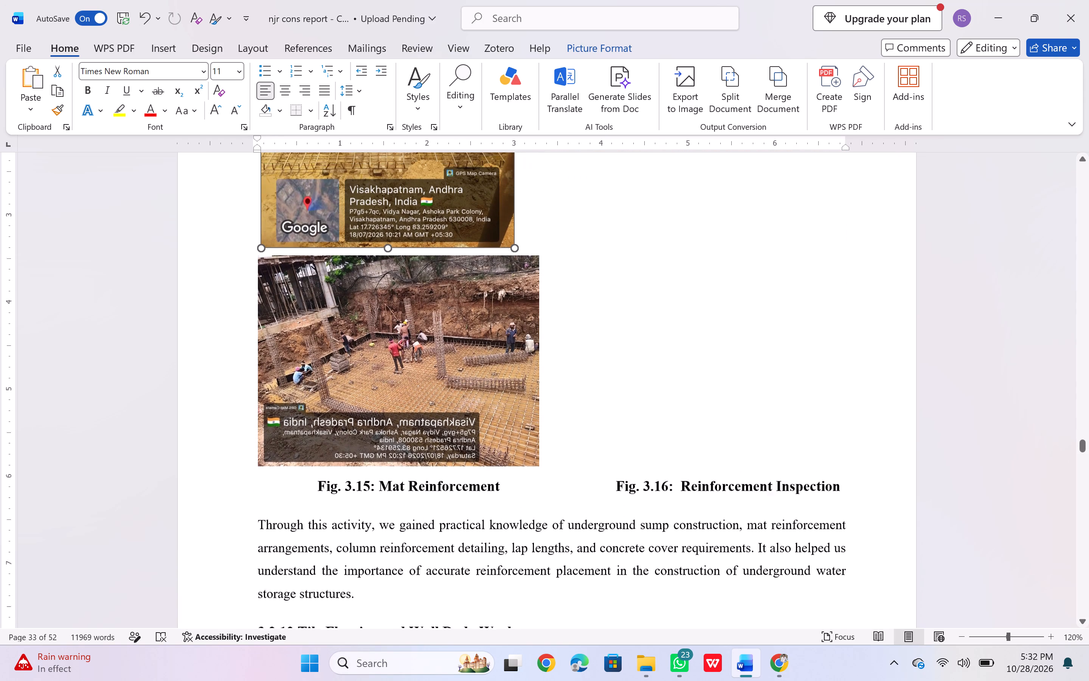
pyautogui.scroll(1, 378, 340)
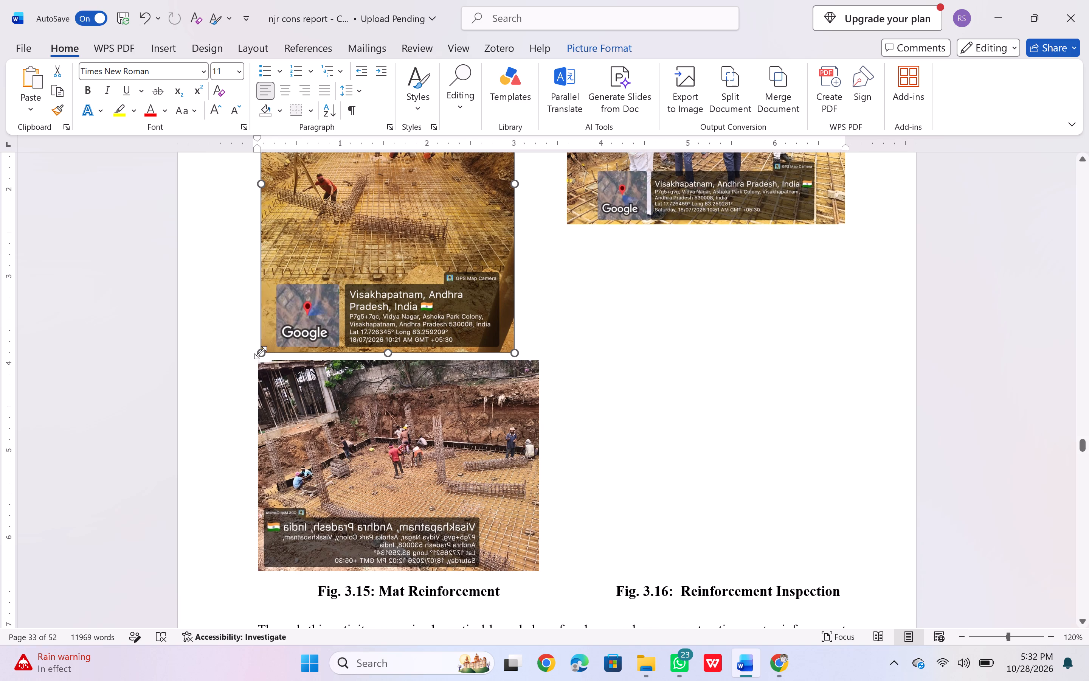
pyautogui.moveTo(260, 352); pyautogui.dragTo(319, 217)
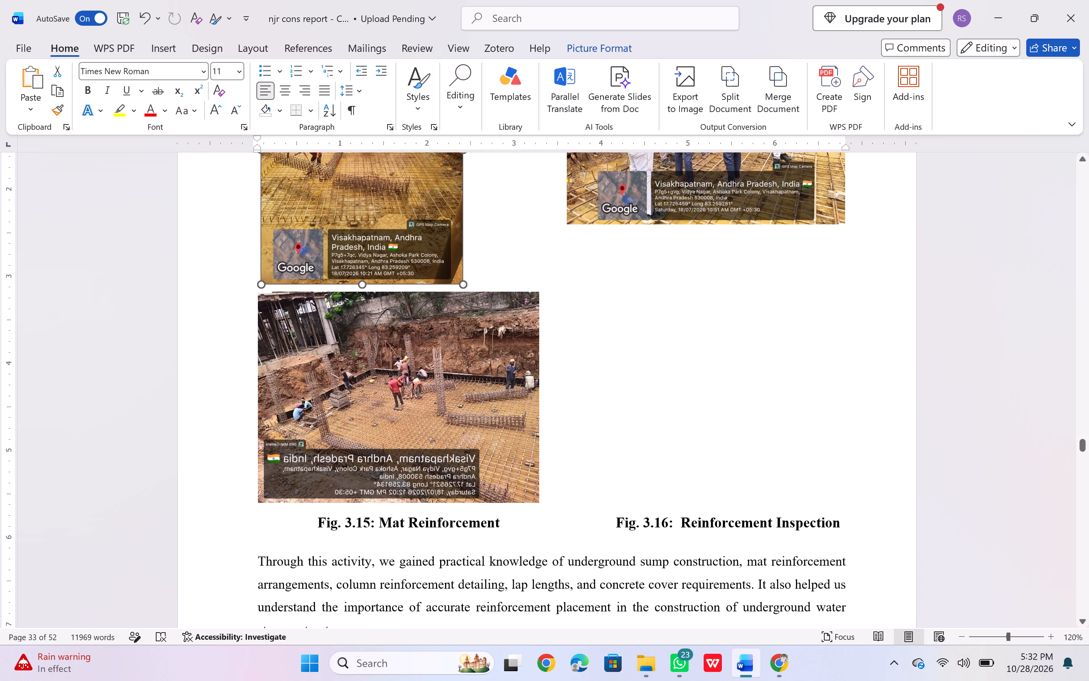
pyautogui.moveTo(319, 217); pyautogui.dragTo(342, 151)
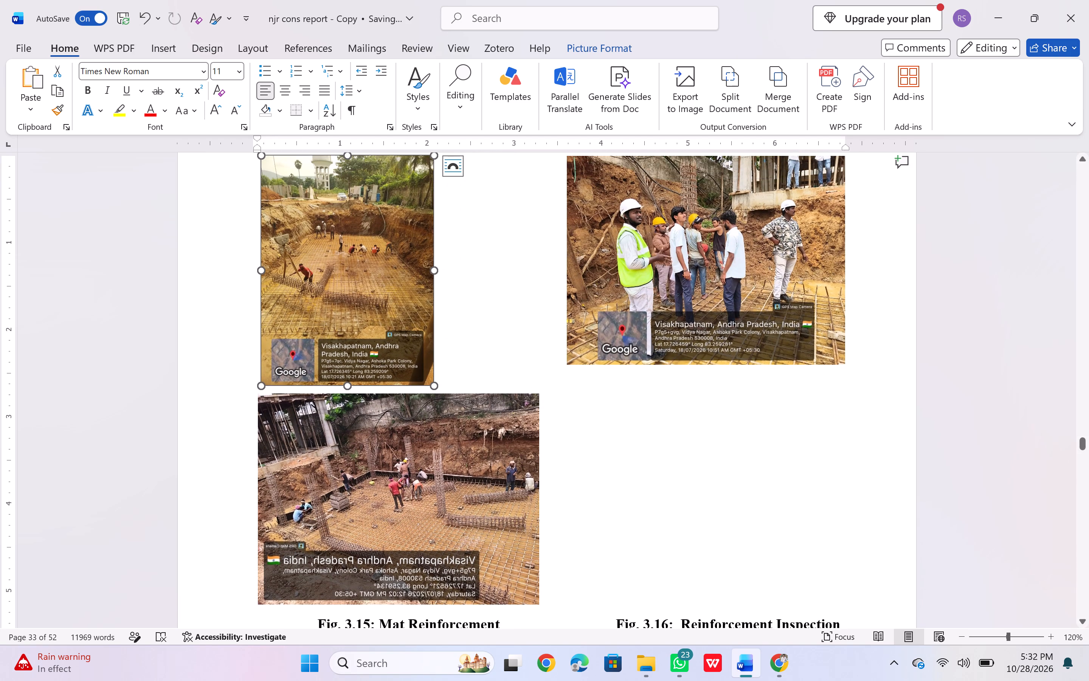
# Delete the old mirrored photo directly above the Fig. 3.15 caption.
pyautogui.click(373, 429)
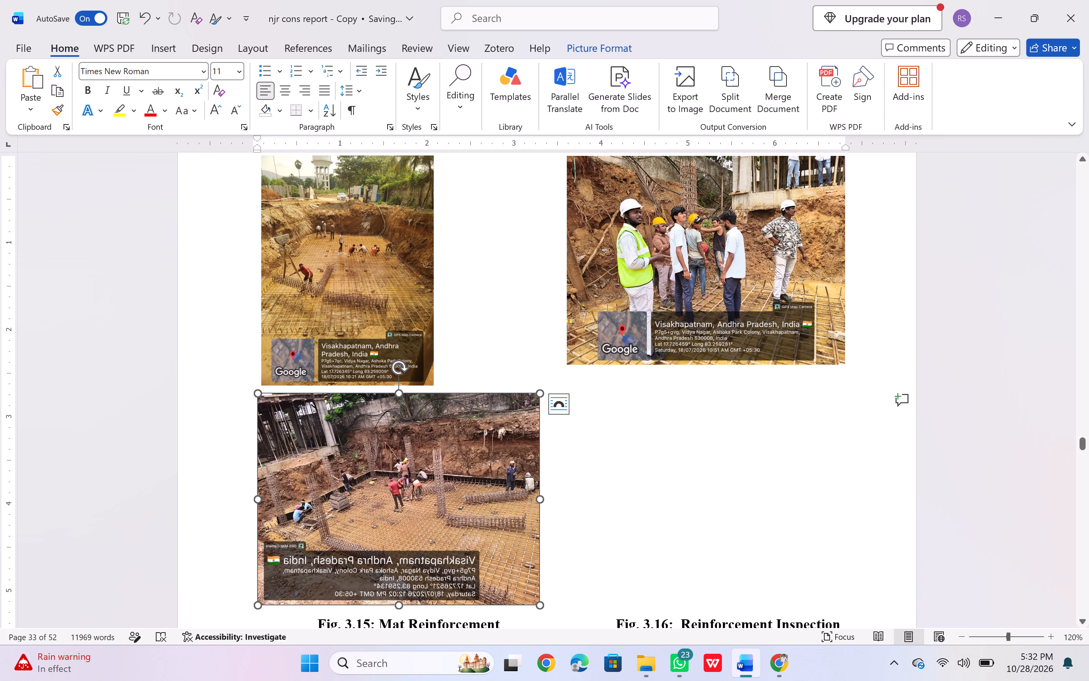
pyautogui.press('Delete')
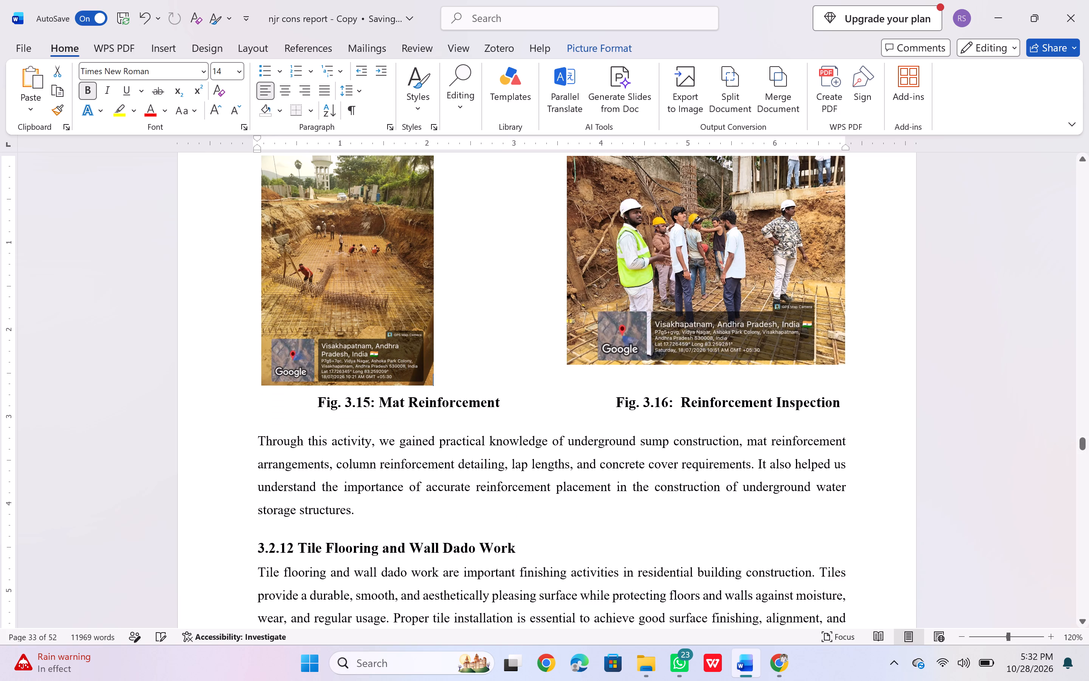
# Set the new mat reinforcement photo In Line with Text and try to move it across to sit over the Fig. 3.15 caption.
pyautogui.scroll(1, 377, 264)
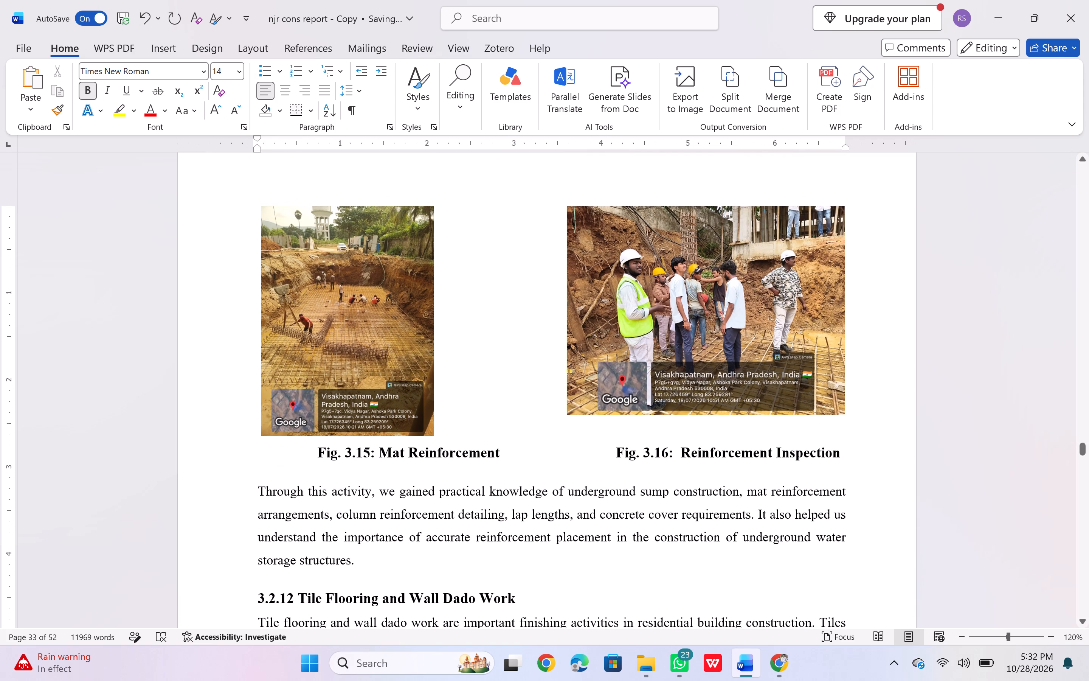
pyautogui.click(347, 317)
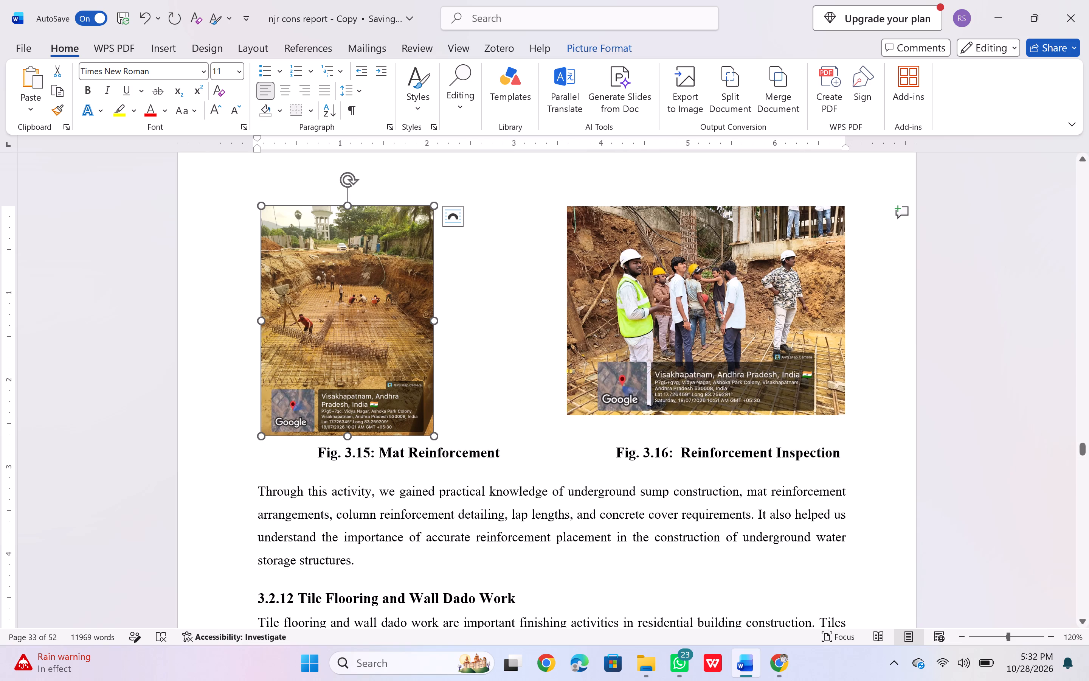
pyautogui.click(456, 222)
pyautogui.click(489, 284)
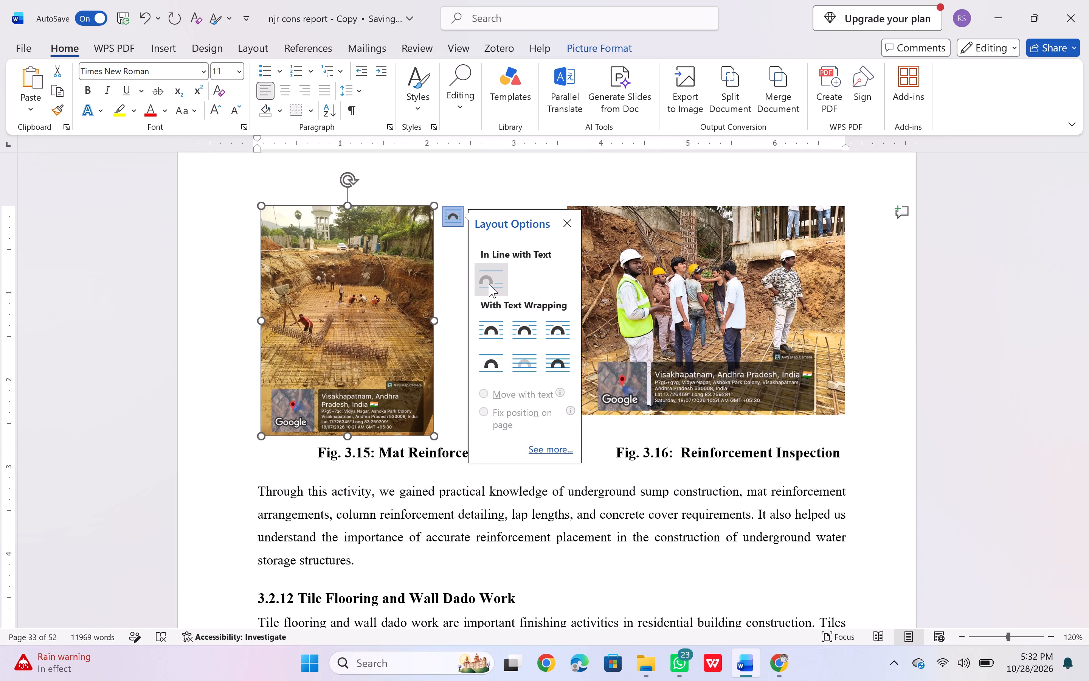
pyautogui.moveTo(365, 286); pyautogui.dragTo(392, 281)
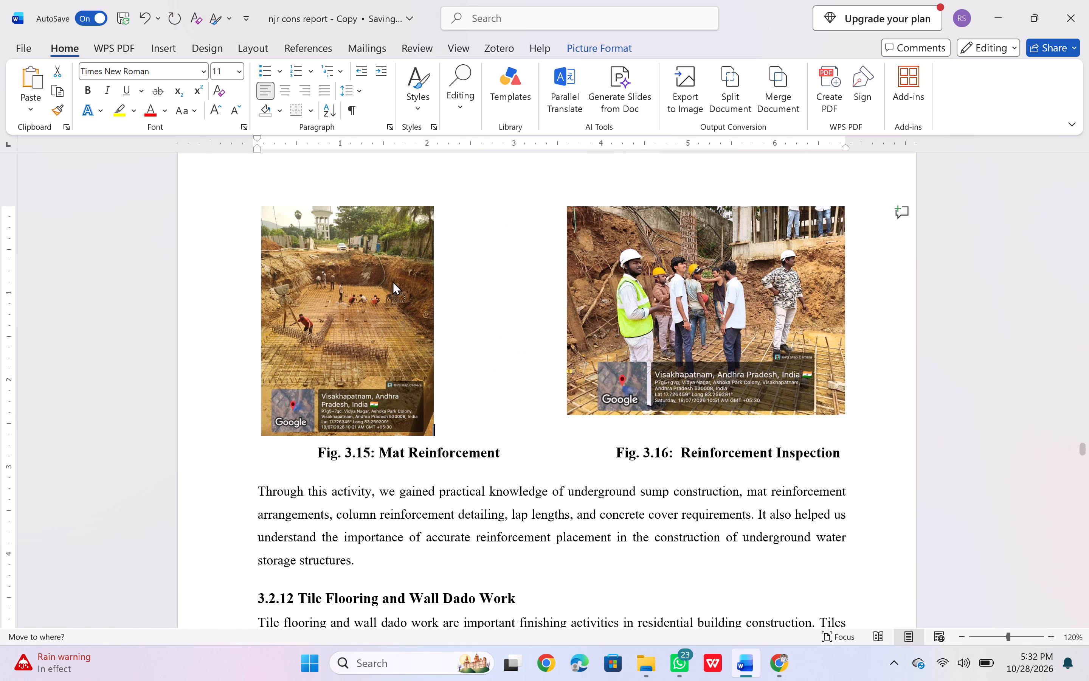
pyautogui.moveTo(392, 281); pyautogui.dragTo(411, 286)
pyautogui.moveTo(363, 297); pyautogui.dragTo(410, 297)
# Apply Top and Bottom text wrapping to the new mat reinforcement photo and move it about half an inch to sit over the Fig. 3.15 caption.
pyautogui.click(455, 219)
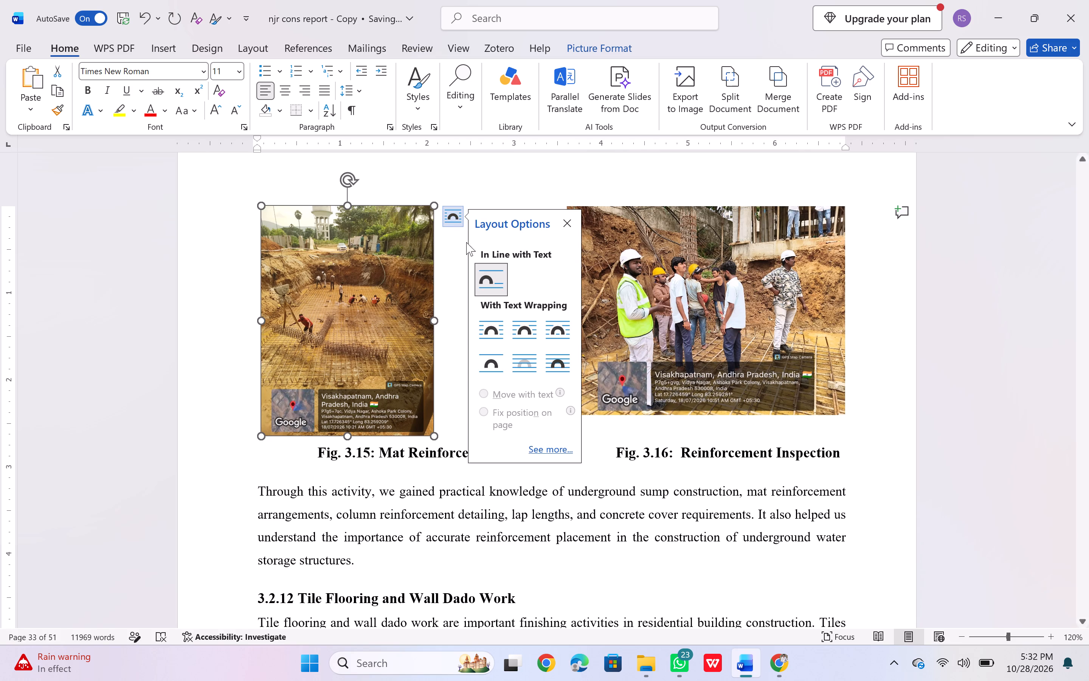
pyautogui.click(492, 364)
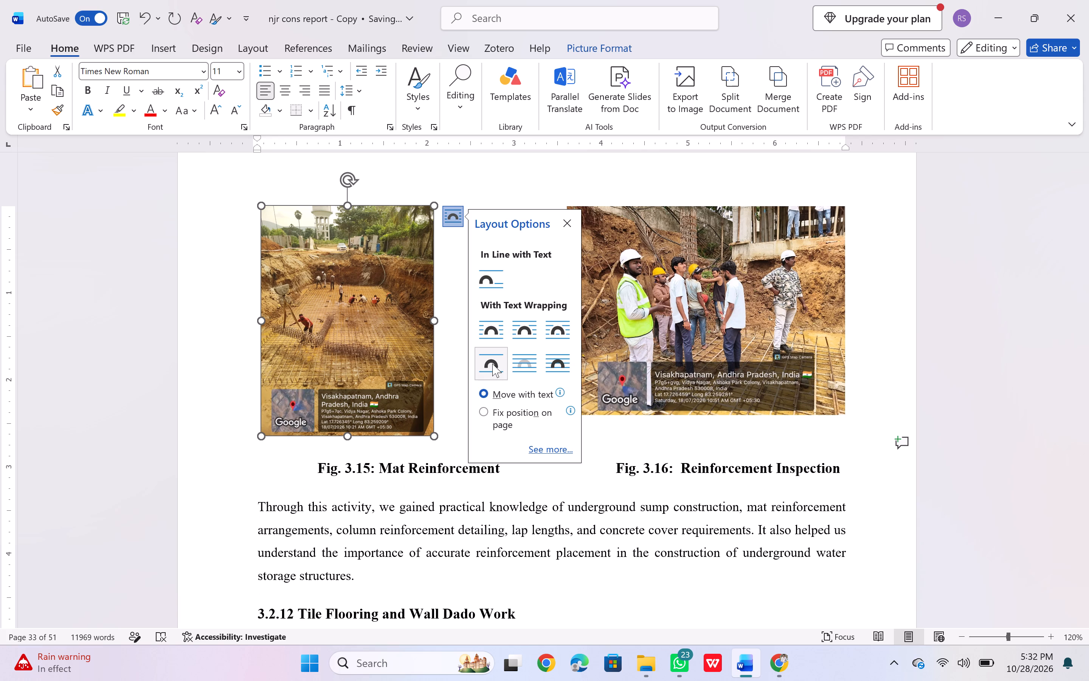
pyautogui.moveTo(368, 326); pyautogui.dragTo(411, 327)
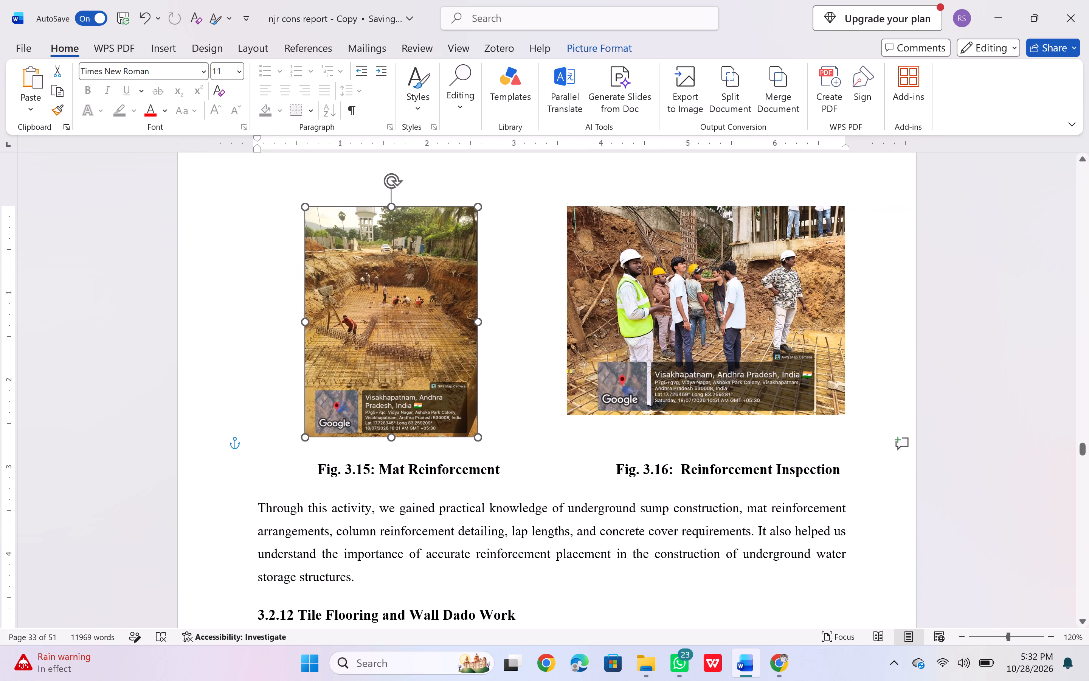
pyautogui.moveTo(411, 327); pyautogui.dragTo(412, 327)
# Shrink the Fig. 3.15 photo to about 1.8 inches wide so its height roughly matches the Fig. 3.16 photo.
pyautogui.moveTo(308, 437); pyautogui.dragTo(309, 406)
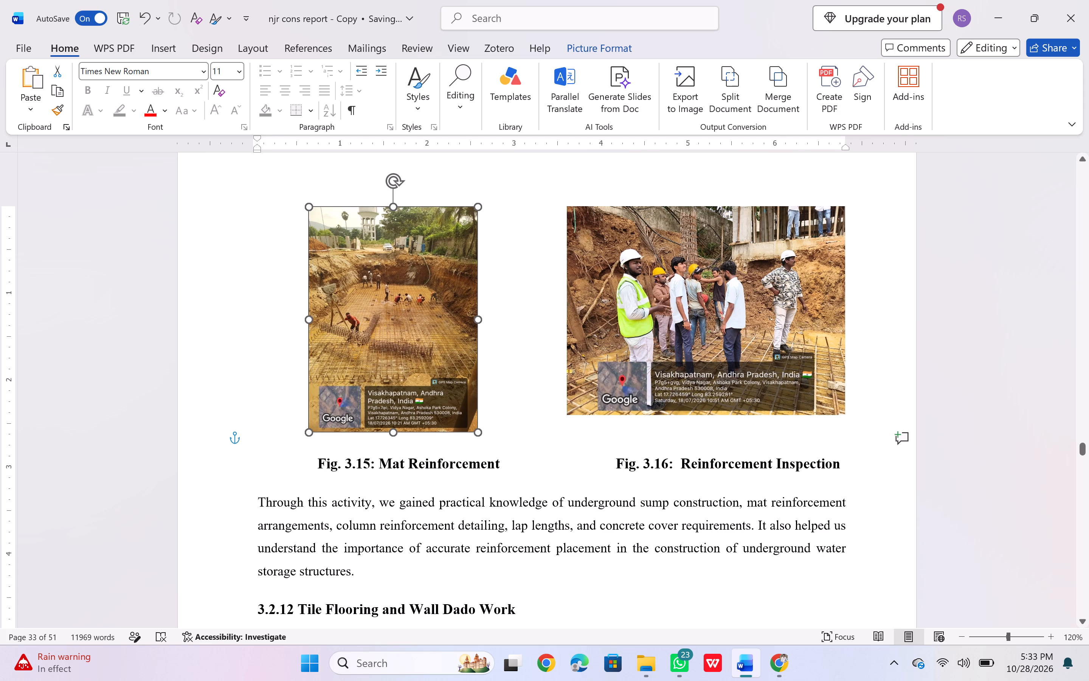
pyautogui.moveTo(309, 406); pyautogui.dragTo(320, 393)
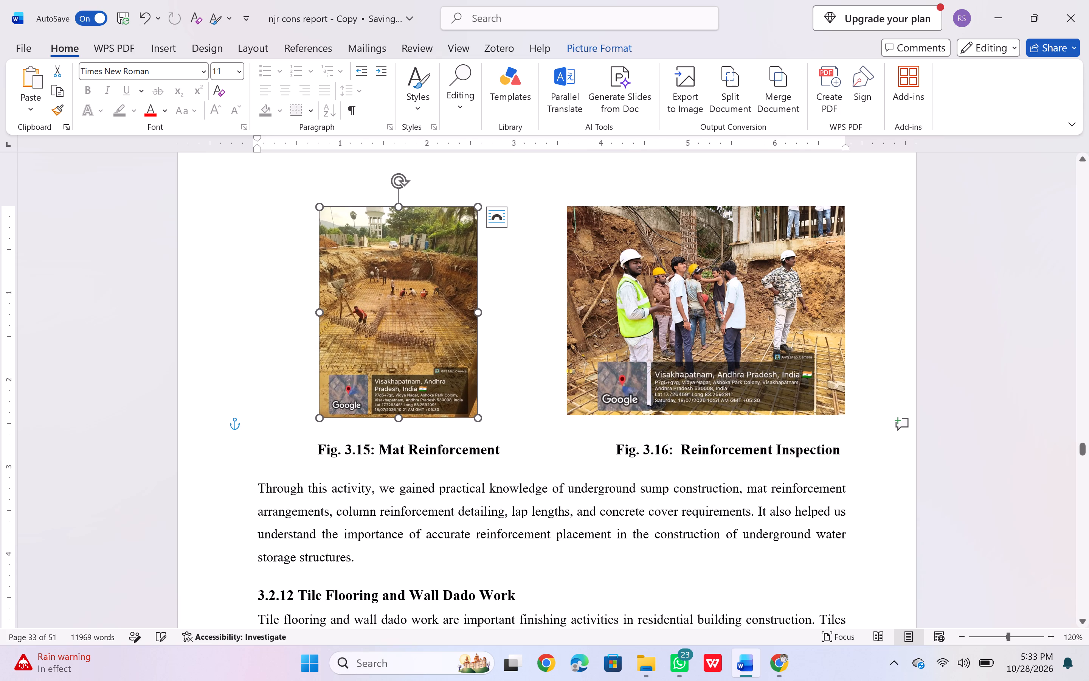
# Set the Fig. 3.15 mat reinforcement photo In Line with Text and centre it on its line.
pyautogui.click(498, 220)
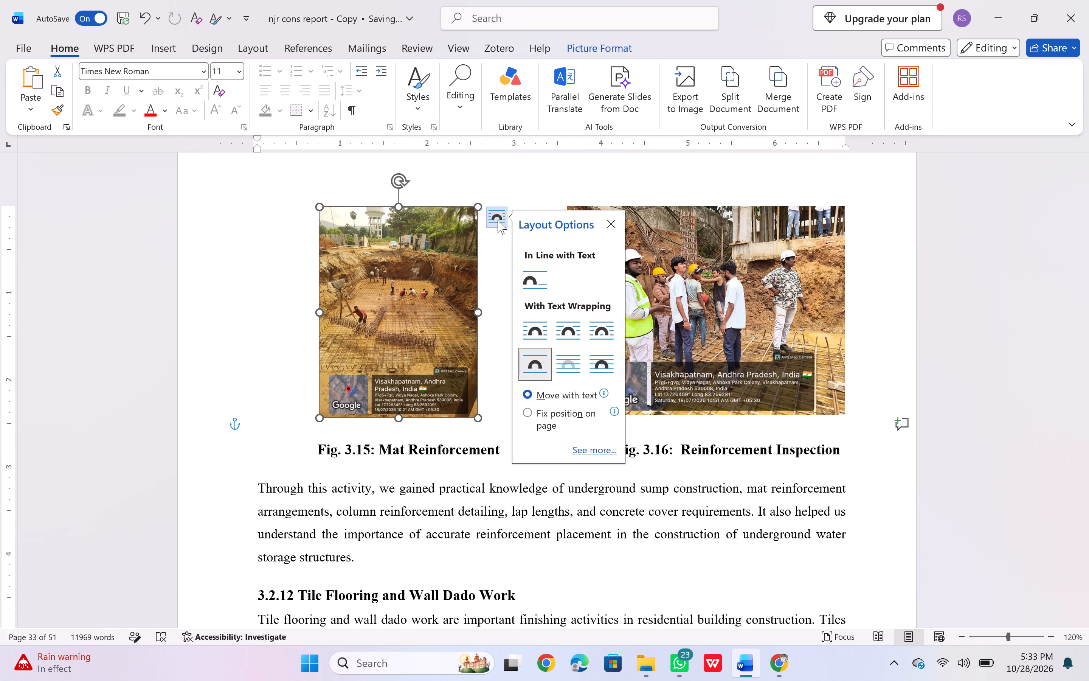
pyautogui.click(532, 270)
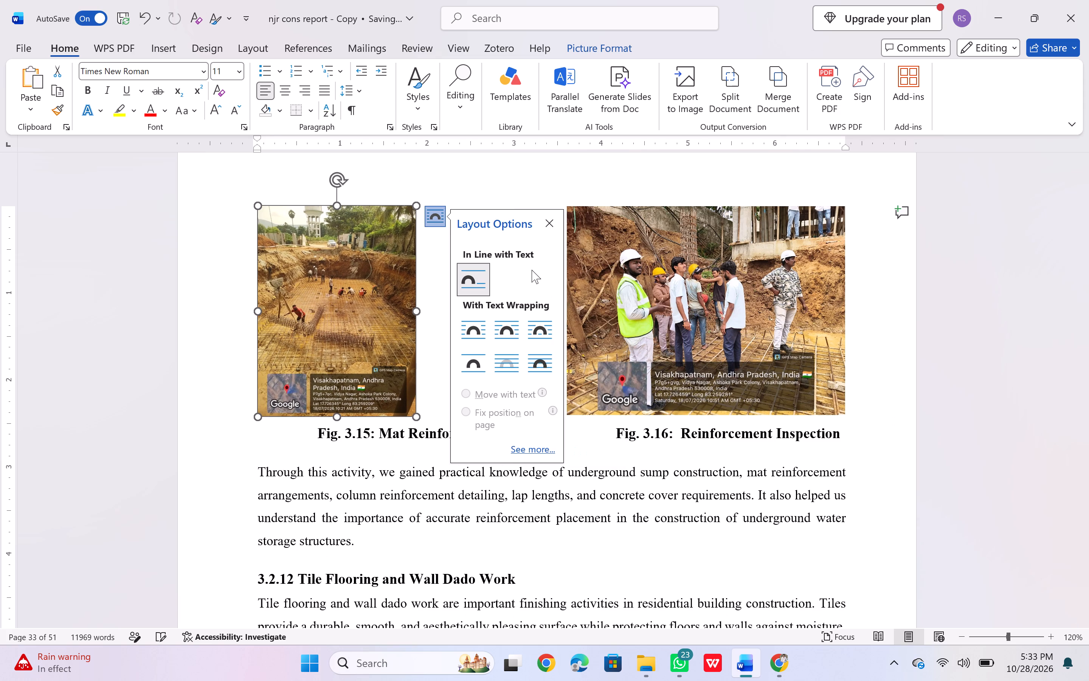
pyautogui.click(284, 89)
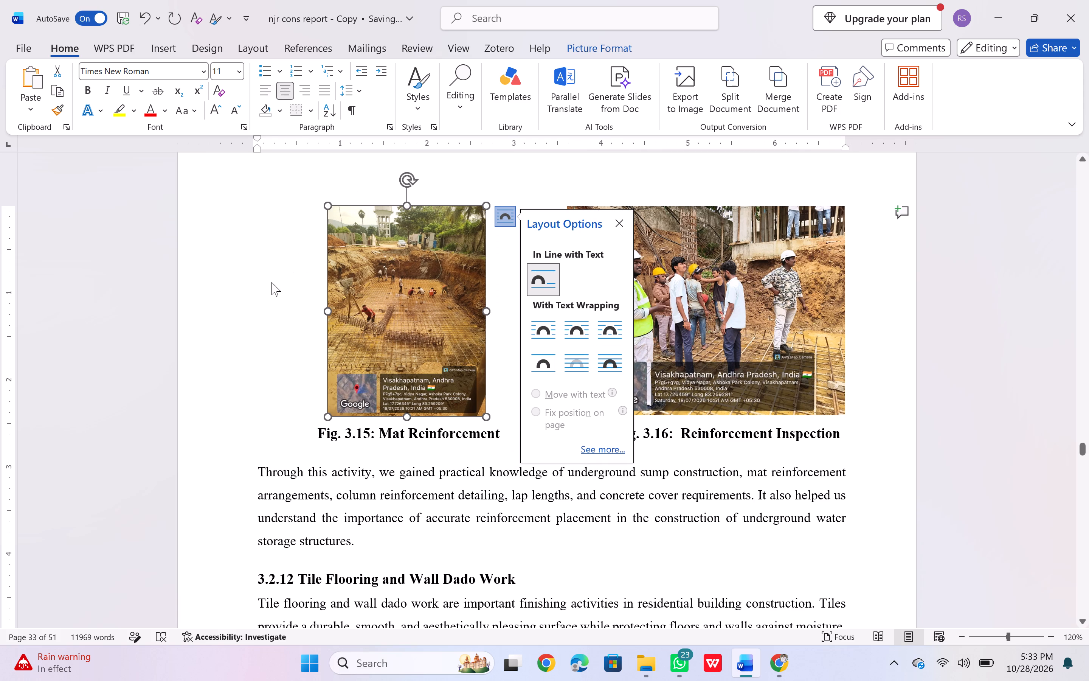
pyautogui.click(270, 283)
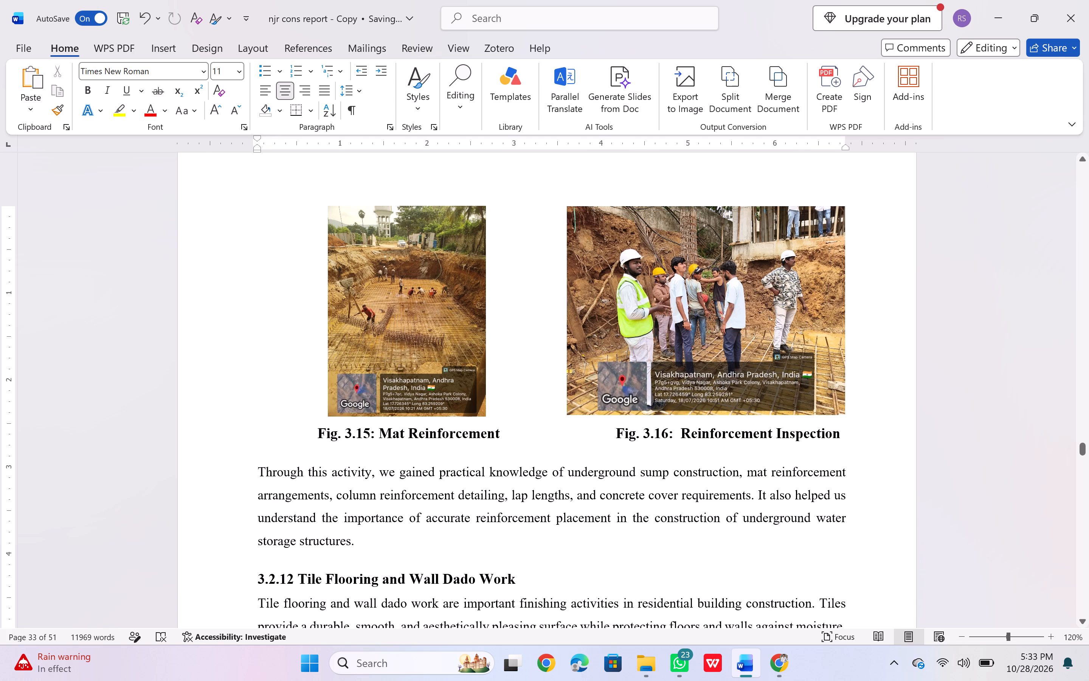
# Move the Fig. 3.16 reinforcement inspection photo about 0.1 inch towards the Fig. 3.15 photo, roughly level with it.
pyautogui.click(662, 287)
pyautogui.moveTo(662, 287); pyautogui.dragTo(653, 289)
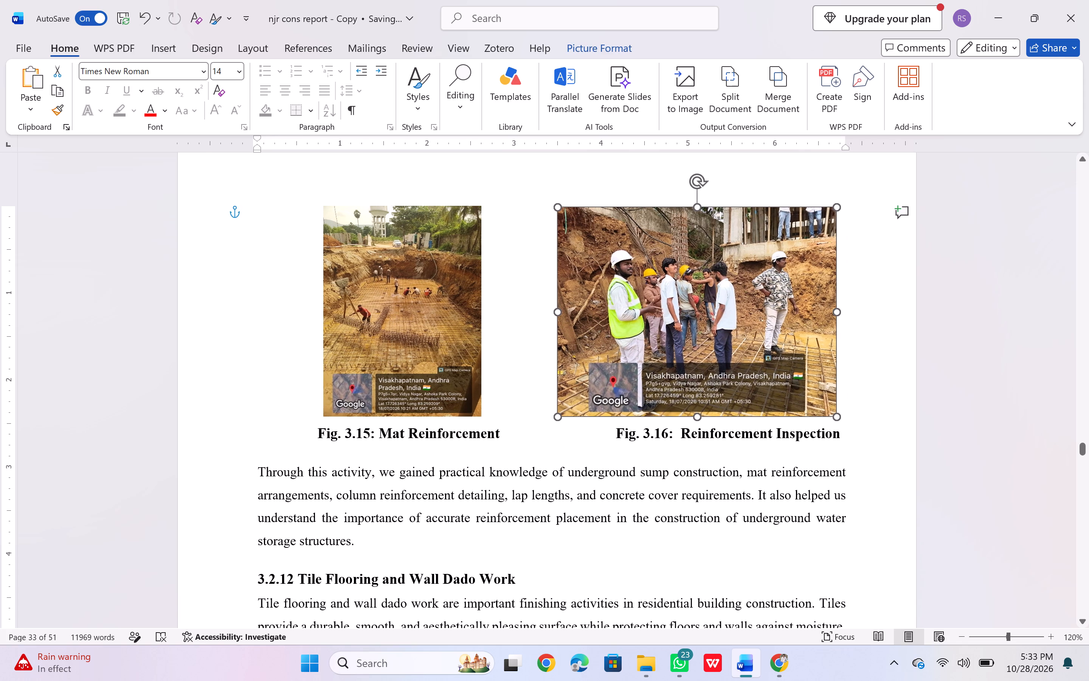
pyautogui.moveTo(653, 289); pyautogui.dragTo(654, 288)
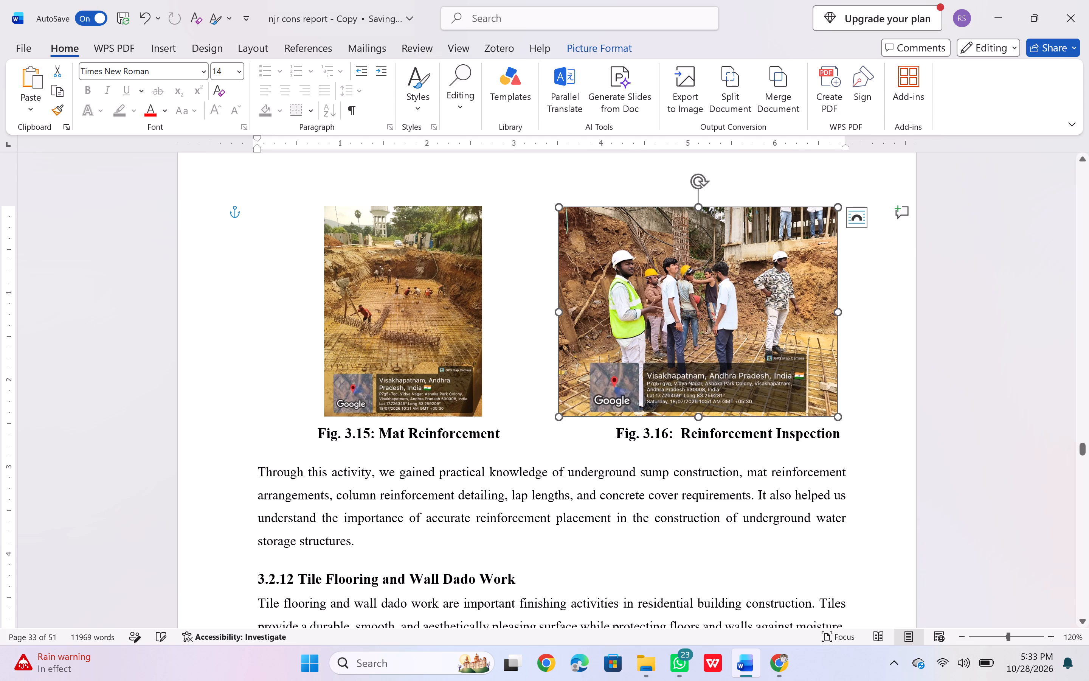
# Delete 21 spaces between the Fig. 3.15 and Fig. 3.16 captions to bring them closer together.
pyautogui.click(619, 432)
pyautogui.press('BackSpace')
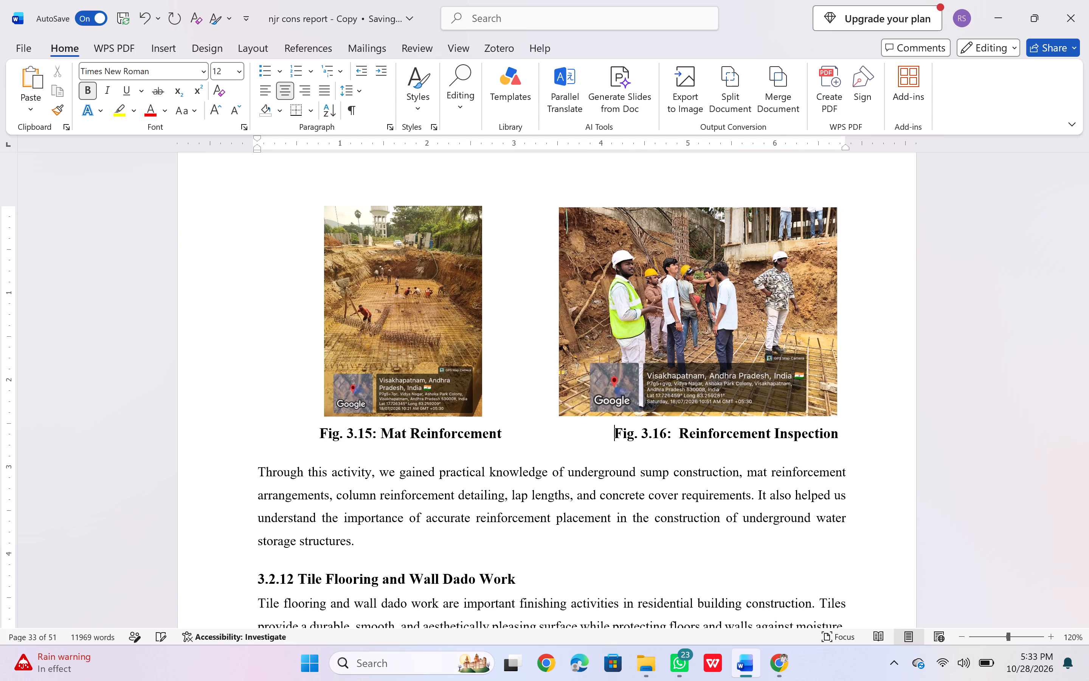
pyautogui.press('BackSpace')
pyautogui.press('BackSpace')
pyautogui.press('BackSpace')
pyautogui.press('BackSpace')
pyautogui.press('BackSpace')
pyautogui.press('BackSpace')
pyautogui.press('BackSpace')
pyautogui.press('BackSpace')
pyautogui.press('BackSpace')
pyautogui.press('BackSpace')
pyautogui.press('BackSpace')
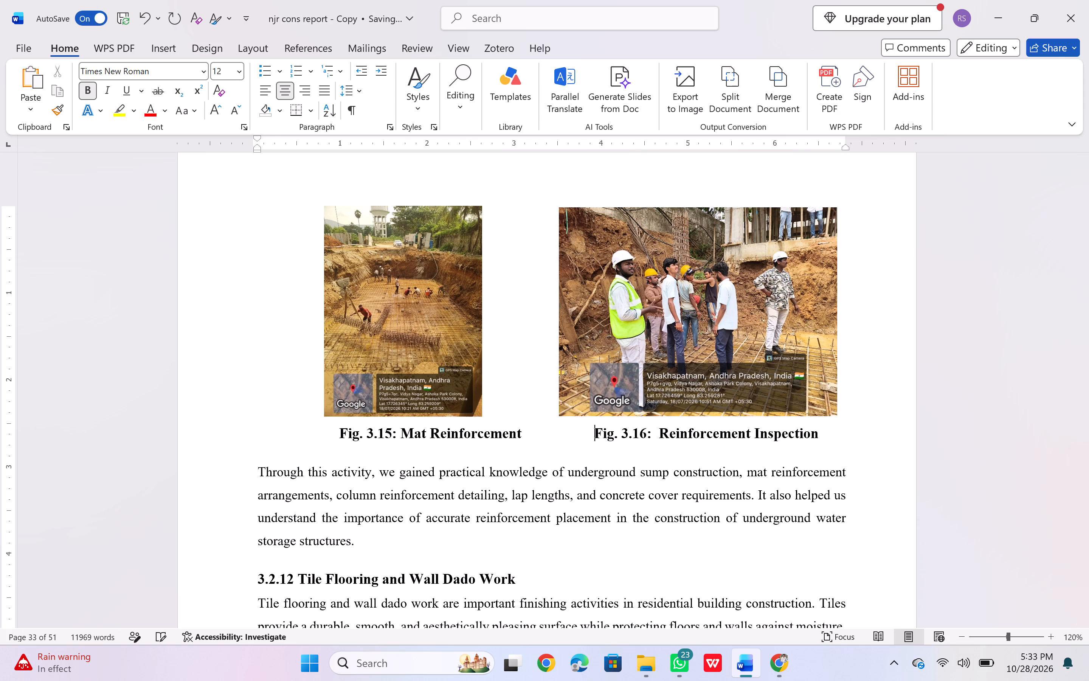
pyautogui.press('BackSpace')
pyautogui.press('BackSpace')
pyautogui.press('BackSpace')
pyautogui.press('BackSpace')
pyautogui.press('BackSpace')
pyautogui.press('BackSpace')
pyautogui.press('BackSpace')
pyautogui.press('BackSpace')
pyautogui.press('BackSpace')
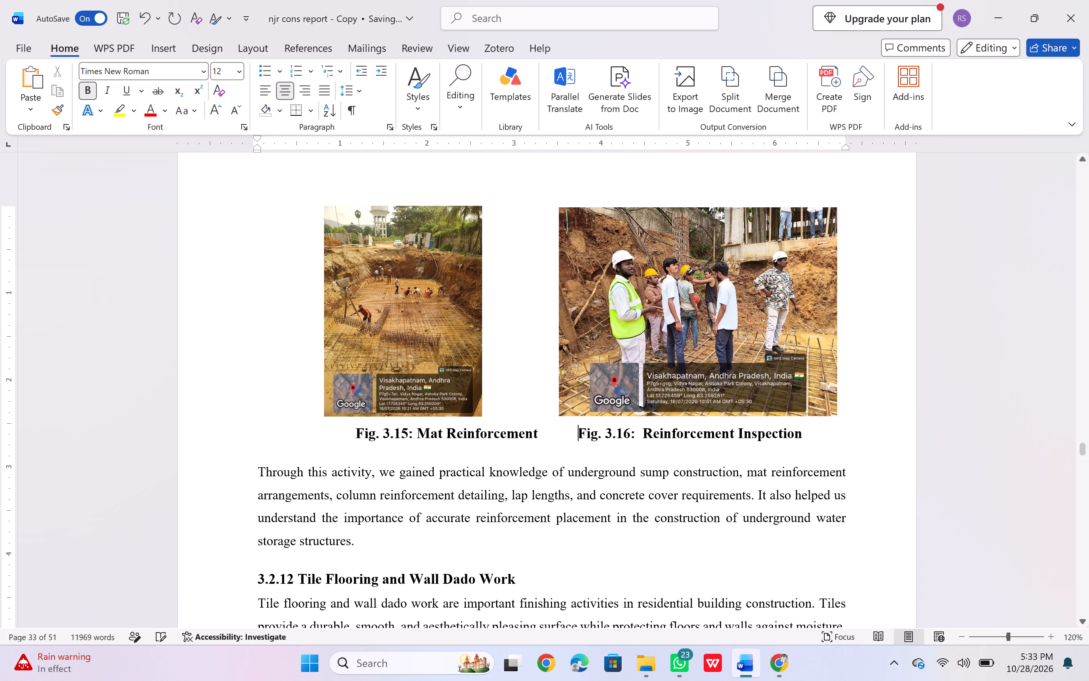
# Delete the spaces in front of the Fig. 3.15 caption and remove the caption line's centring so it aligns left.
pyautogui.click(349, 434)
pyautogui.press('BackSpace')
pyautogui.press('BackSpace')
pyautogui.press('BackSpace')
pyautogui.press('BackSpace')
pyautogui.press('BackSpace')
pyautogui.press('BackSpace')
pyautogui.press('BackSpace')
pyautogui.press('BackSpace')
pyautogui.press('BackSpace')
pyautogui.press('BackSpace')
pyautogui.press('BackSpace')
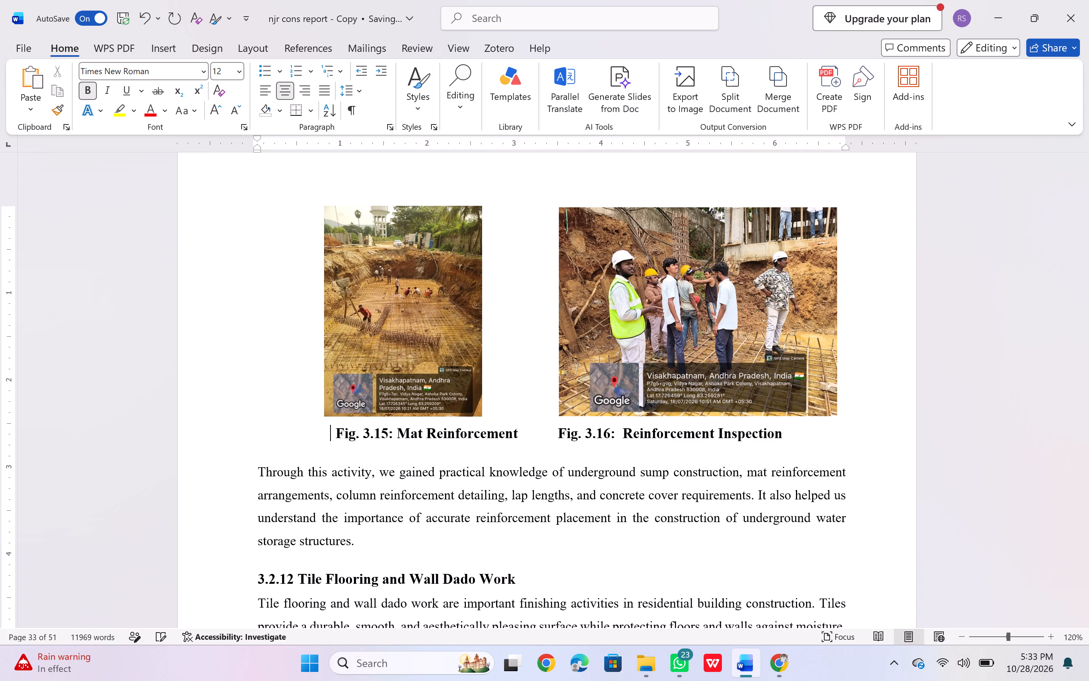
pyautogui.press('BackSpace')
pyautogui.press('BackSpace')
pyautogui.press('BackSpace')
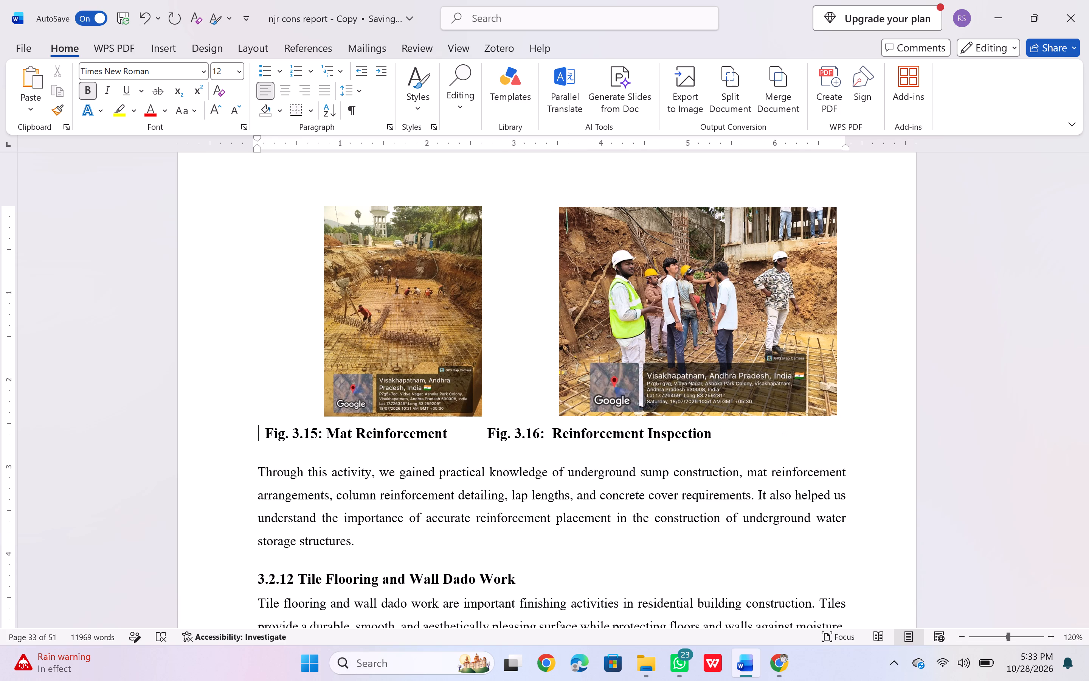
# Widen the gap between the Fig. 3.15 and Fig. 3.16 captions by five spaces.
pyautogui.click(469, 439)
pyautogui.press('space')
pyautogui.press('space')
pyautogui.press('space')
pyautogui.press('space')
pyautogui.press('space')
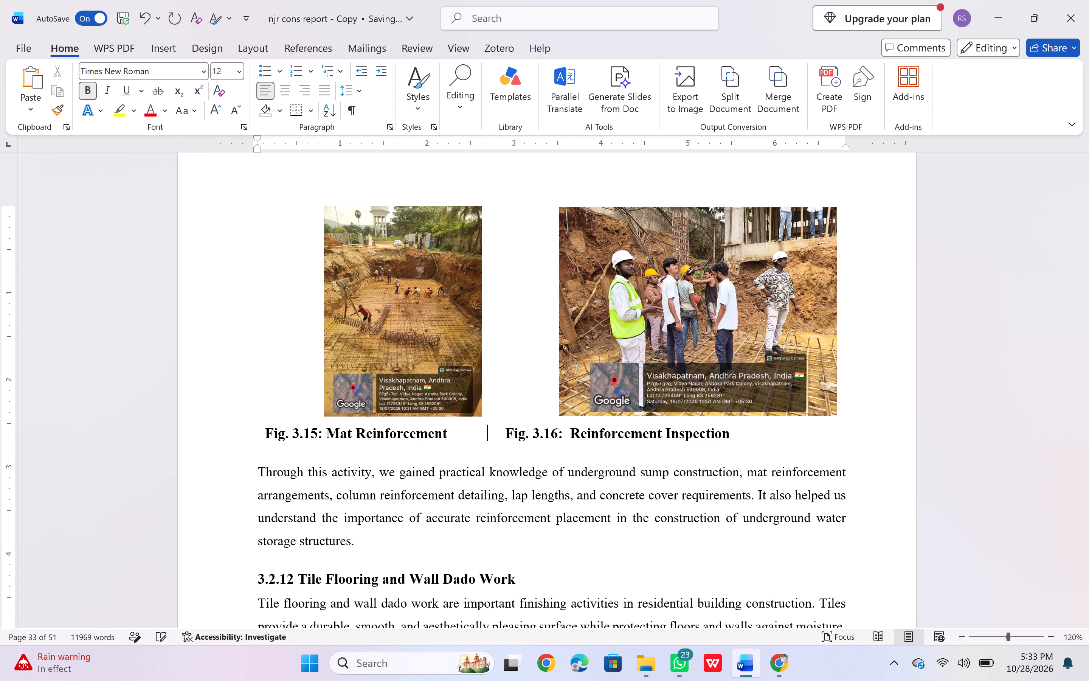
# Insert 12 spaces at the start of the caption line to shift the Fig. 3.15 caption under its photo.
pyautogui.click(253, 437)
pyautogui.press('space')
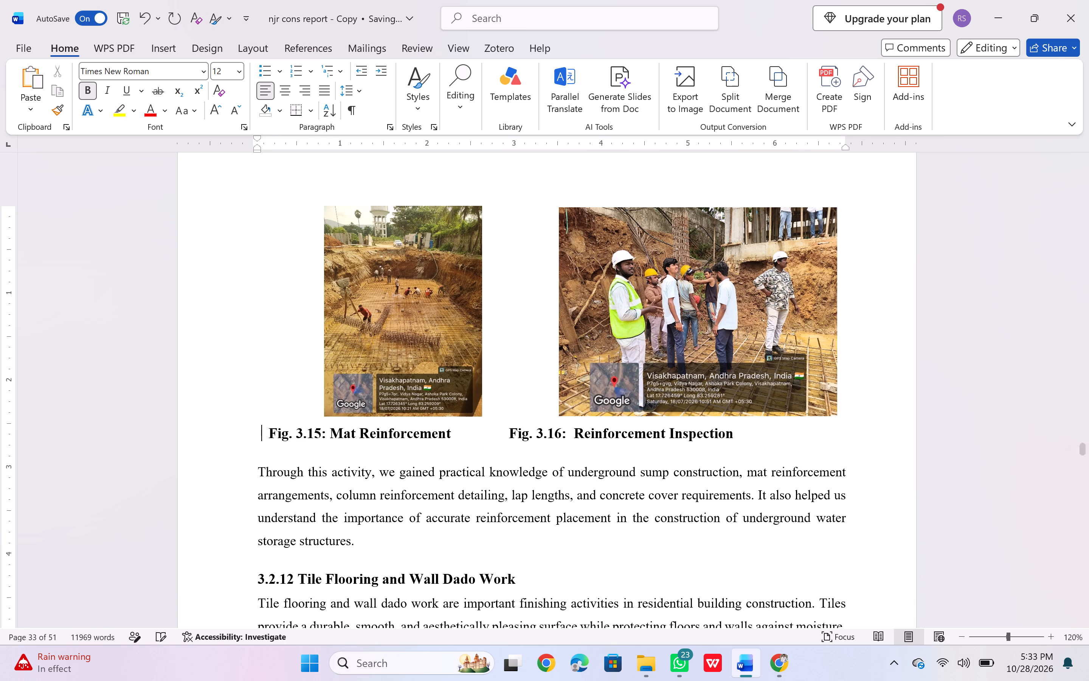
pyautogui.press('space')
pyautogui.press('space')
pyautogui.press('space')
pyautogui.press('space')
pyautogui.press('space')
pyautogui.press('space')
pyautogui.press('space')
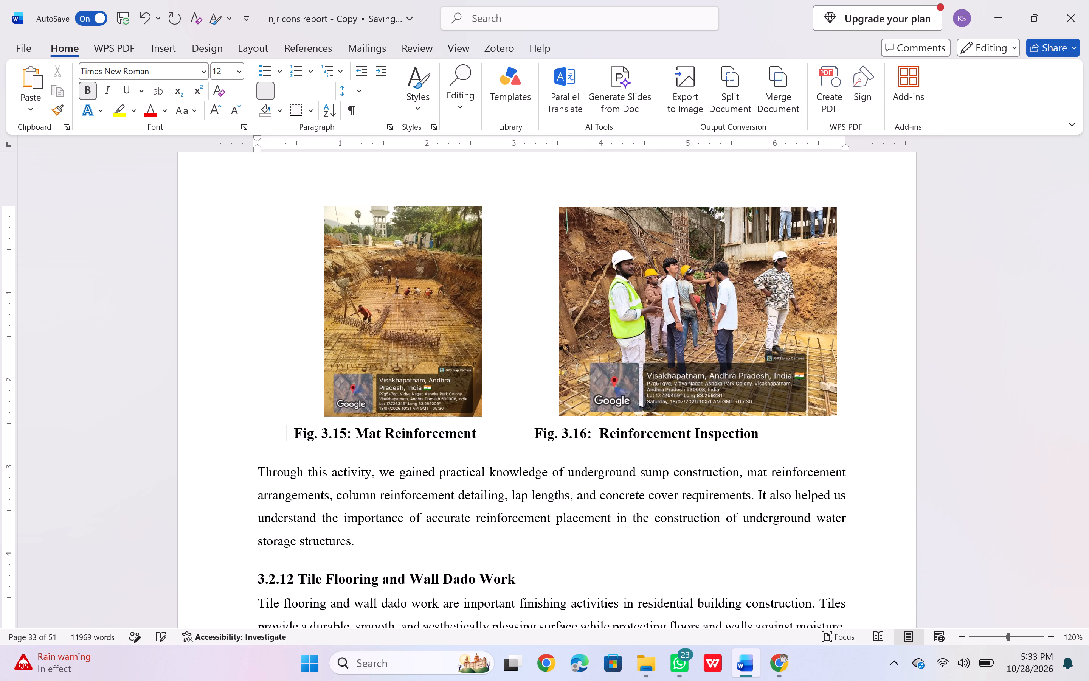
pyautogui.press('space')
pyautogui.press('space')
pyautogui.press('space')
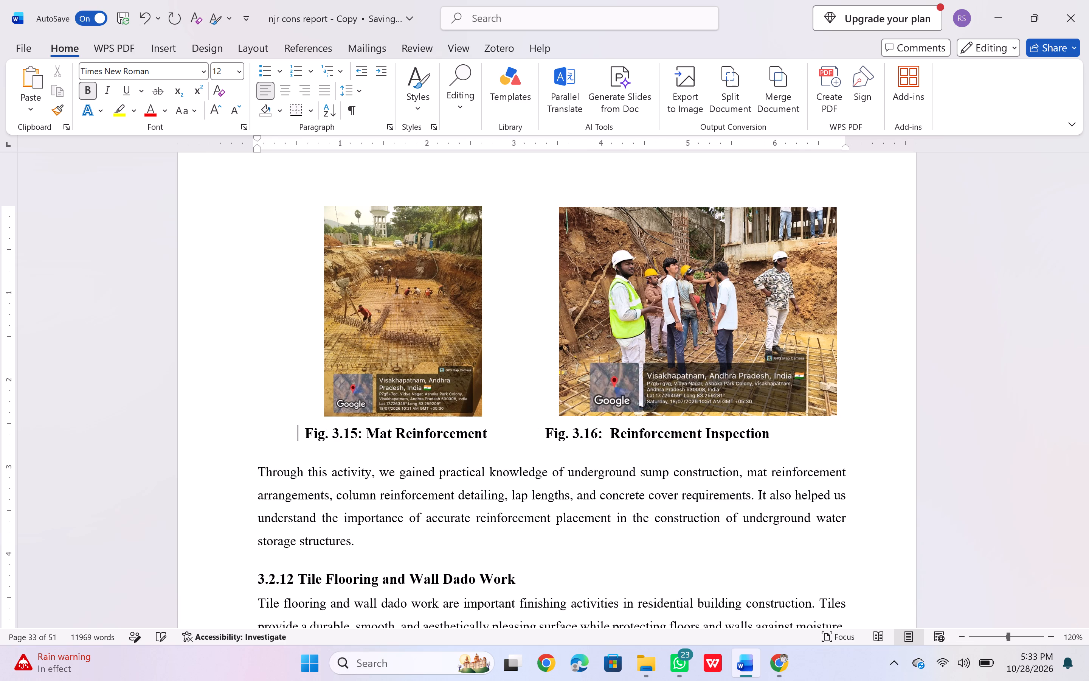
pyautogui.press('space')
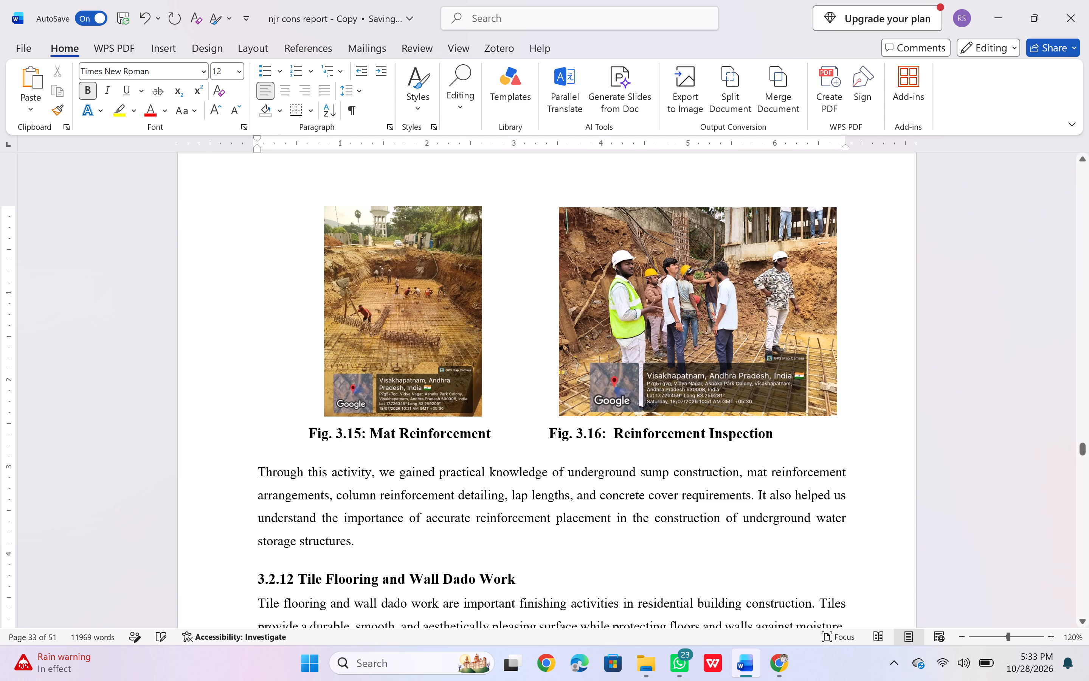
# Fine-tune the captions under their photos with nine more spaces between them and two more before Fig. 3.15.
pyautogui.click(520, 445)
pyautogui.press('space')
pyautogui.press('space')
pyautogui.press('space')
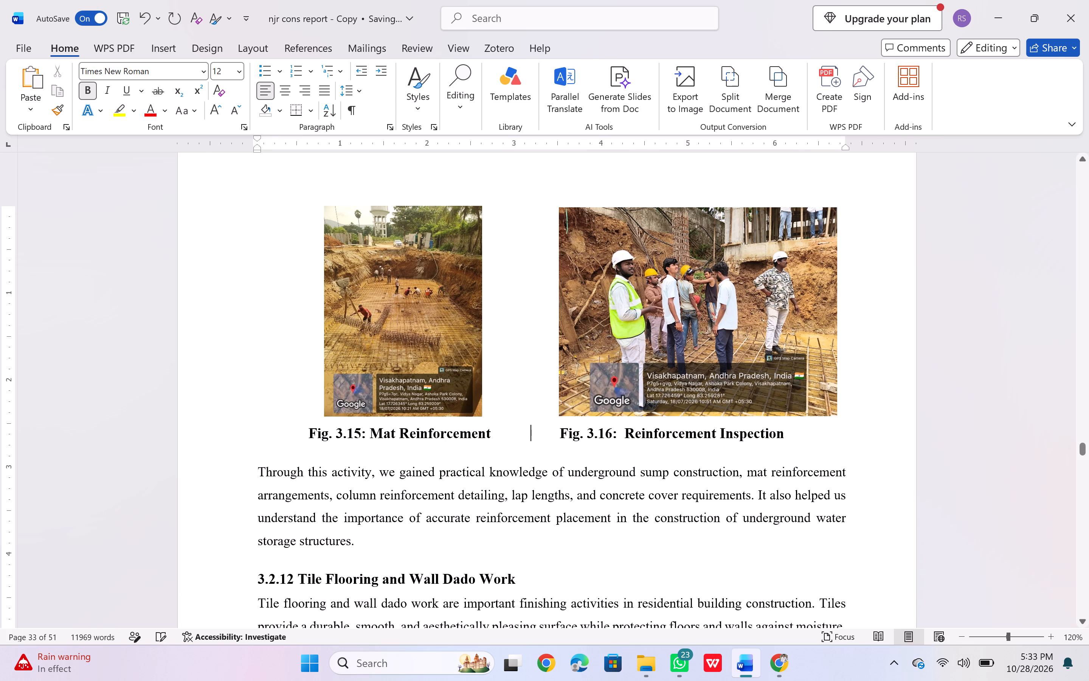
pyautogui.click(301, 423)
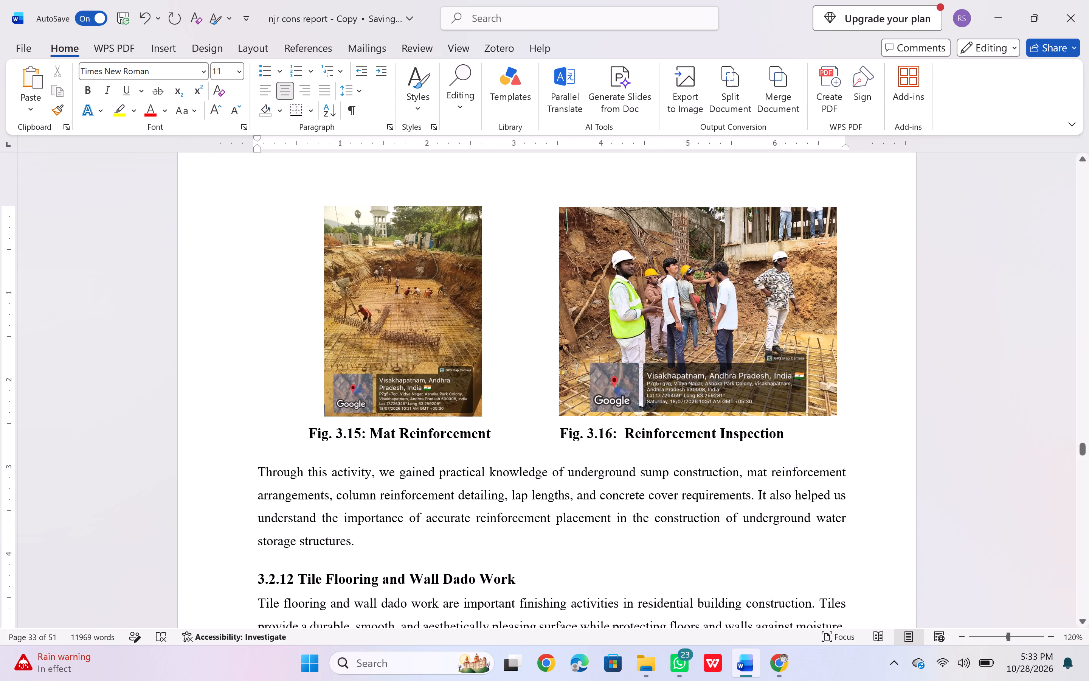
pyautogui.click(302, 429)
pyautogui.press('space')
pyautogui.press('space')
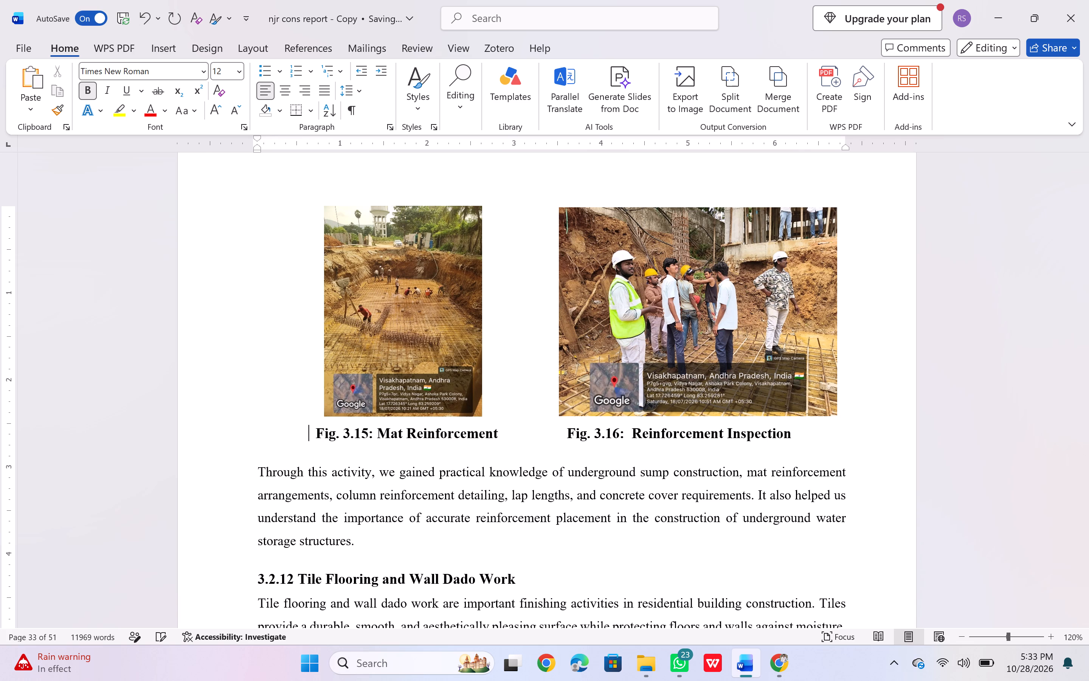
pyautogui.click(534, 433)
pyautogui.press('space')
pyautogui.press('space')
pyautogui.press('space')
pyautogui.press('space')
pyautogui.press('space')
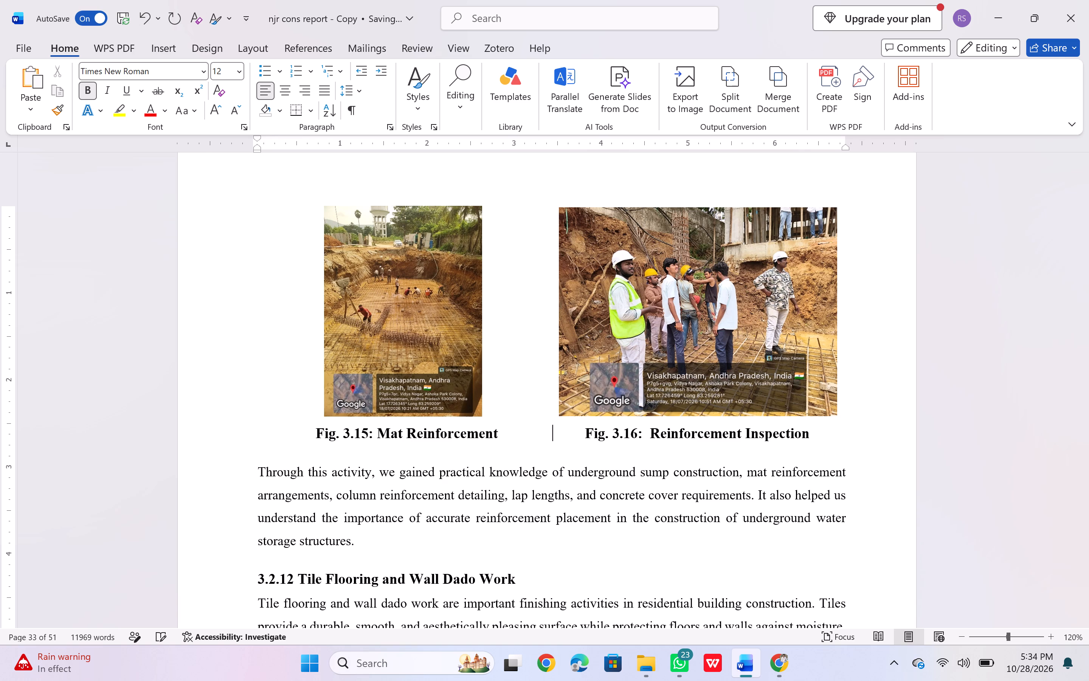
pyautogui.press('space')
# Look over the figures, captions and page layout from Fig. 3.15 through to the start of Chapter 4.
pyautogui.scroll(-1, 534, 433)
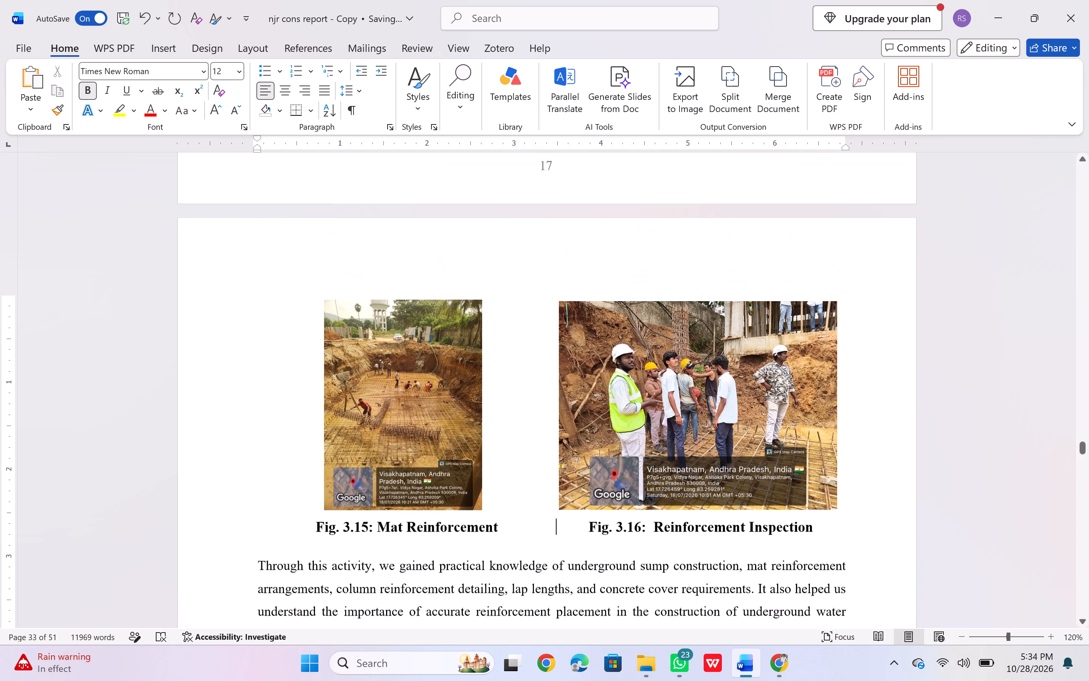
pyautogui.scroll(-3, 534, 433)
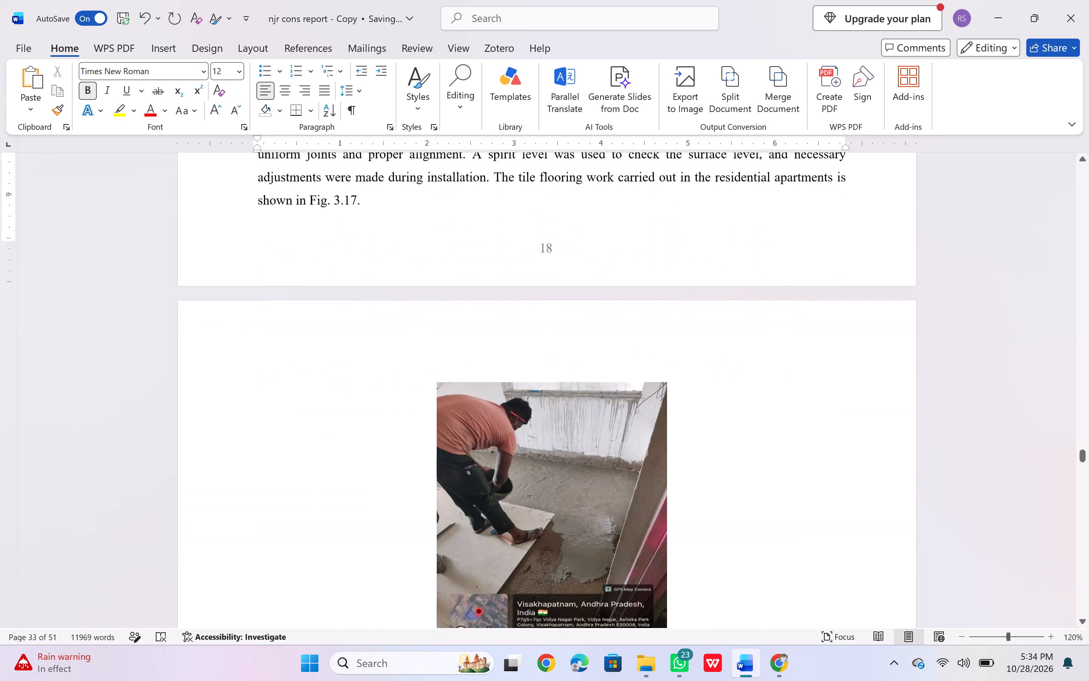
pyautogui.scroll(-3, 534, 433)
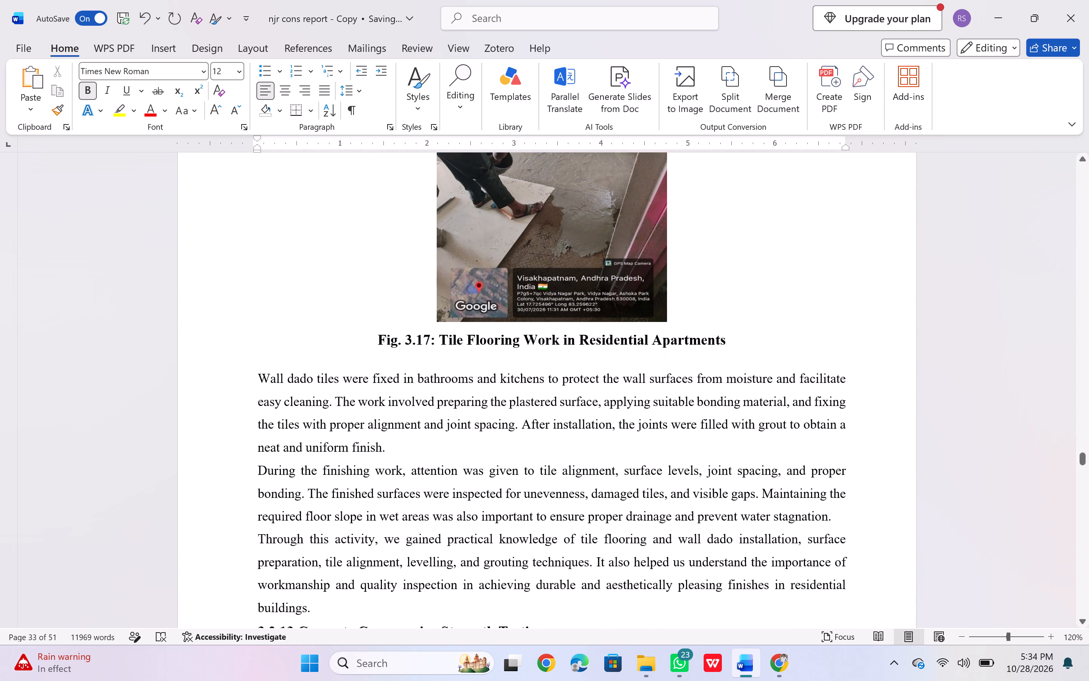
pyautogui.scroll(-2, 534, 433)
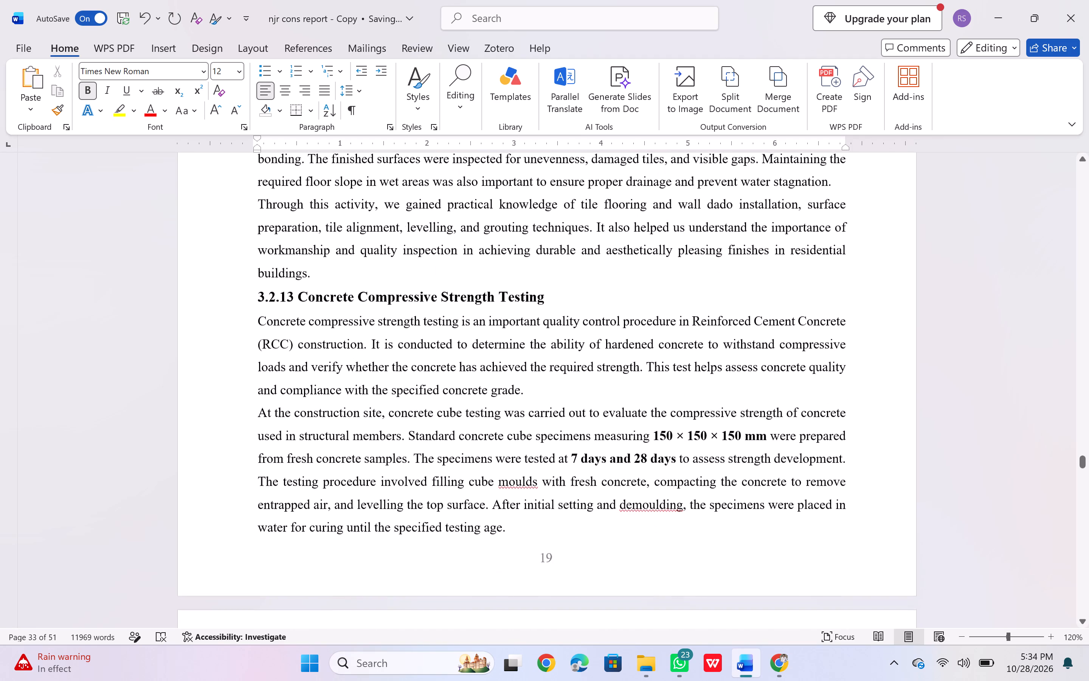
pyautogui.scroll(-3, 534, 433)
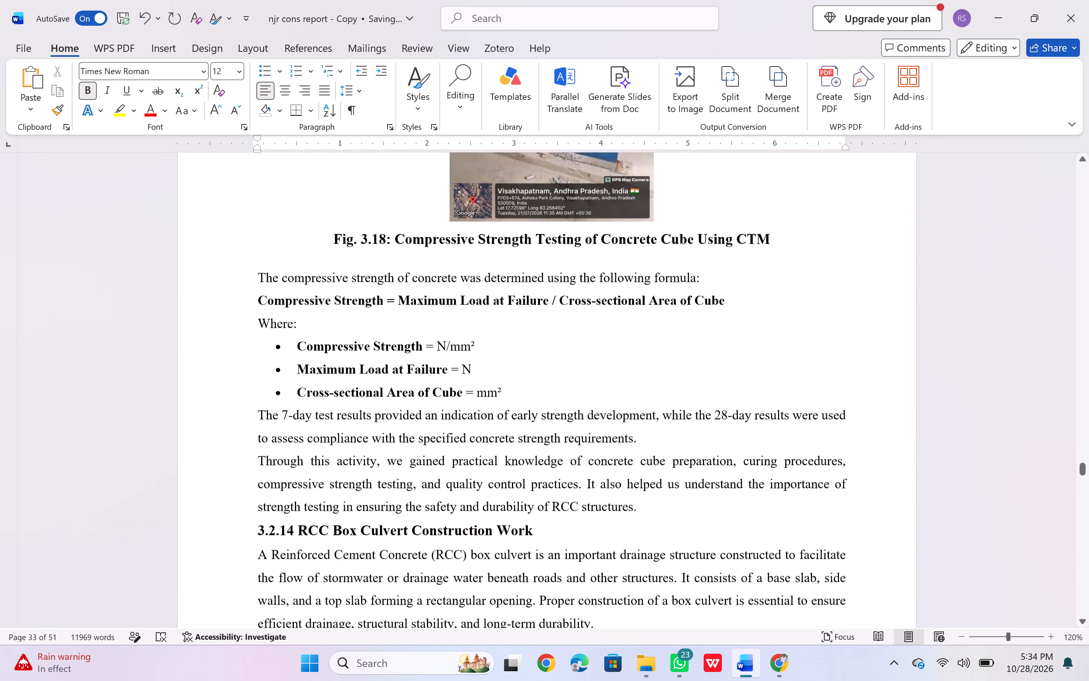
pyautogui.scroll(-3, 534, 433)
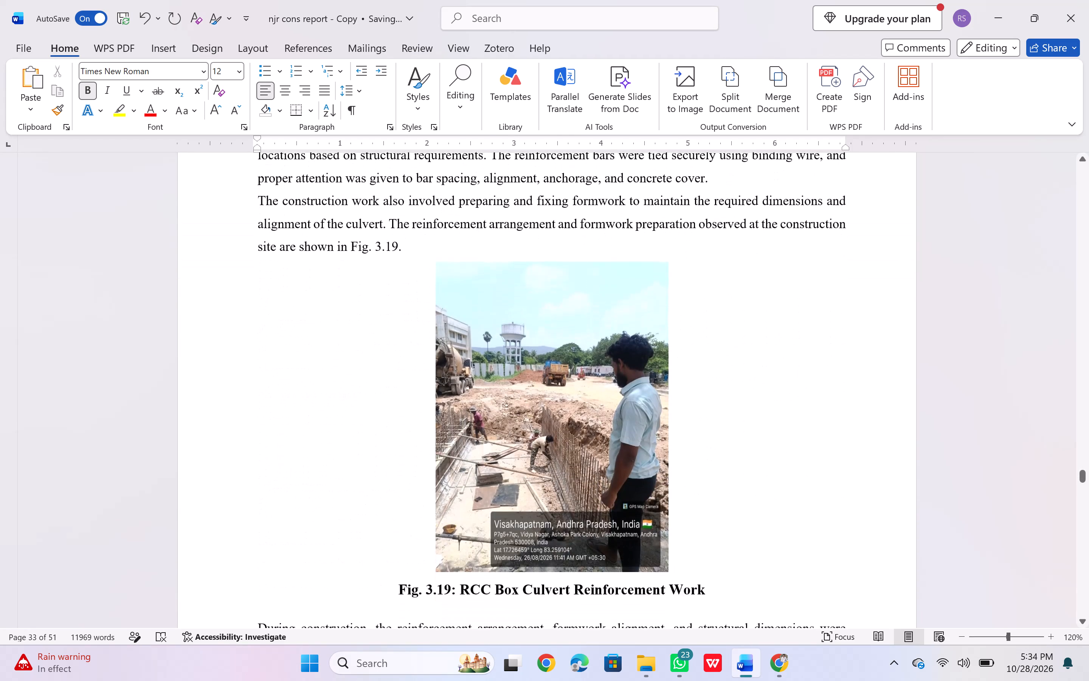
pyautogui.scroll(-3, 534, 433)
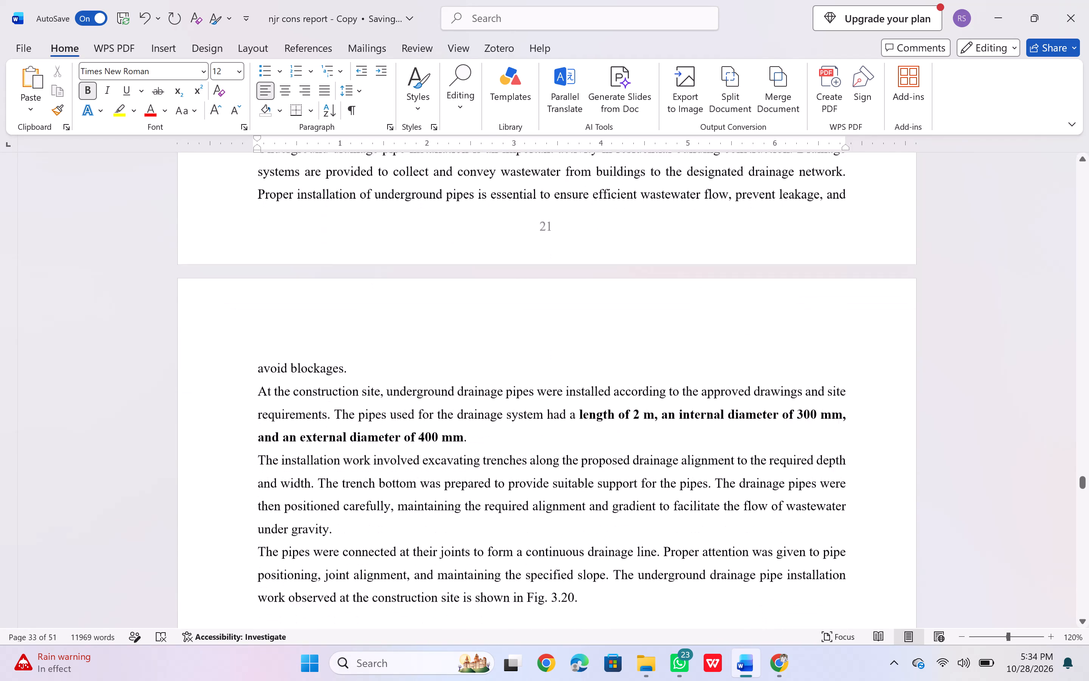
pyautogui.scroll(-2, 534, 433)
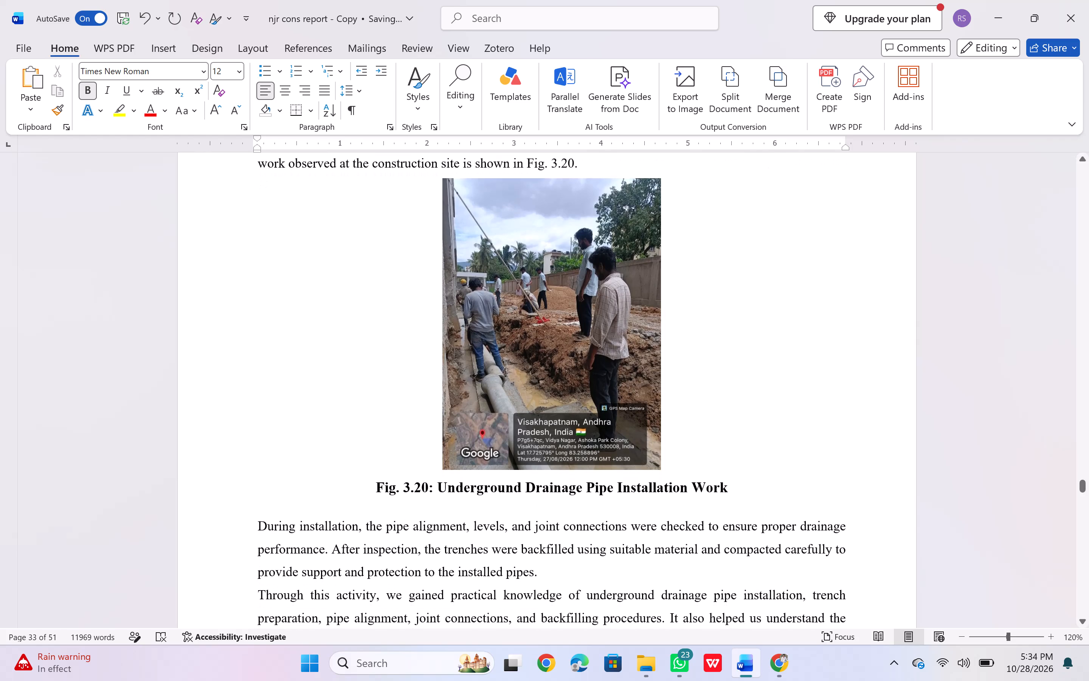
pyautogui.scroll(-1, 534, 433)
pyautogui.scroll(4, 534, 433)
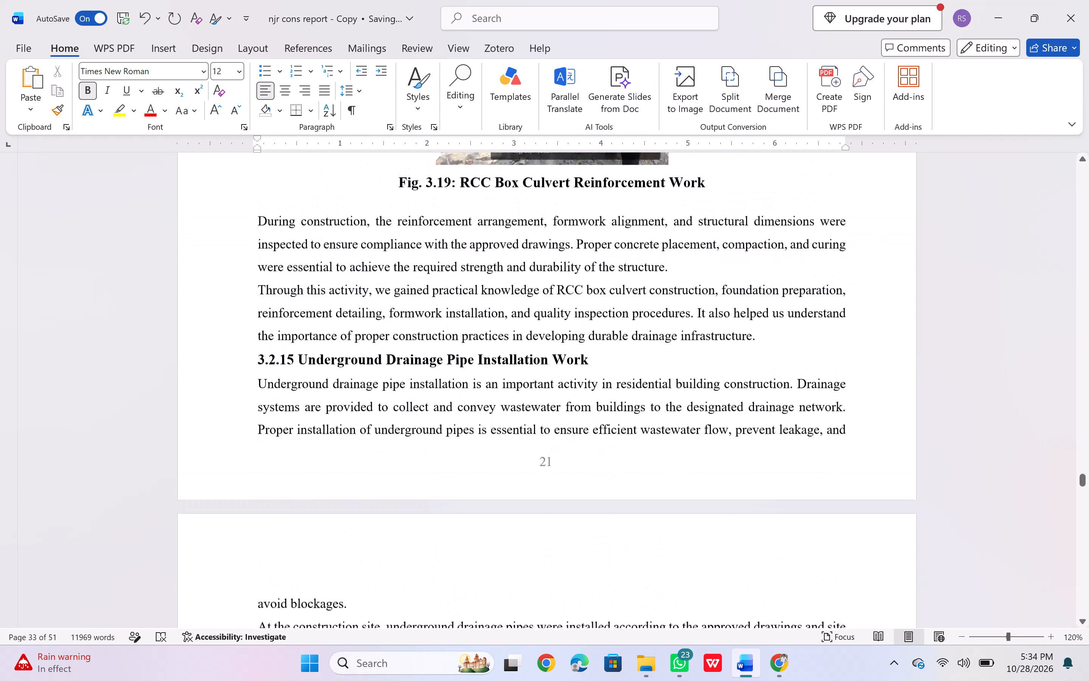
pyautogui.scroll(-4, 534, 433)
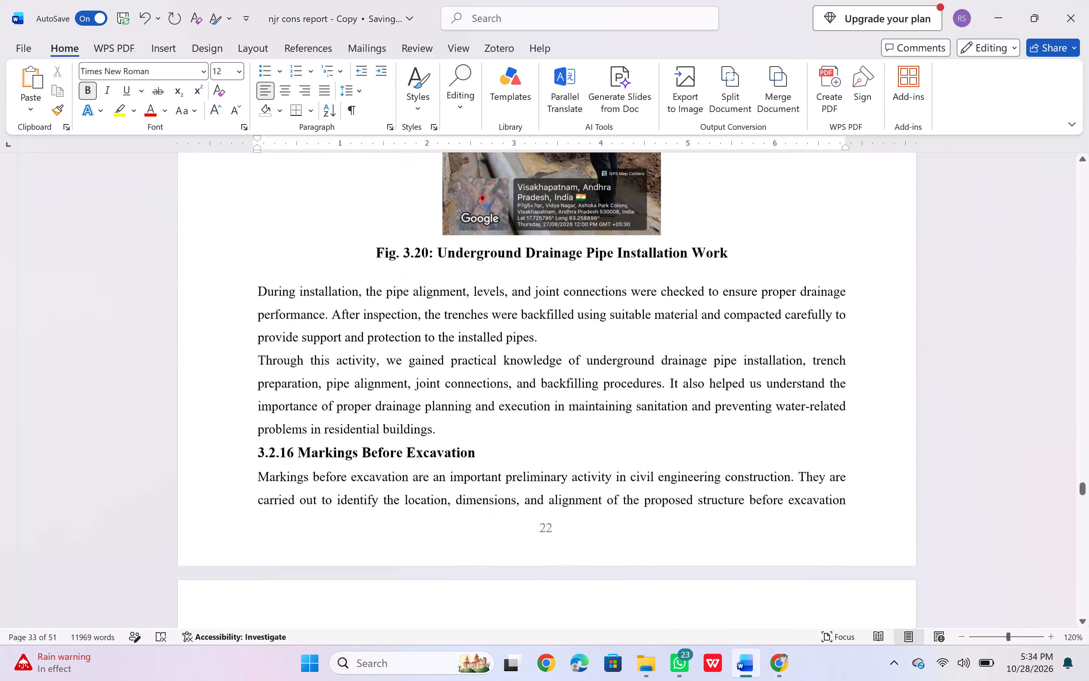
pyautogui.scroll(-5, 534, 433)
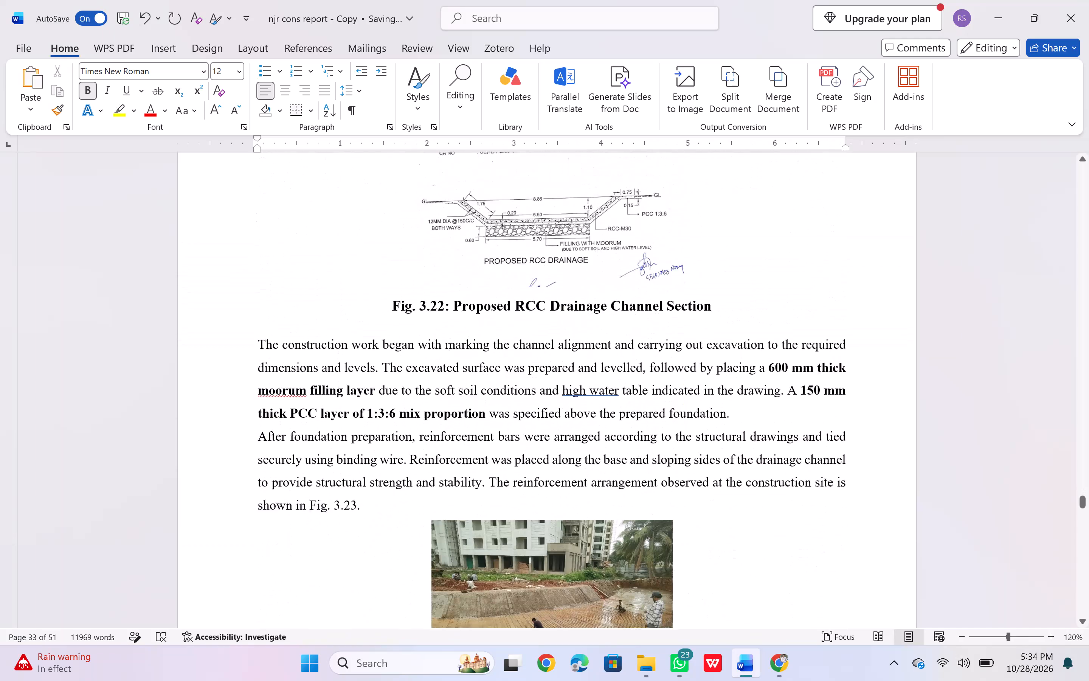
pyautogui.scroll(-5, 534, 433)
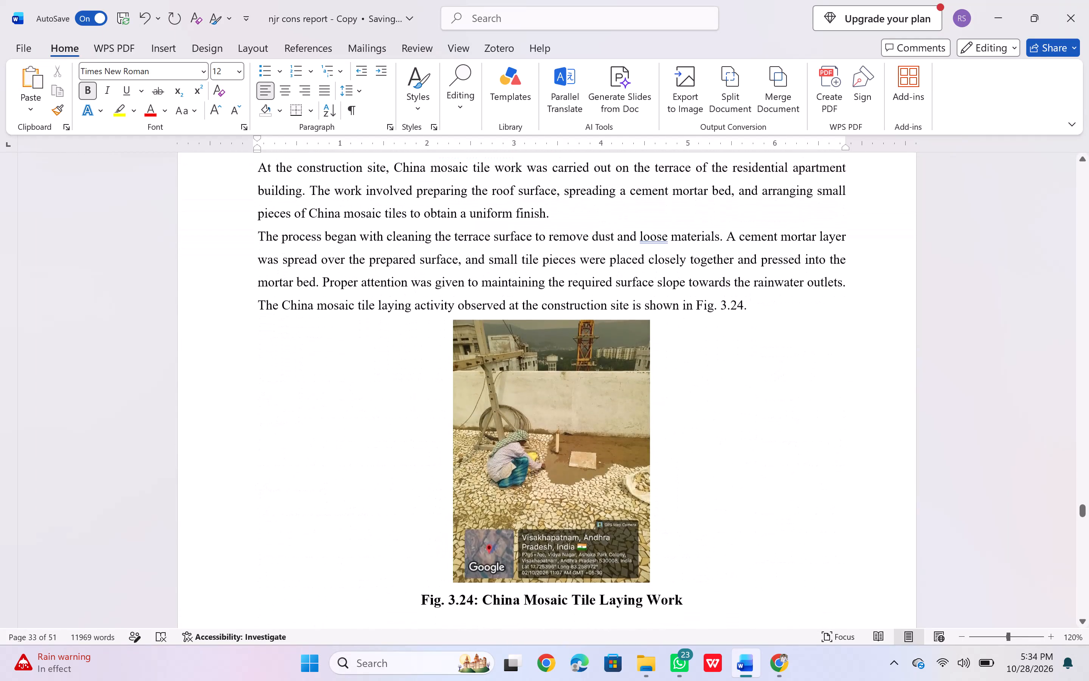
pyautogui.scroll(-7, 534, 433)
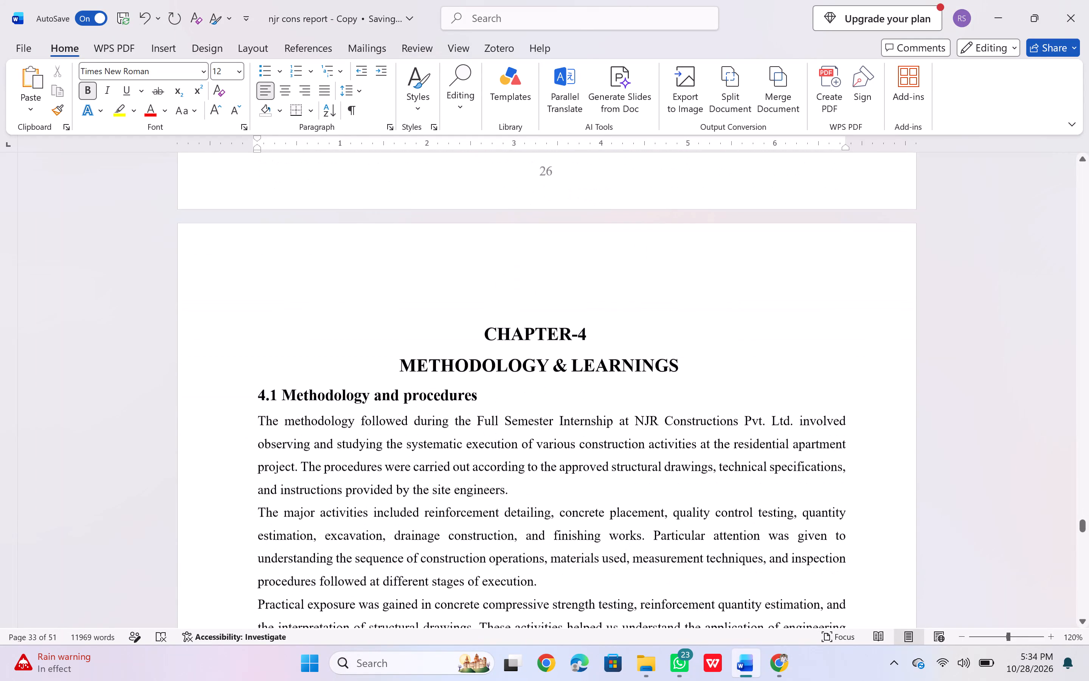
# Review the pages backwards from the start of Chapter 4 to Fig. 3.14, checking figures, captions and page layout.
pyautogui.scroll(1, 534, 433)
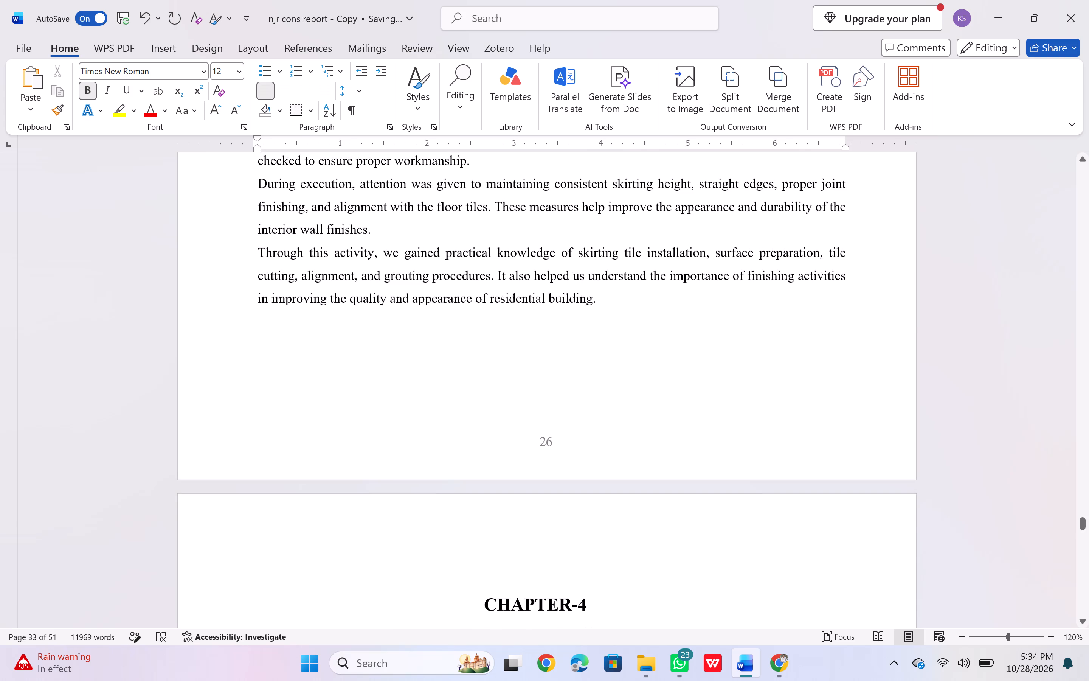
pyautogui.scroll(5, 534, 433)
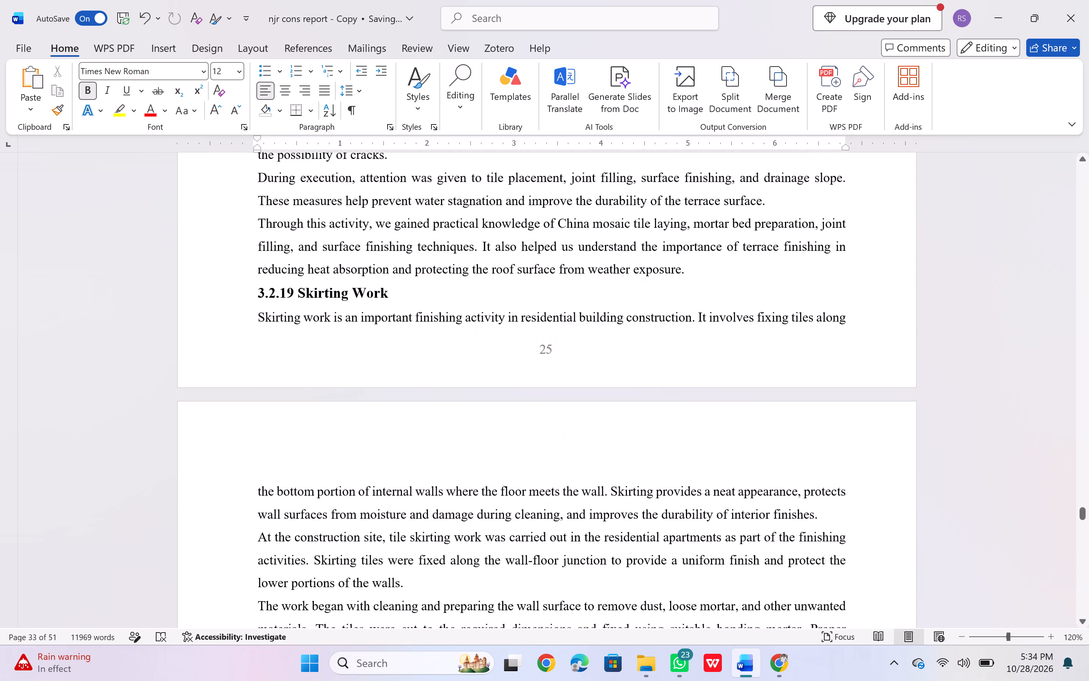
pyautogui.scroll(8, 534, 433)
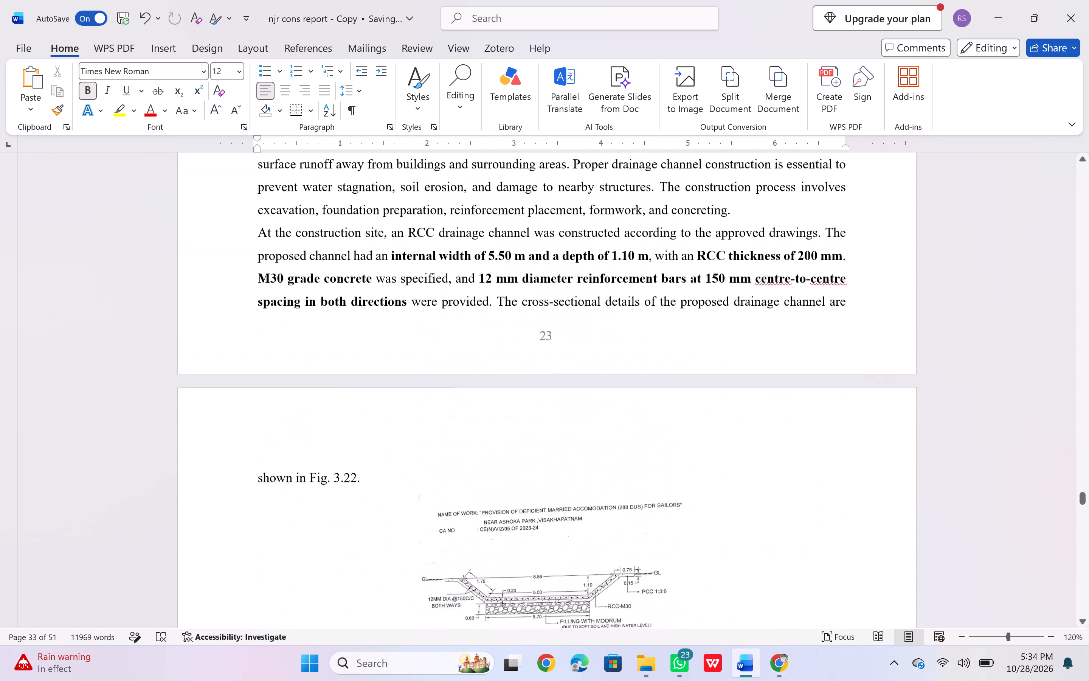
pyautogui.scroll(6, 534, 433)
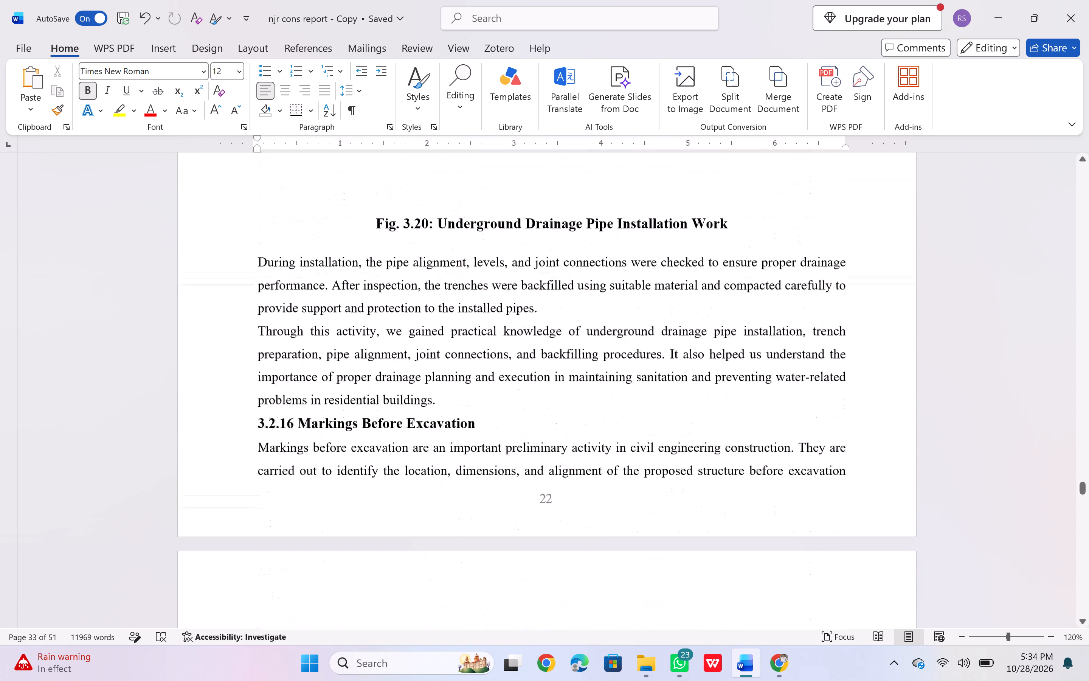
pyautogui.scroll(3, 534, 433)
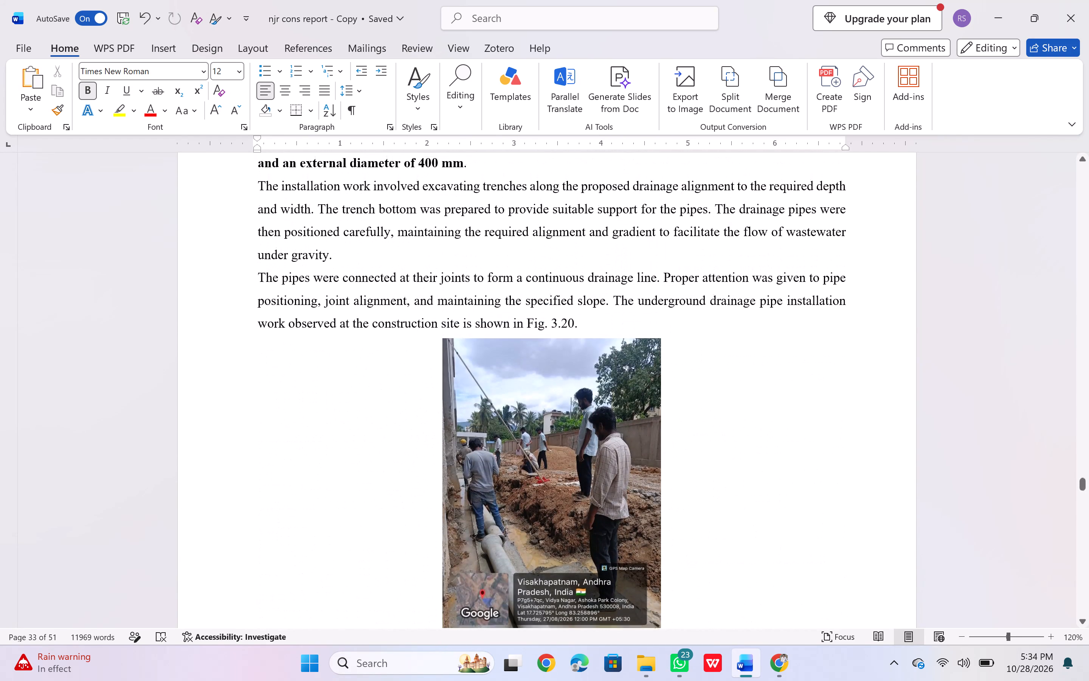
pyautogui.scroll(1, 534, 433)
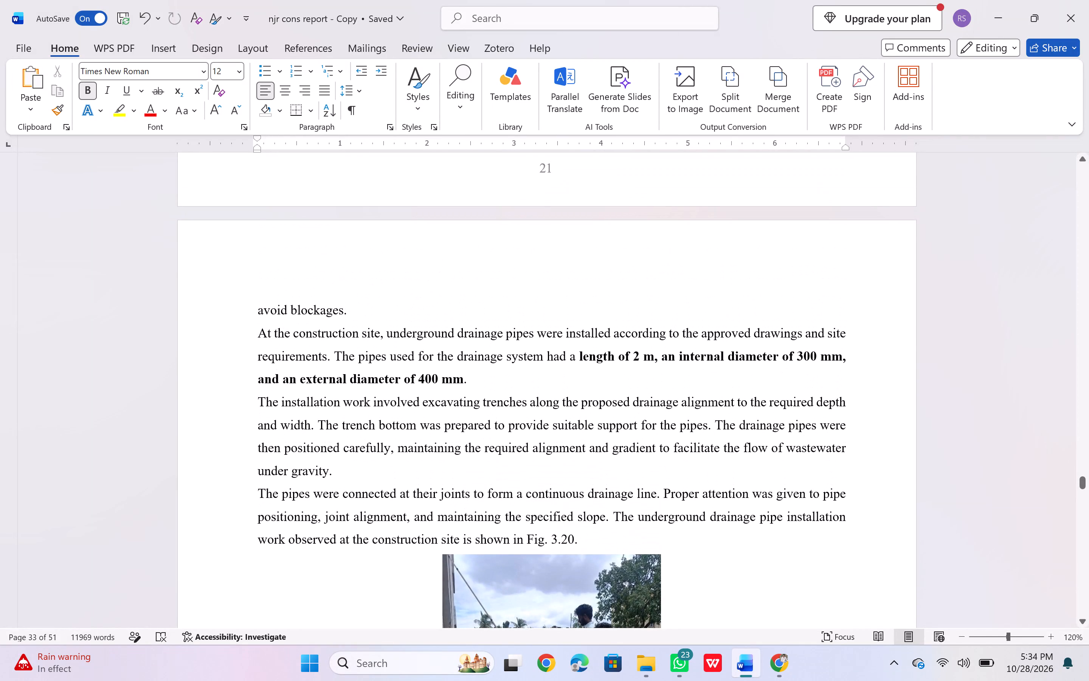
pyautogui.scroll(3, 534, 433)
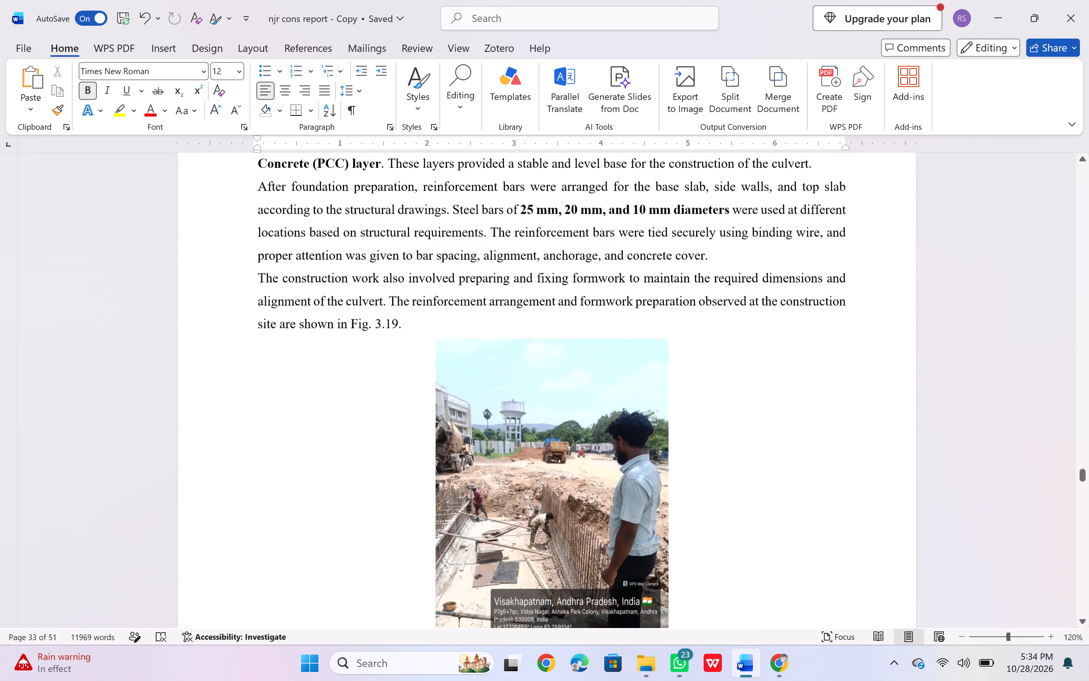
pyautogui.scroll(3, 534, 433)
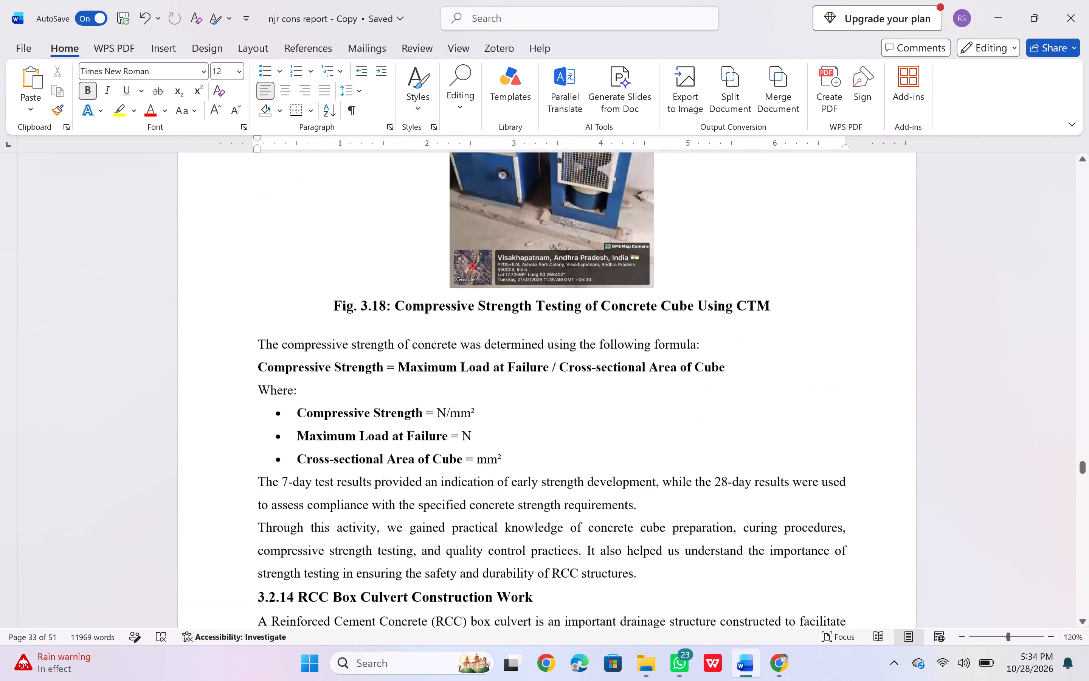
pyautogui.scroll(2, 534, 433)
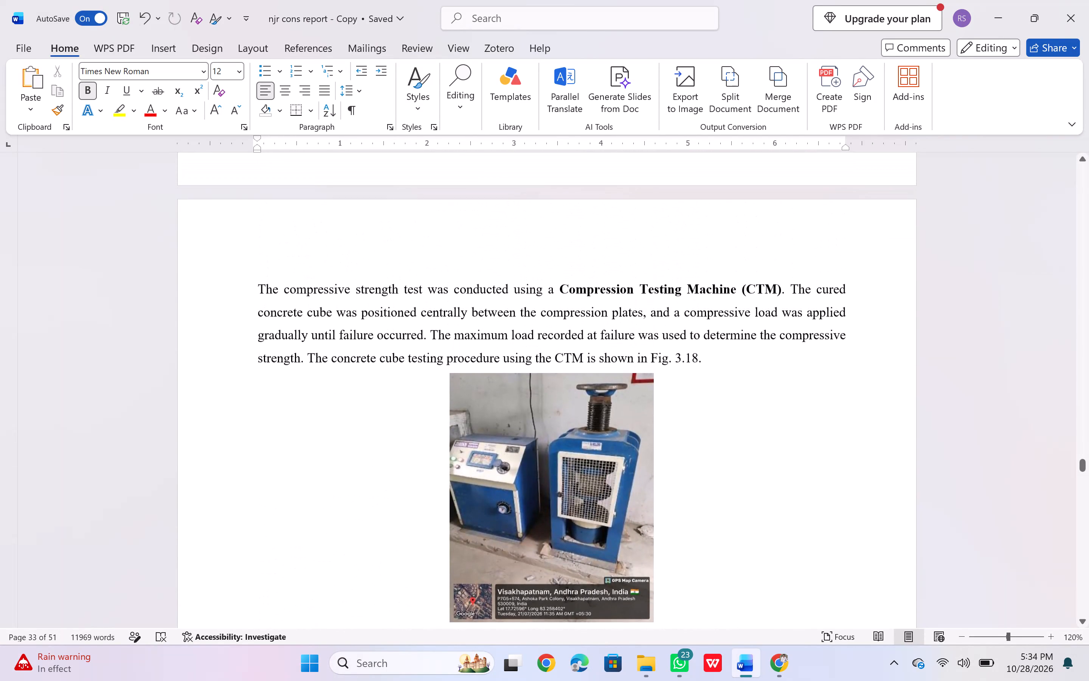
pyautogui.scroll(3, 534, 433)
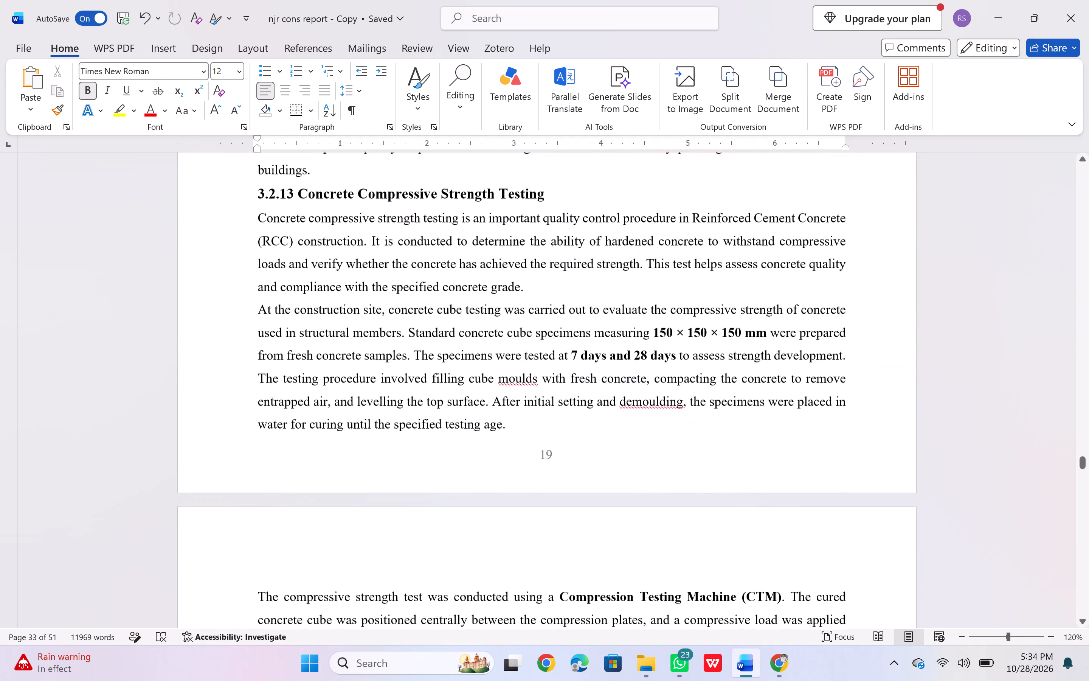
pyautogui.scroll(1, 534, 433)
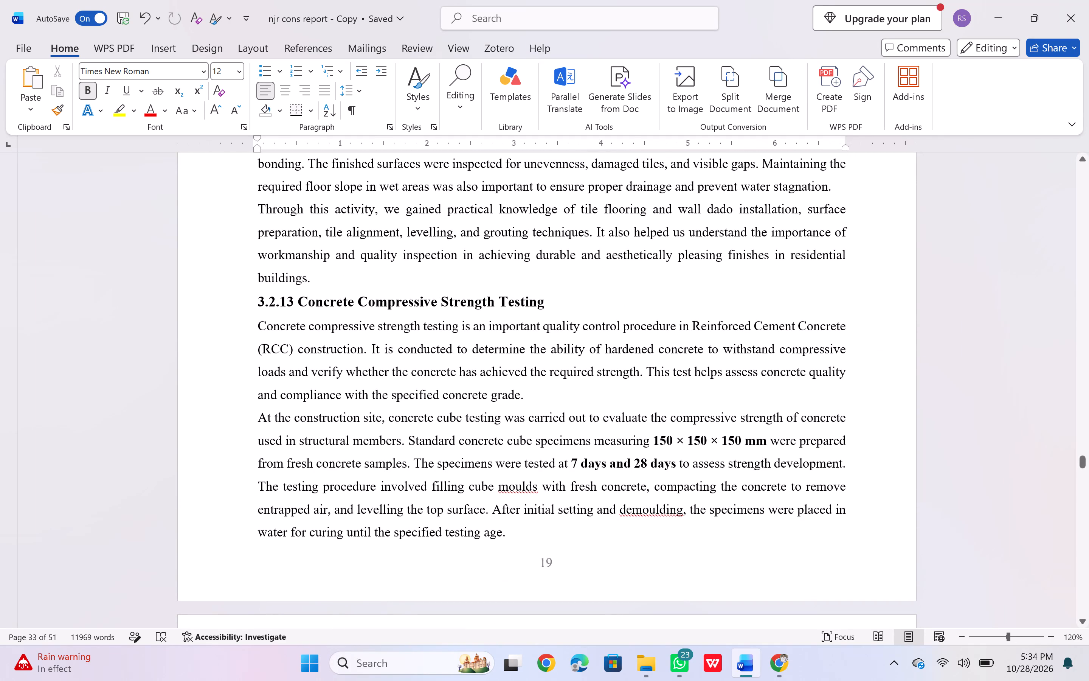
pyautogui.scroll(3, 534, 433)
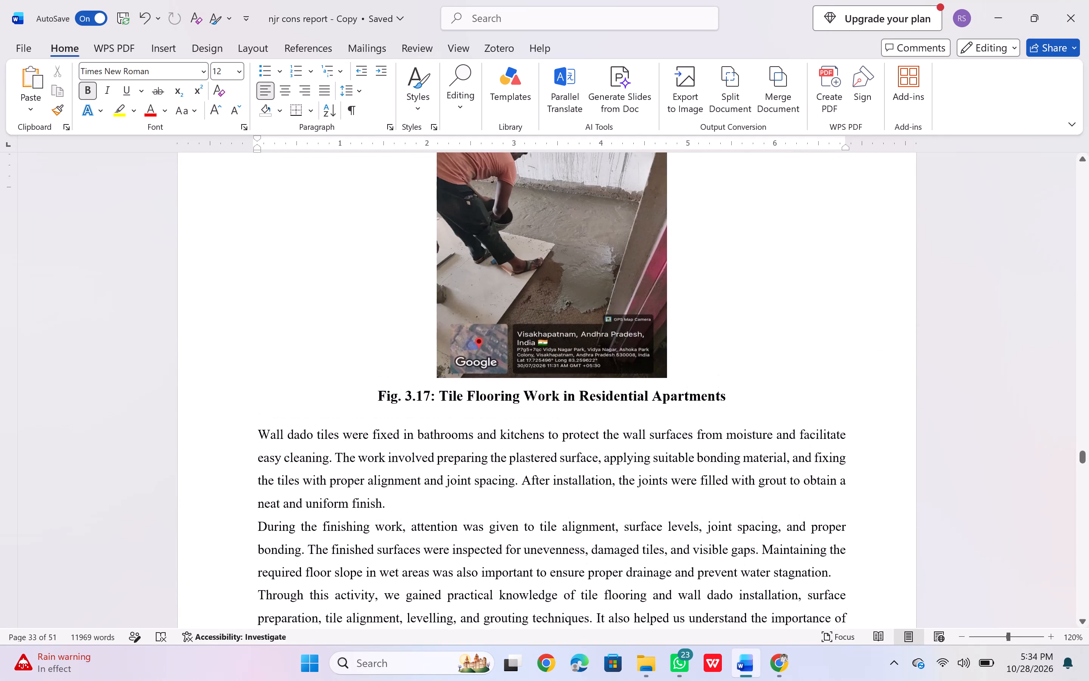
pyautogui.scroll(3, 534, 433)
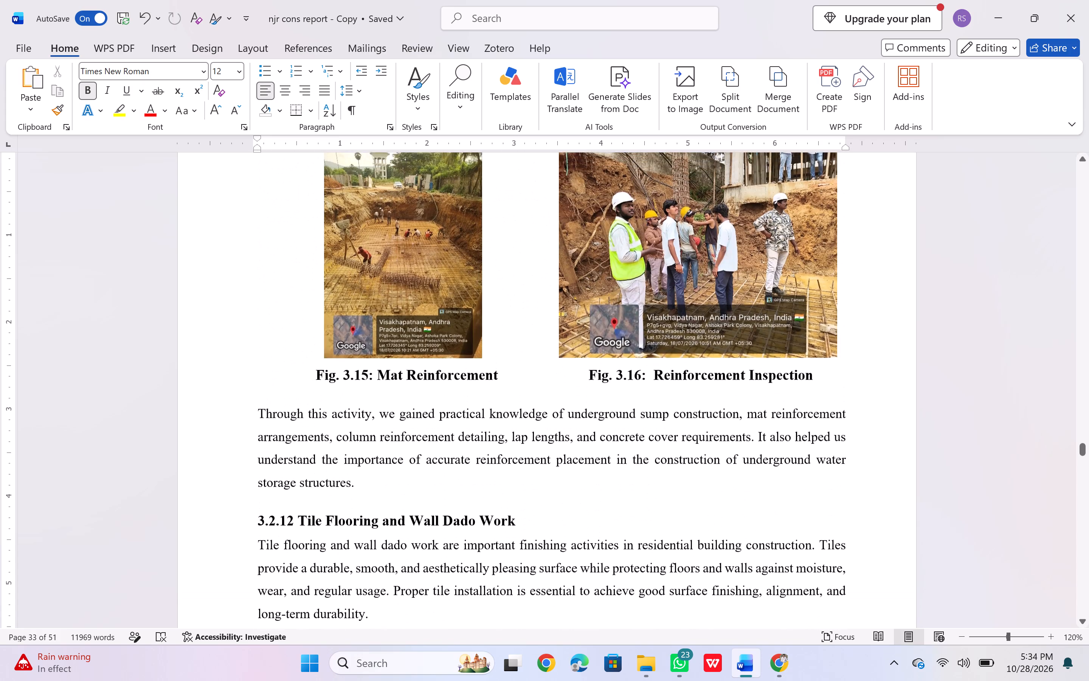
pyautogui.scroll(2, 534, 433)
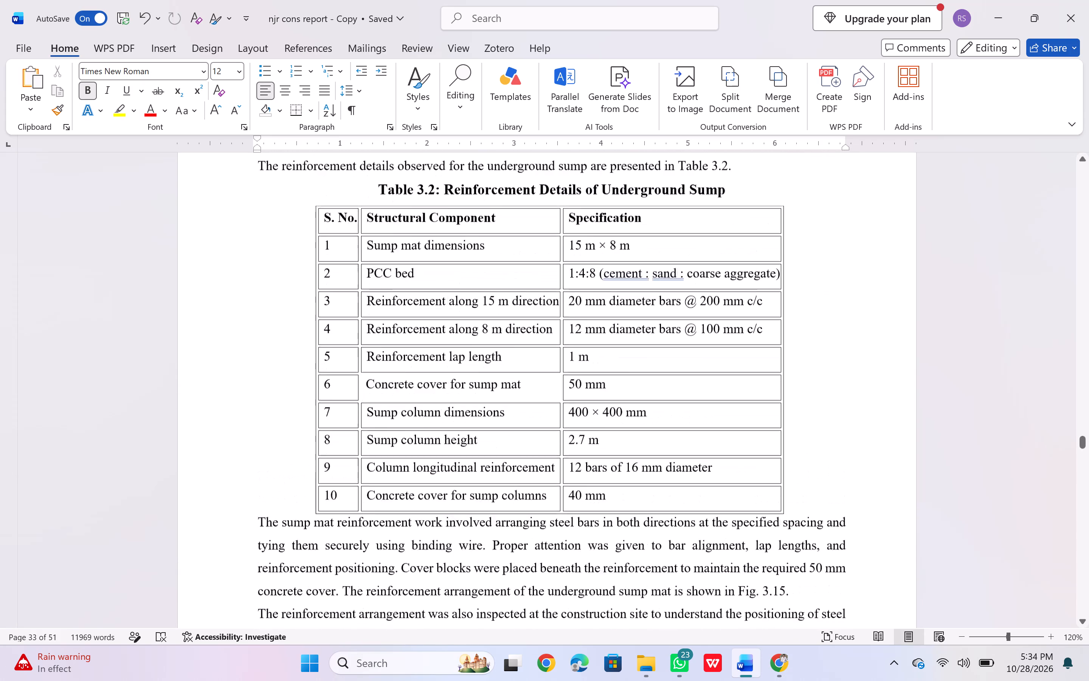
pyautogui.scroll(4, 534, 433)
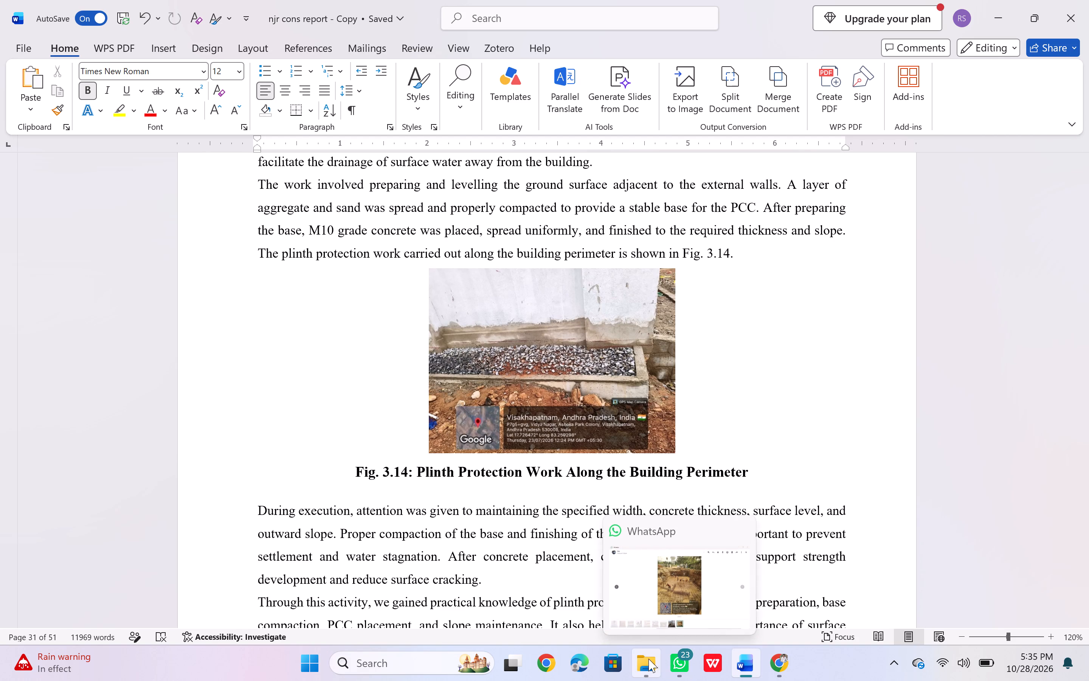
# Copy the "plinth protection" photo from the gsi images folder in File Explorer and paste it beside the existing Fig. 3.14 photo in Word.
pyautogui.click(639, 588)
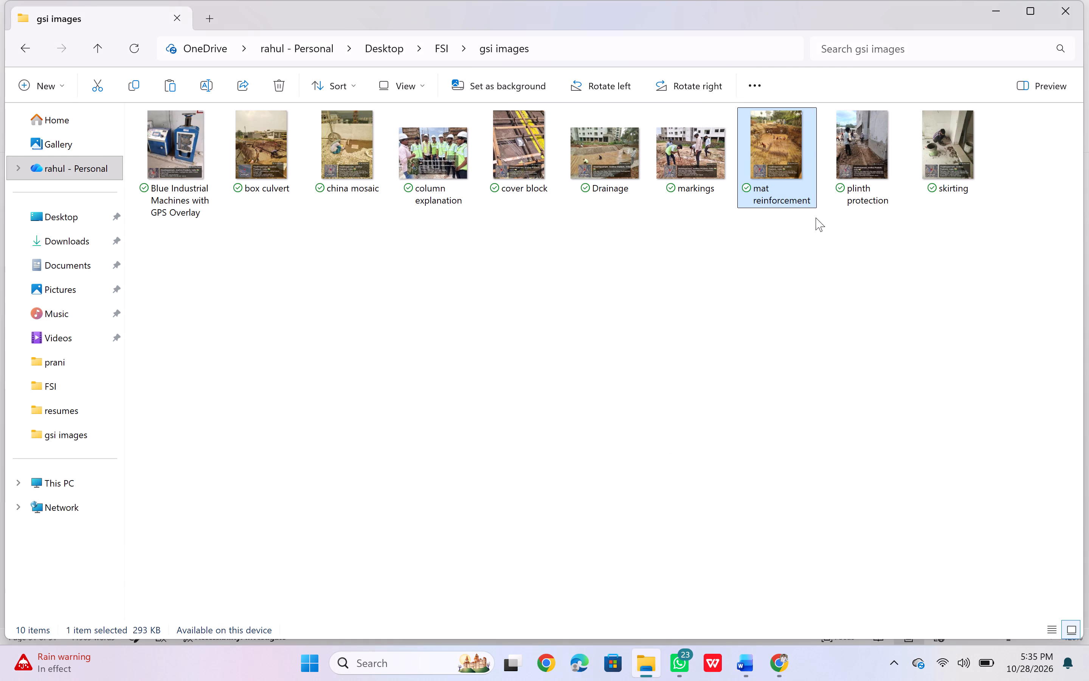
pyautogui.click(857, 152)
pyautogui.hotkey('ctrl', 'c')
pyautogui.hotkey('alt', 'Tab')
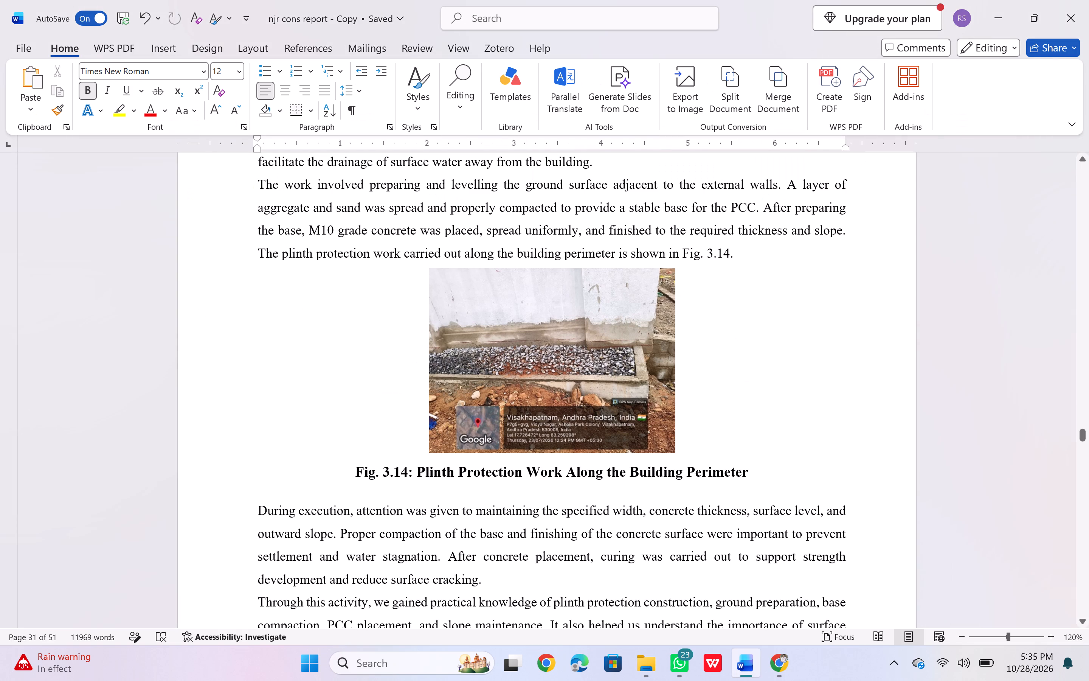
pyautogui.click(589, 335)
pyautogui.hotkey('ctrl', 'v')
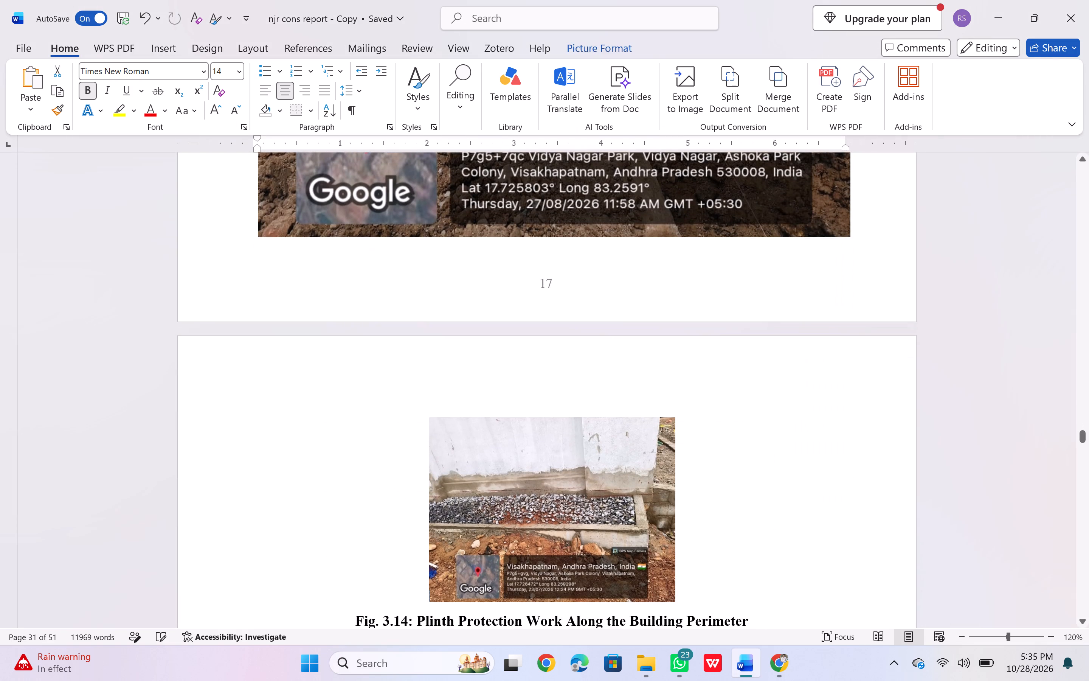
# Scale the pasted plinth protection photo down to about 2.6 inches wide so it fits beside the old photo above the Fig. 3.14 caption.
pyautogui.scroll(2, 539, 303)
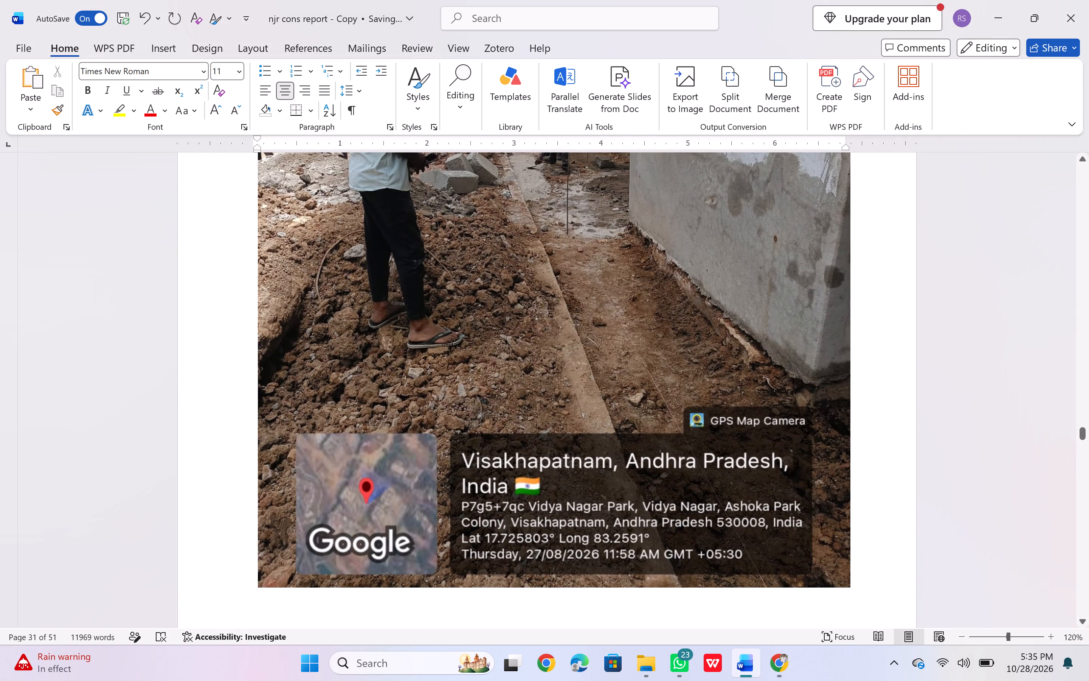
pyautogui.click(264, 571)
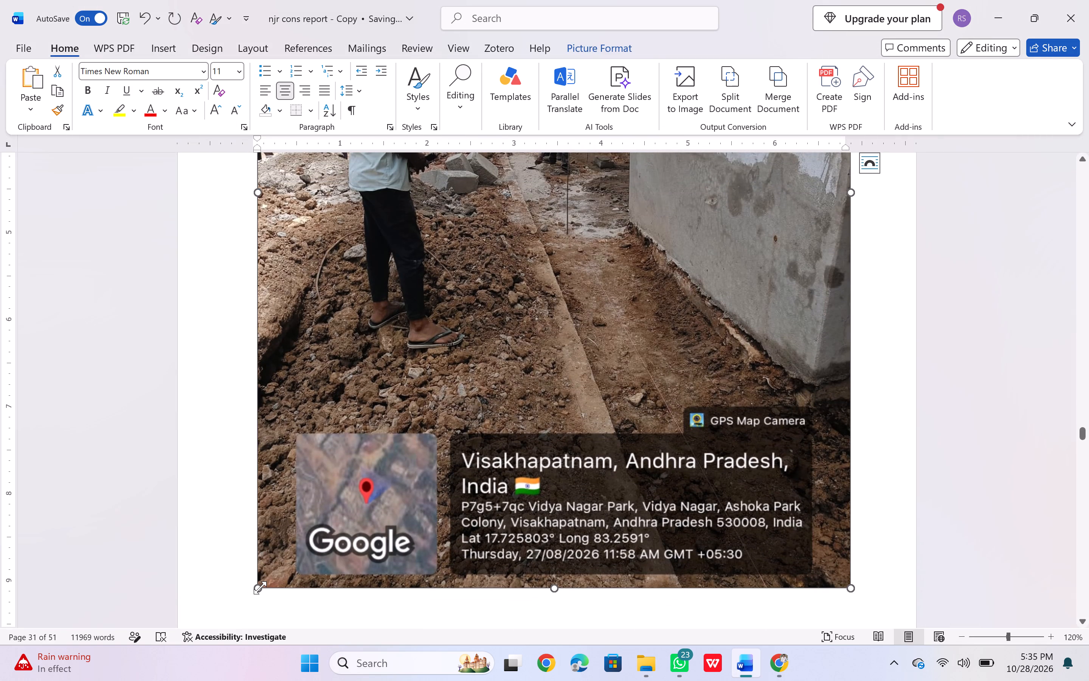
pyautogui.moveTo(260, 588); pyautogui.dragTo(424, 63)
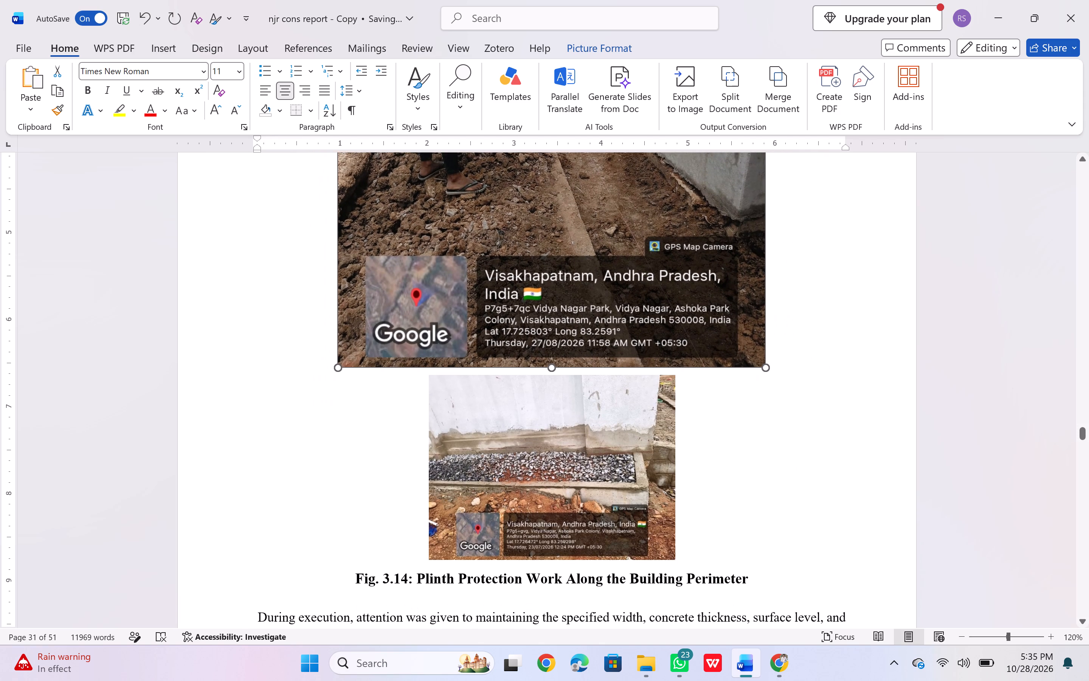
pyautogui.moveTo(424, 63); pyautogui.dragTo(463, 0)
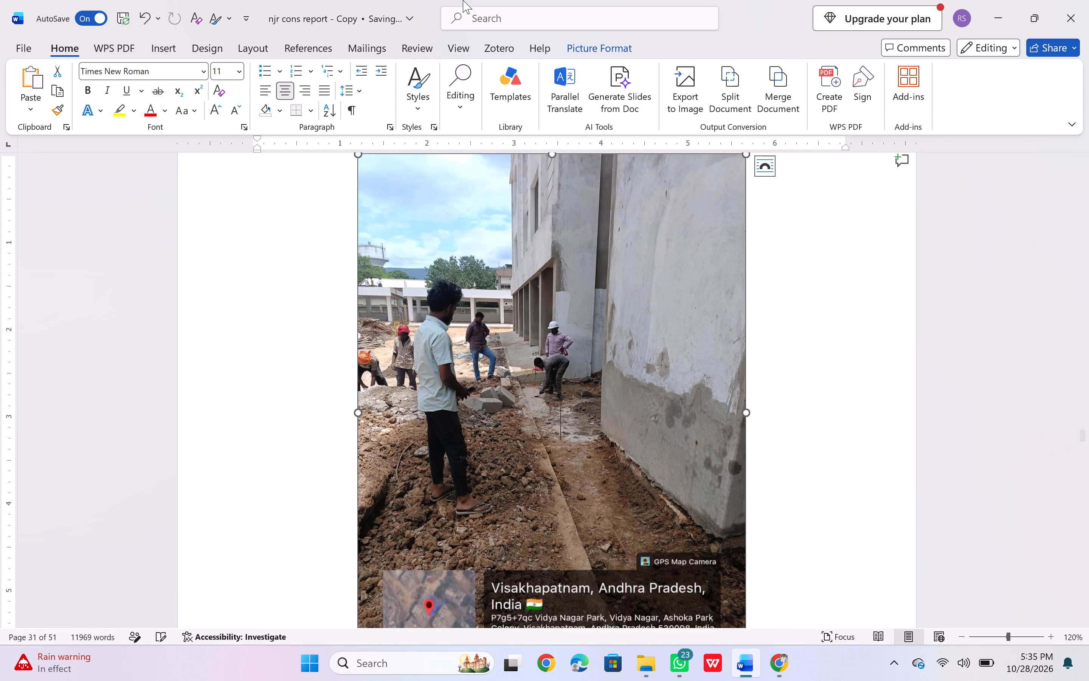
pyautogui.scroll(-1, 420, 388)
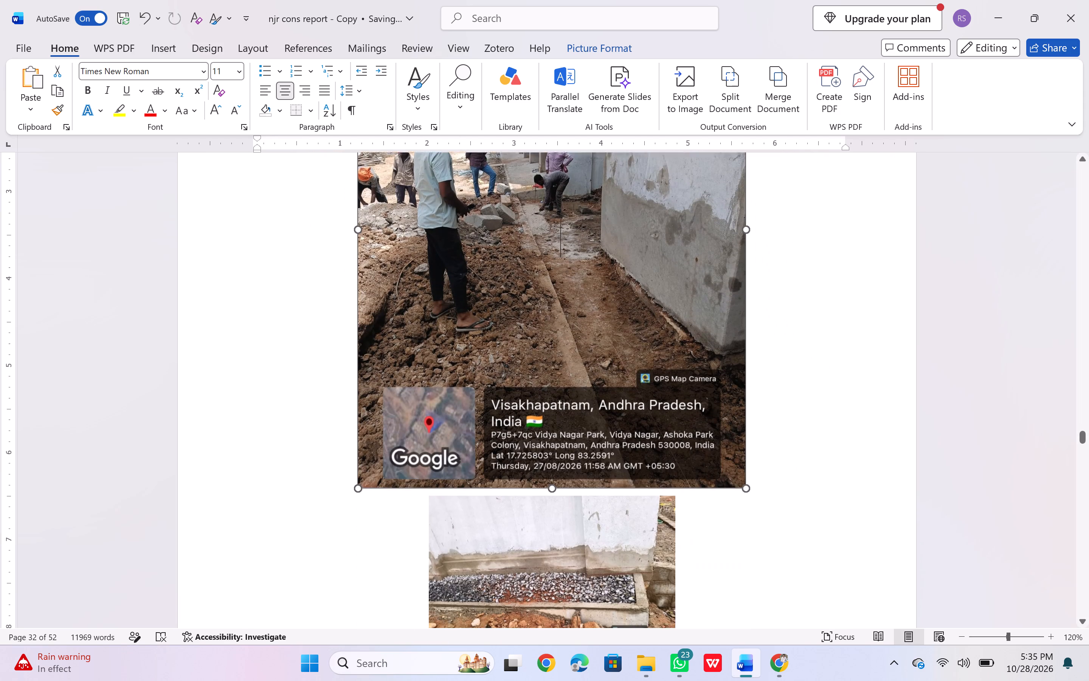
pyautogui.scroll(-1, 420, 388)
pyautogui.moveTo(360, 446); pyautogui.dragTo(415, 52)
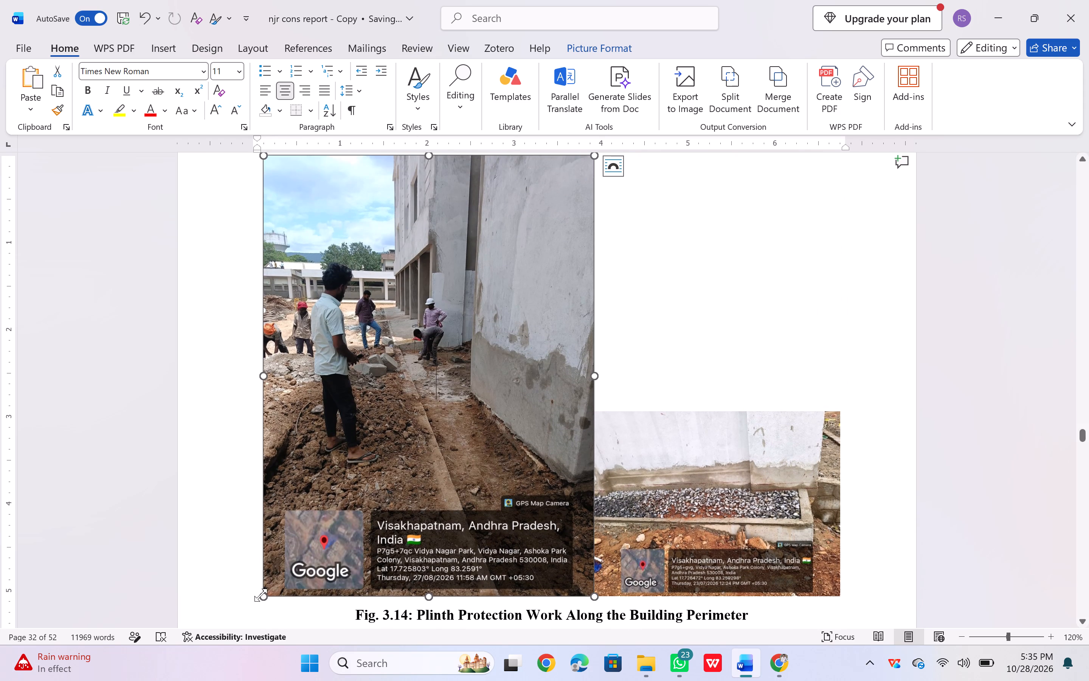
pyautogui.moveTo(261, 595); pyautogui.dragTo(297, 457)
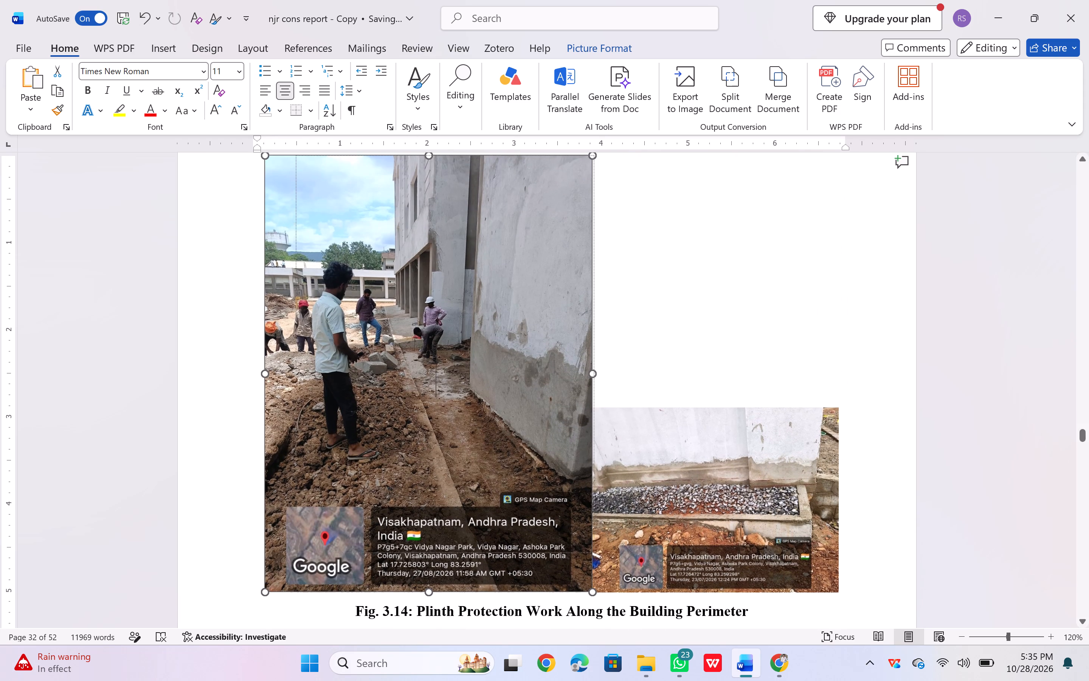
pyautogui.moveTo(297, 457); pyautogui.dragTo(372, 144)
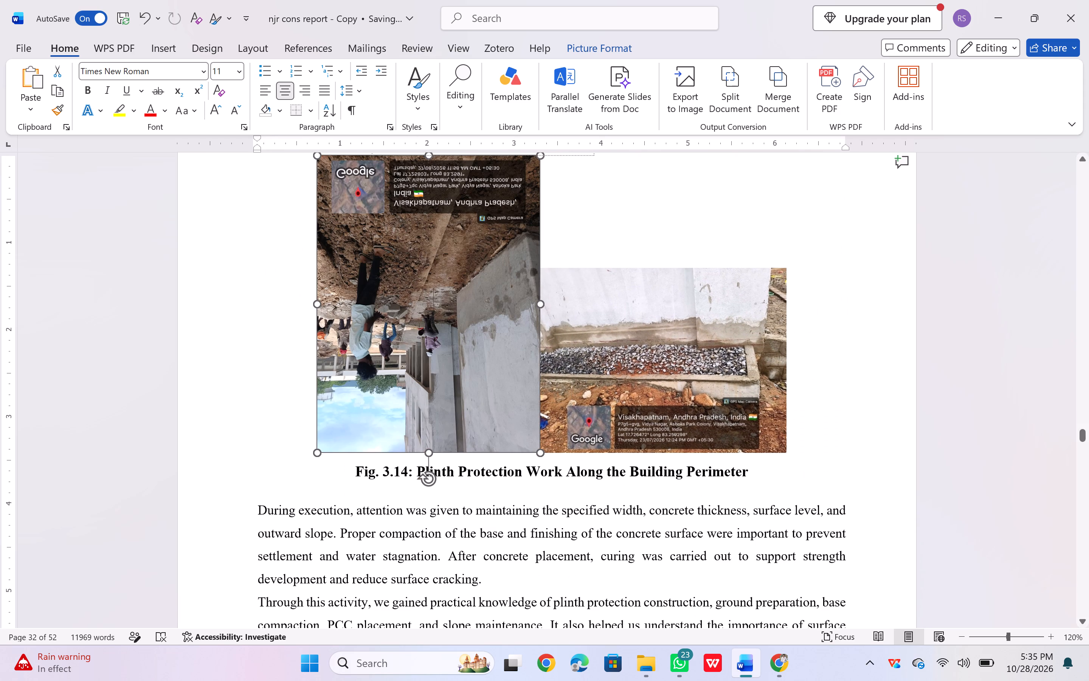
pyautogui.moveTo(372, 144); pyautogui.dragTo(368, 233)
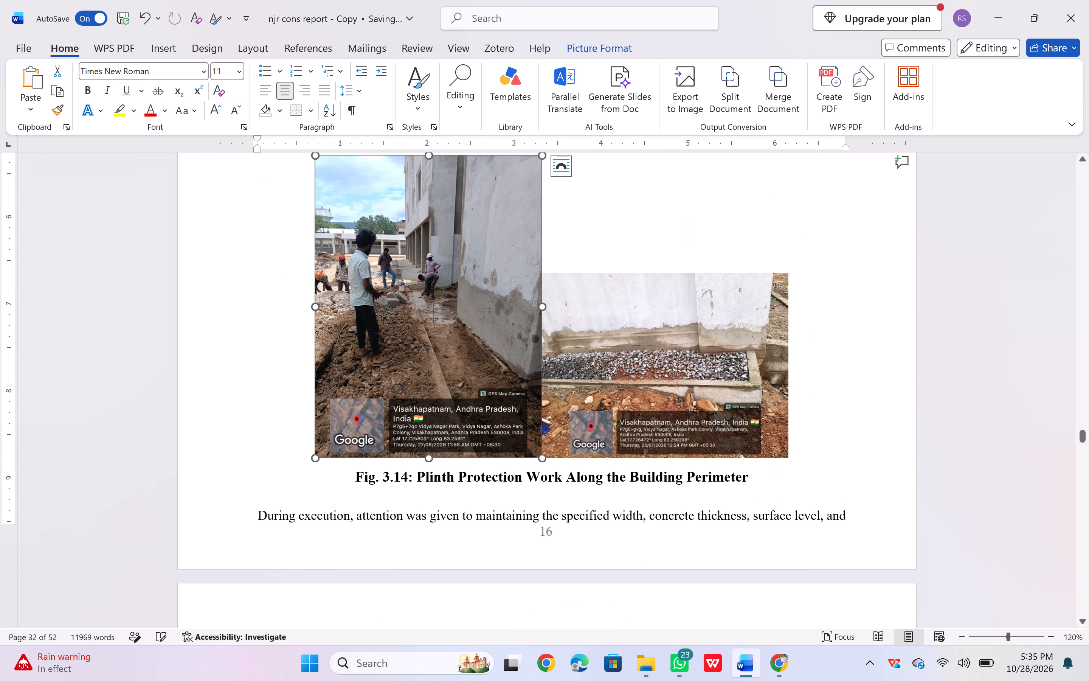
# Delete the old gravel-strip photo above the Fig. 3.14 caption.
pyautogui.click(684, 336)
pyautogui.press('Delete')
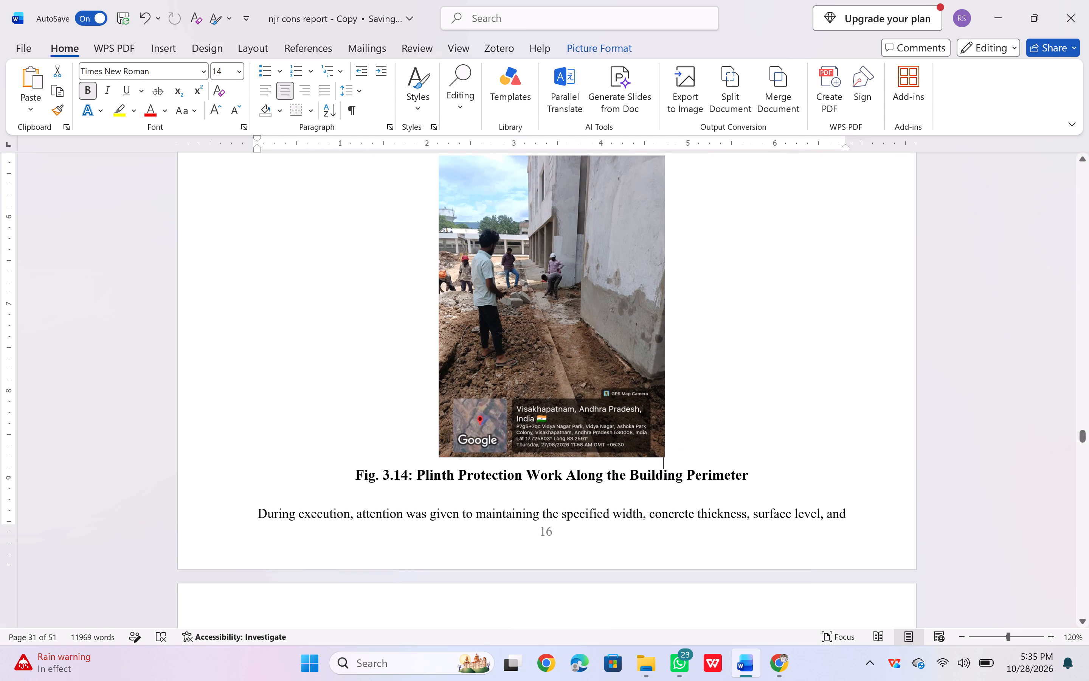
# Shrink the new Fig. 3.14 photo proportionally to about 2 inches wide and check the text below it on the page.
pyautogui.scroll(1, 684, 336)
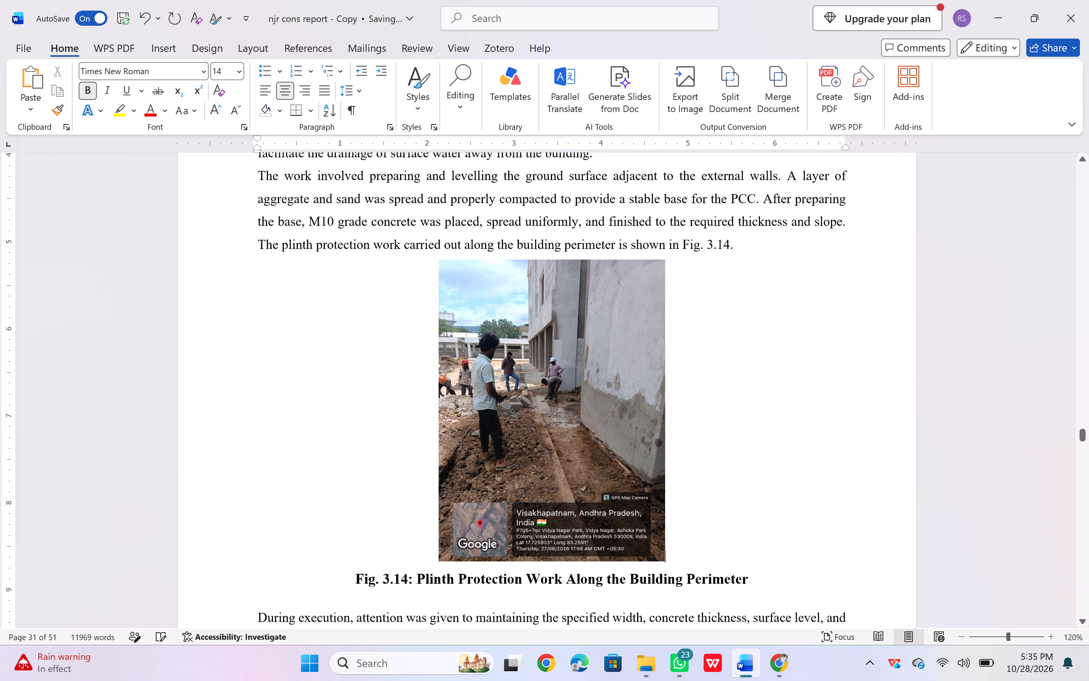
pyautogui.scroll(1, 684, 336)
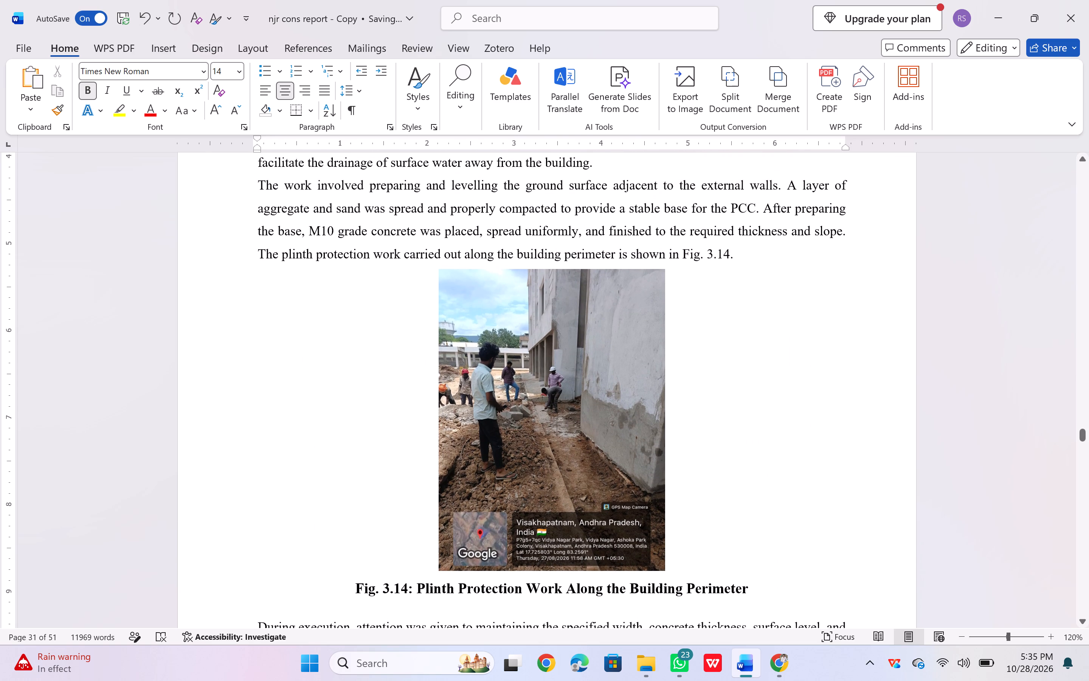
pyautogui.click(450, 556)
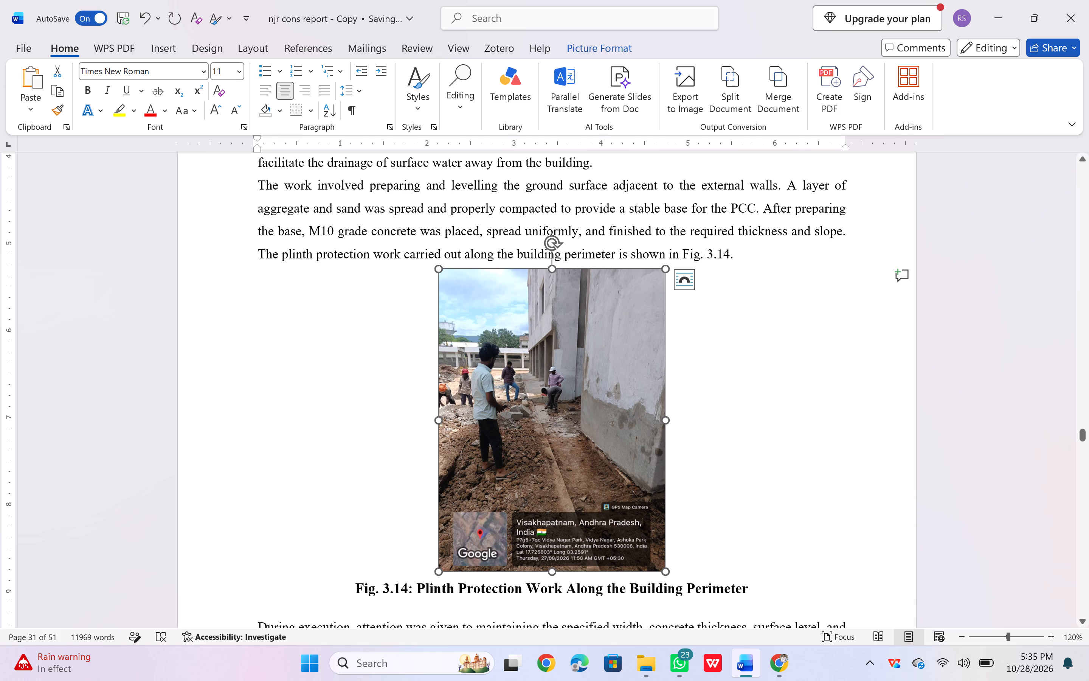
pyautogui.moveTo(440, 570); pyautogui.dragTo(455, 501)
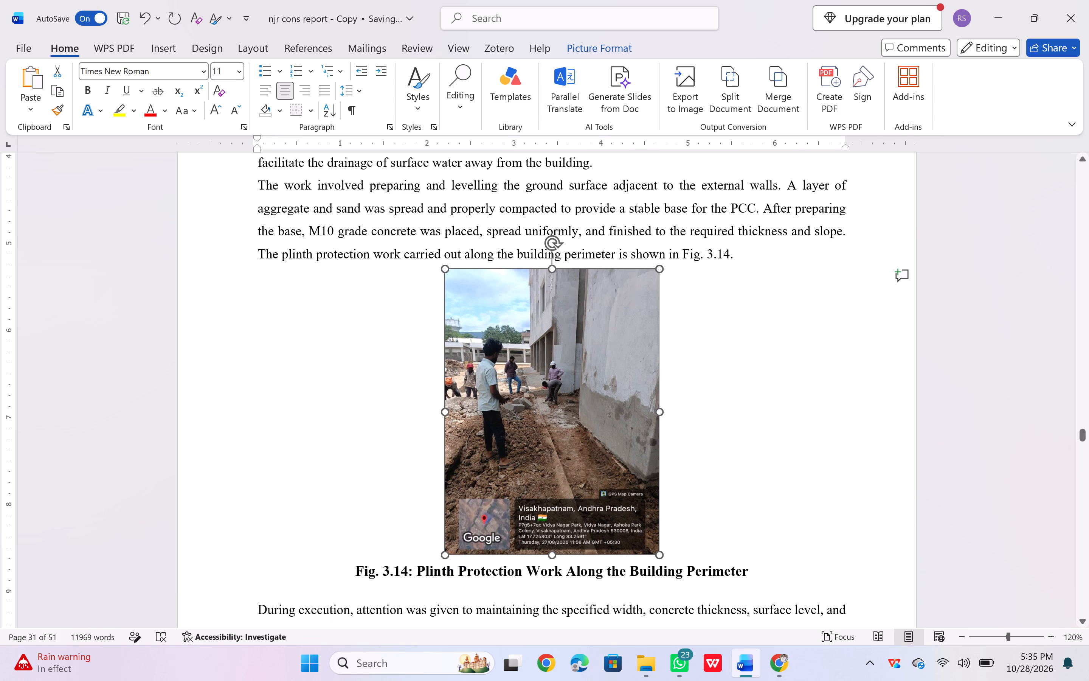
pyautogui.moveTo(455, 501); pyautogui.dragTo(494, 423)
pyautogui.click(359, 421)
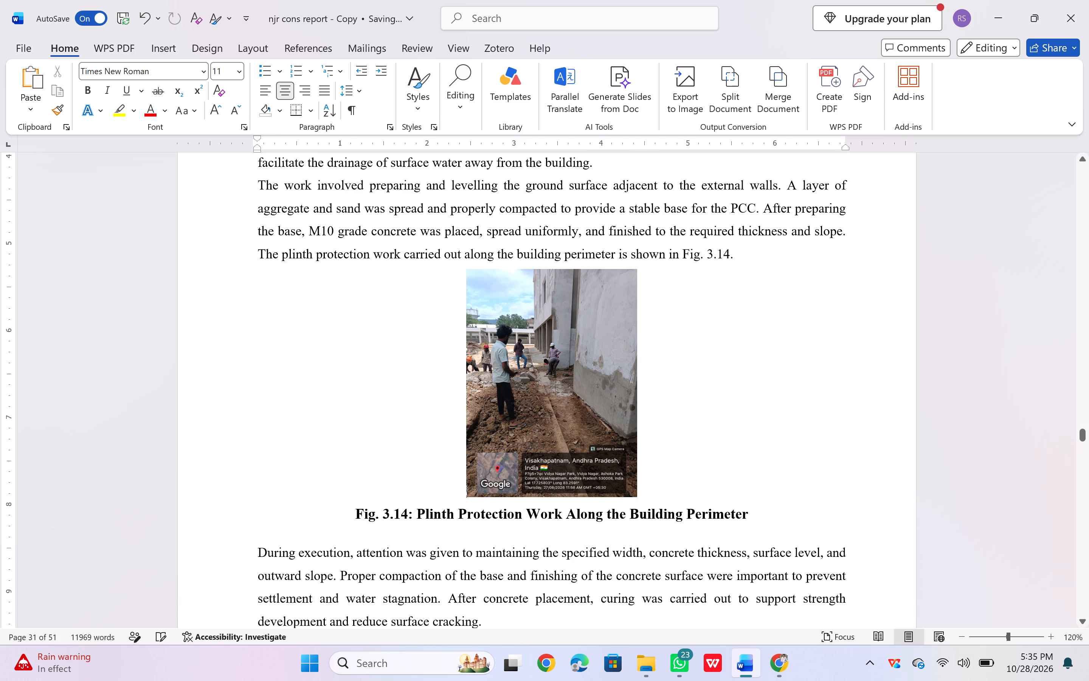
pyautogui.scroll(-1, 359, 421)
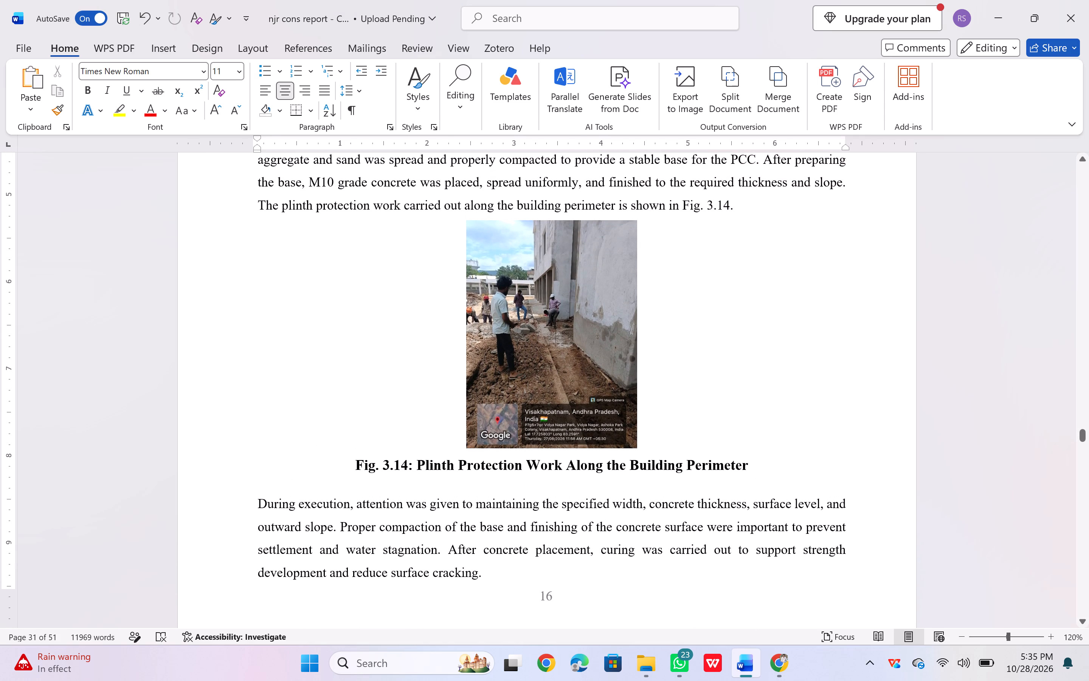
pyautogui.click(511, 371)
pyautogui.hotkey('ctrl', 'c')
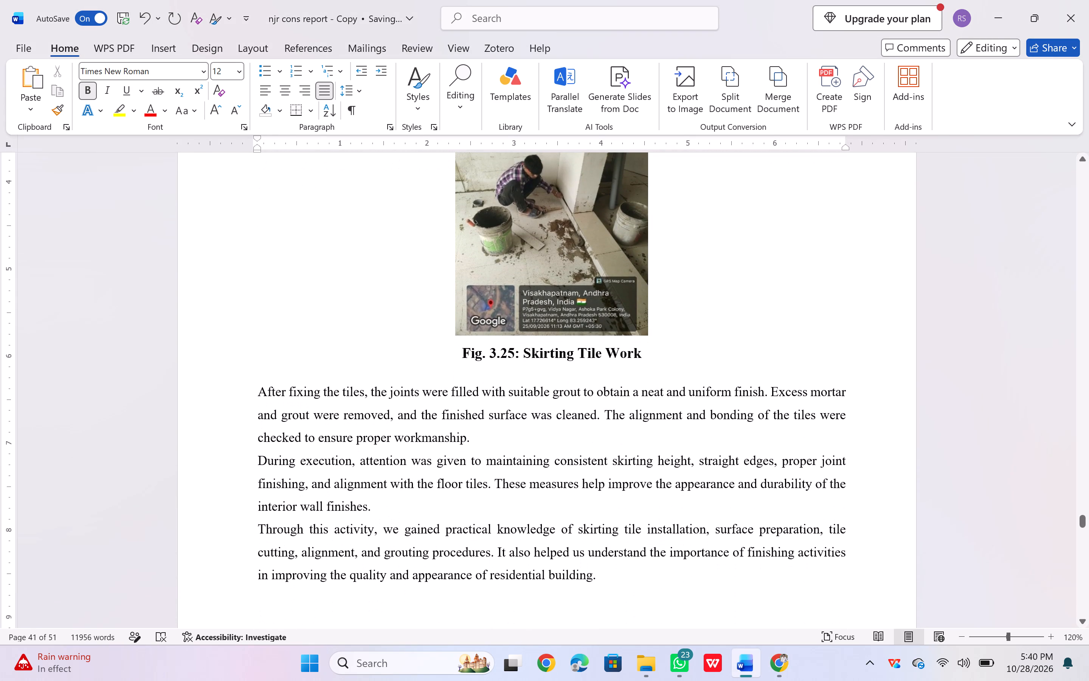
pyautogui.scroll(-1, 299, 348)
pyautogui.scroll(1, 299, 348)
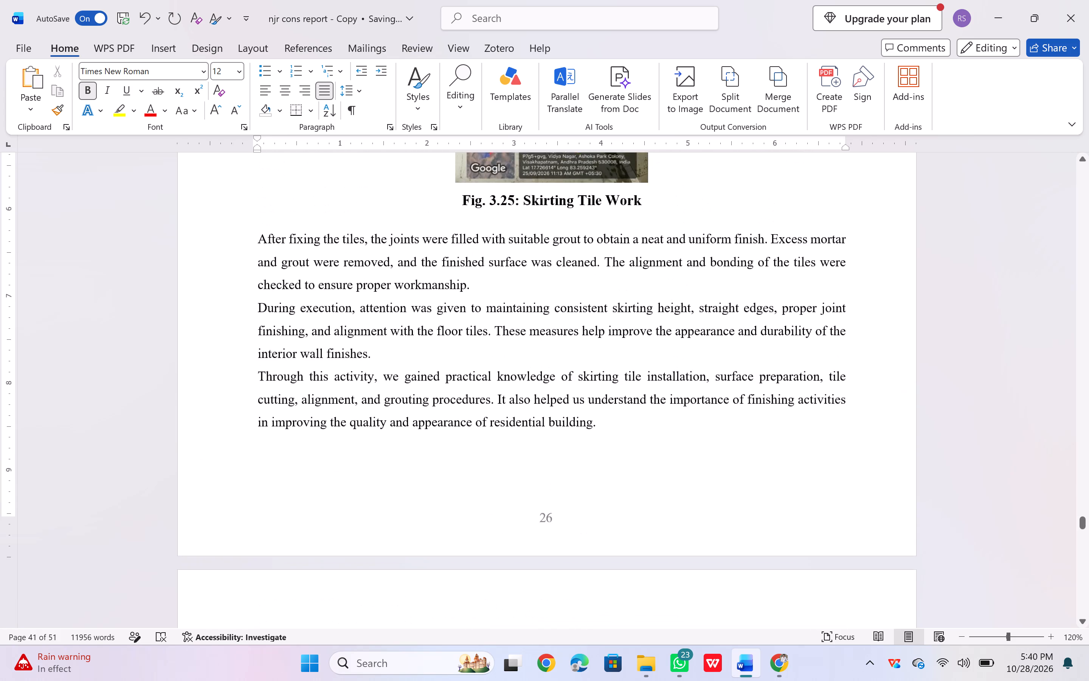
pyautogui.scroll(3, 299, 348)
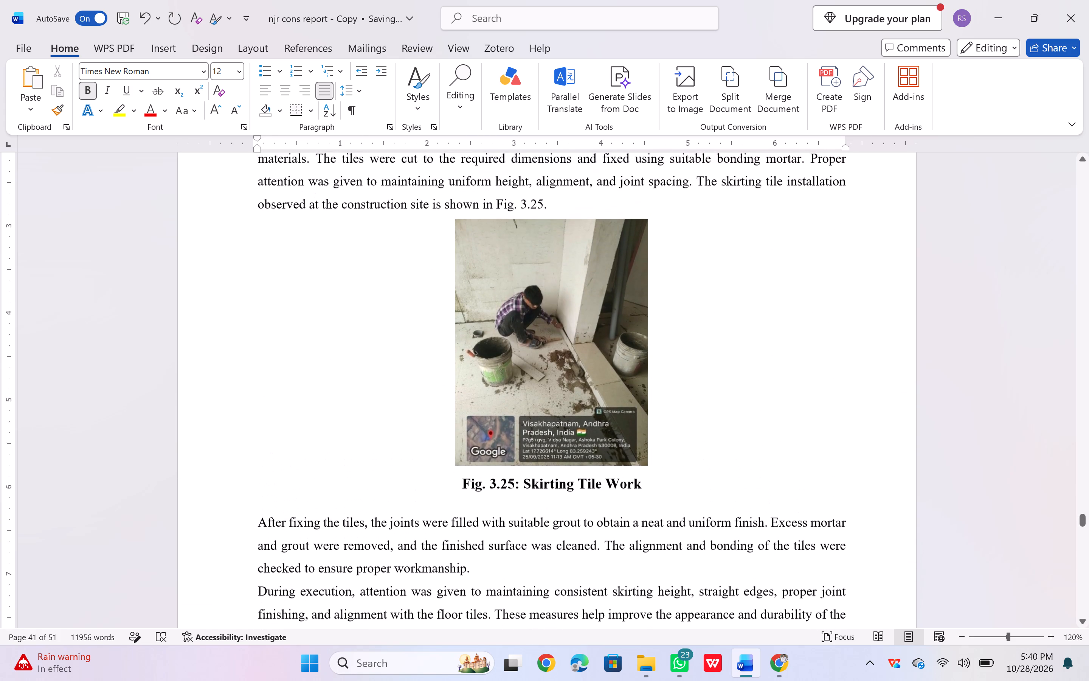
pyautogui.scroll(3, 299, 348)
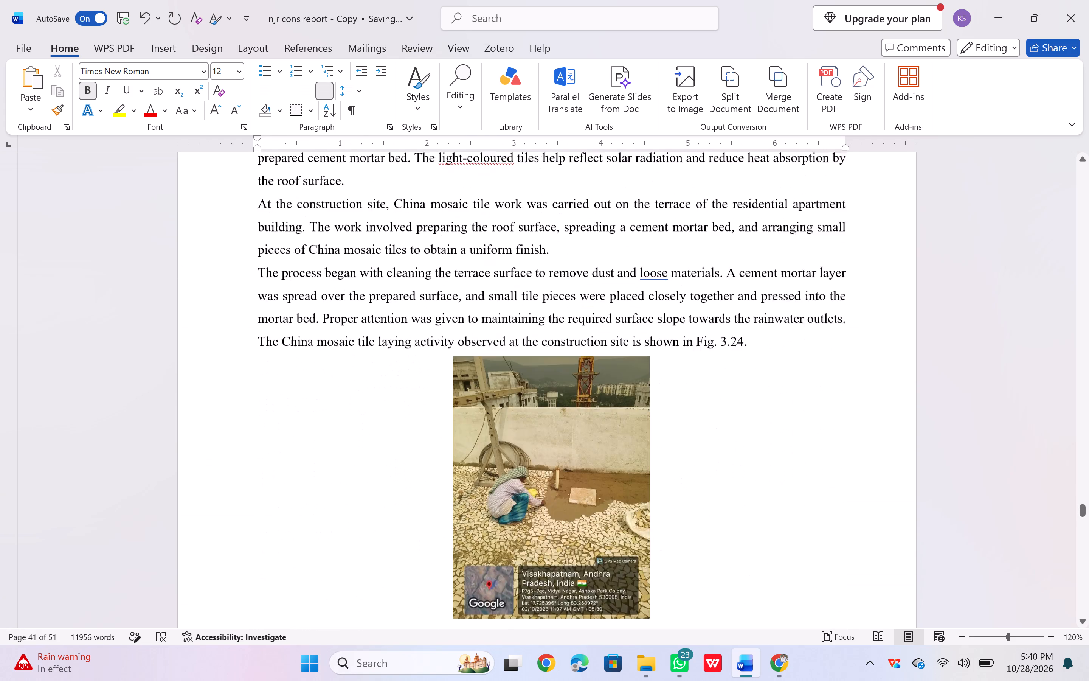
pyautogui.scroll(4, 299, 348)
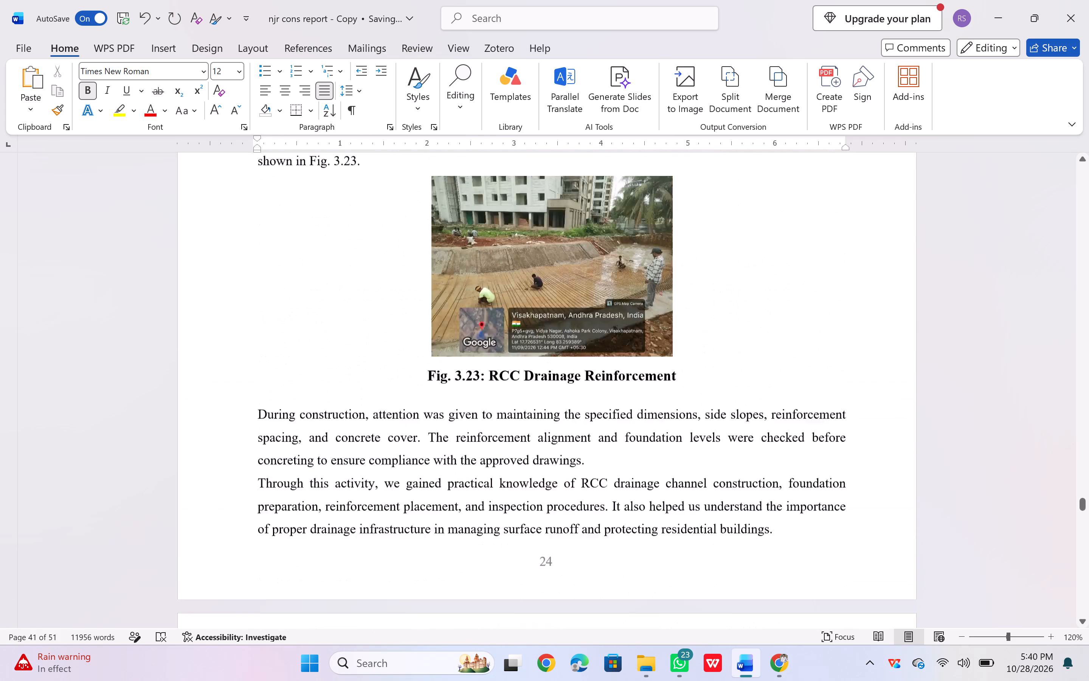
pyautogui.scroll(4, 299, 348)
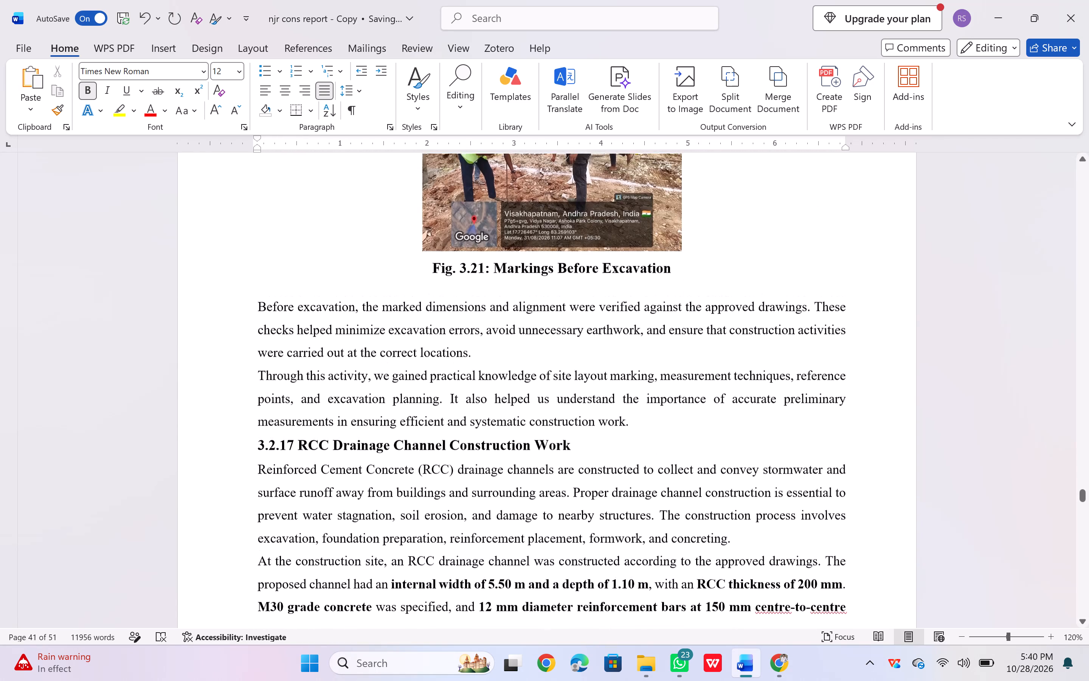
pyautogui.scroll(4, 299, 348)
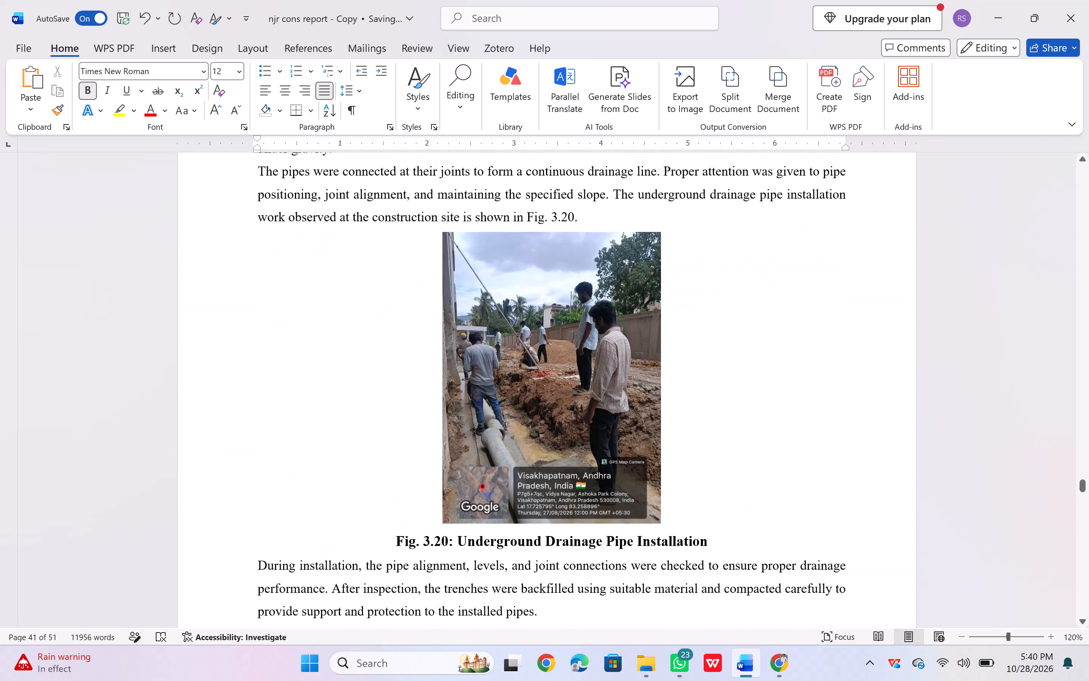
pyautogui.scroll(3, 299, 348)
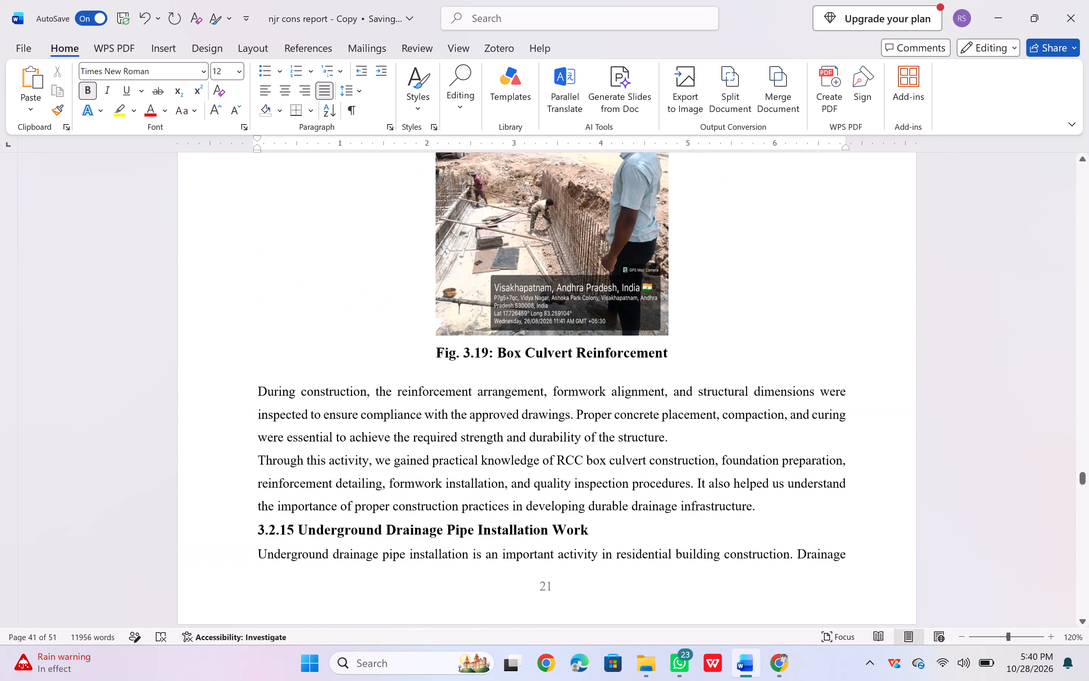
pyautogui.scroll(1, 299, 348)
# Add space after the caption paragraph "Fig. 3.20: Underground Drainage Pipe Installation".
pyautogui.scroll(-3, 299, 348)
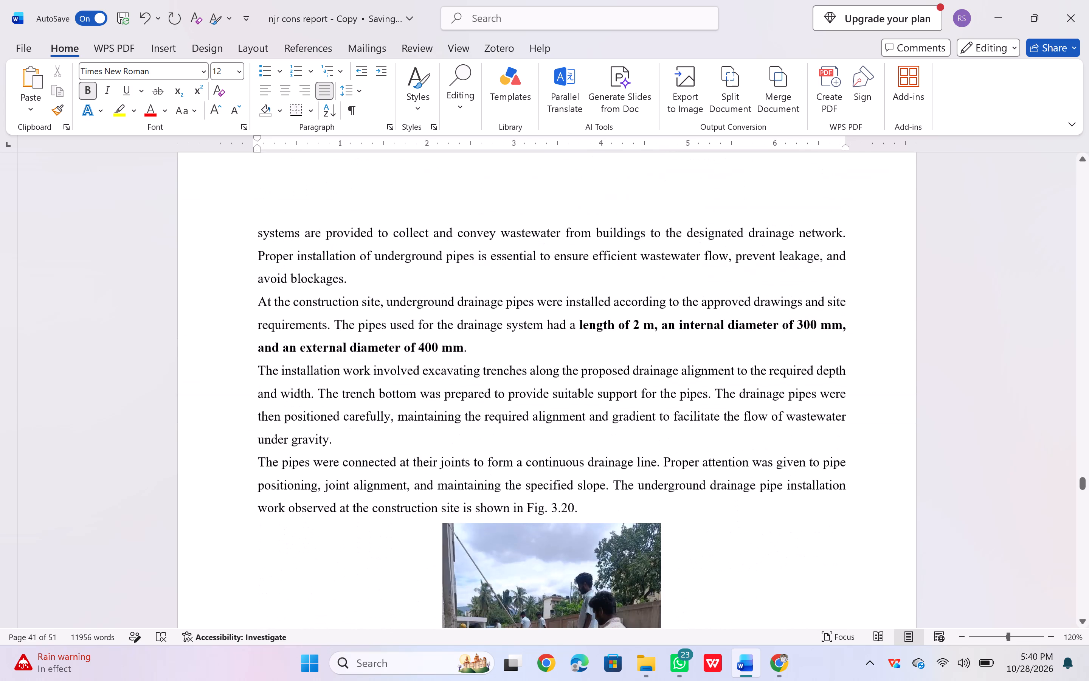
pyautogui.scroll(-1, 299, 348)
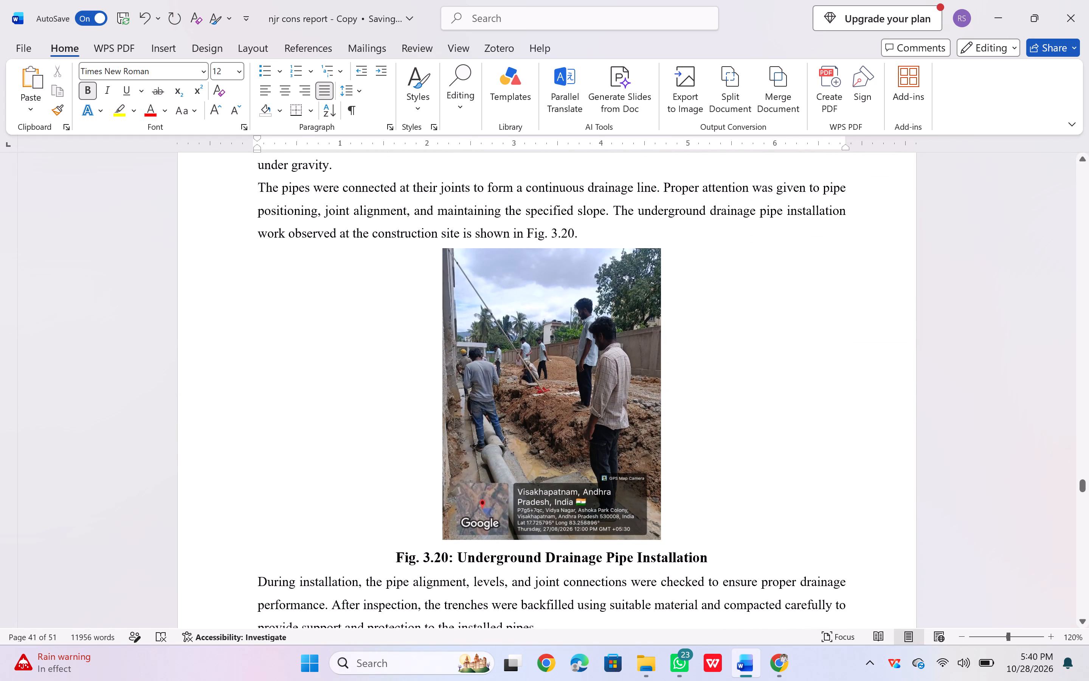
pyautogui.tripleClick(471, 554)
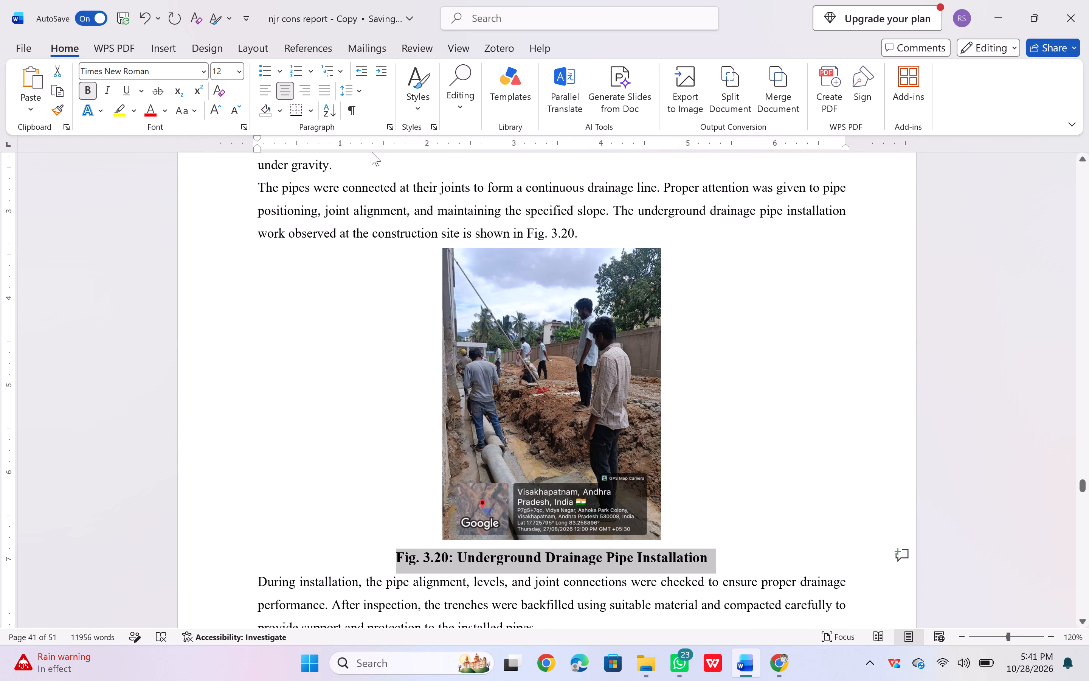
pyautogui.click(360, 88)
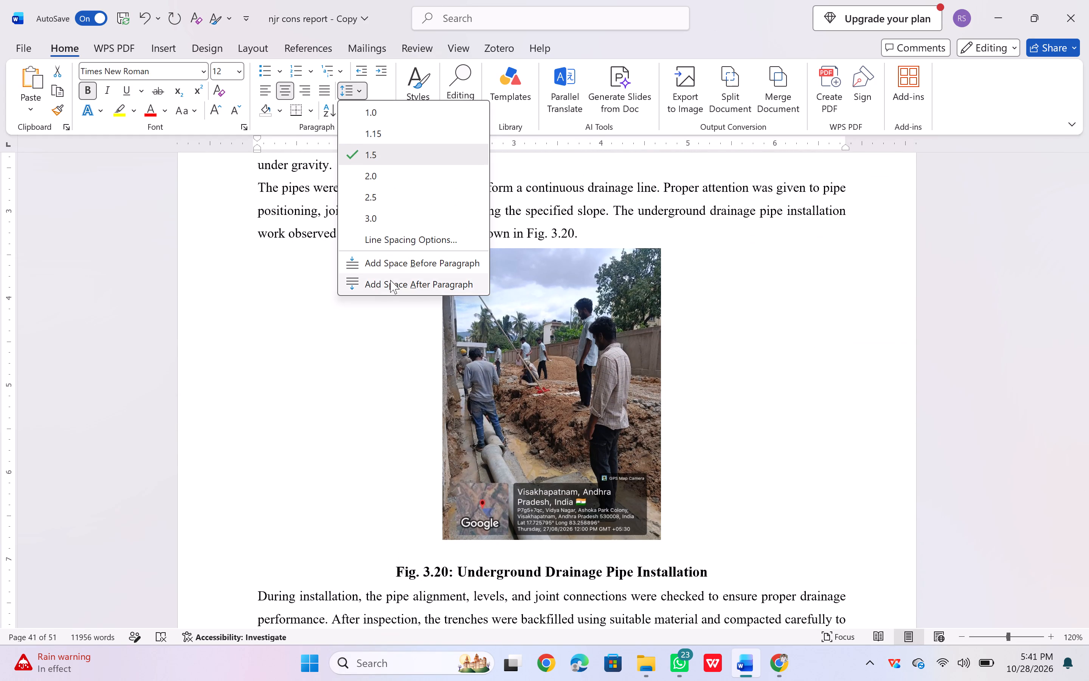
pyautogui.click(390, 280)
# Add space after the caption paragraph "Fig. 3.17: Tile Flooring Work".
pyautogui.scroll(2, 386, 396)
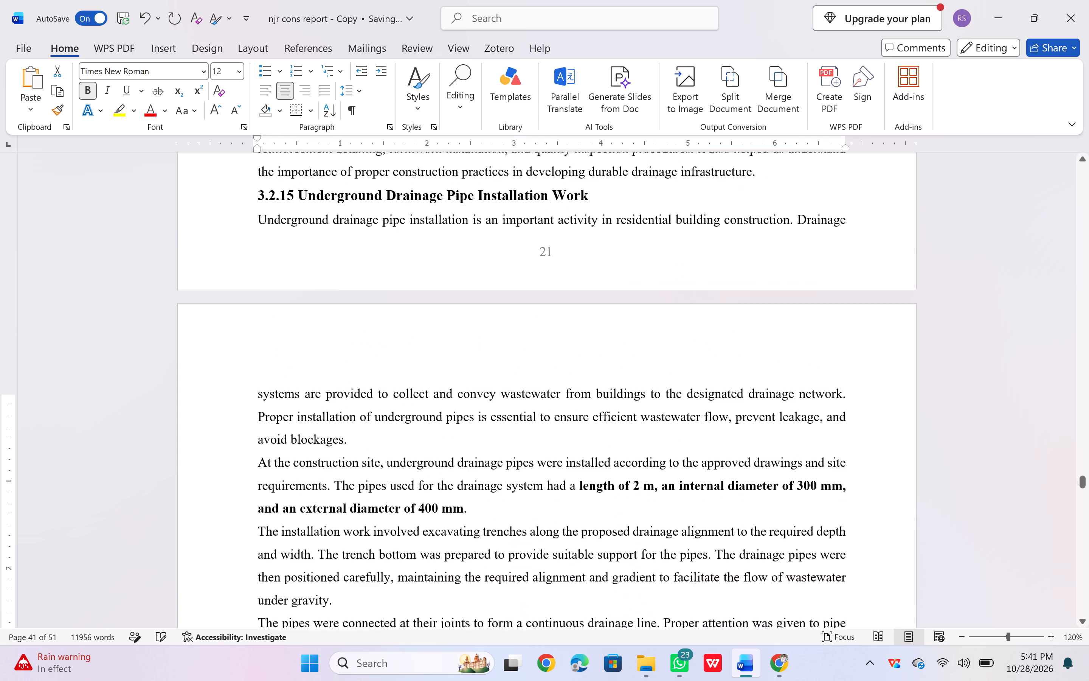
pyautogui.scroll(4, 386, 396)
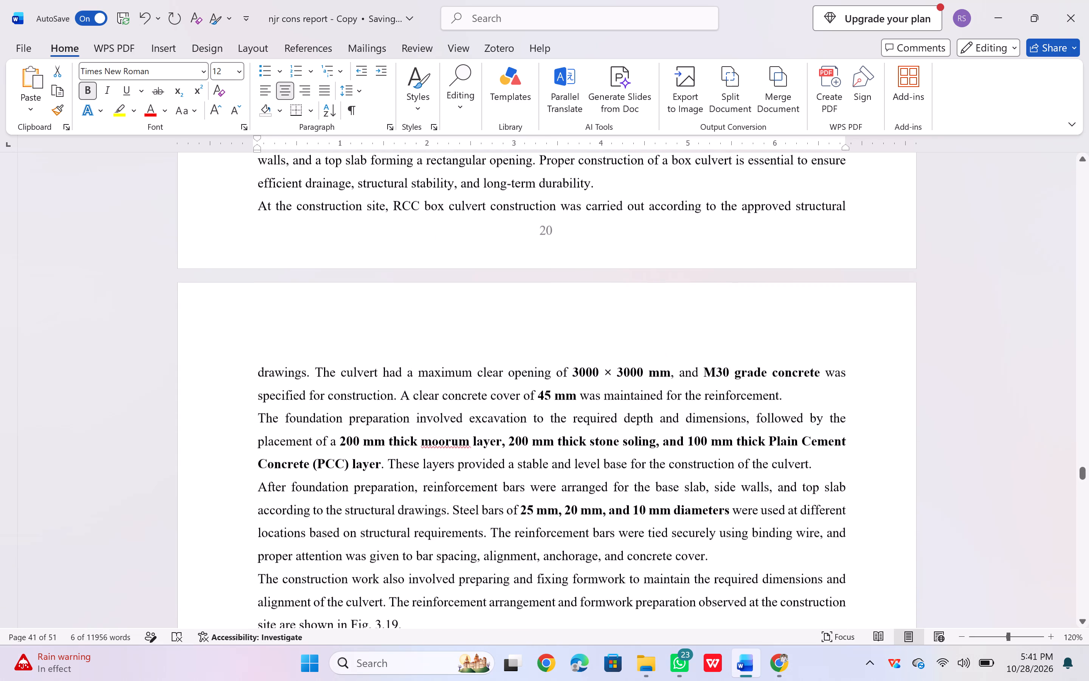
pyautogui.scroll(3, 386, 396)
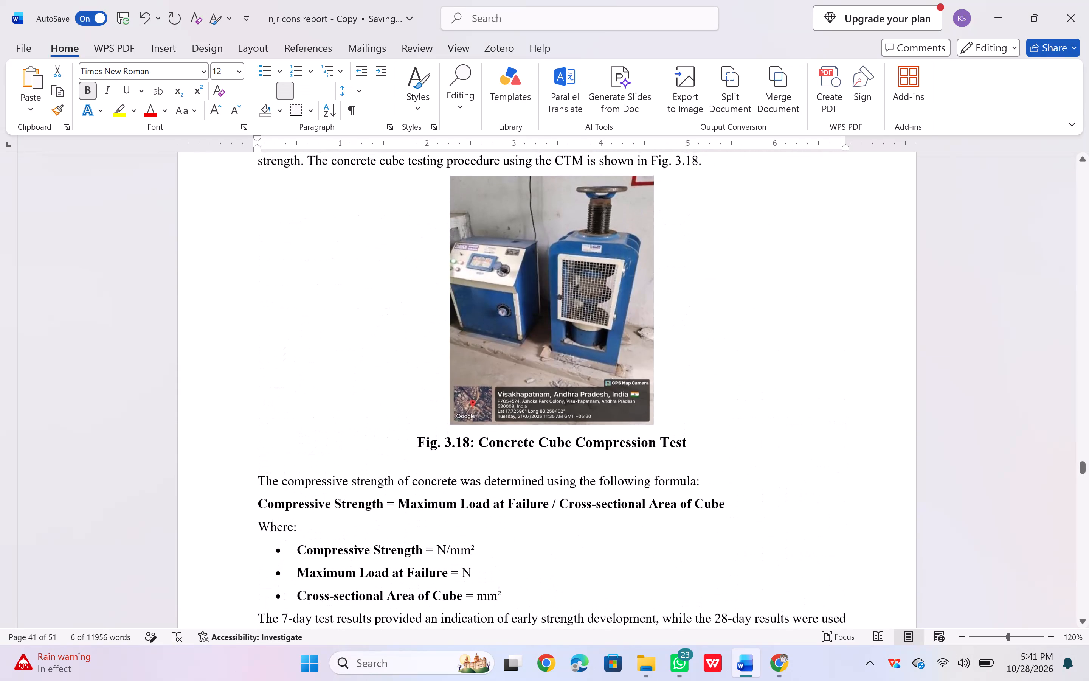
pyautogui.scroll(1, 399, 407)
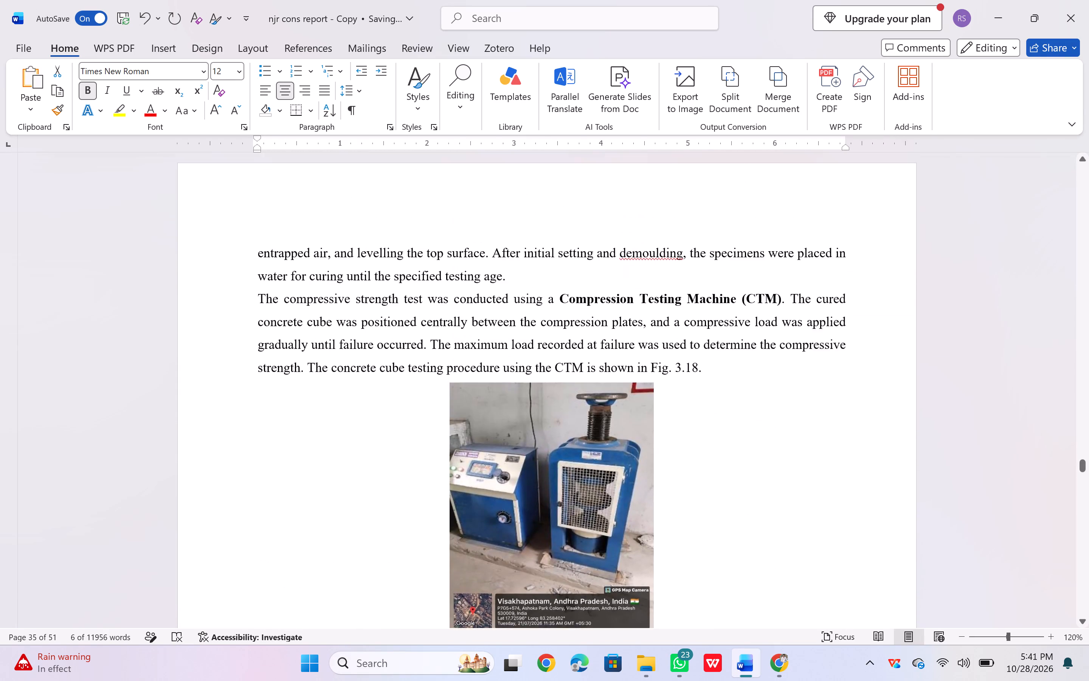
pyautogui.scroll(4, 399, 407)
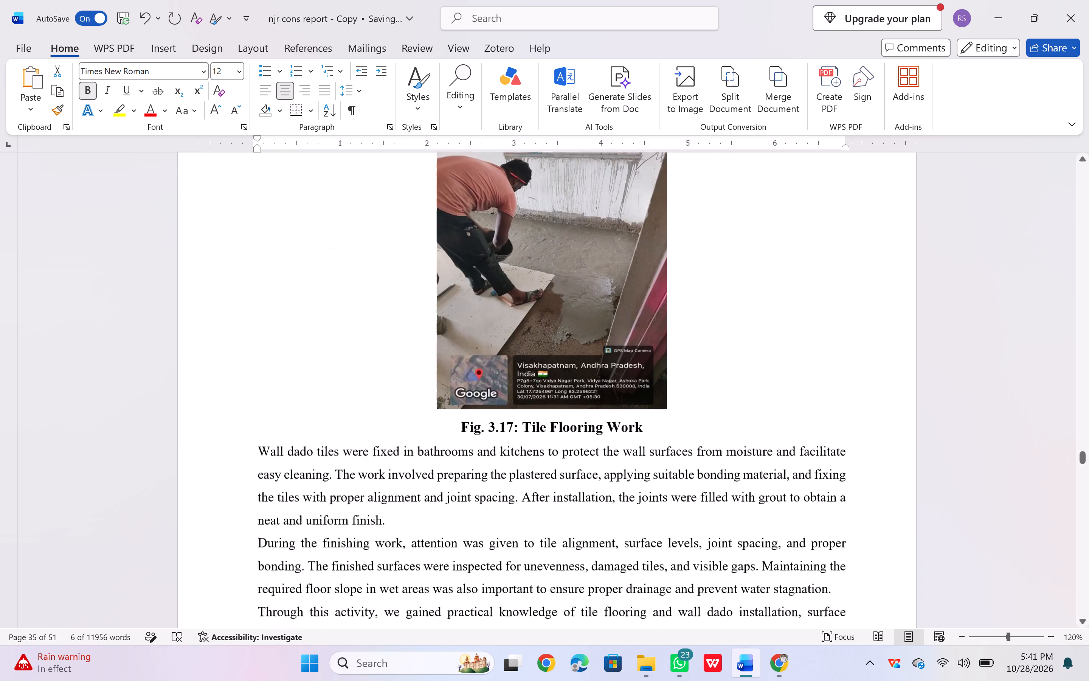
pyautogui.scroll(1, 399, 407)
pyautogui.click(516, 574)
pyautogui.tripleClick(516, 574)
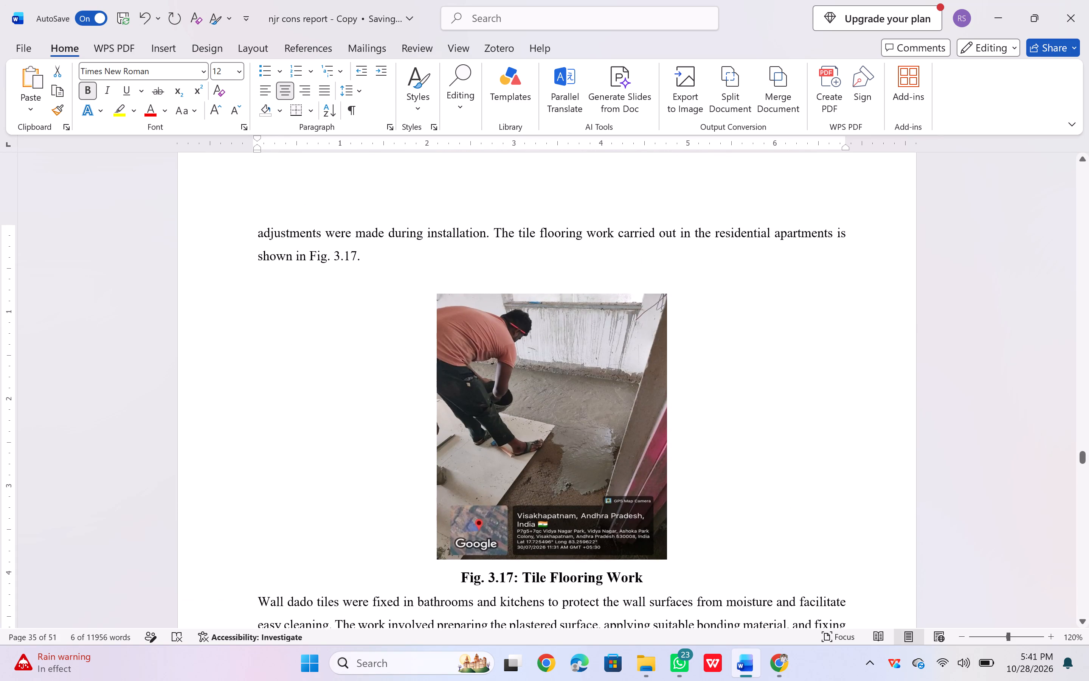
pyautogui.click(356, 96)
pyautogui.click(377, 279)
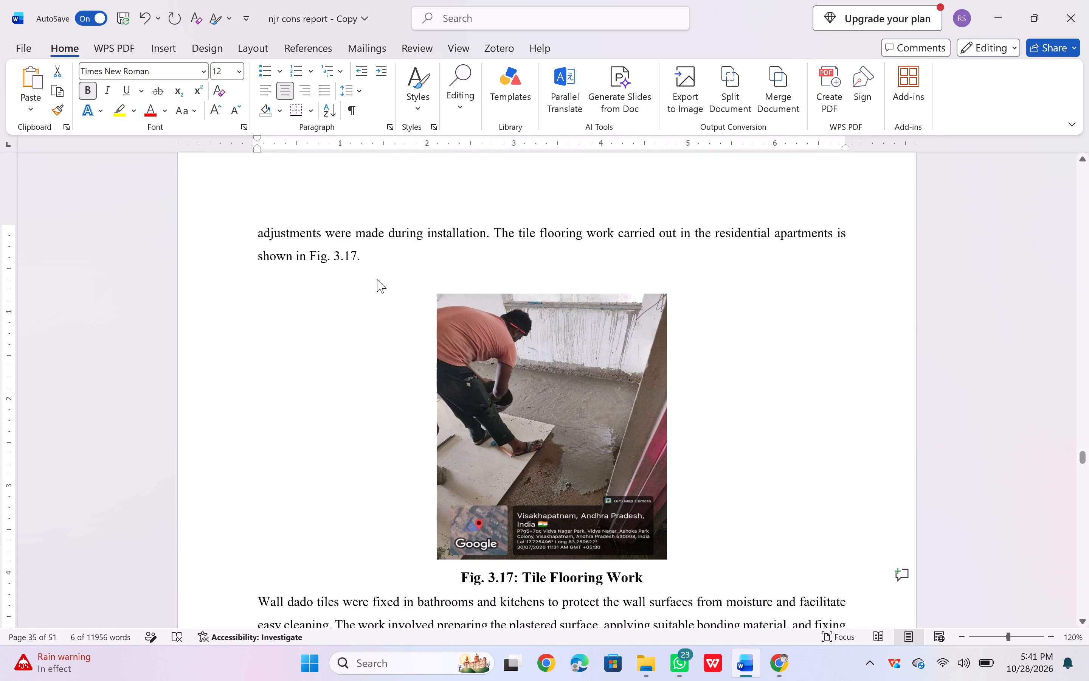
# Add space after the caption paragraph "Fig. 3.14: Plinth Protection Work".
pyautogui.scroll(3, 440, 372)
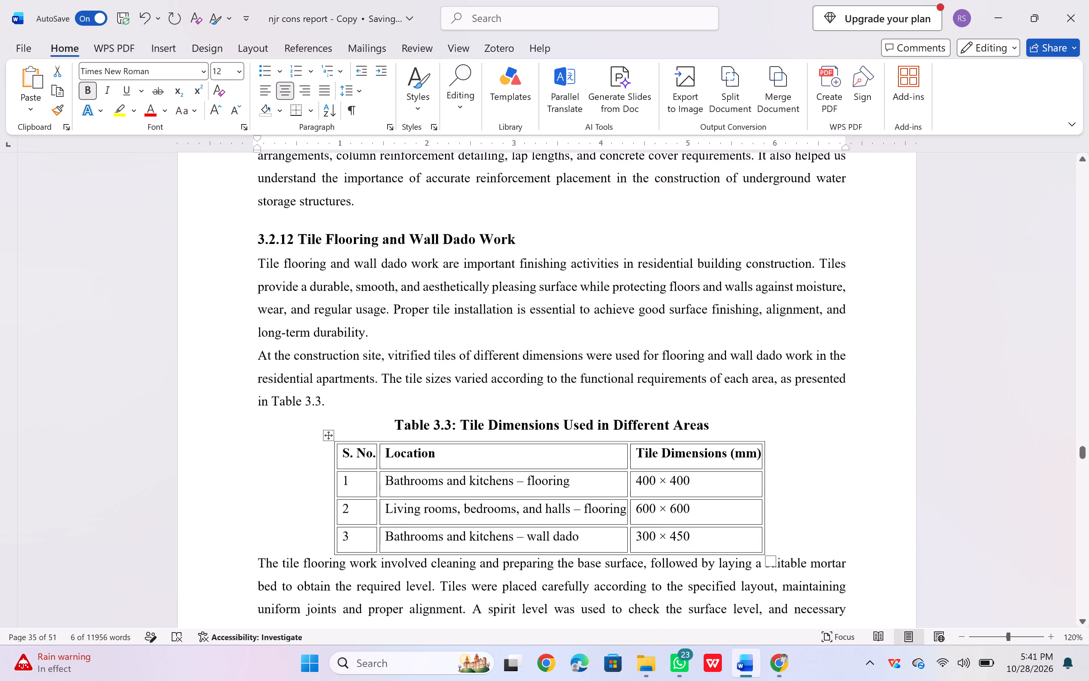
pyautogui.scroll(3, 440, 372)
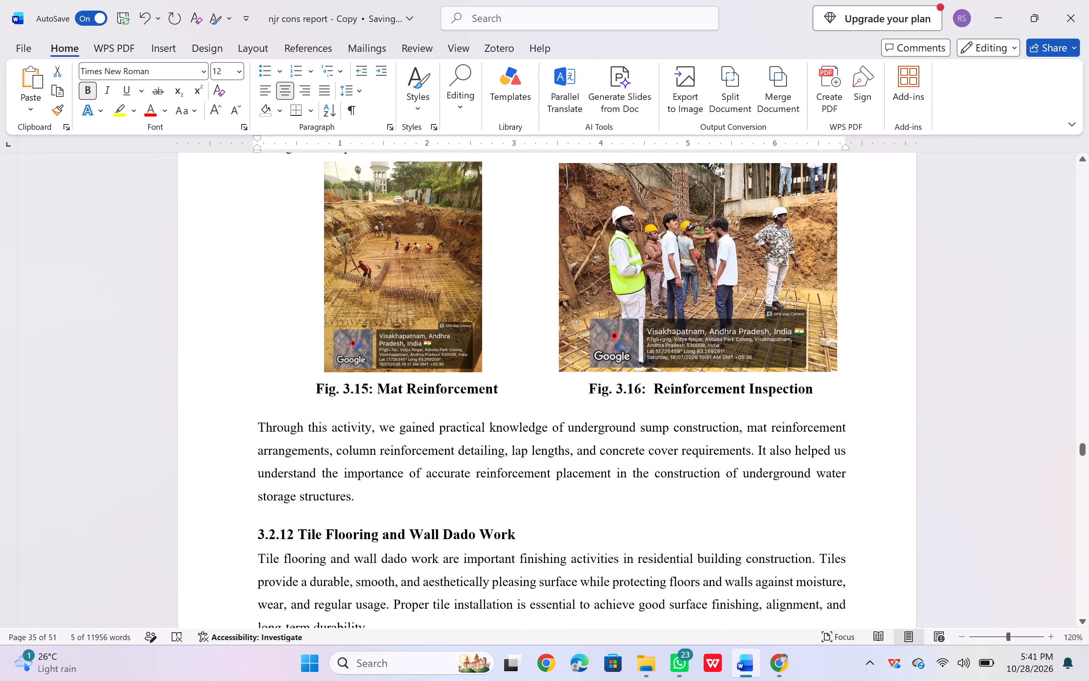
pyautogui.scroll(4, 440, 372)
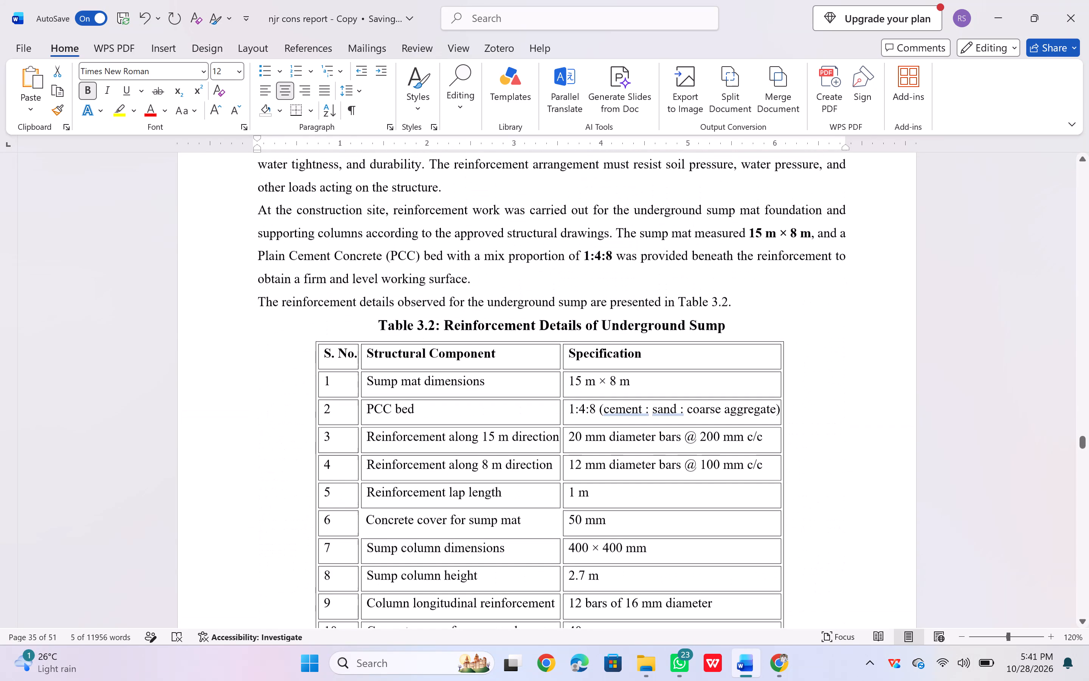
pyautogui.scroll(2, 440, 372)
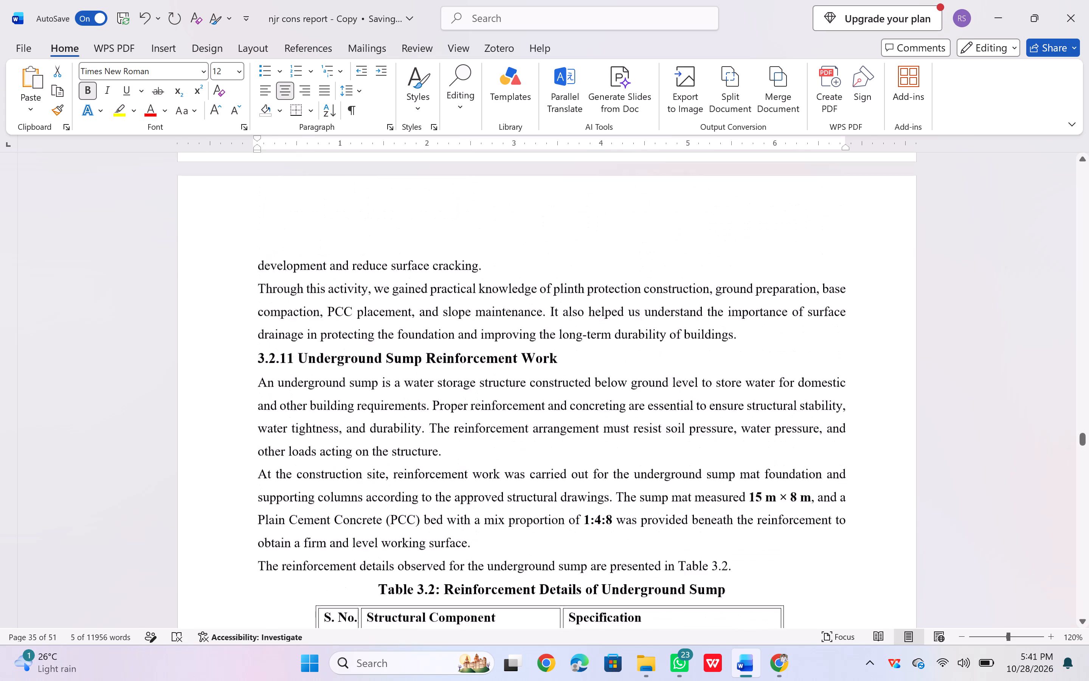
pyautogui.scroll(3, 440, 372)
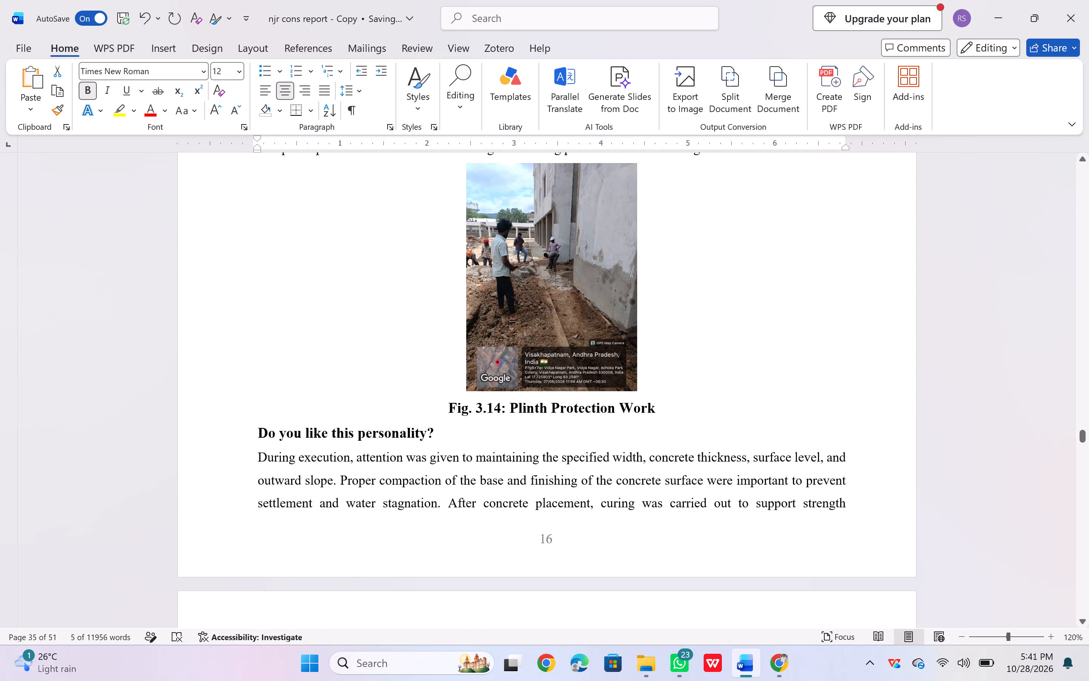
pyautogui.tripleClick(475, 410)
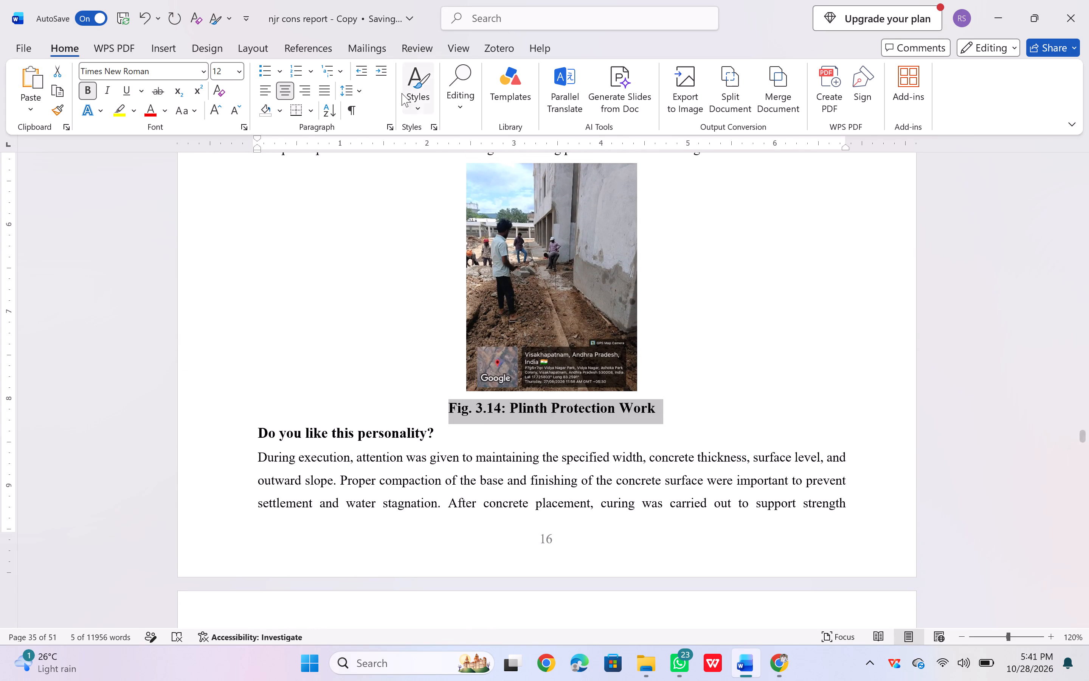
pyautogui.click(356, 90)
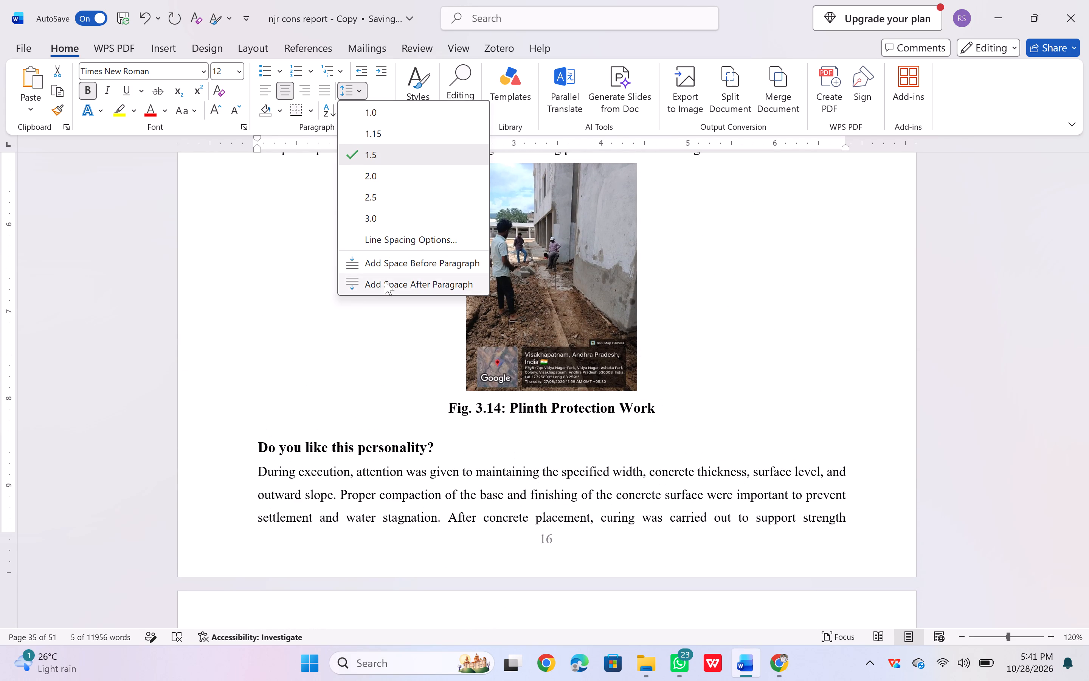
pyautogui.click(385, 282)
# Shorten the Fig. 3.12 caption to "Fig. 3.12: Staircase Reinforcement" by deleting the word "Arrangement".
pyautogui.scroll(3, 431, 330)
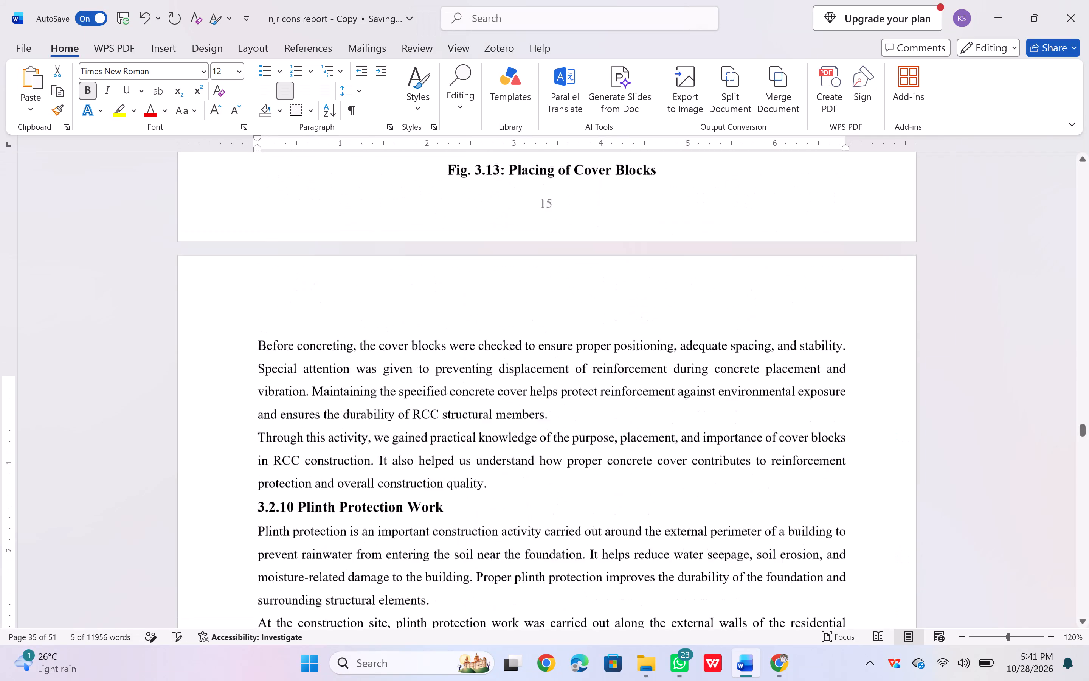
pyautogui.scroll(2, 431, 330)
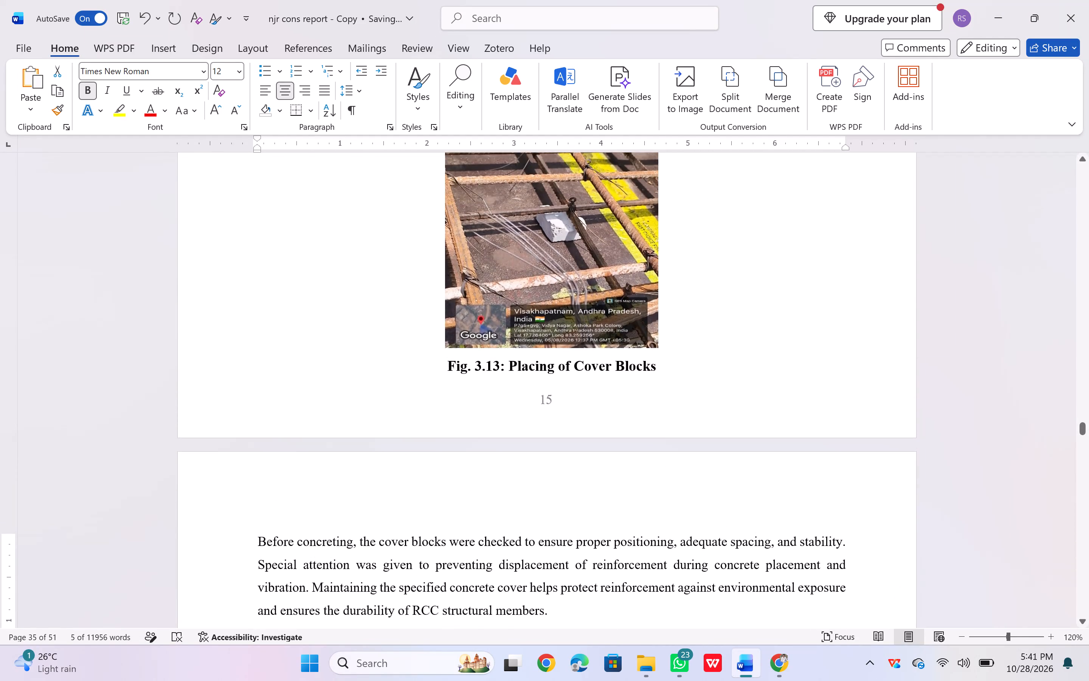
pyautogui.scroll(4, 431, 330)
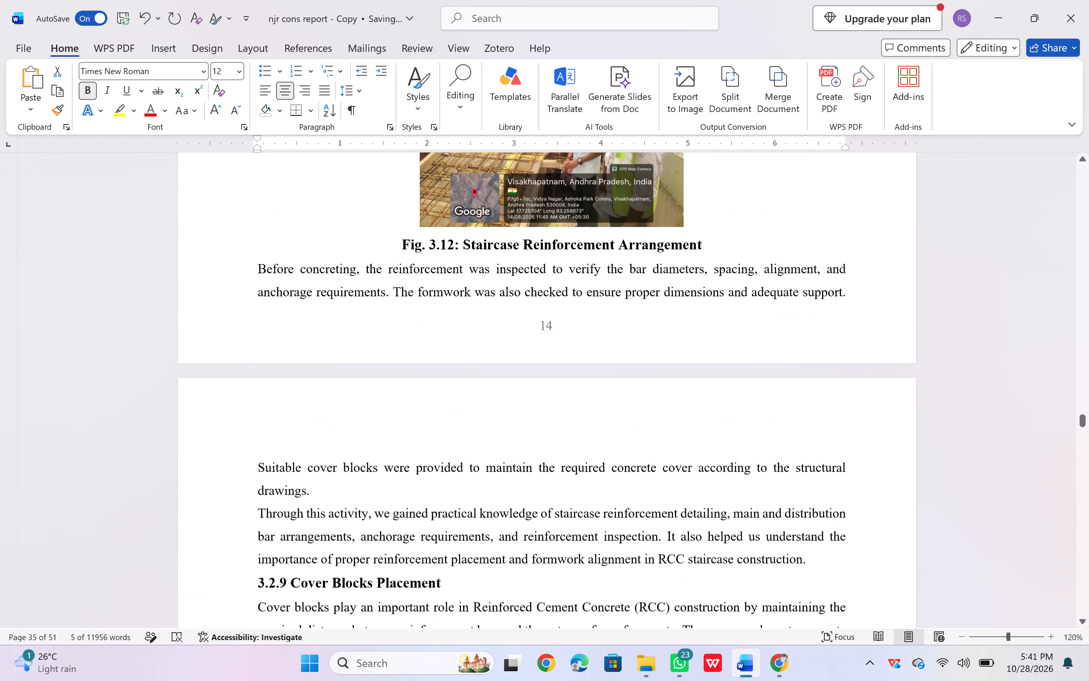
pyautogui.scroll(1, 431, 330)
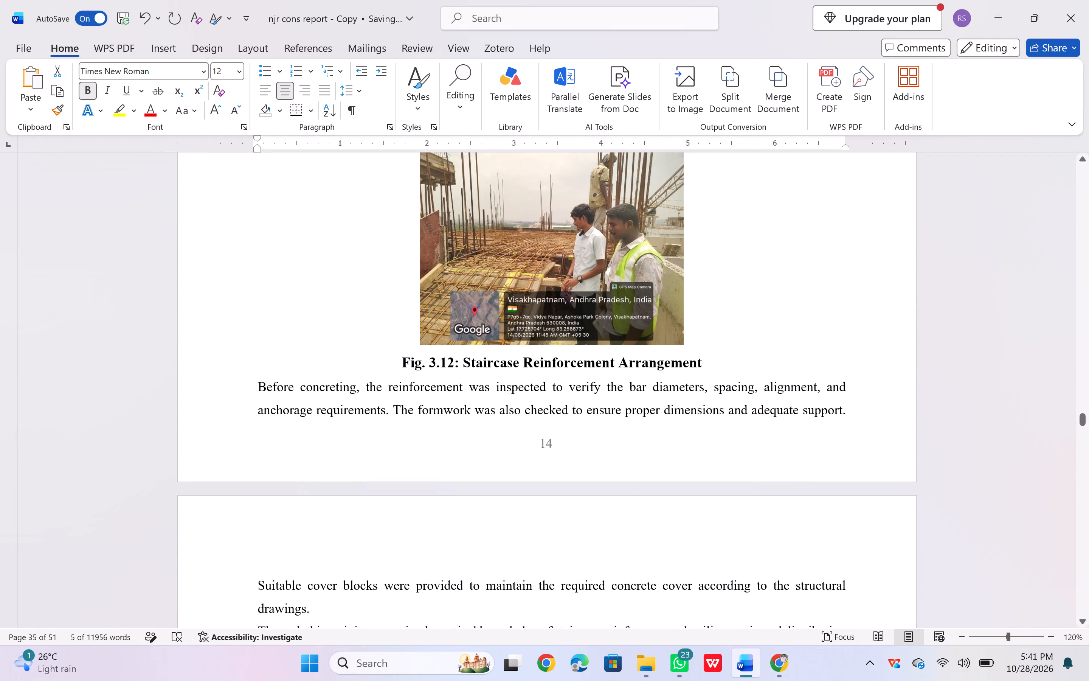
pyautogui.doubleClick(484, 358)
pyautogui.click(555, 359)
pyautogui.click(707, 363)
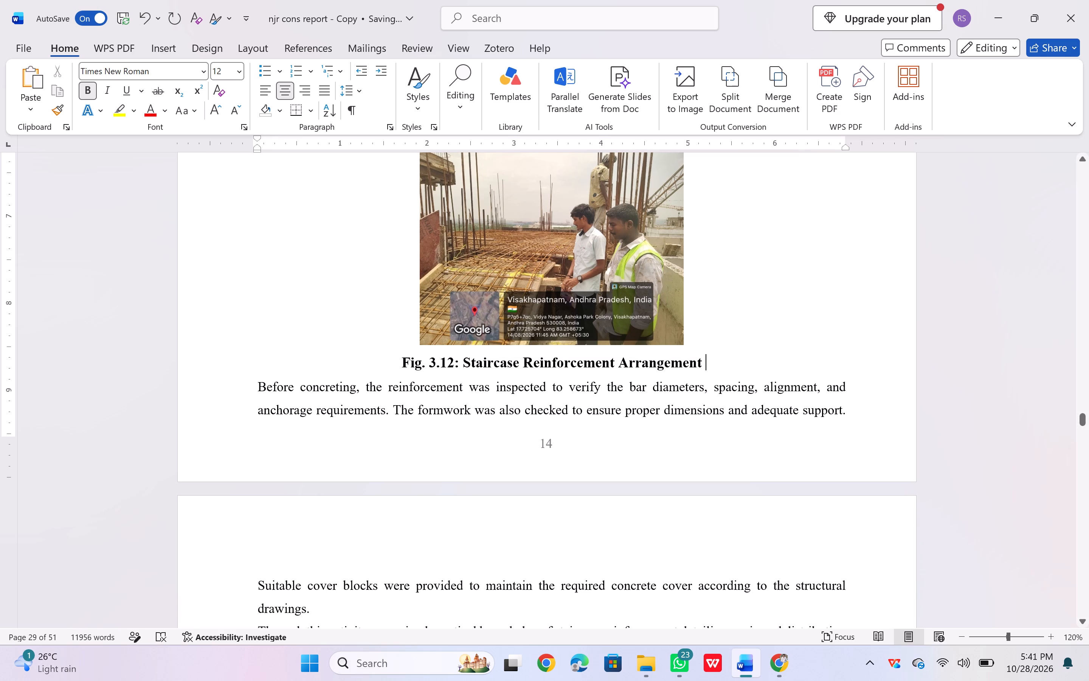
pyautogui.press('BackSpace')
pyautogui.press('BackSpace')
pyautogui.press('BackSpace')
pyautogui.press('BackSpace')
pyautogui.press('BackSpace')
pyautogui.press('BackSpace')
pyautogui.press('BackSpace')
pyautogui.press('BackSpace')
pyautogui.press('BackSpace')
pyautogui.press('BackSpace')
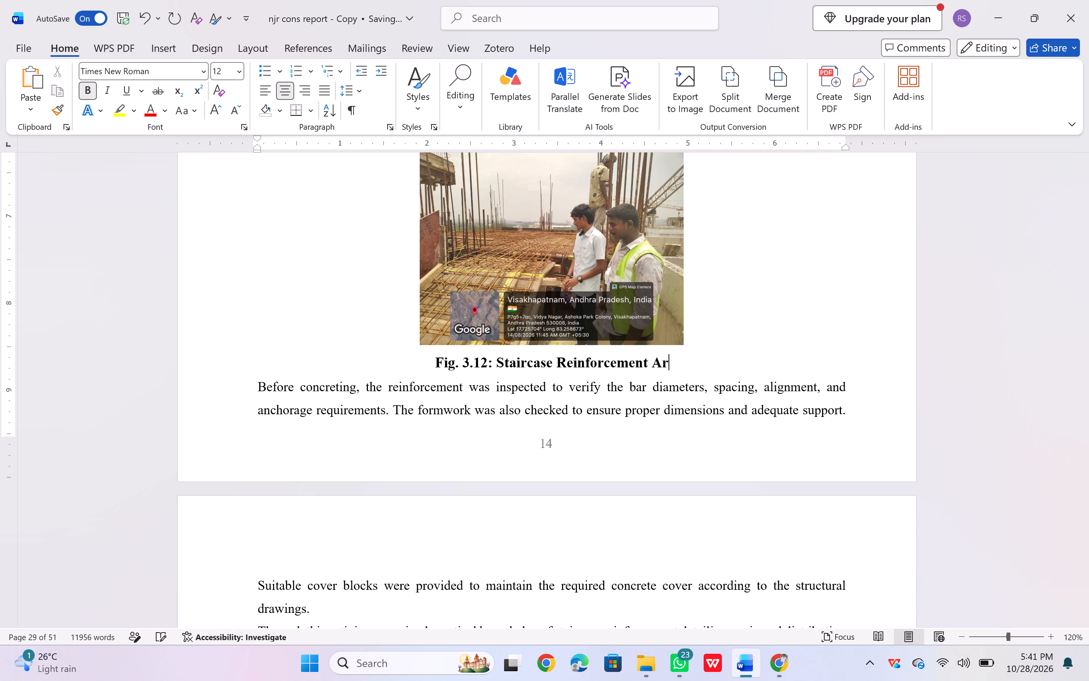
pyautogui.press('BackSpace')
pyautogui.press('BackSpace')
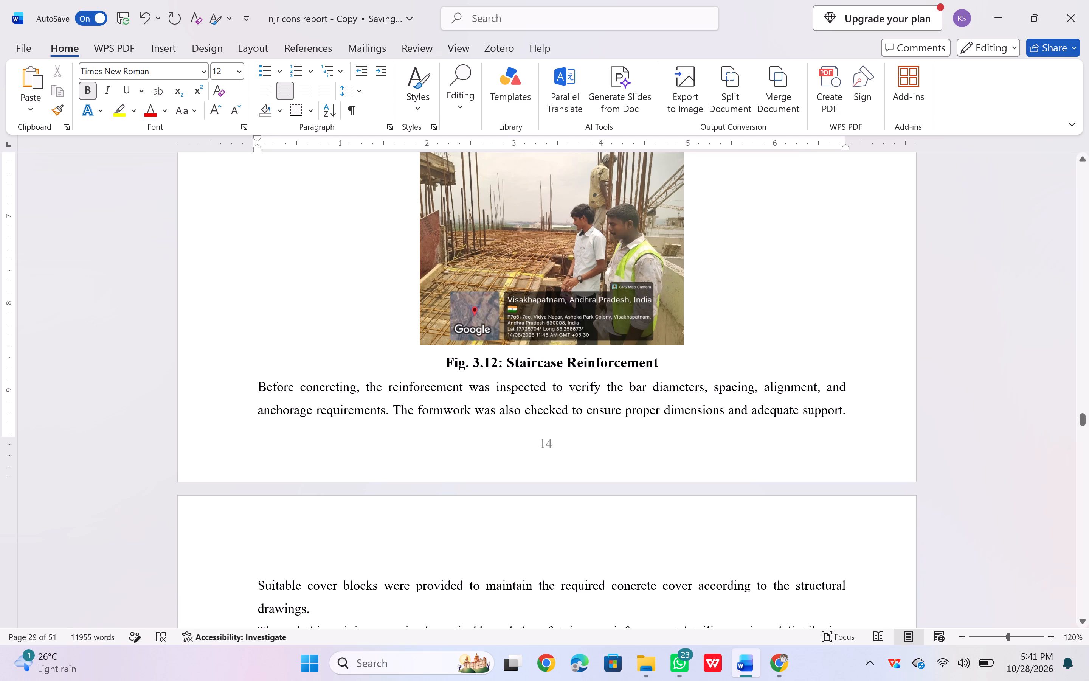
# Shorten the Fig. 3.11 caption to "Fig. 3.11: Slab Reinforcement" by deleting the word "Arrangement".
pyautogui.scroll(3, 591, 330)
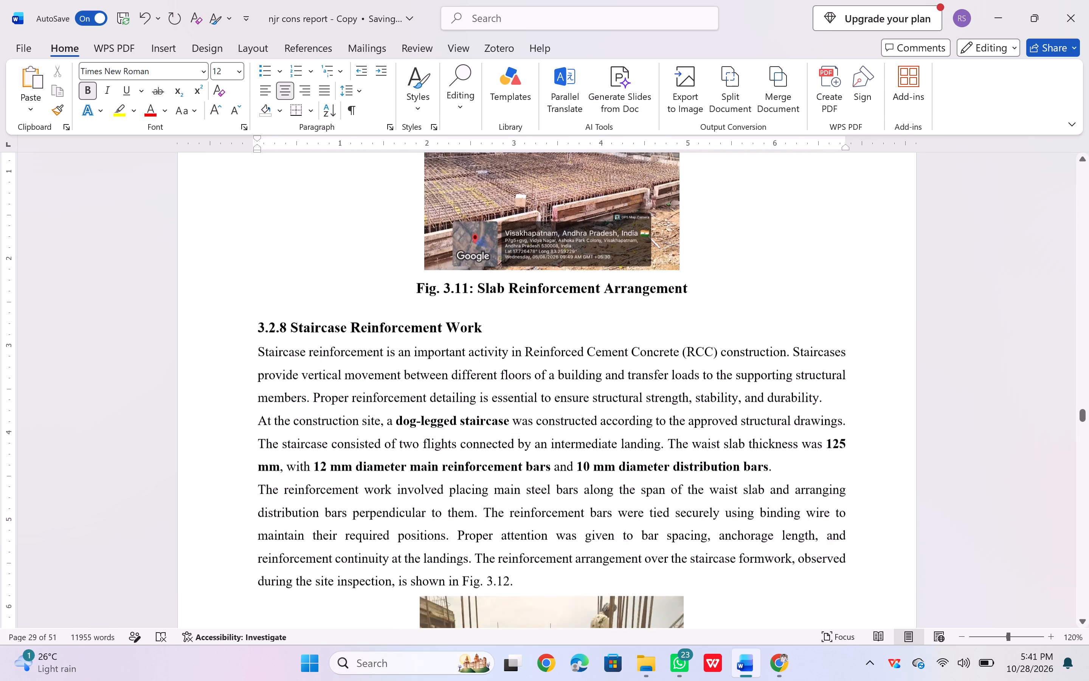
pyautogui.scroll(1, 591, 330)
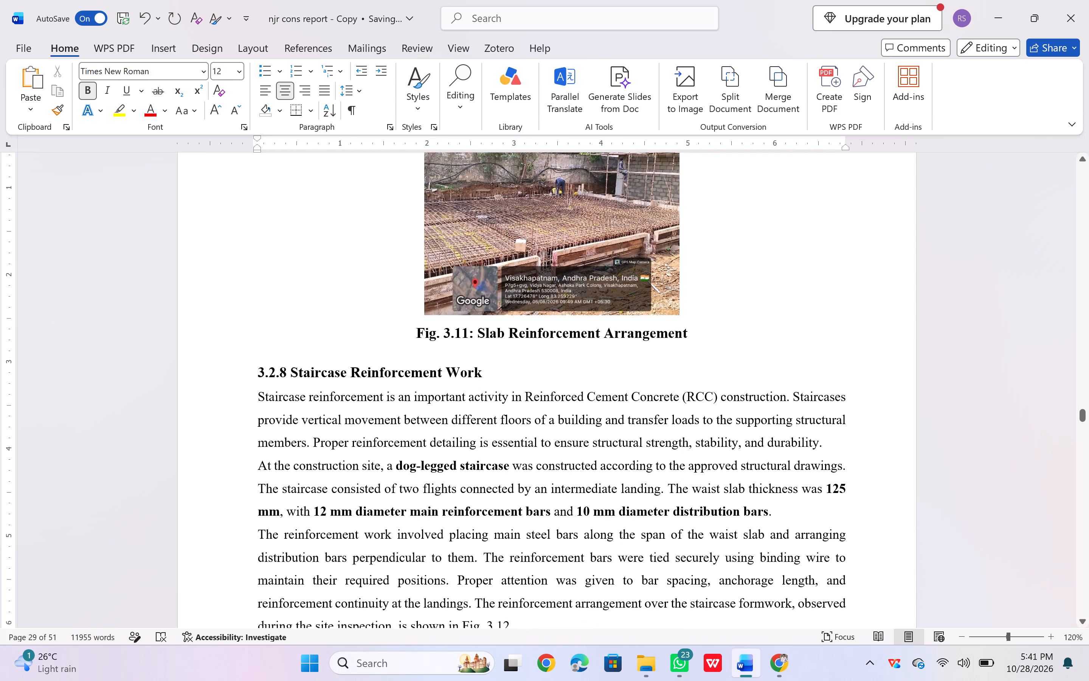
pyautogui.click(686, 335)
pyautogui.press('BackSpace')
pyautogui.press('BackSpace')
pyautogui.press('BackSpace')
pyautogui.press('BackSpace')
pyautogui.press('BackSpace')
pyautogui.press('BackSpace')
pyautogui.press('BackSpace')
pyautogui.press('BackSpace')
pyautogui.press('BackSpace')
pyautogui.press('BackSpace')
pyautogui.press('BackSpace')
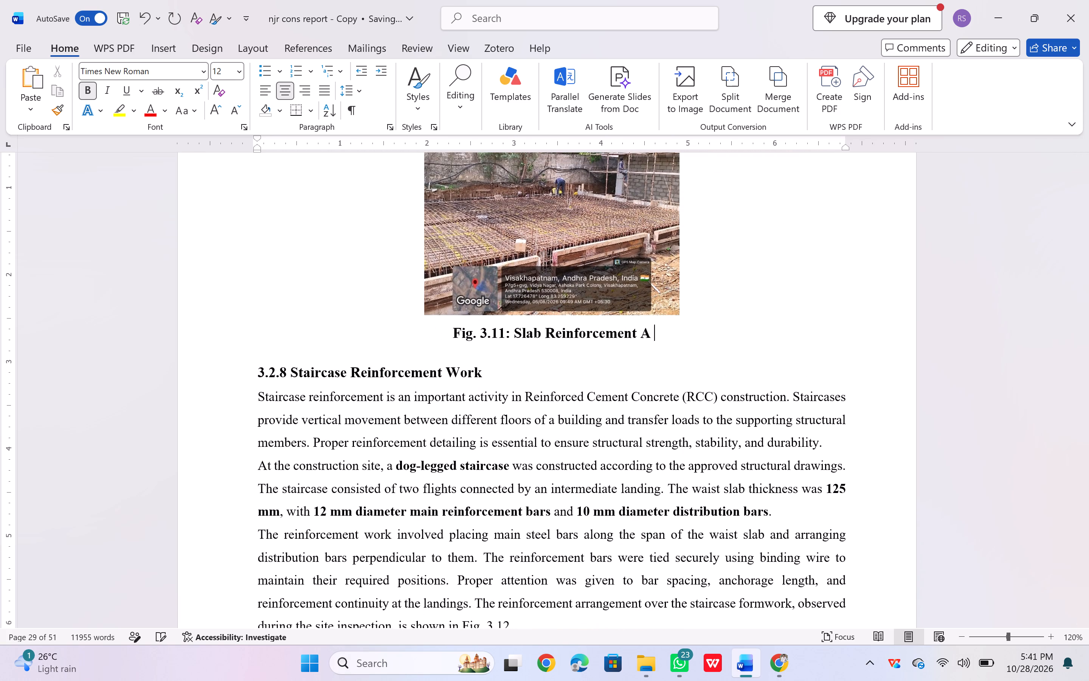
pyautogui.press('BackSpace')
pyautogui.scroll(1, 656, 329)
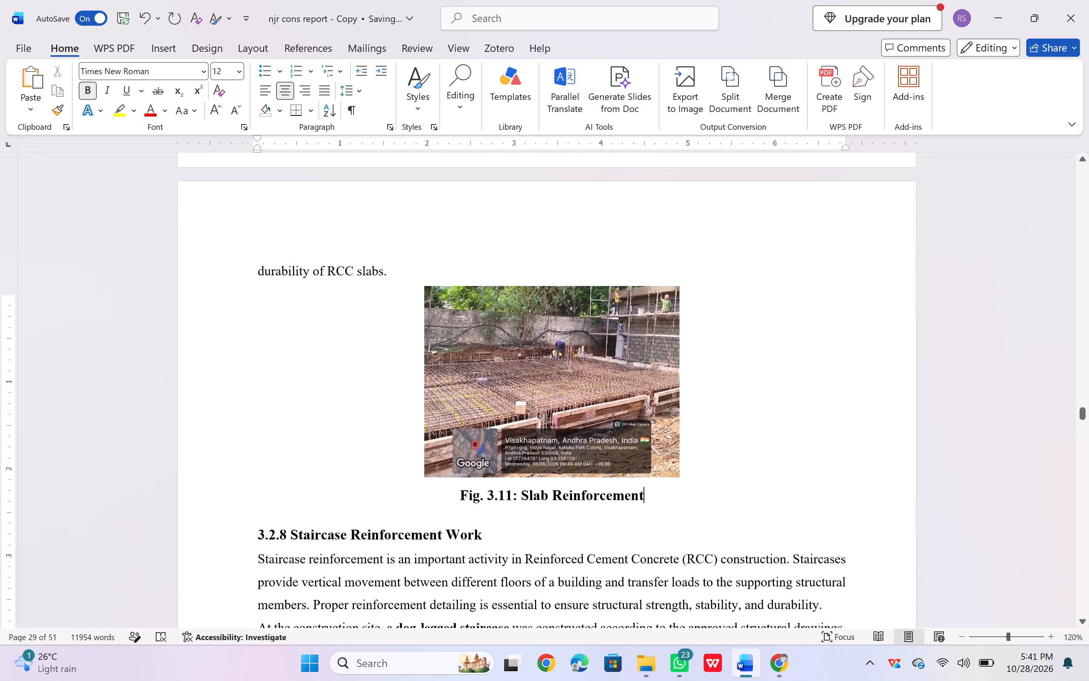
pyautogui.scroll(3, 656, 329)
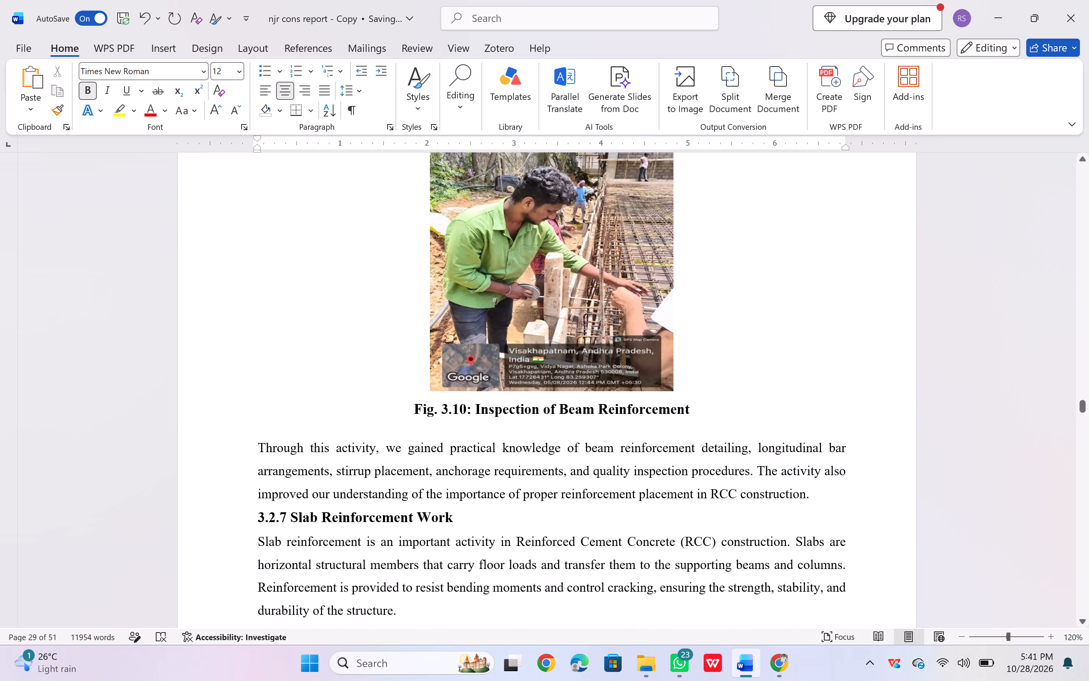
pyautogui.scroll(1, 656, 329)
pyautogui.scroll(-1, 656, 329)
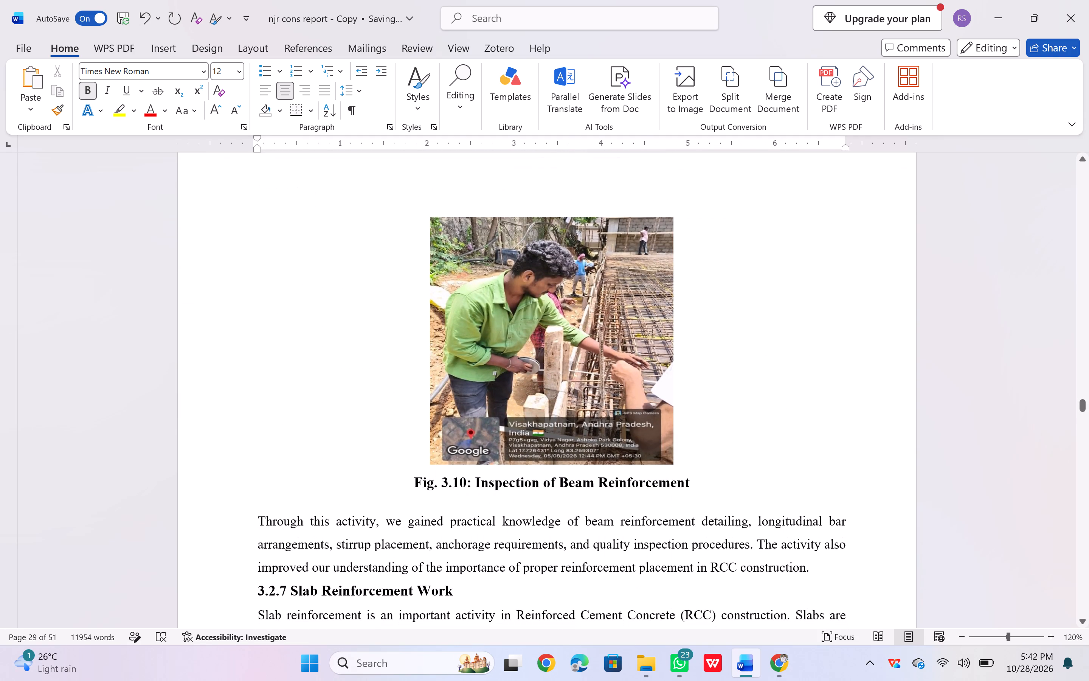
pyautogui.tripleClick(544, 479)
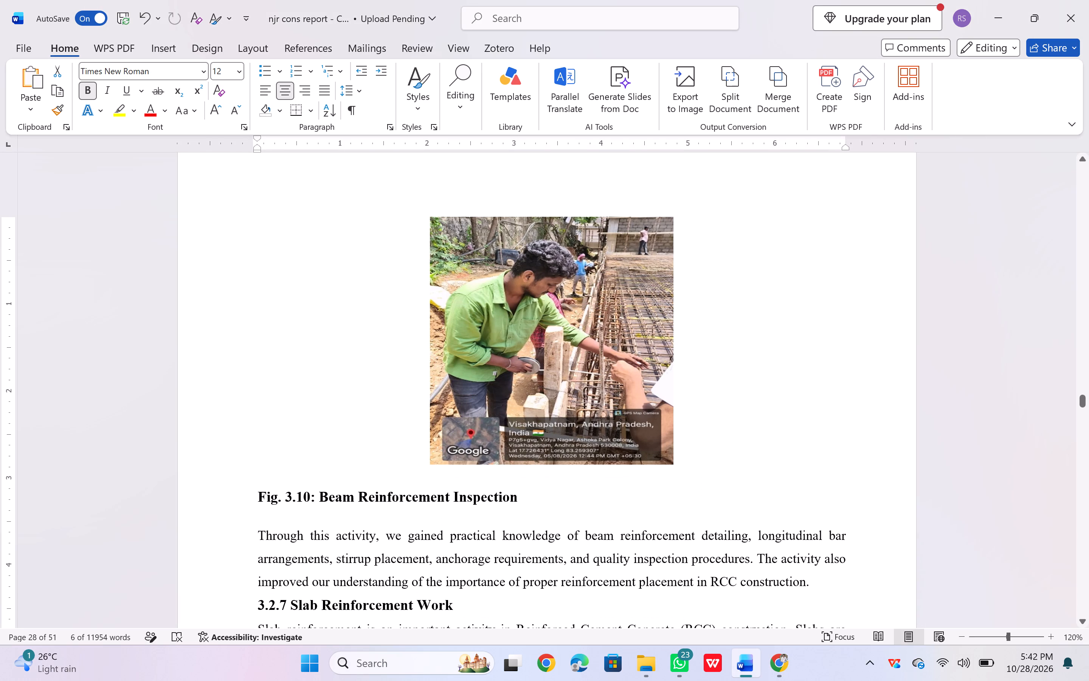
pyautogui.tripleClick(365, 498)
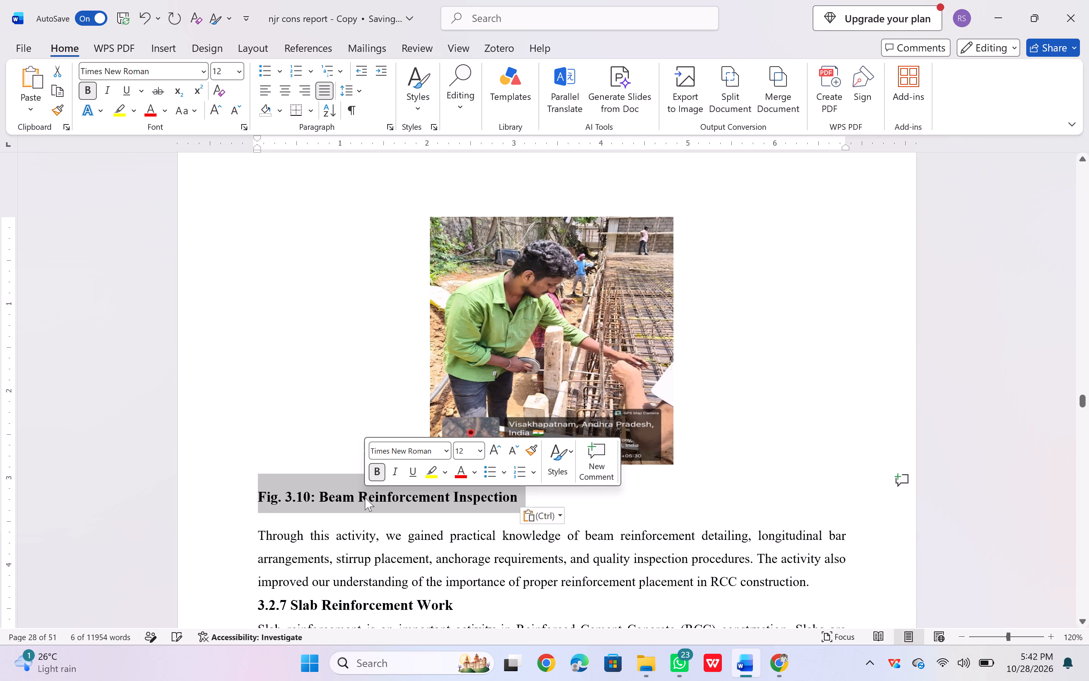
pyautogui.click(284, 90)
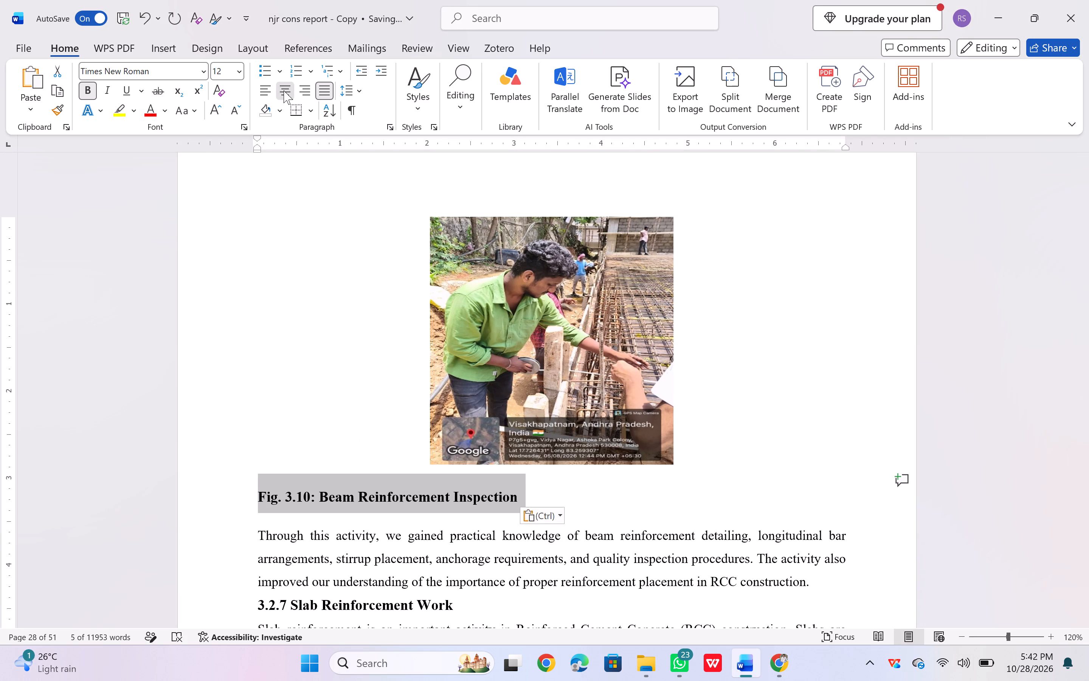
# Remove the space before the Fig. 3.10 caption paragraph and add space after it.
pyautogui.click(358, 90)
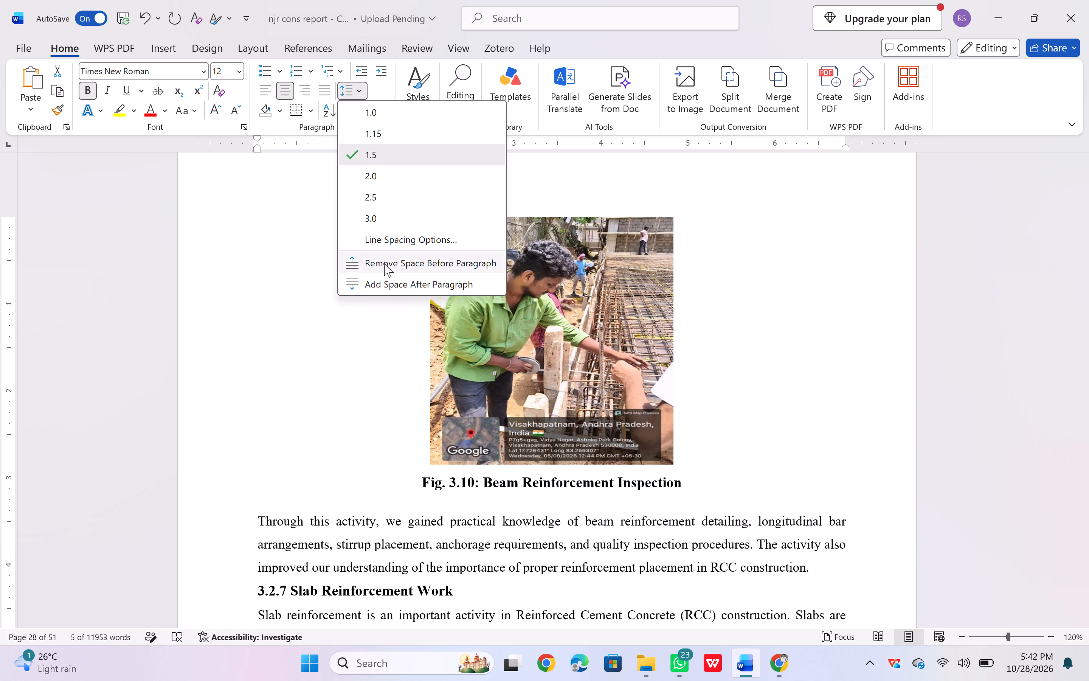
pyautogui.click(384, 266)
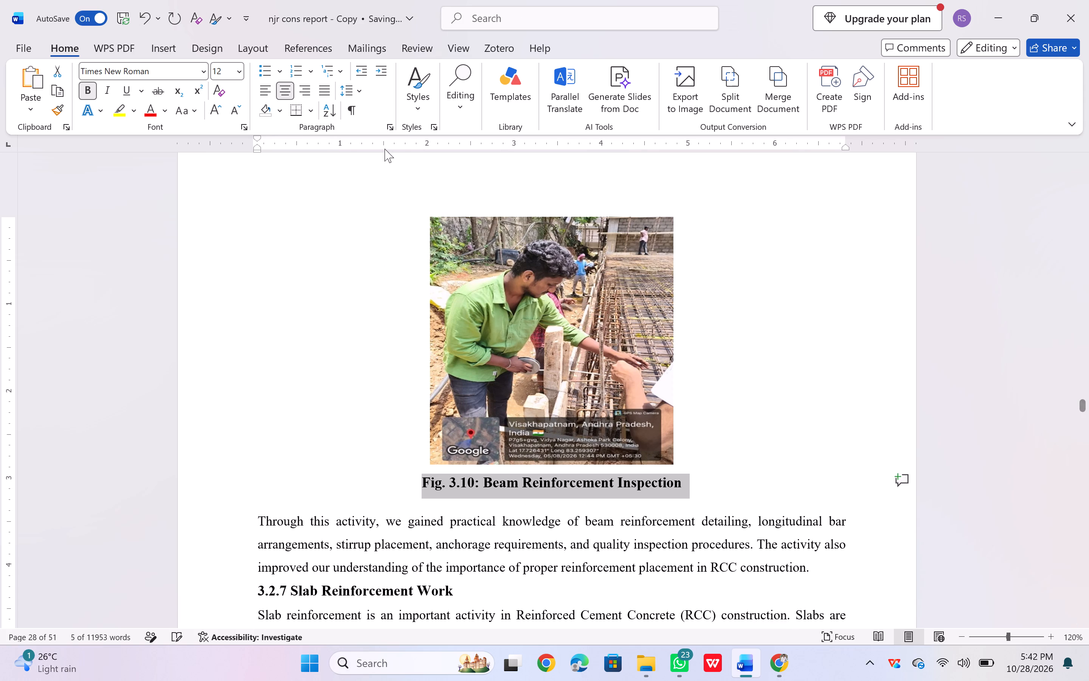
pyautogui.click(359, 89)
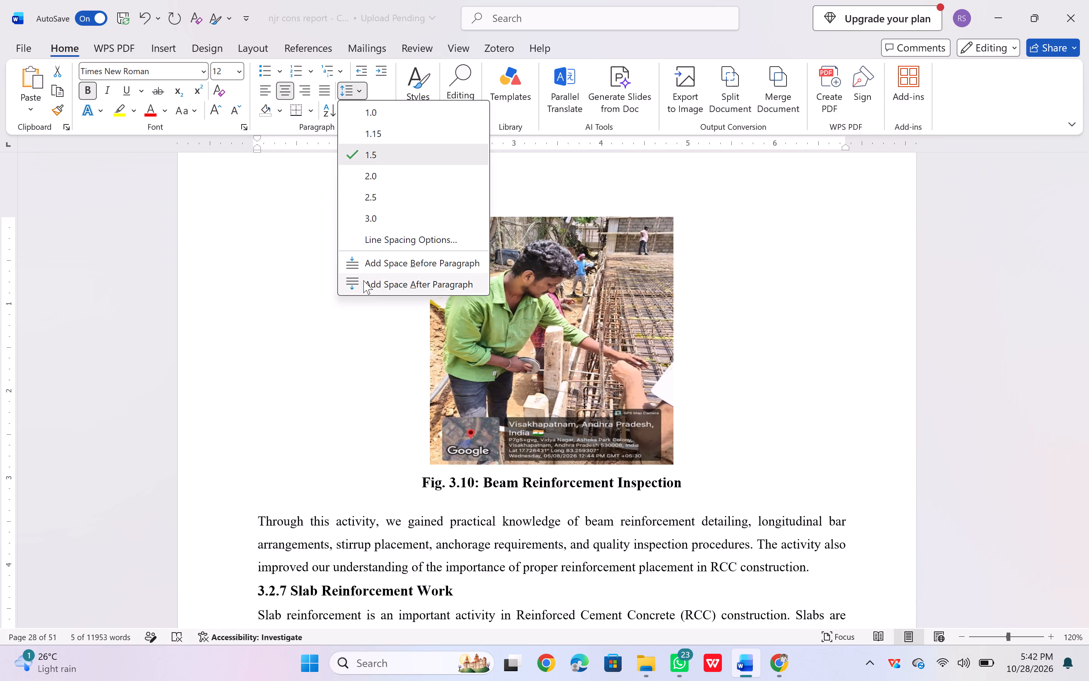
pyautogui.click(363, 280)
pyautogui.click(384, 502)
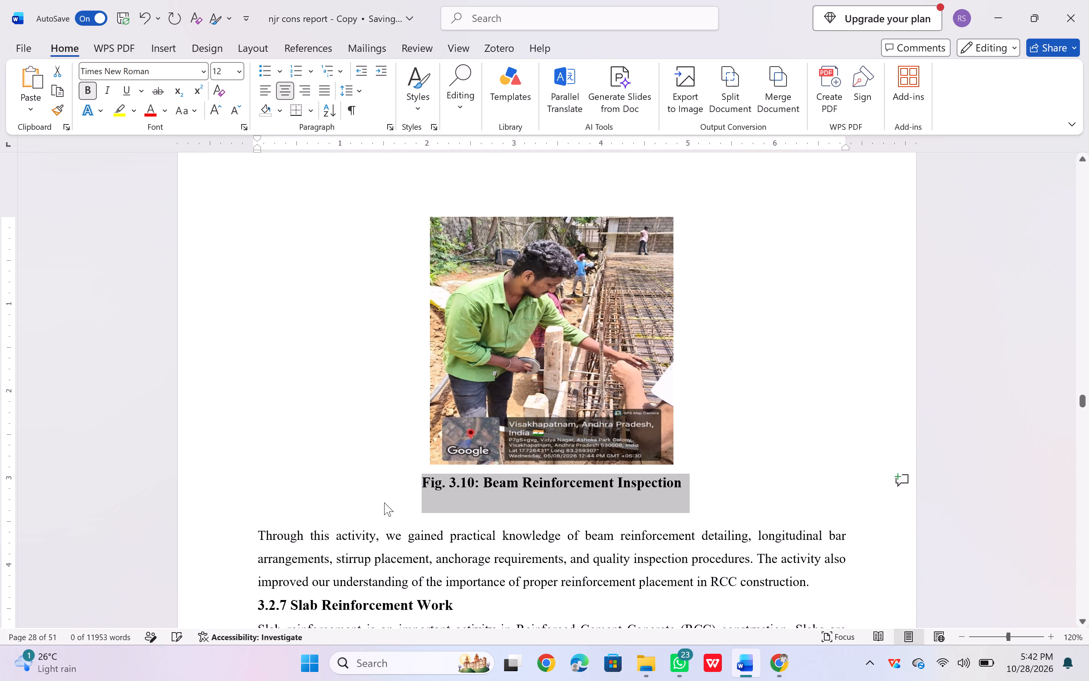
# Tighten the gap below the Fig. 3.10 caption by removing the space before the paragraph starting "Through this activity".
pyautogui.click(373, 524)
pyautogui.doubleClick(373, 524)
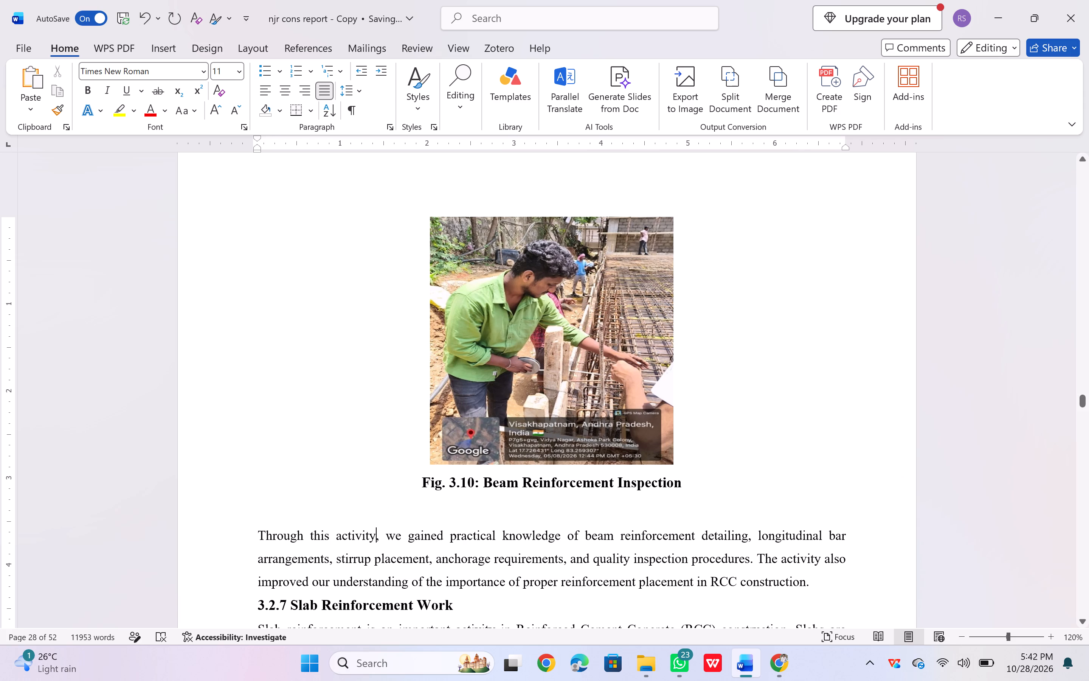
pyautogui.click(257, 534)
pyautogui.press('BackSpace')
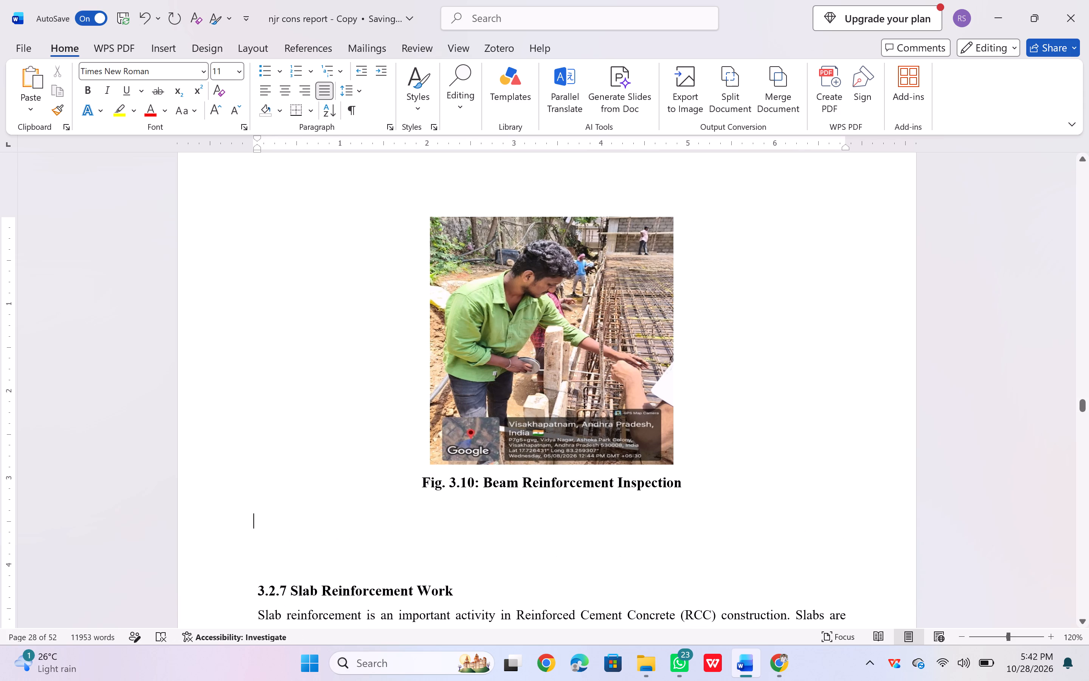
pyautogui.press('Return')
pyautogui.hotkey('ctrl', 'z')
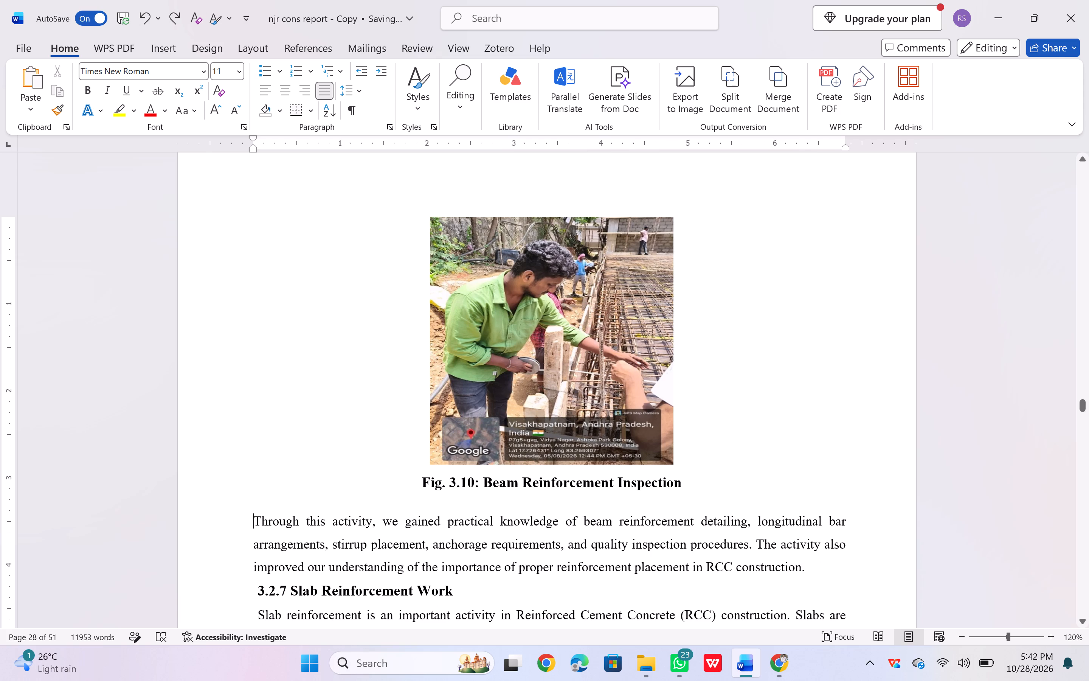
pyautogui.moveTo(250, 515); pyautogui.dragTo(300, 519)
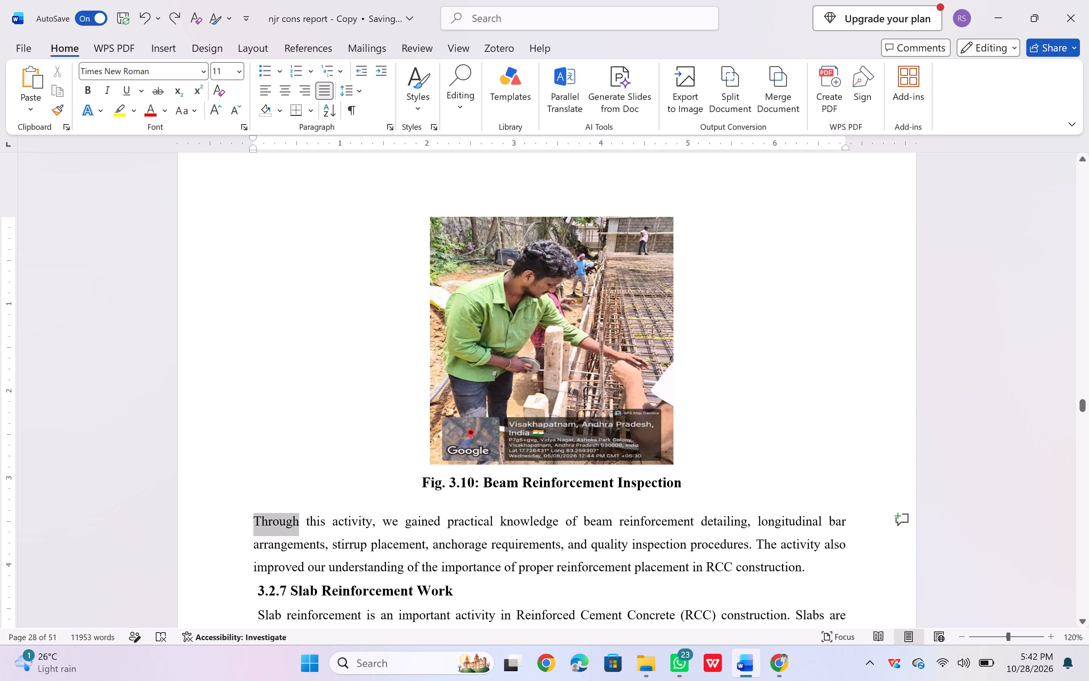
pyautogui.moveTo(300, 519); pyautogui.dragTo(302, 523)
pyautogui.click(360, 87)
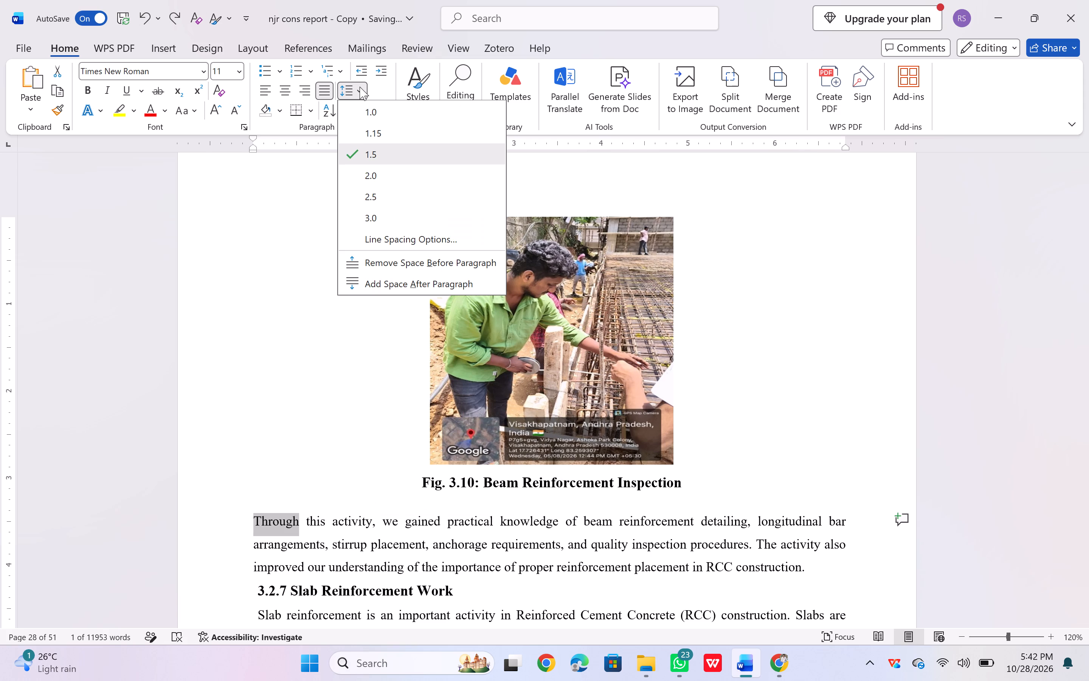
pyautogui.click(380, 264)
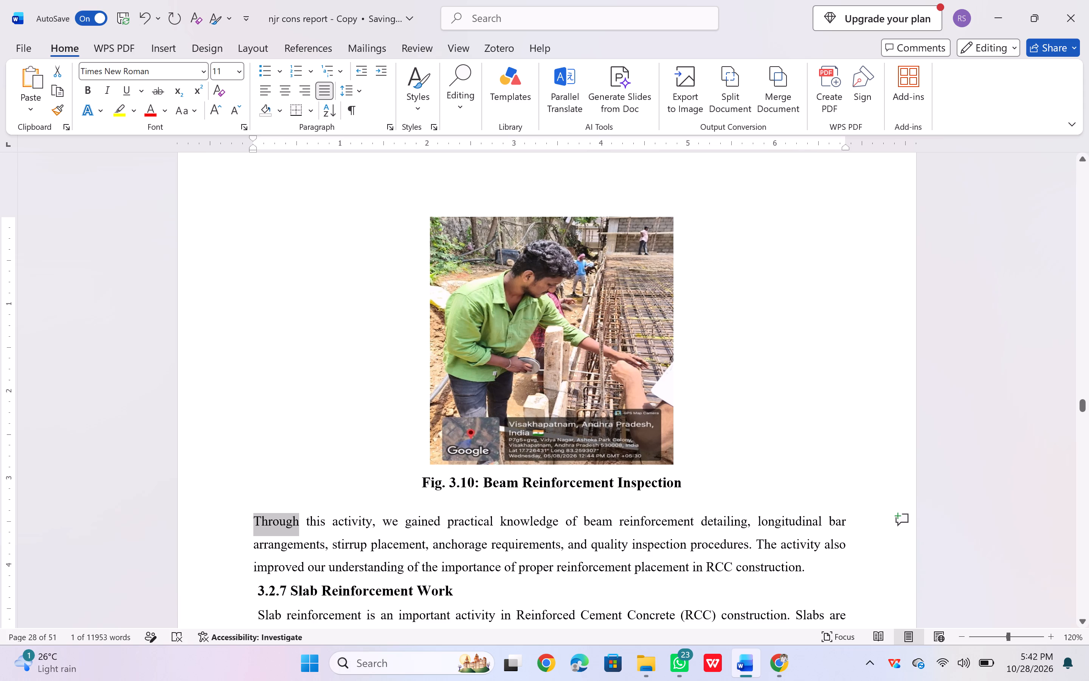
pyautogui.click(343, 398)
# Shorten the Fig. 3.9 caption to "Fig. 3.9: Beam Reinforcement" by deleting its last word.
pyautogui.scroll(2, 339, 409)
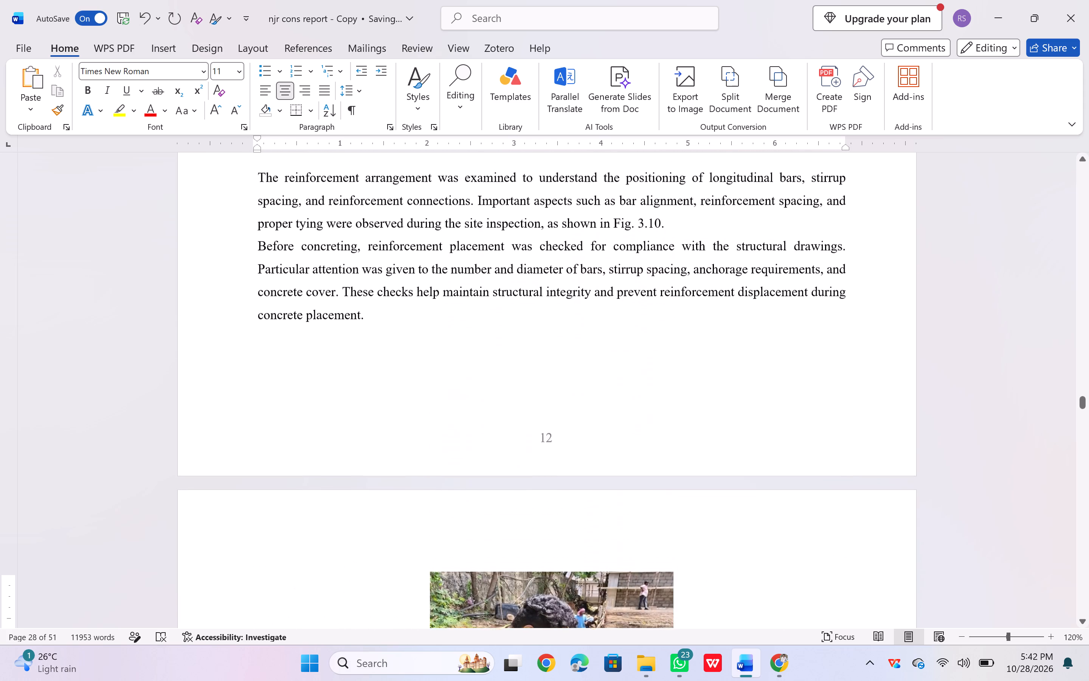
pyautogui.scroll(3, 339, 409)
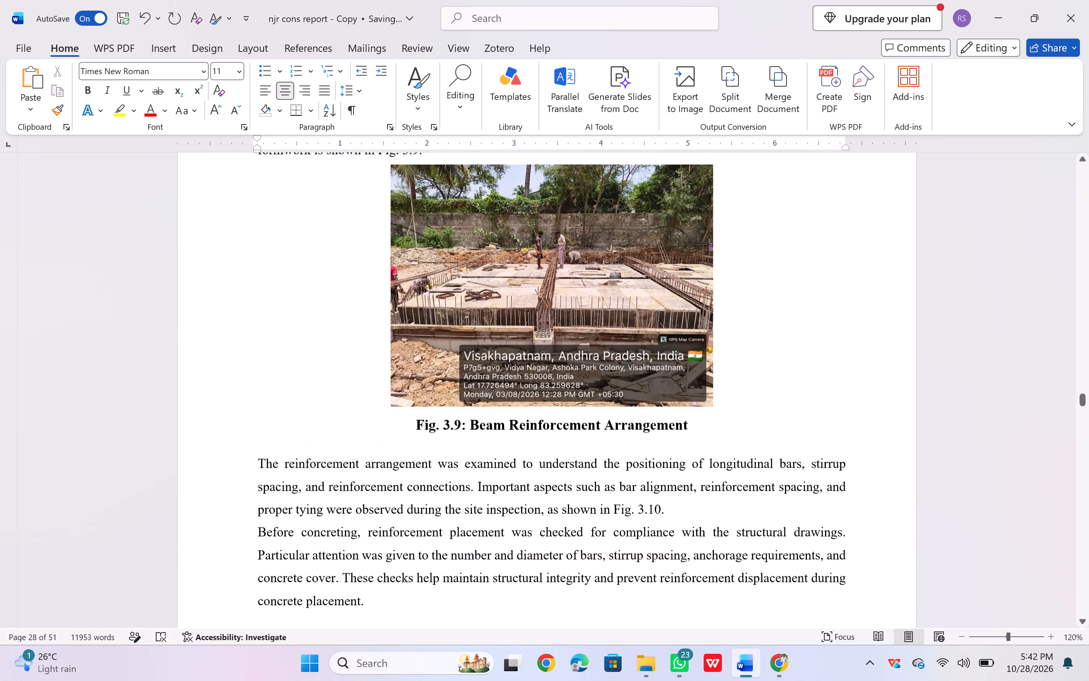
pyautogui.scroll(1, 339, 409)
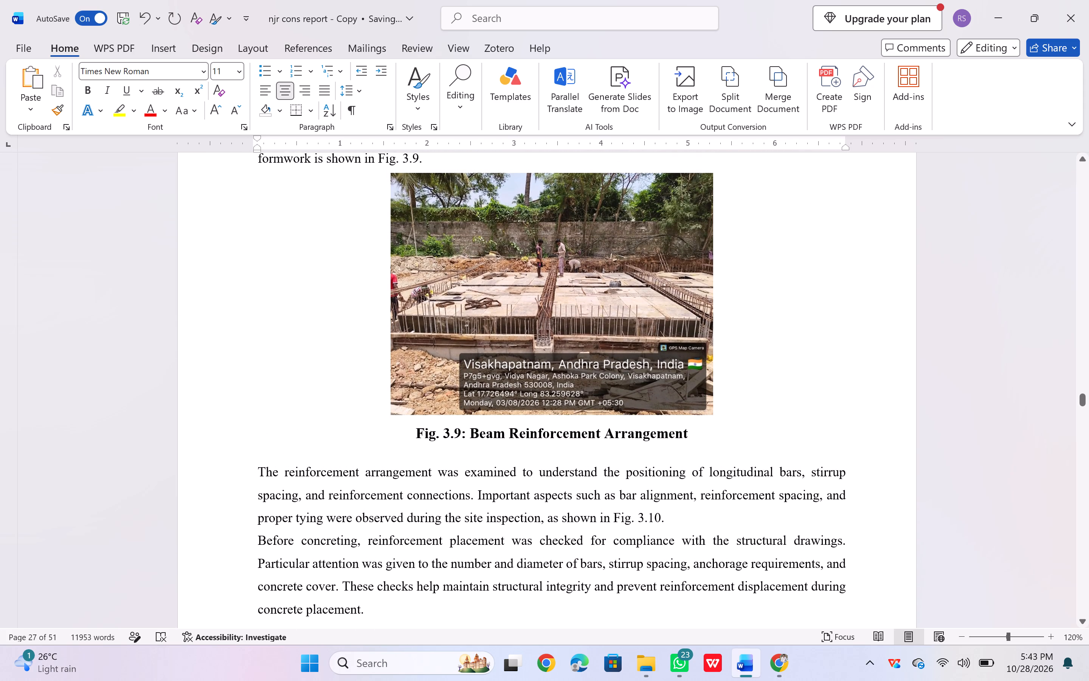
pyautogui.click(688, 432)
pyautogui.press('BackSpace')
pyautogui.press('BackSpace')
pyautogui.press('BackSpace')
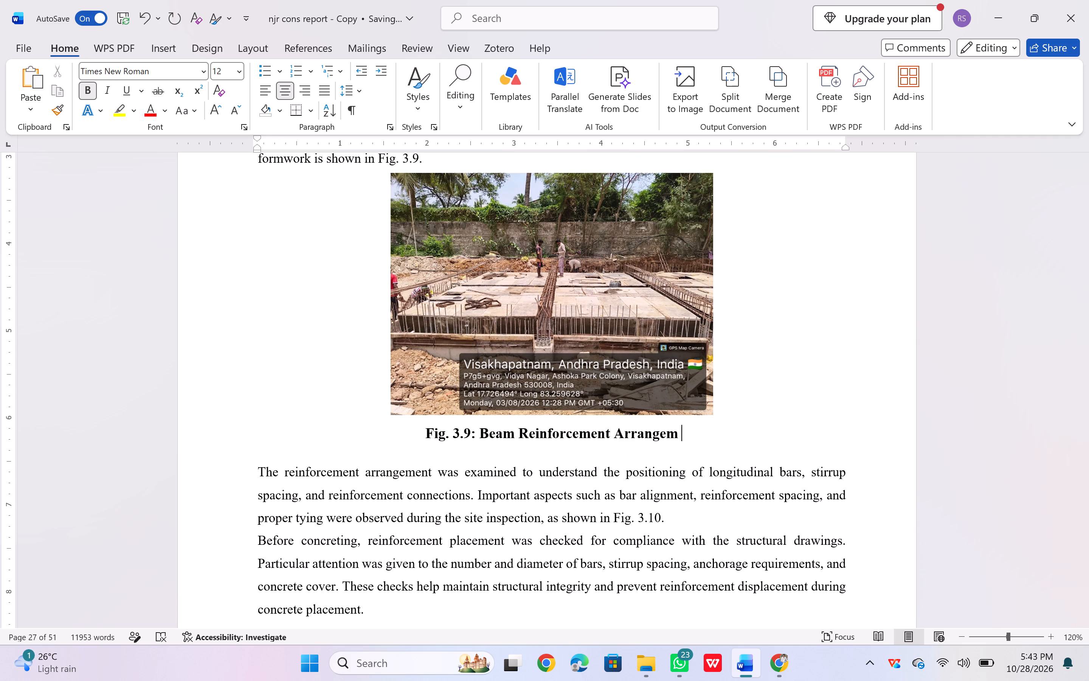
pyautogui.press('BackSpace')
pyautogui.press('BackSpace')
pyautogui.press('BackSpace')
pyautogui.press('BackSpace')
pyautogui.press('BackSpace')
pyautogui.press('BackSpace')
pyautogui.press('BackSpace')
pyautogui.press('BackSpace')
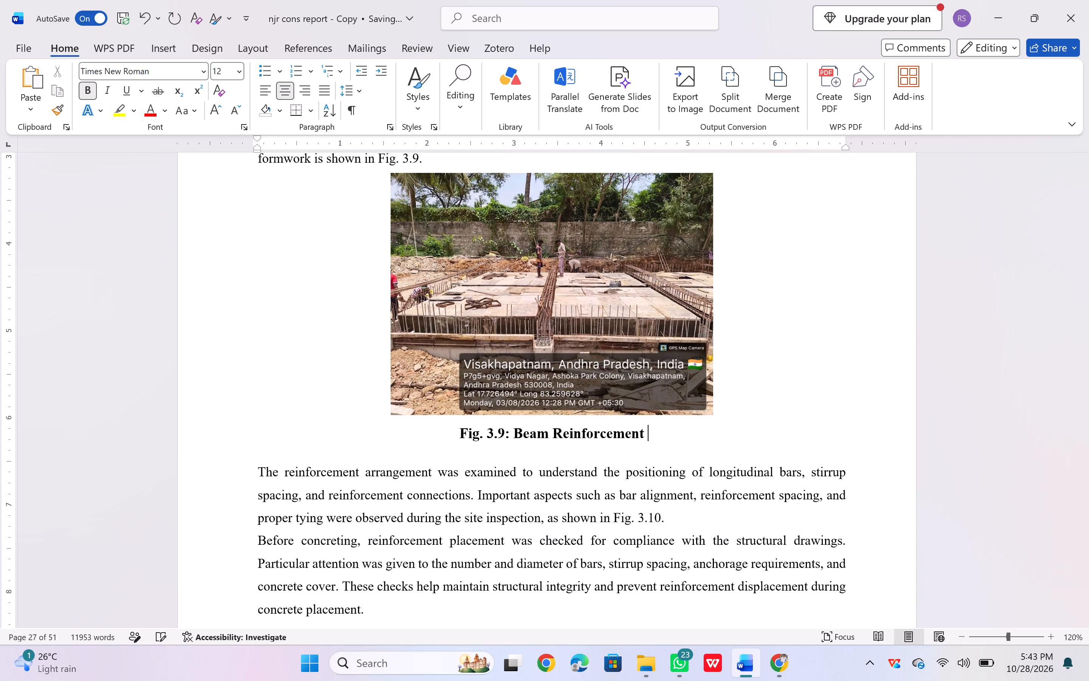
# Shorten the Fig. 3.7 caption to "Fig. 3.7: Column Reinforcement" by deleting its last word.
pyautogui.scroll(4, 688, 432)
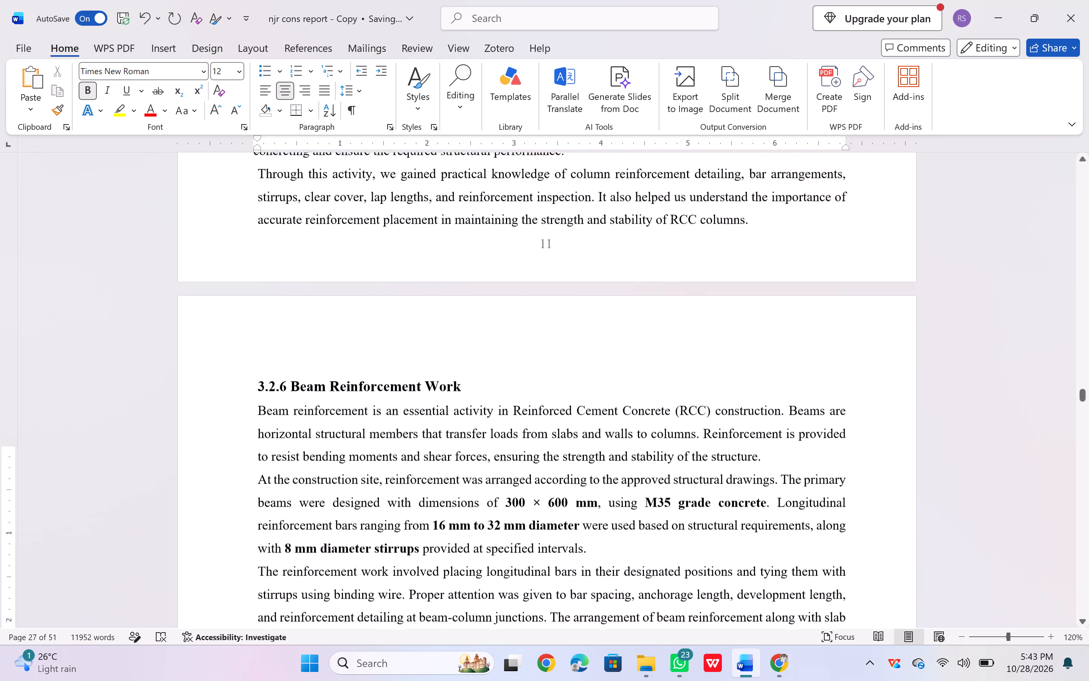
pyautogui.scroll(2, 688, 432)
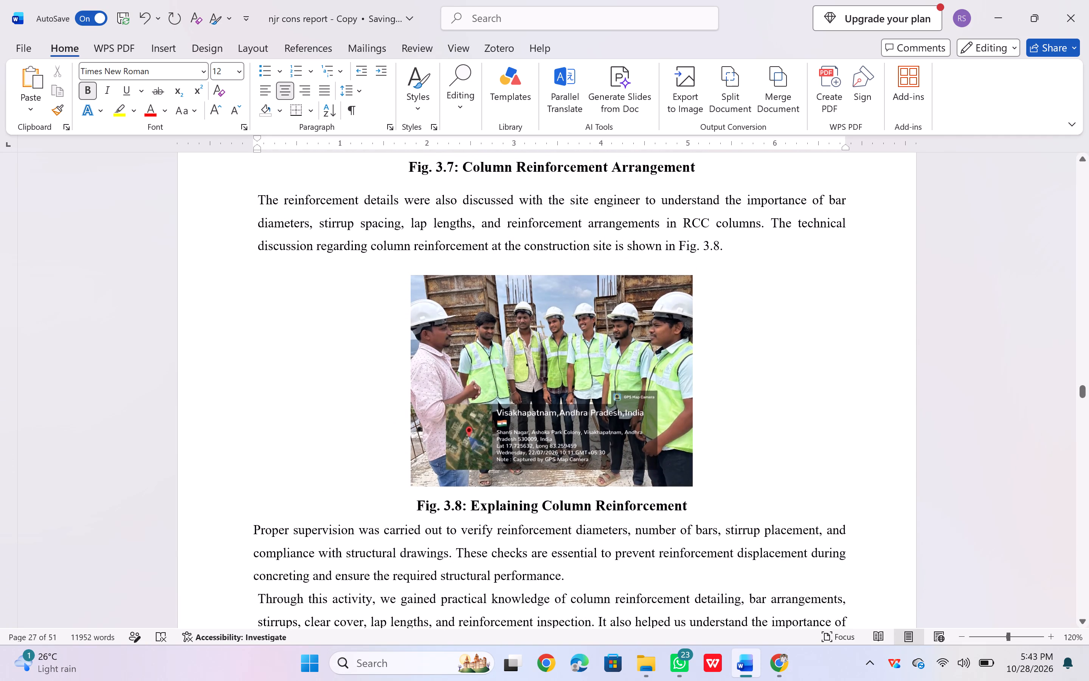
pyautogui.scroll(1, 688, 432)
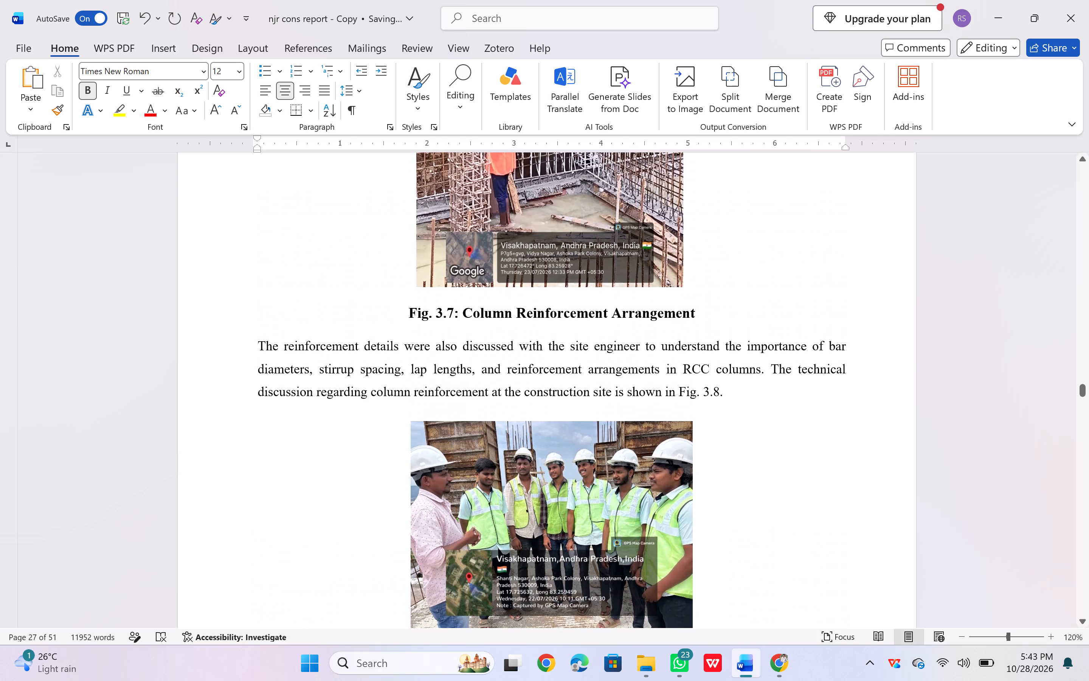
pyautogui.click(697, 315)
pyautogui.press('BackSpace')
pyautogui.press('BackSpace')
pyautogui.press('BackSpace')
pyautogui.press('BackSpace')
pyautogui.press('BackSpace')
pyautogui.press('BackSpace')
pyautogui.press('BackSpace')
pyautogui.press('BackSpace')
pyautogui.press('BackSpace')
pyautogui.press('BackSpace')
pyautogui.press('BackSpace')
pyautogui.press('BackSpace')
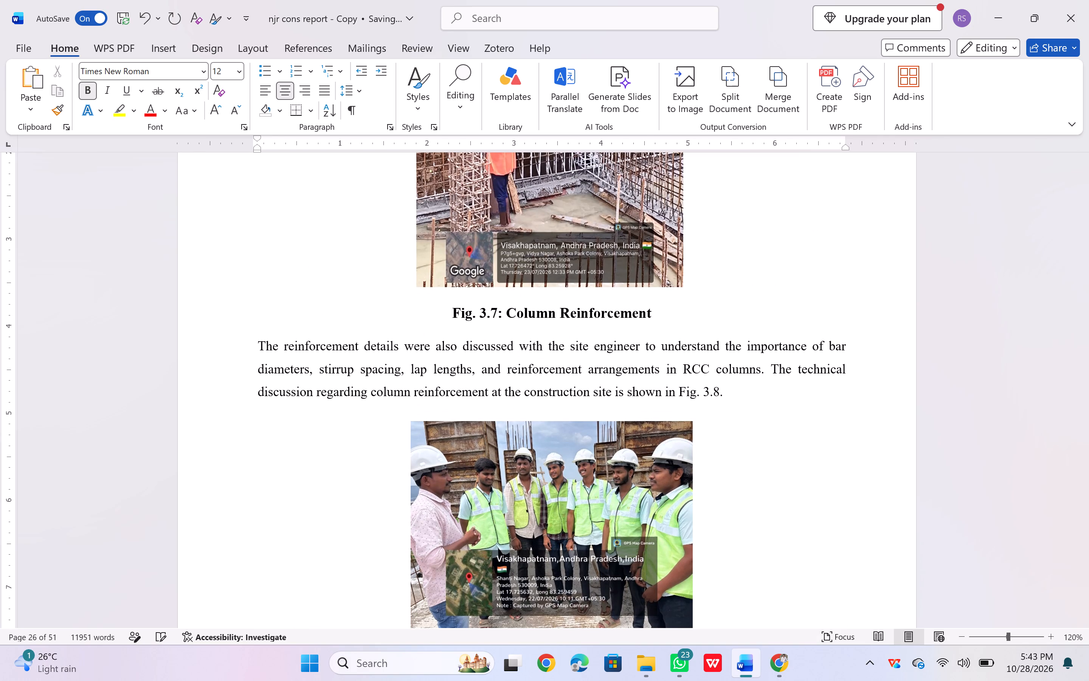
pyautogui.scroll(4, 697, 315)
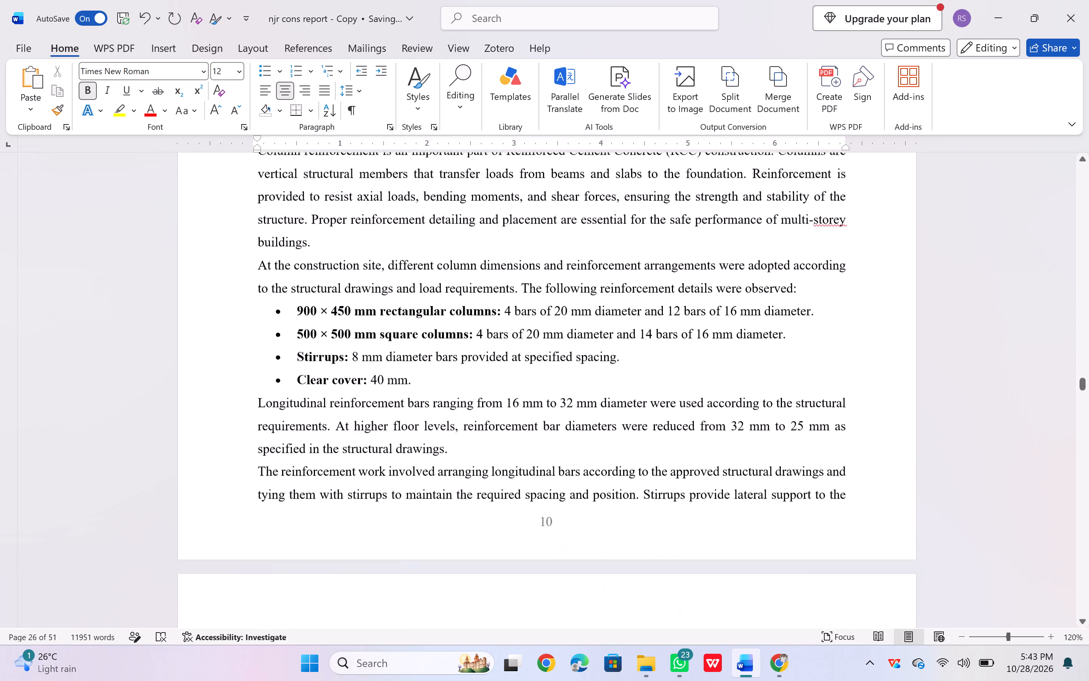
pyautogui.scroll(2, 697, 315)
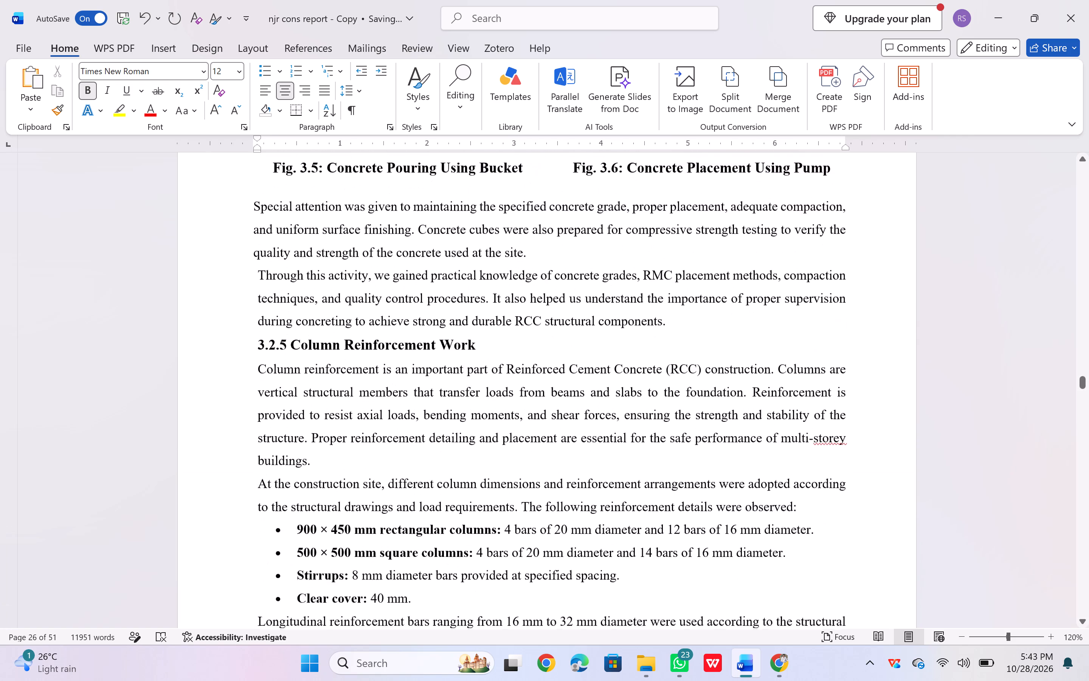
pyautogui.scroll(3, 697, 315)
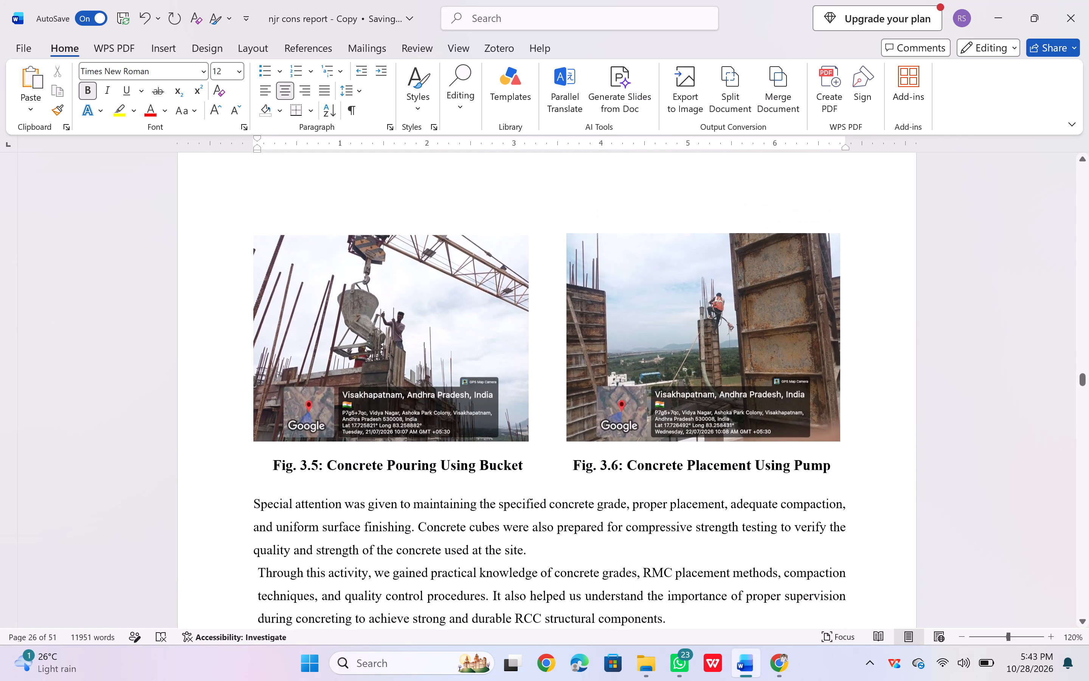
pyautogui.scroll(2, 697, 315)
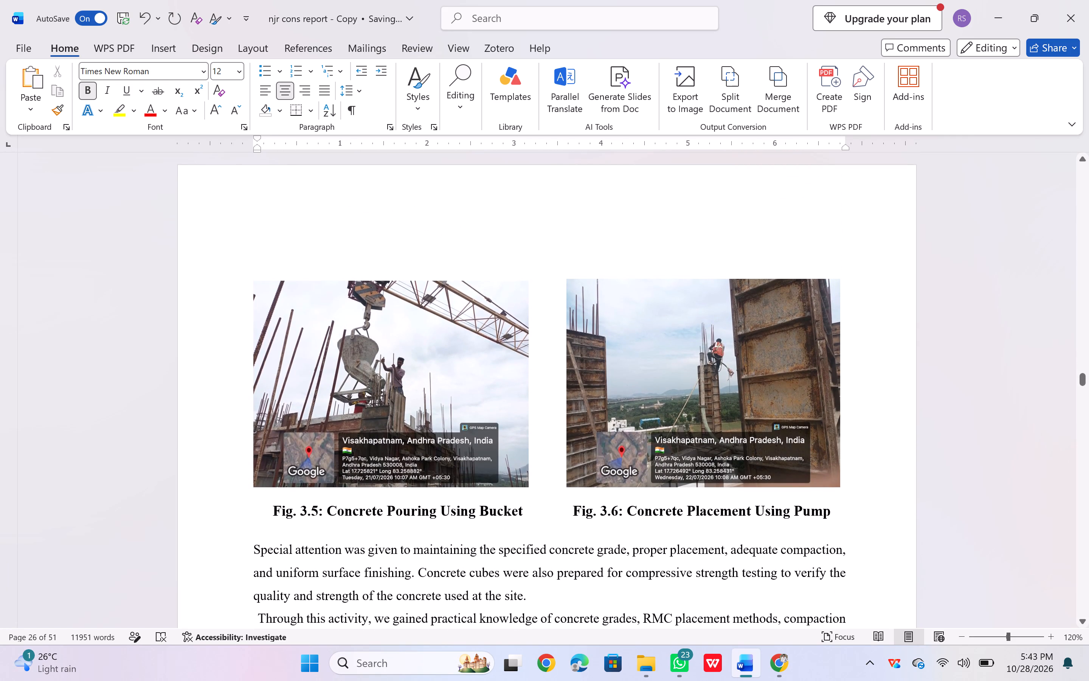
pyautogui.tripleClick(400, 510)
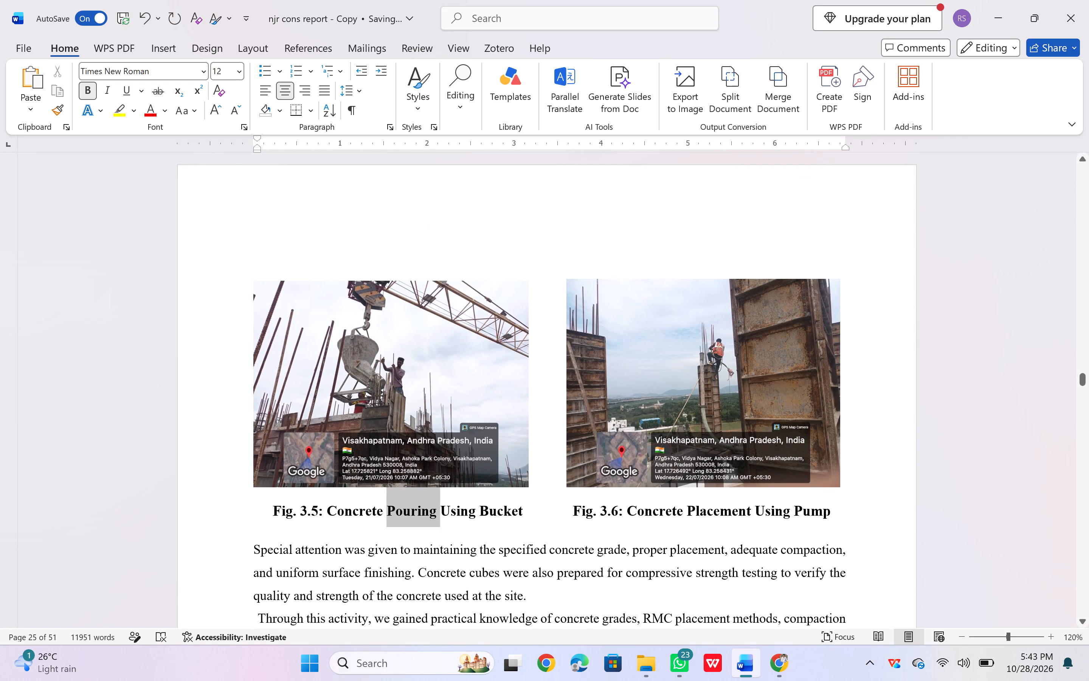
pyautogui.click(400, 510)
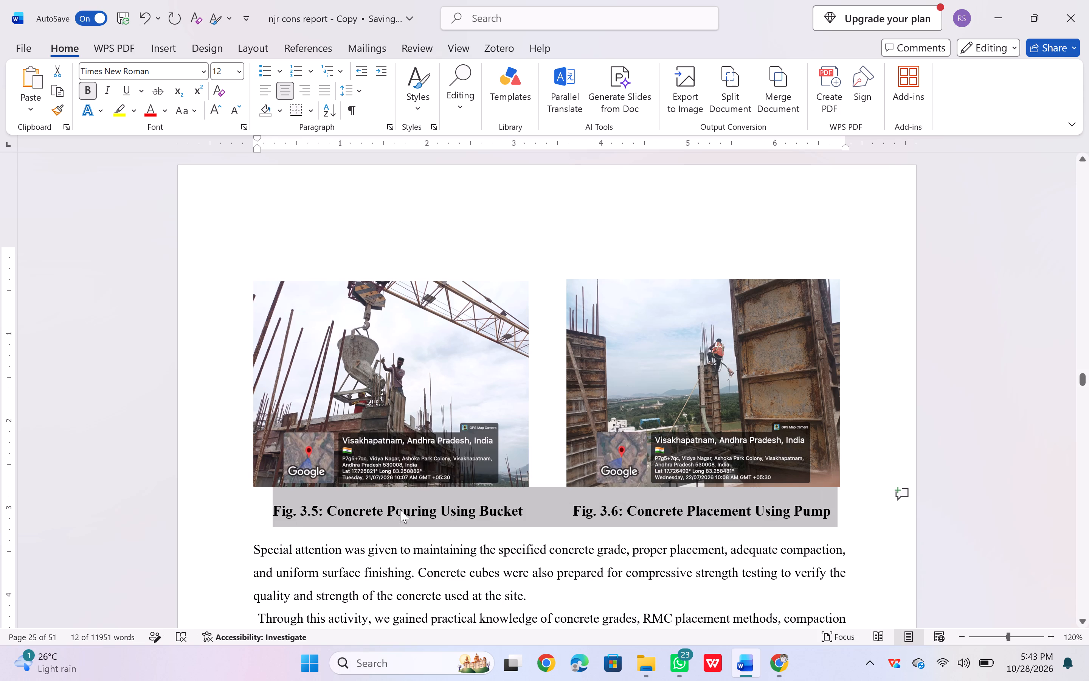
pyautogui.moveTo(523, 513); pyautogui.dragTo(484, 522)
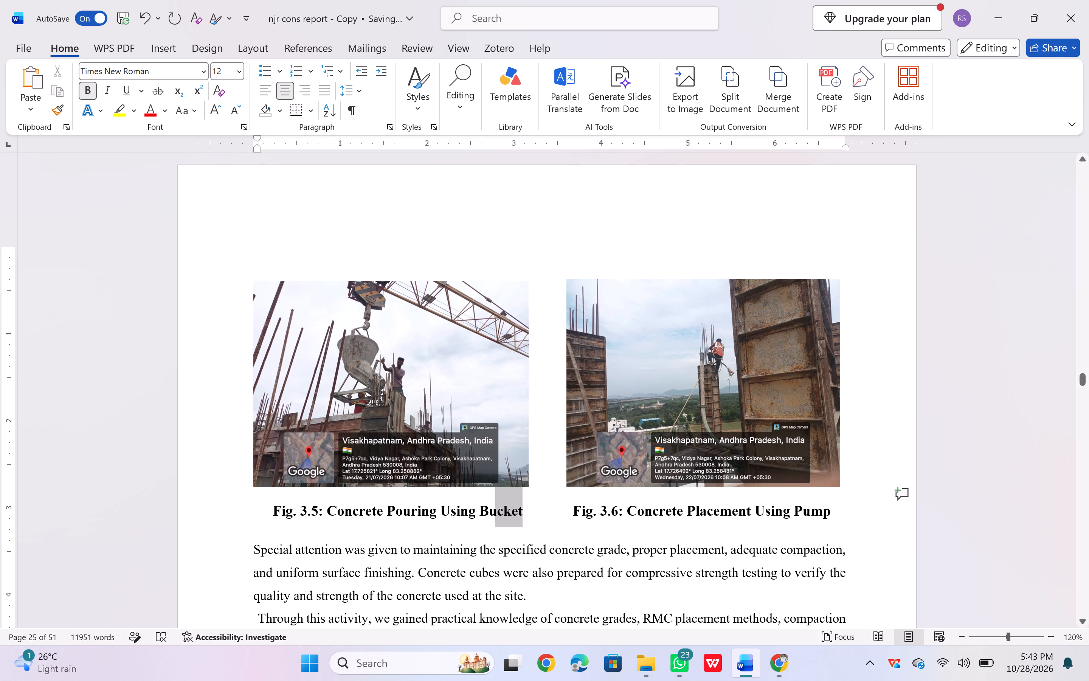
pyautogui.moveTo(484, 522); pyautogui.dragTo(279, 512)
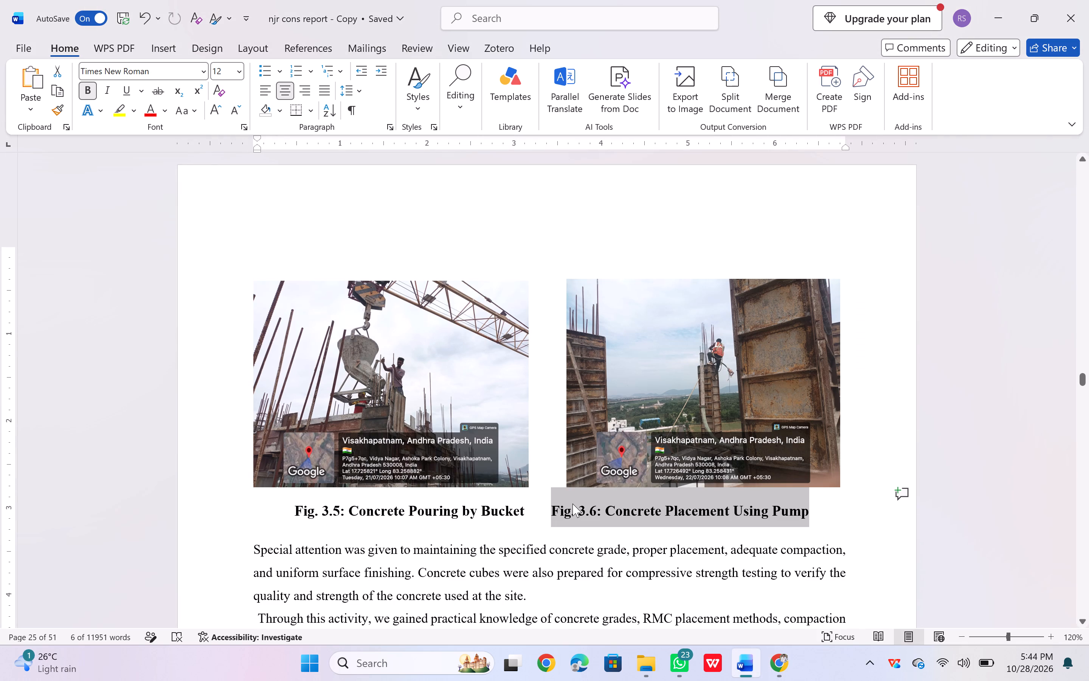
pyautogui.hotkey('ctrl', 'v')
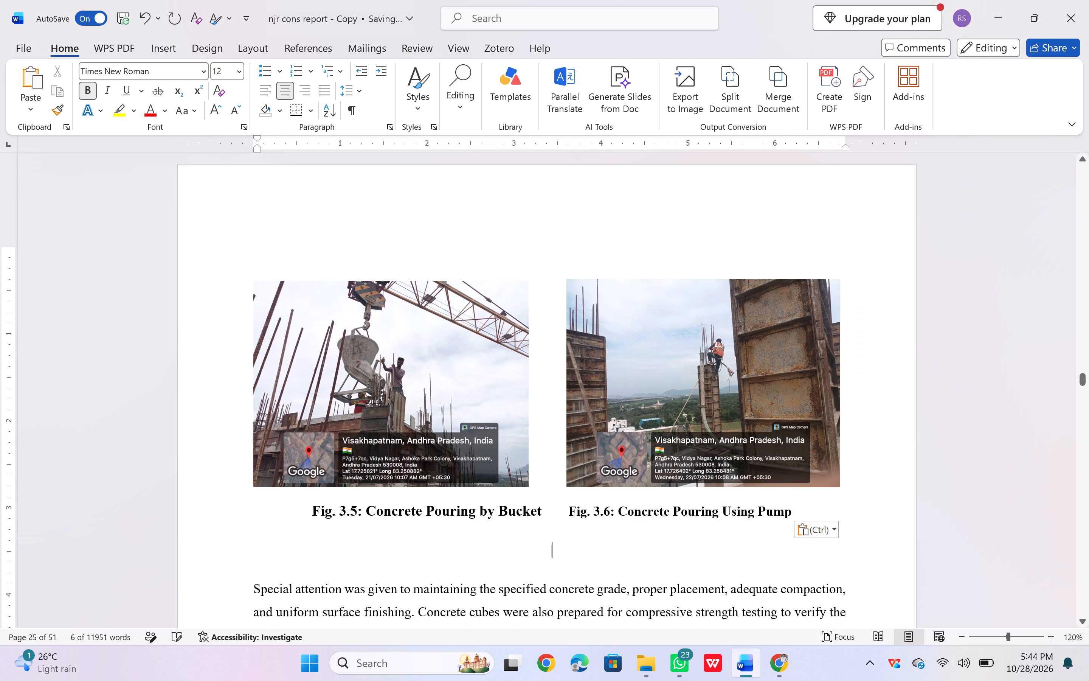
pyautogui.click(561, 508)
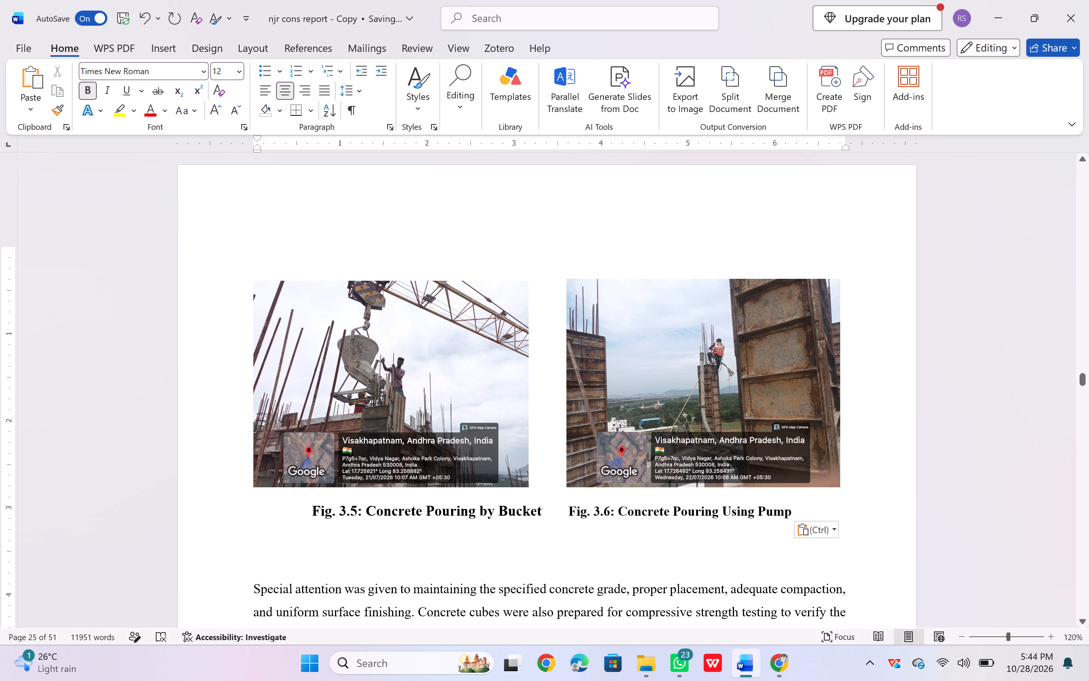
pyautogui.click(487, 571)
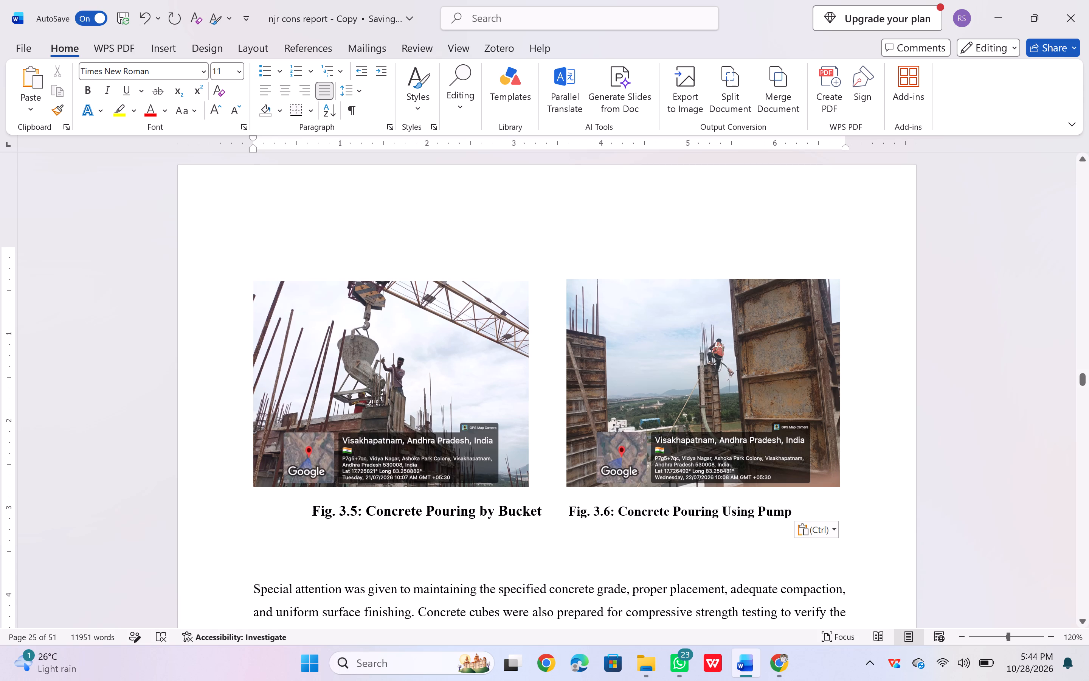
pyautogui.click(252, 585)
pyautogui.press('BackSpace')
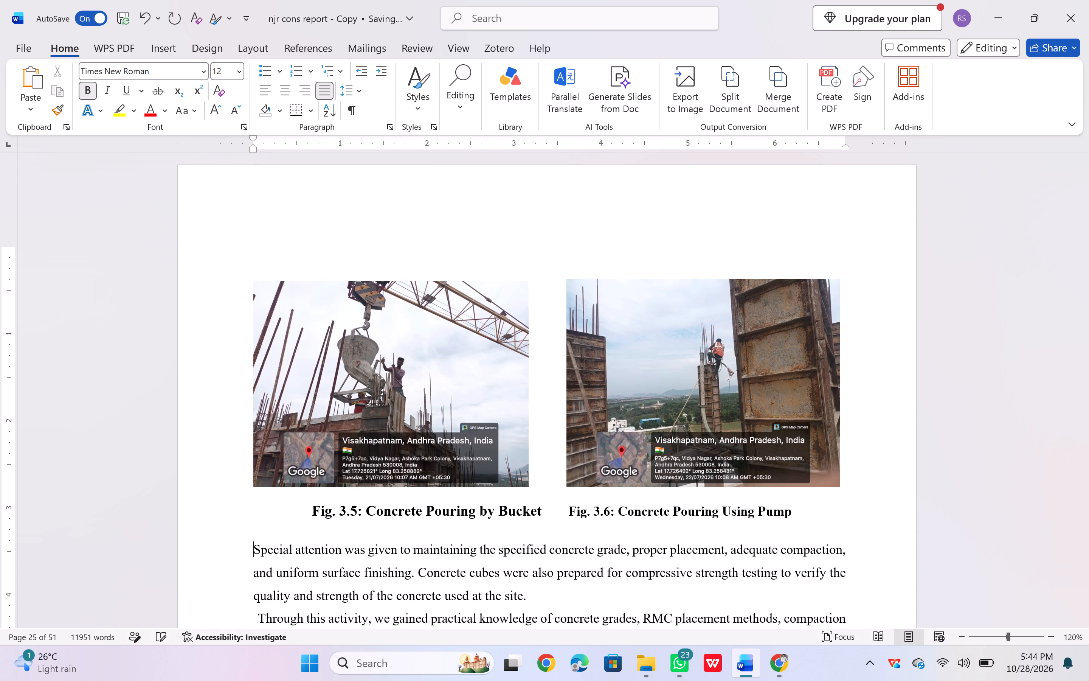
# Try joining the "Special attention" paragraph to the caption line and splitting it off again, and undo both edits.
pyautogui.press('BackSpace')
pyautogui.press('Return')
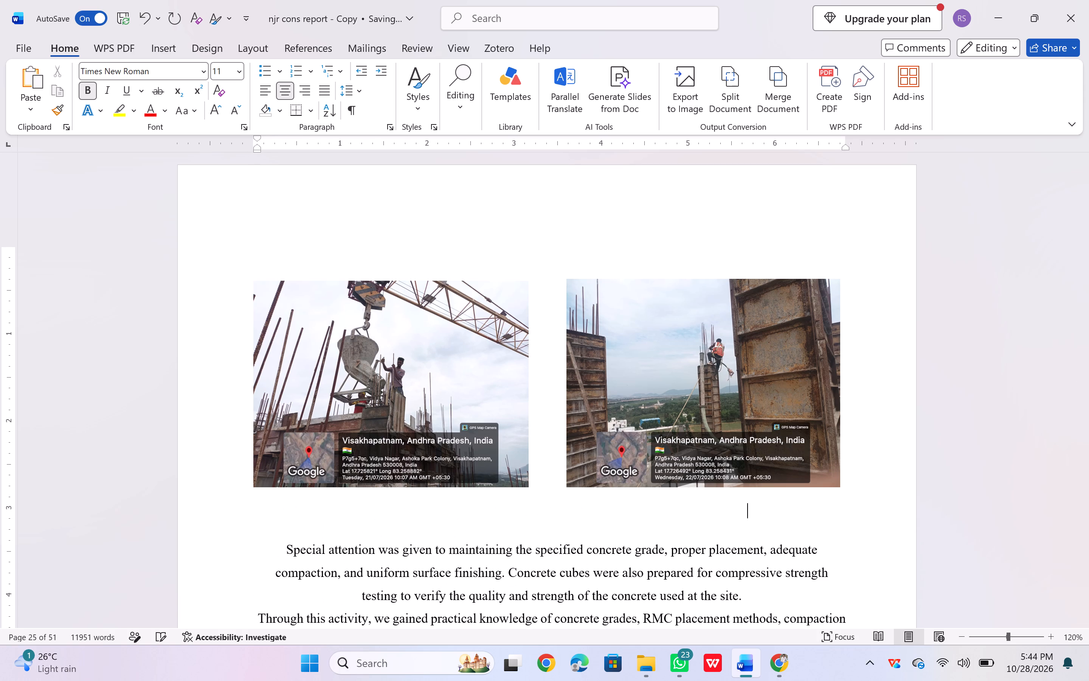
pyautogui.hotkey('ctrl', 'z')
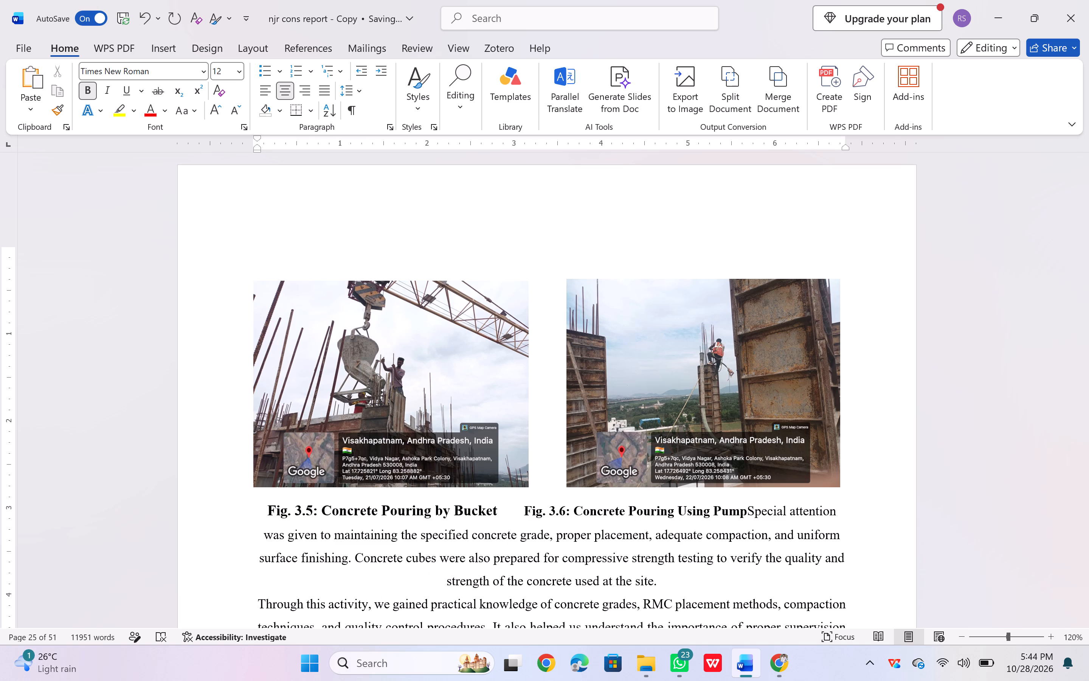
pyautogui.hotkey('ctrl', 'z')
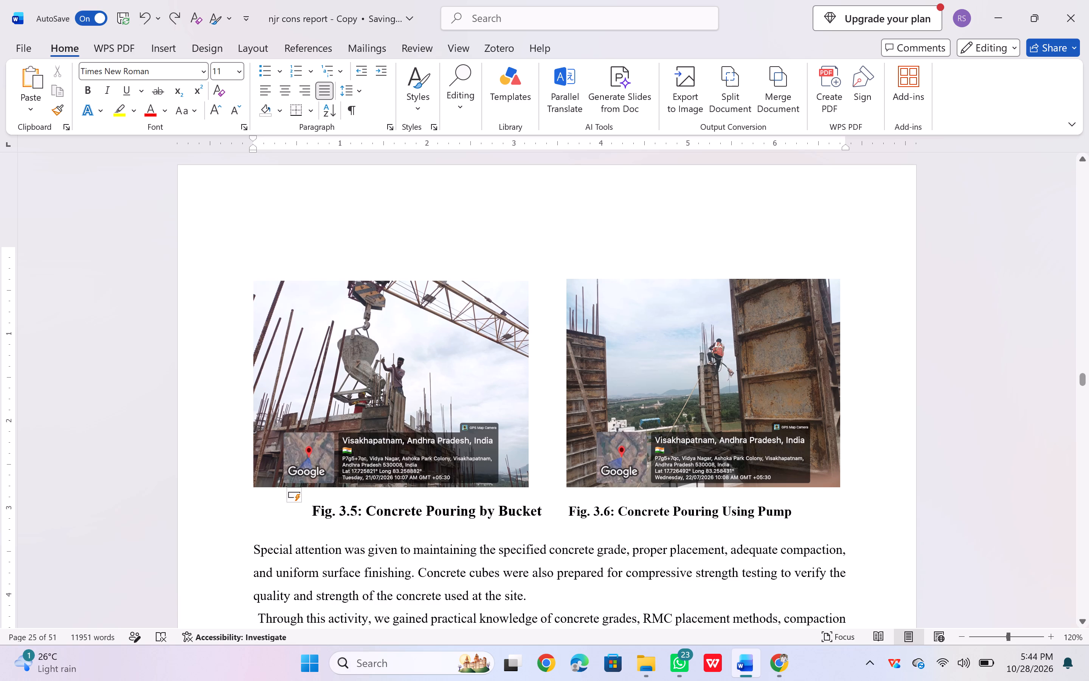
# Widen the gap between the Fig. 3.5 and Fig. 3.6 captions with eight spaces so they spread under their photos.
pyautogui.click(549, 508)
pyautogui.press('space')
pyautogui.press('space')
pyautogui.press('space')
pyautogui.press('space')
pyautogui.press('space')
pyautogui.press('space')
pyautogui.press('space')
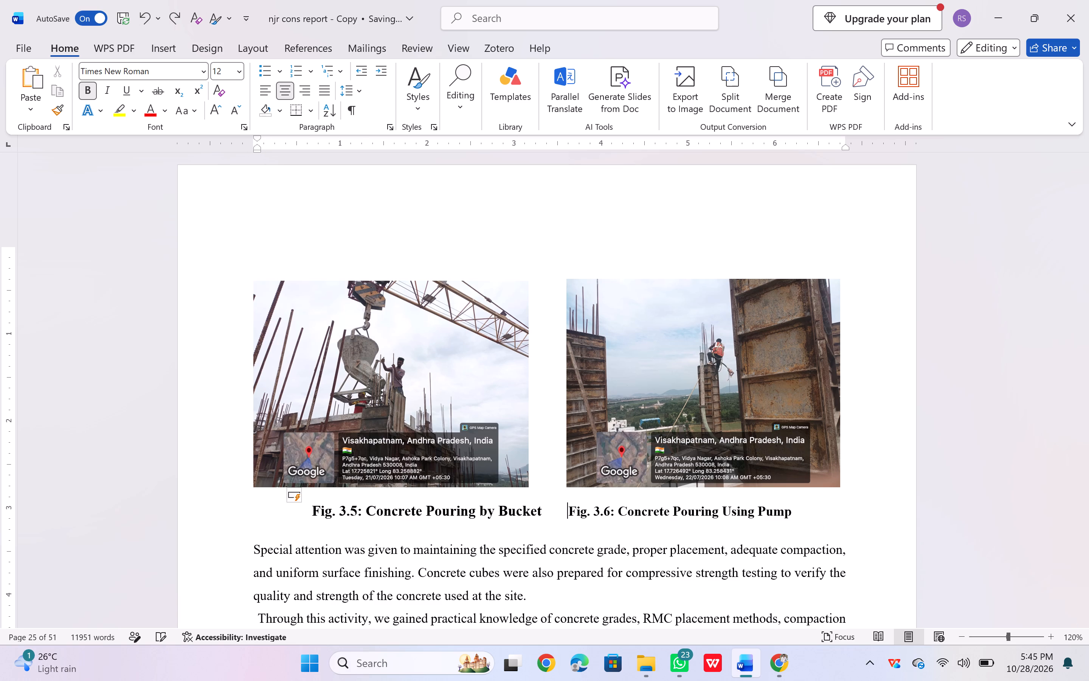
pyautogui.press('space')
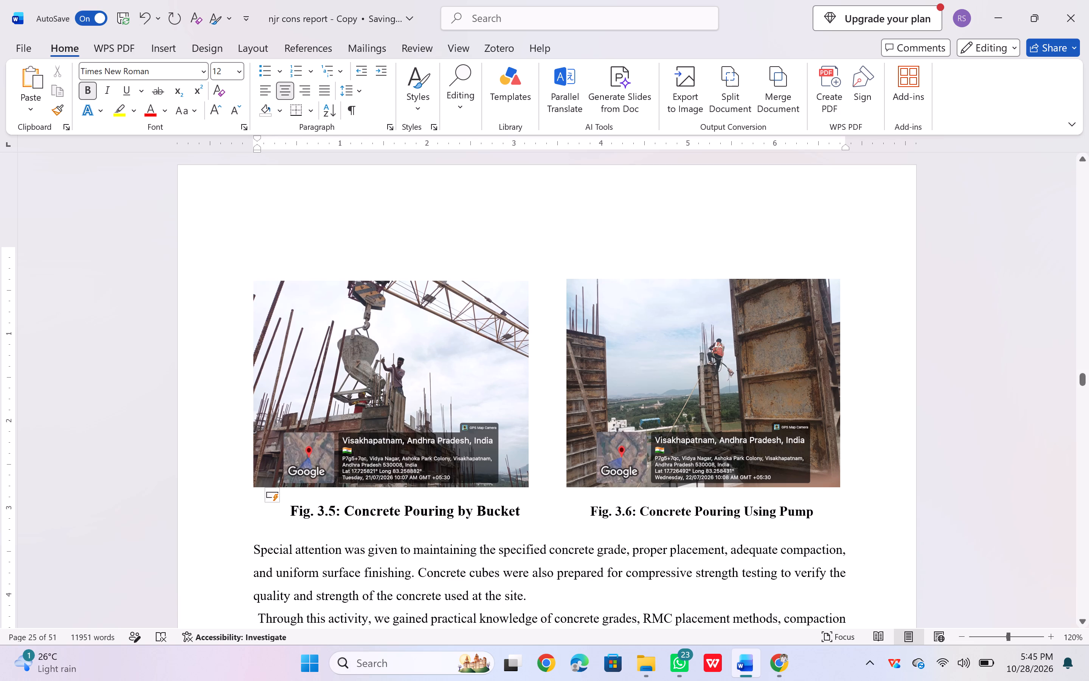
# Align the first-line and hanging indents of the "Through this activity" paragraph with the page's left margin.
pyautogui.scroll(-1, 282, 546)
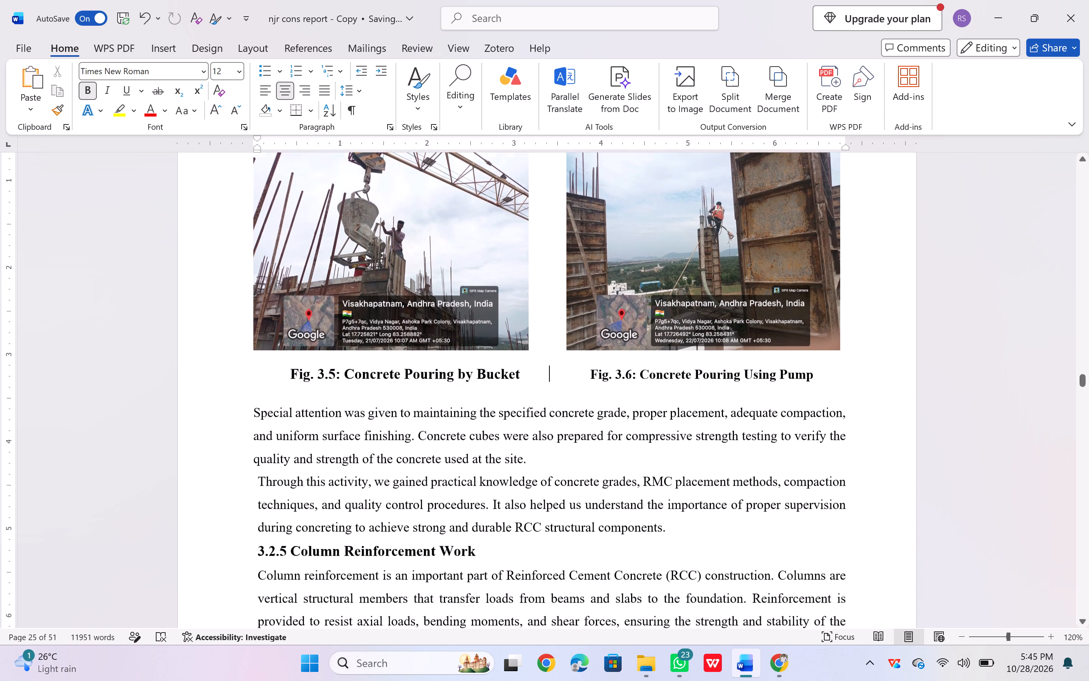
pyautogui.click(257, 412)
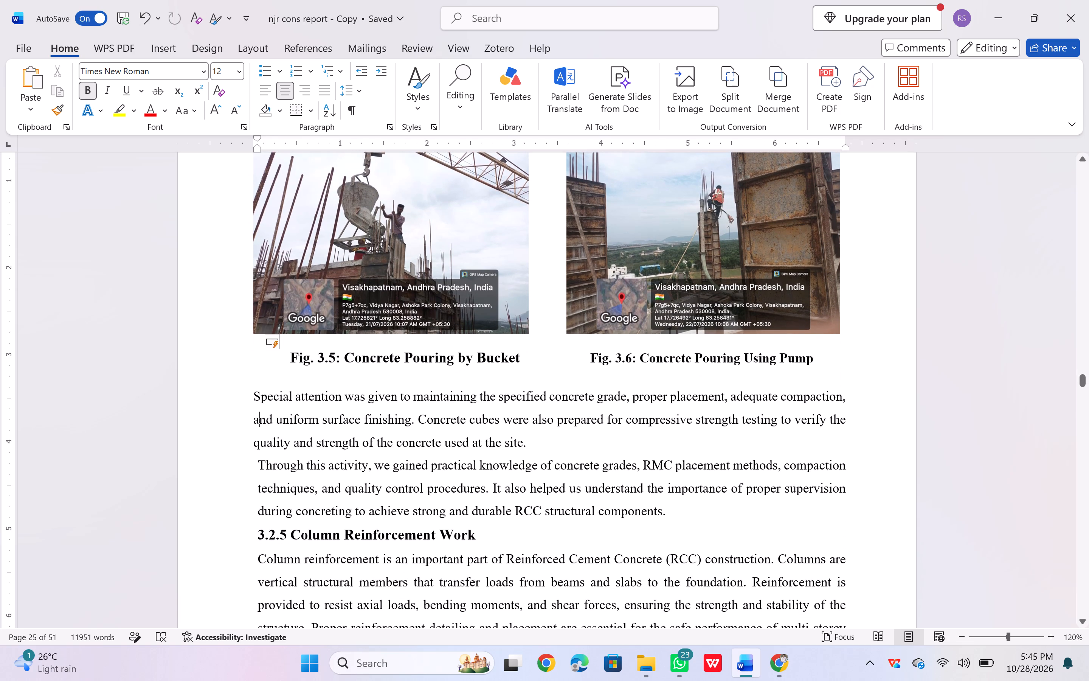
pyautogui.click(254, 468)
pyautogui.moveTo(254, 468); pyautogui.dragTo(271, 495)
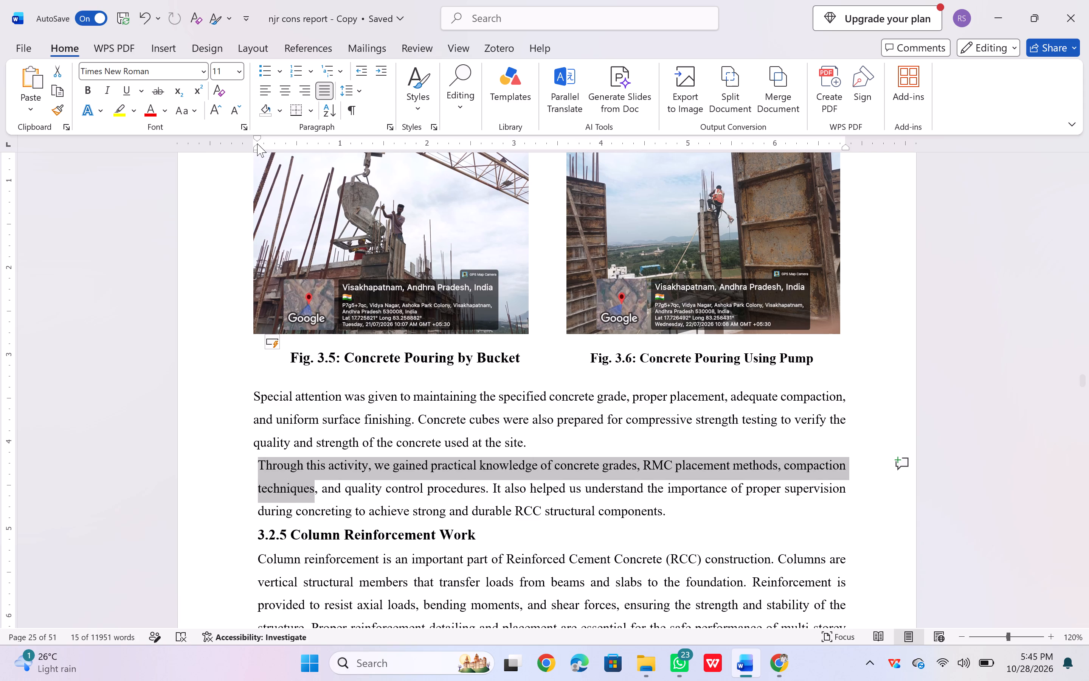
pyautogui.moveTo(257, 143); pyautogui.dragTo(251, 142)
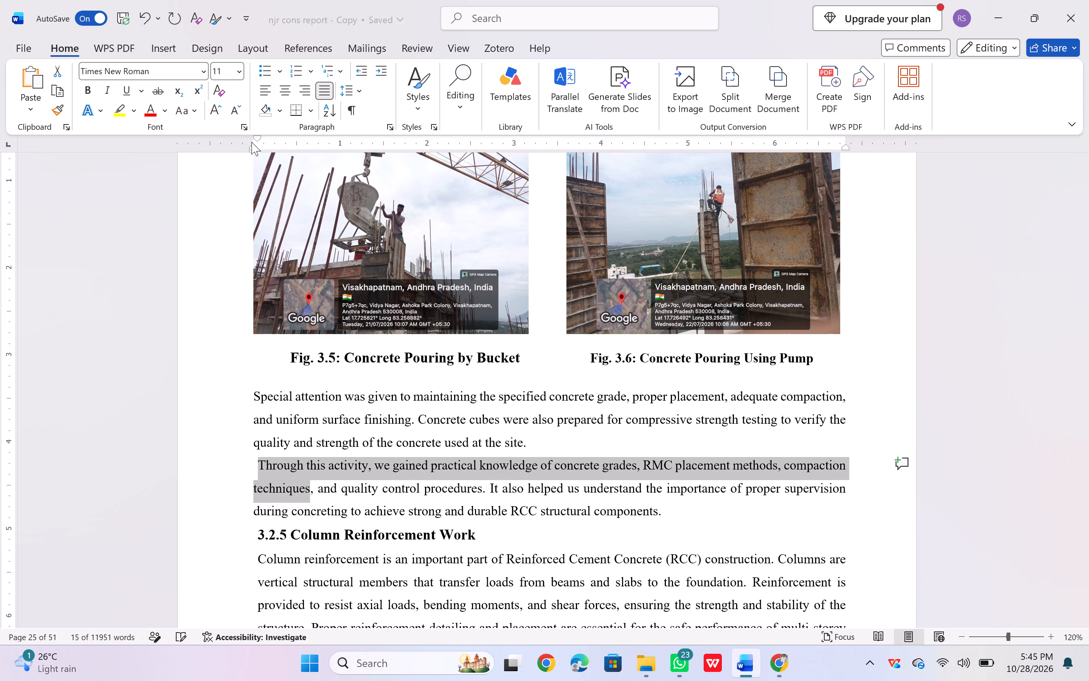
pyautogui.moveTo(258, 136); pyautogui.dragTo(253, 137)
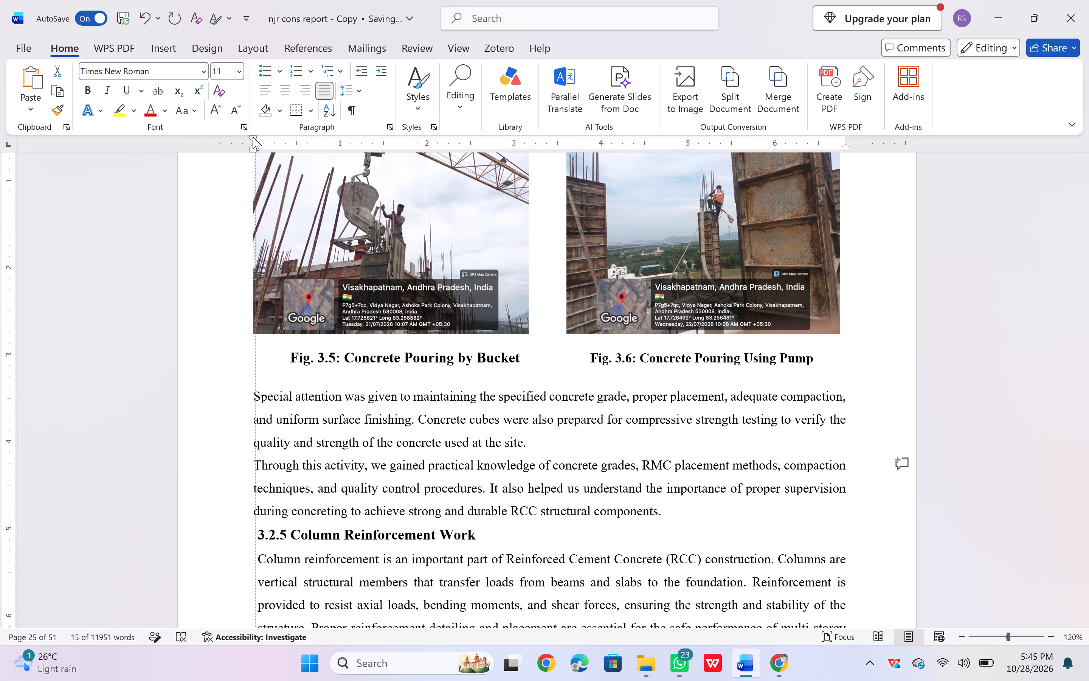
pyautogui.moveTo(253, 137); pyautogui.dragTo(252, 137)
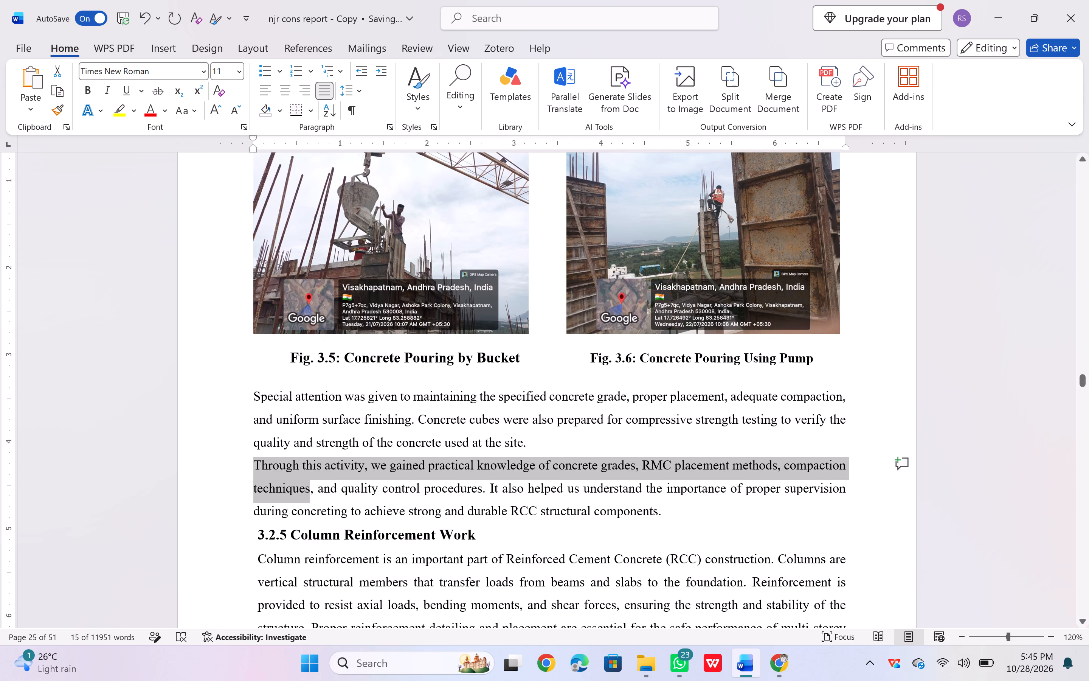
pyautogui.click(281, 472)
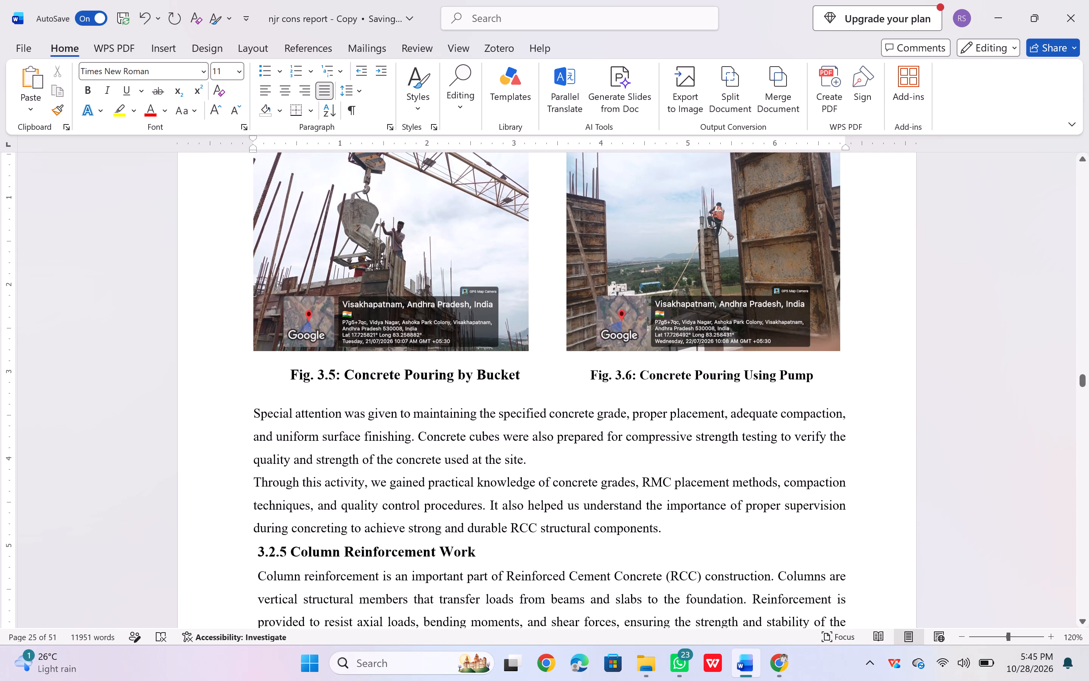
# Remove the space before the "Special attention" paragraph below the captions.
pyautogui.moveTo(250, 412); pyautogui.dragTo(316, 487)
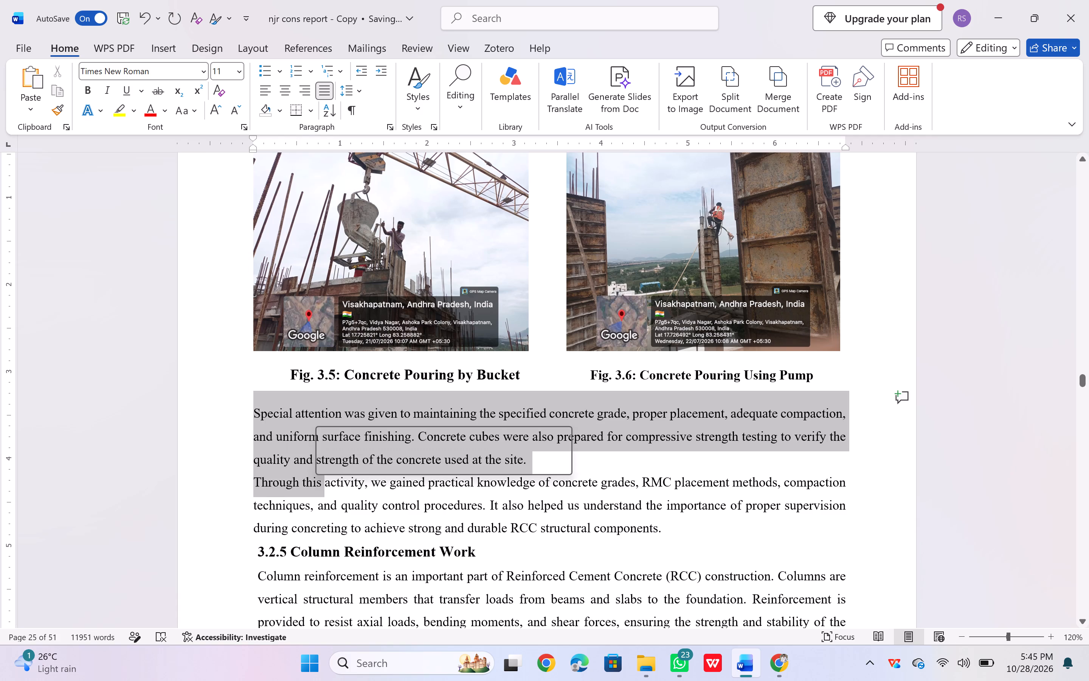
pyautogui.click(361, 97)
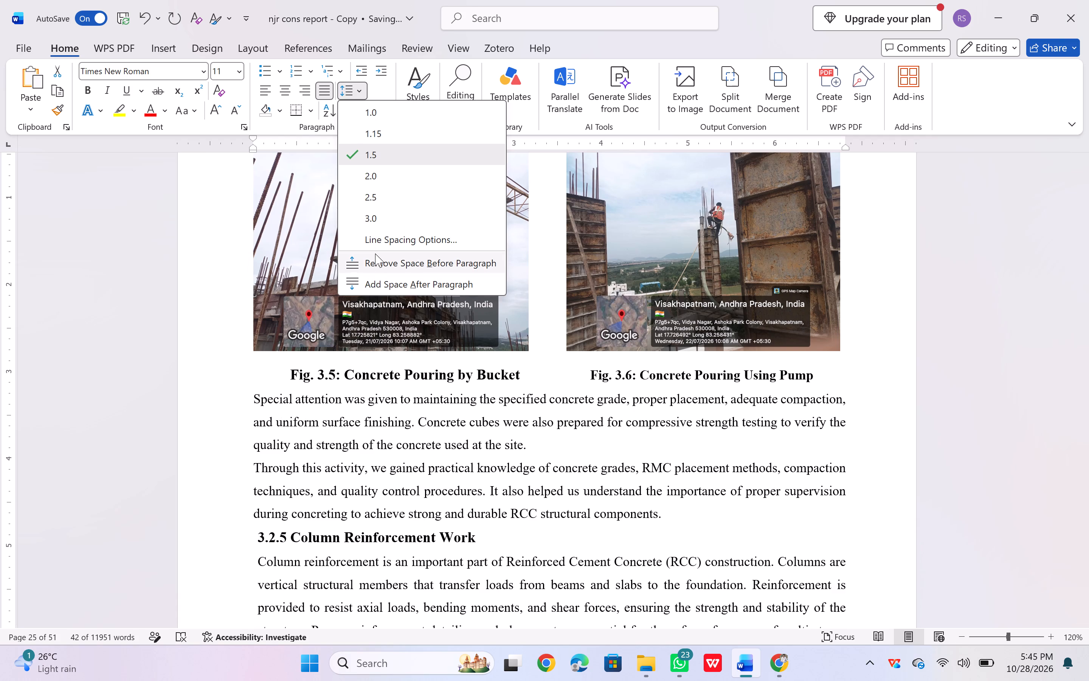
pyautogui.click(375, 253)
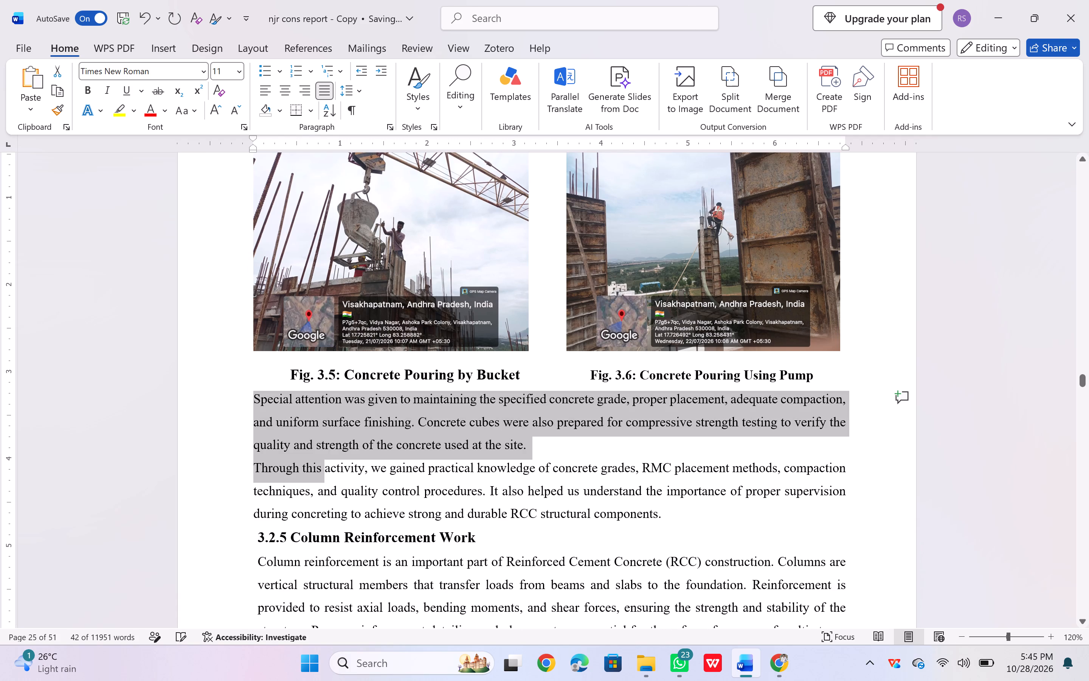
# Remove the space before the Fig. 3.5 and Fig. 3.6 caption line and add space after it.
pyautogui.click(289, 374)
pyautogui.tripleClick(289, 374)
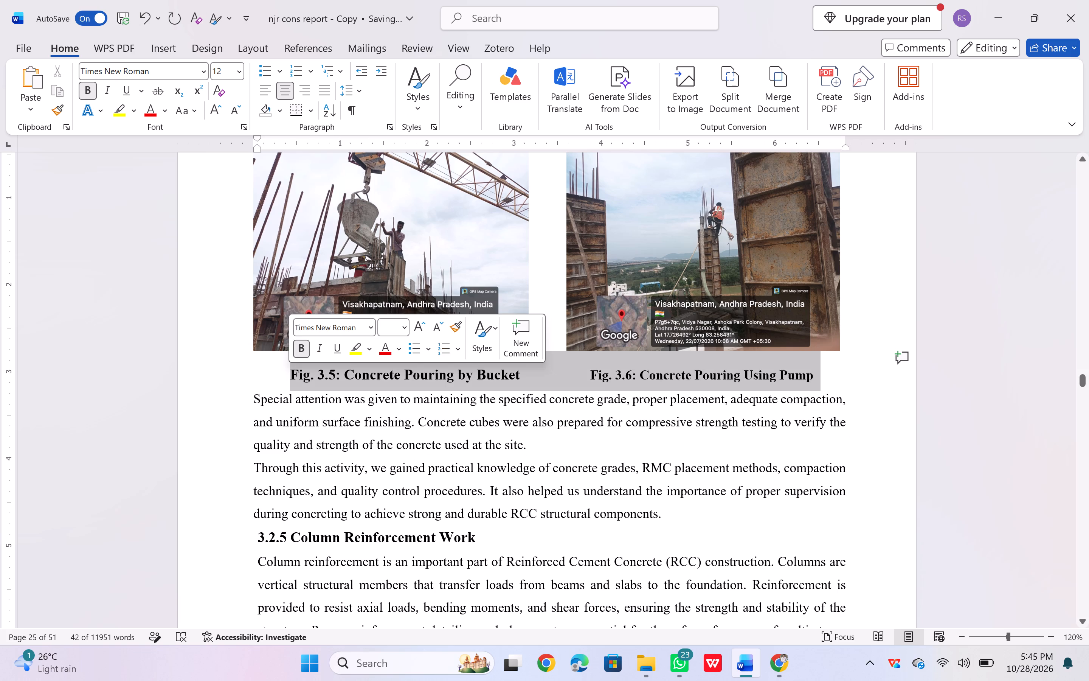
pyautogui.click(364, 95)
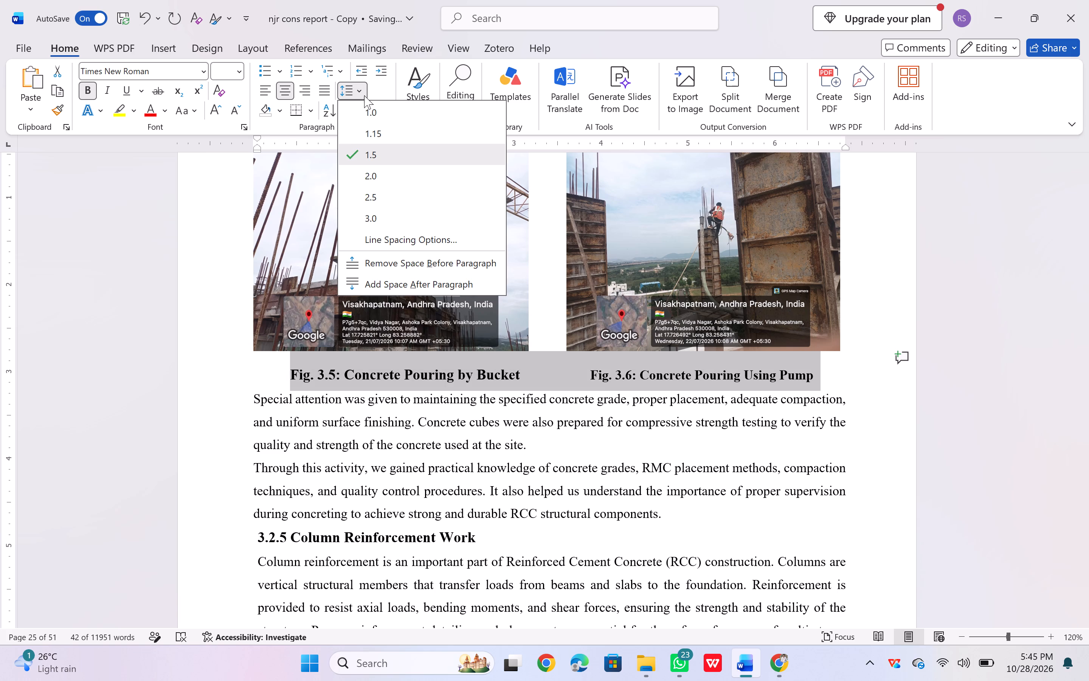
pyautogui.click(376, 263)
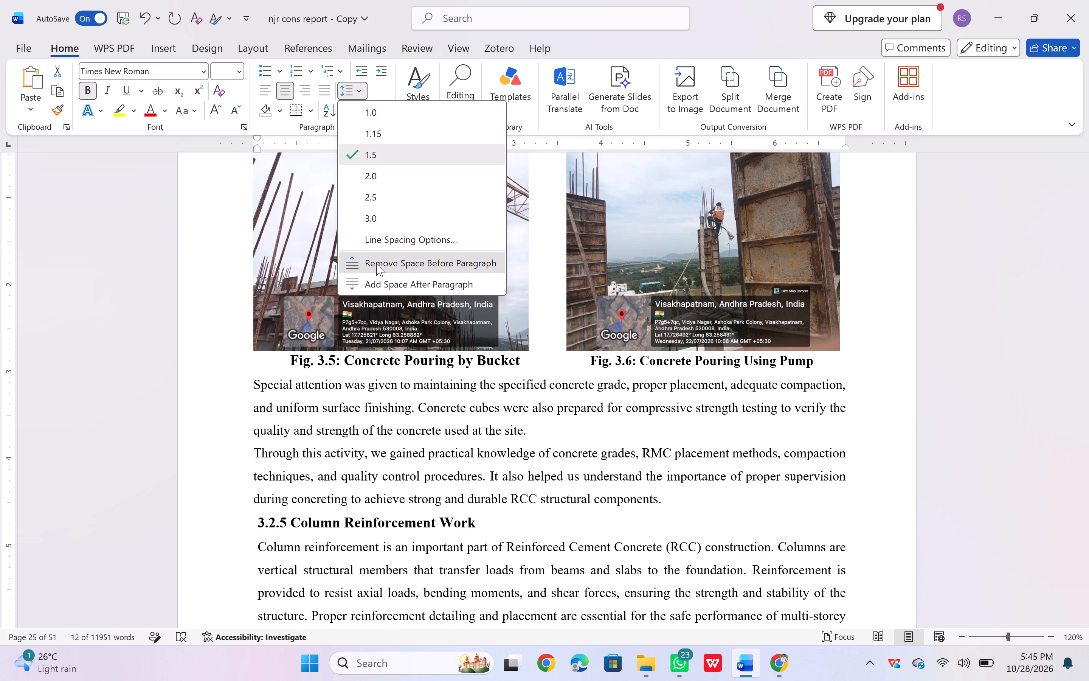
pyautogui.click(362, 88)
pyautogui.click(369, 281)
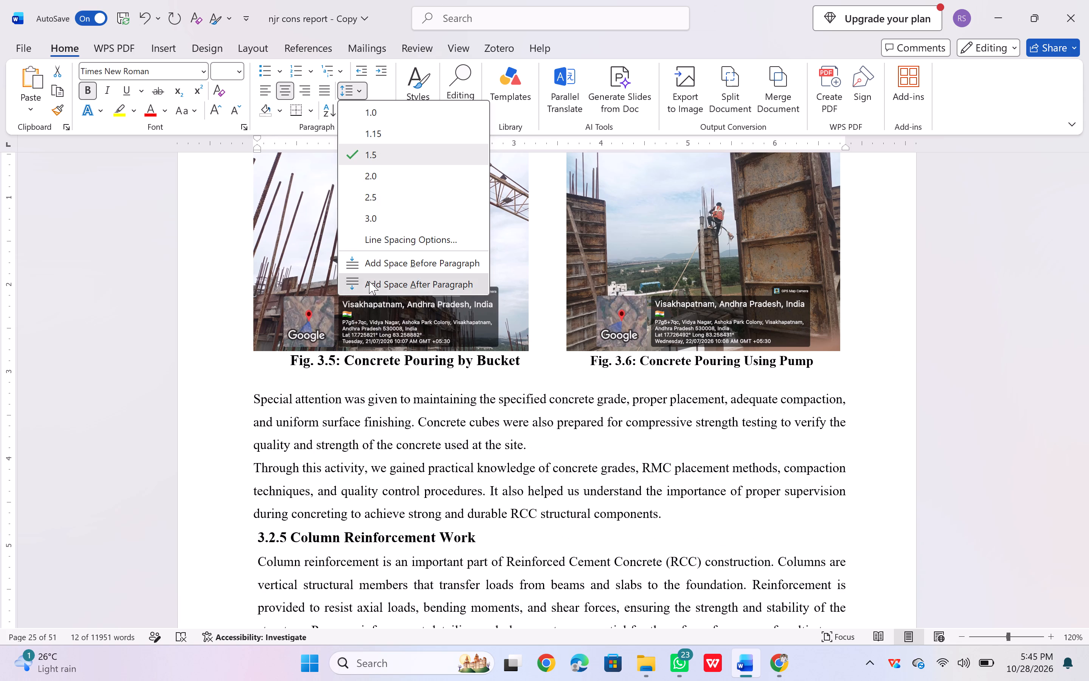
pyautogui.click(319, 362)
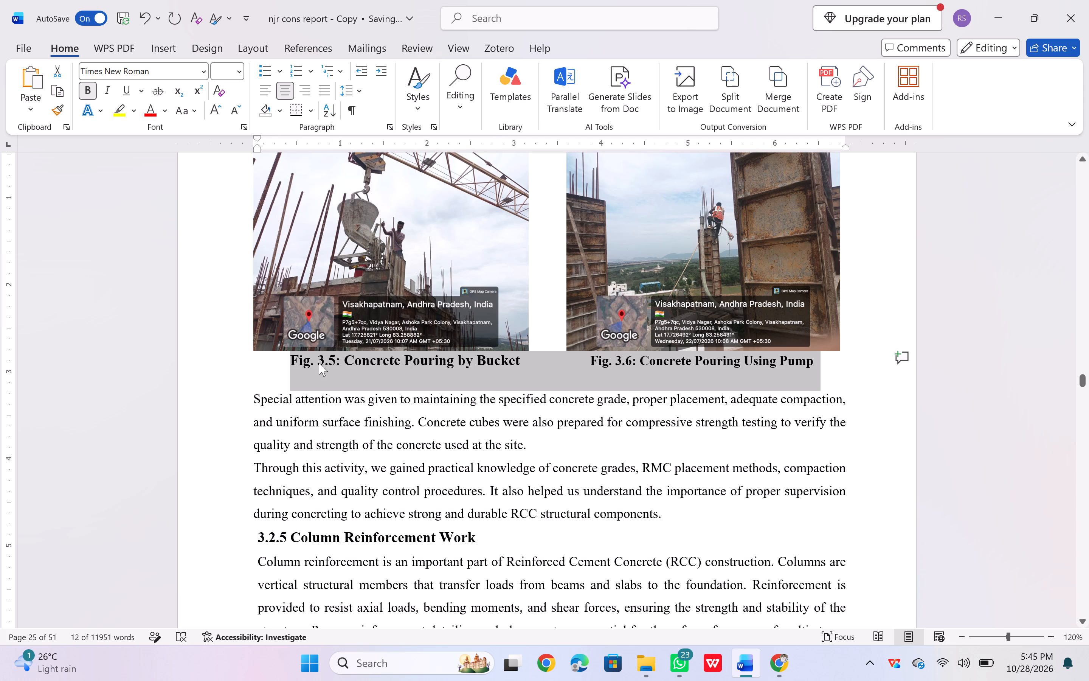
# Move the Fig. 3.5 concrete bucket photo slightly upward, away from its caption.
pyautogui.scroll(1, 319, 362)
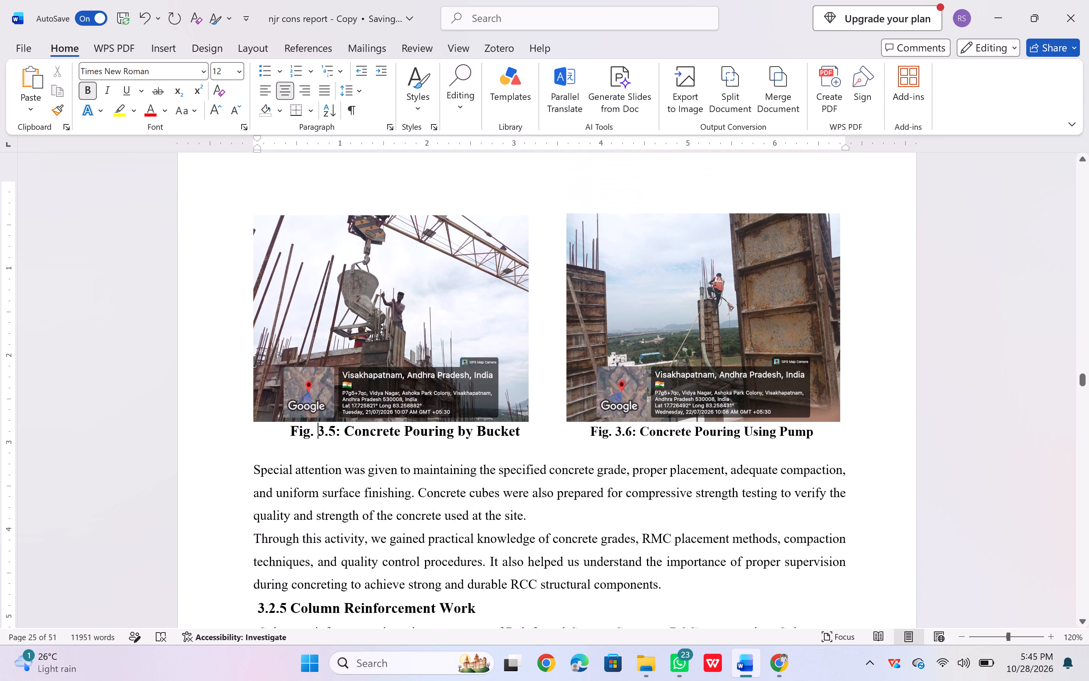
pyautogui.click(352, 314)
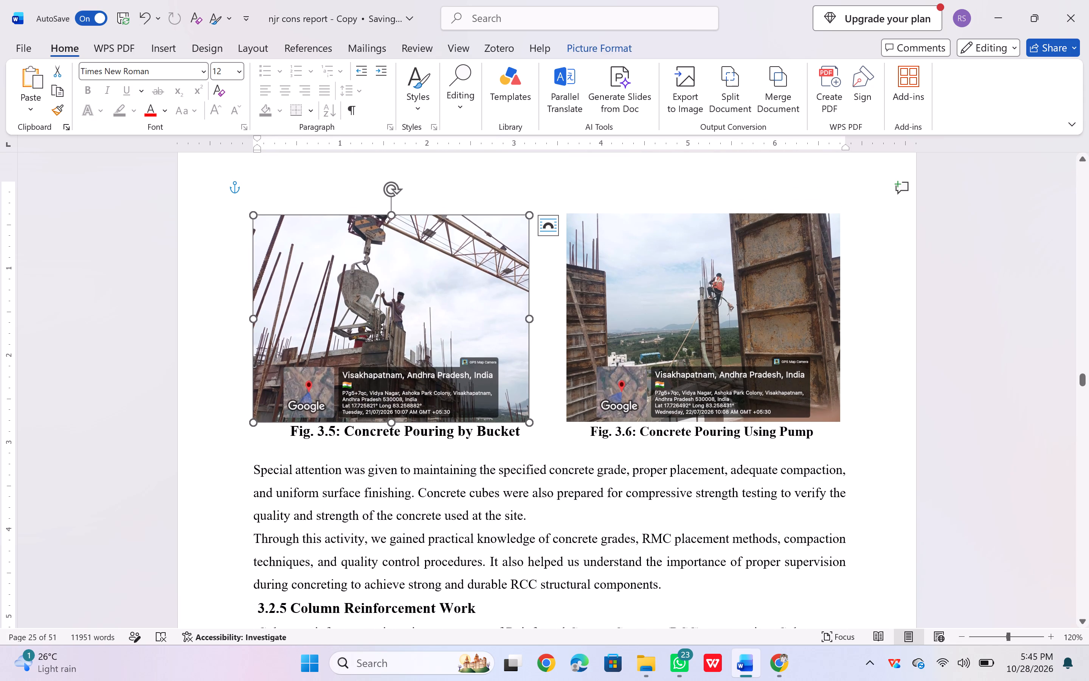
pyautogui.moveTo(352, 314); pyautogui.dragTo(352, 308)
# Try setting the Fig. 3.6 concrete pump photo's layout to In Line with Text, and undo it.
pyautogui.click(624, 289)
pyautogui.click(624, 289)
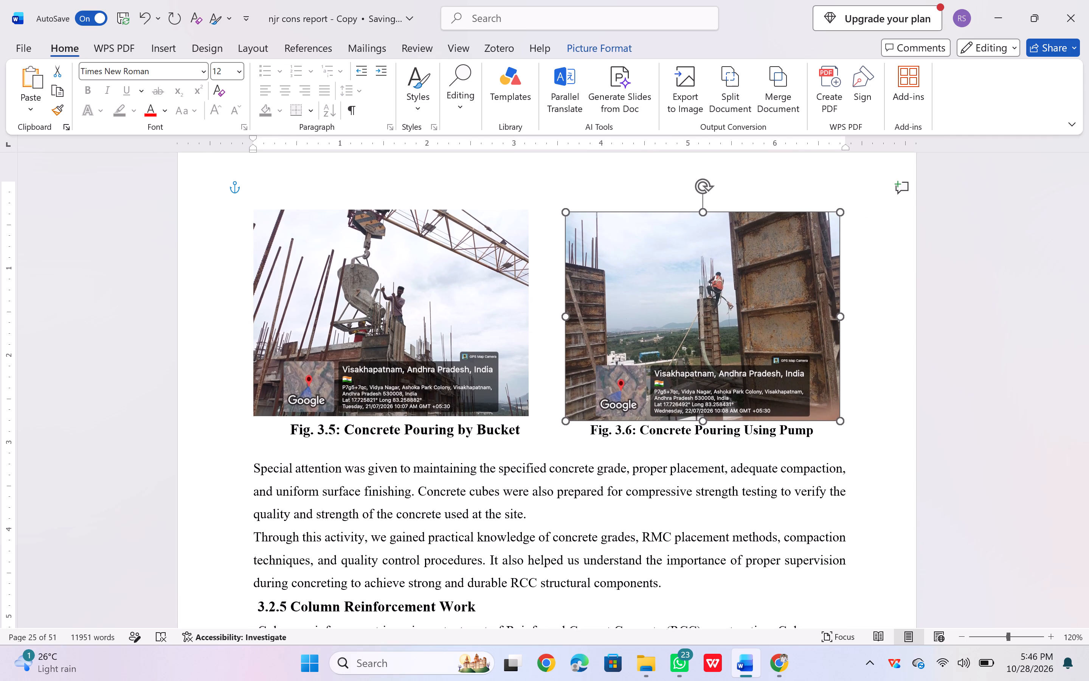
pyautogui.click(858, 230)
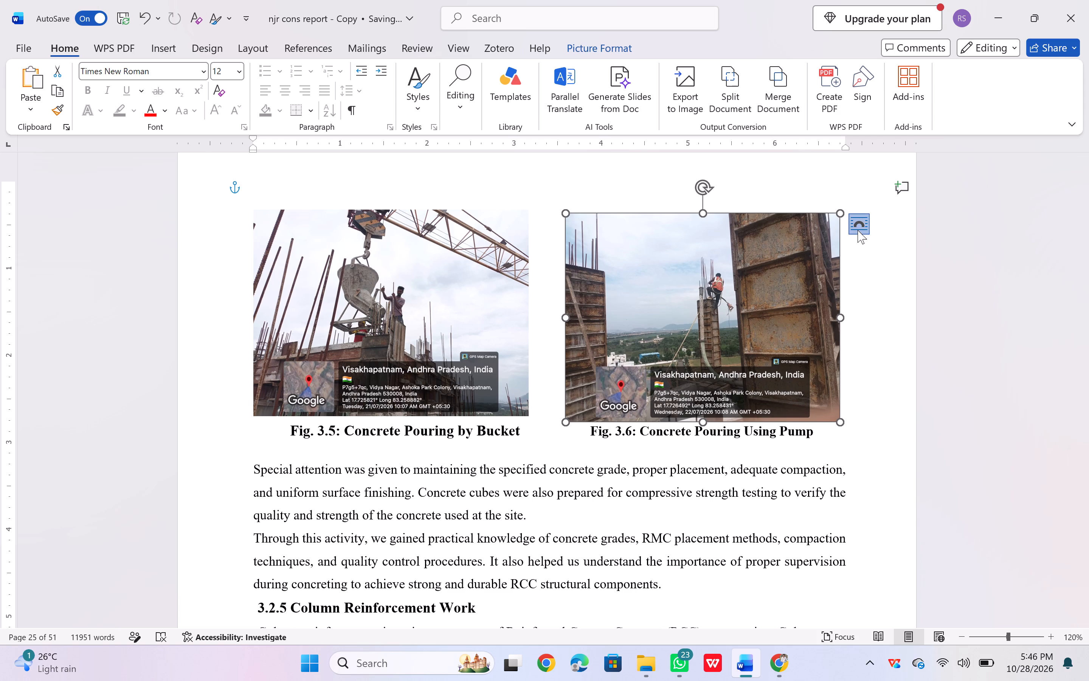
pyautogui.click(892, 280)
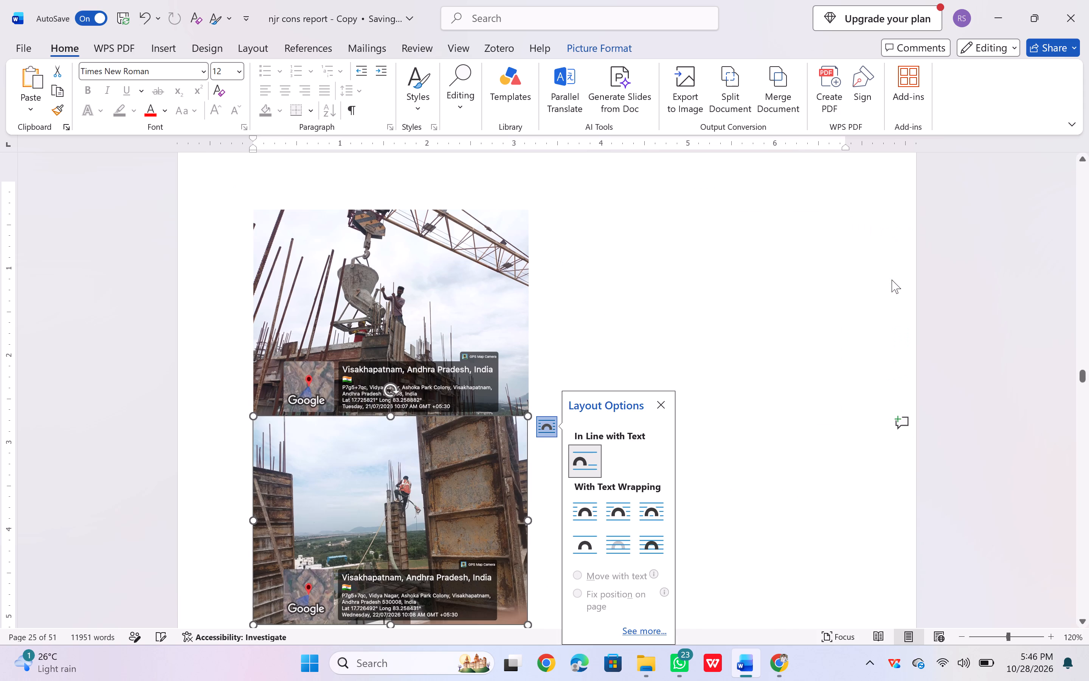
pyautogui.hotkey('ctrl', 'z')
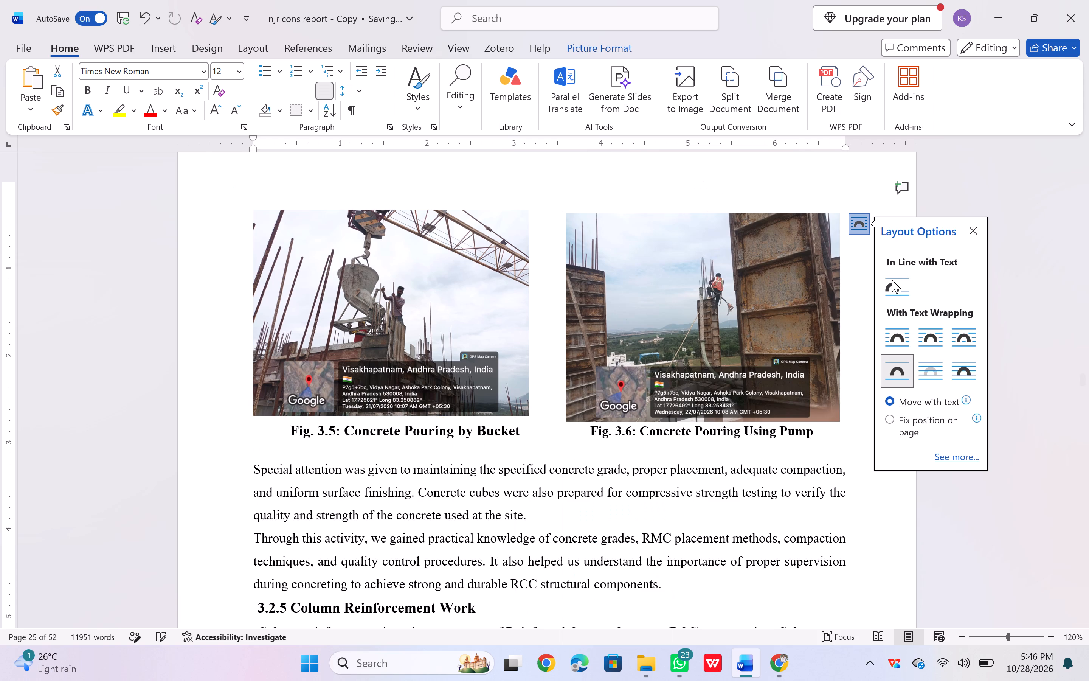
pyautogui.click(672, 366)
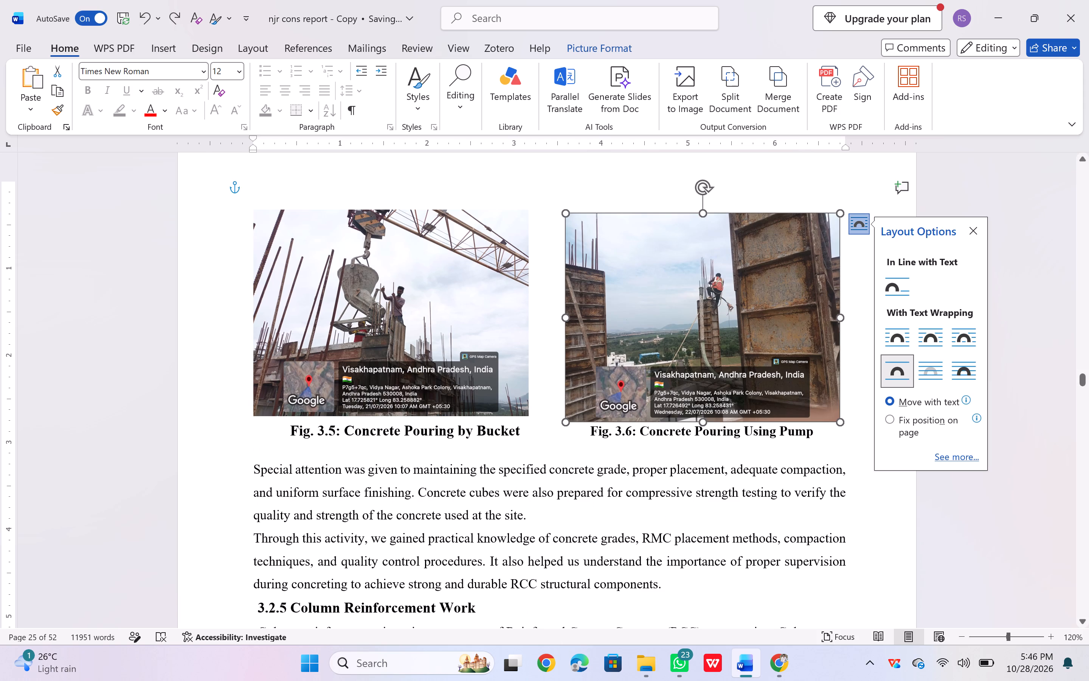
# Slightly reduce the height of the Fig. 3.6 photo from its bottom edge, away from its caption.
pyautogui.click(701, 417)
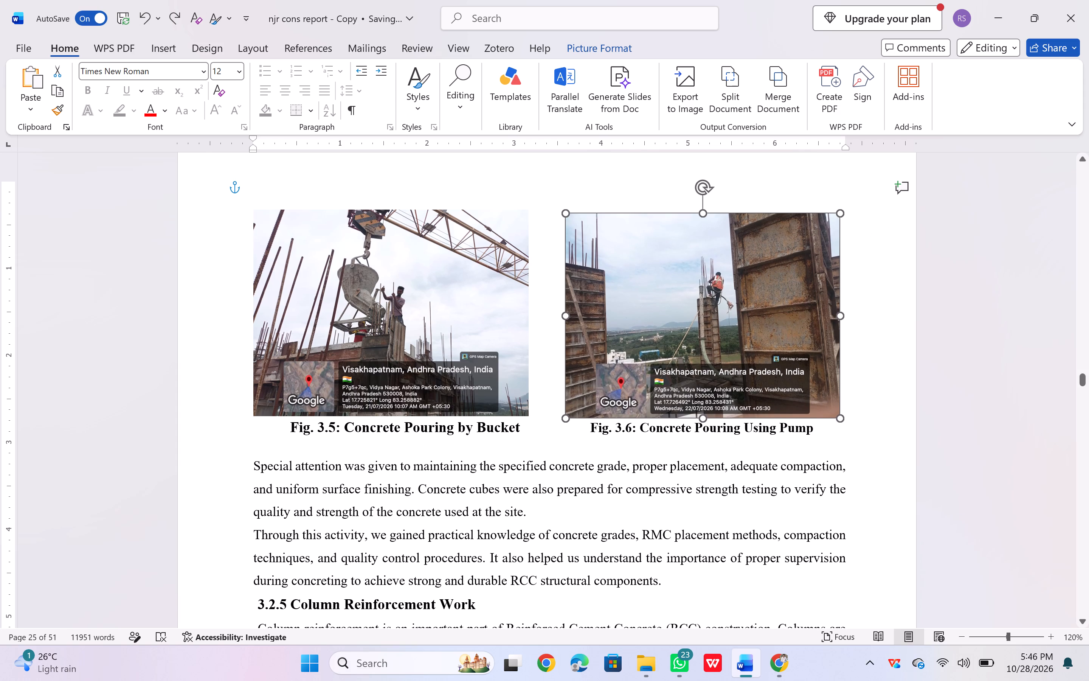
pyautogui.click(549, 451)
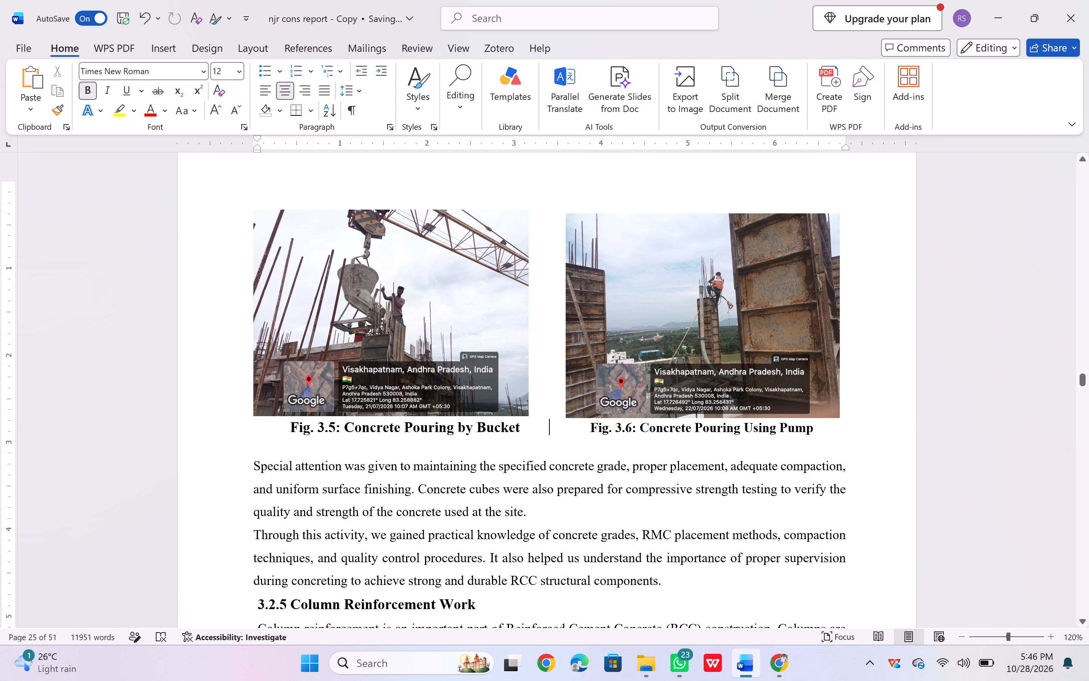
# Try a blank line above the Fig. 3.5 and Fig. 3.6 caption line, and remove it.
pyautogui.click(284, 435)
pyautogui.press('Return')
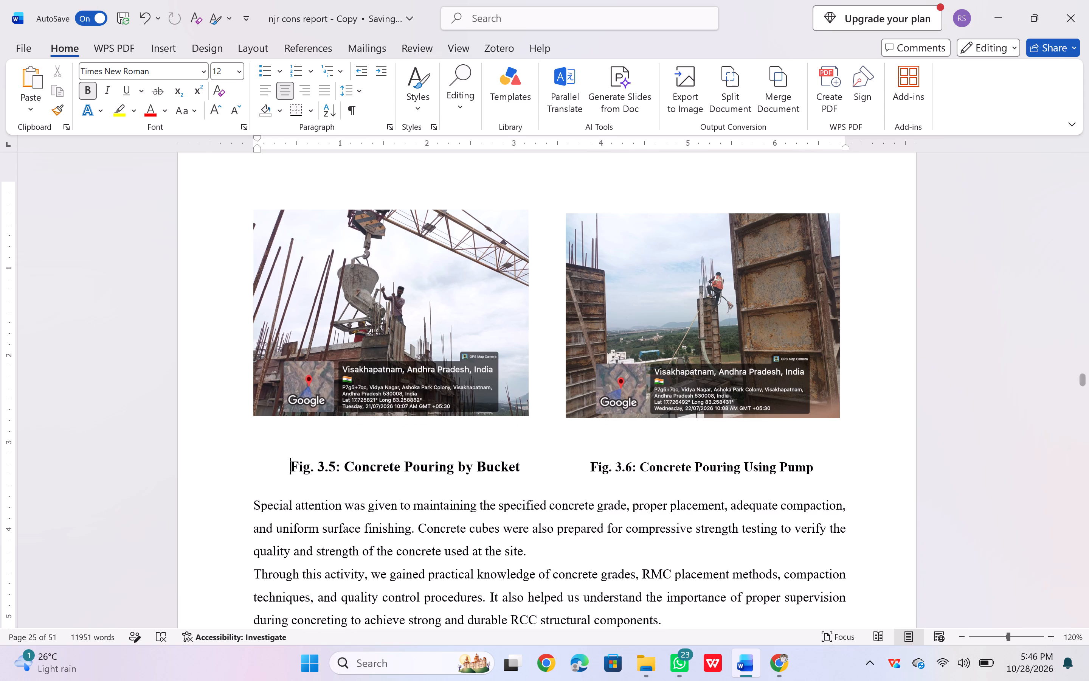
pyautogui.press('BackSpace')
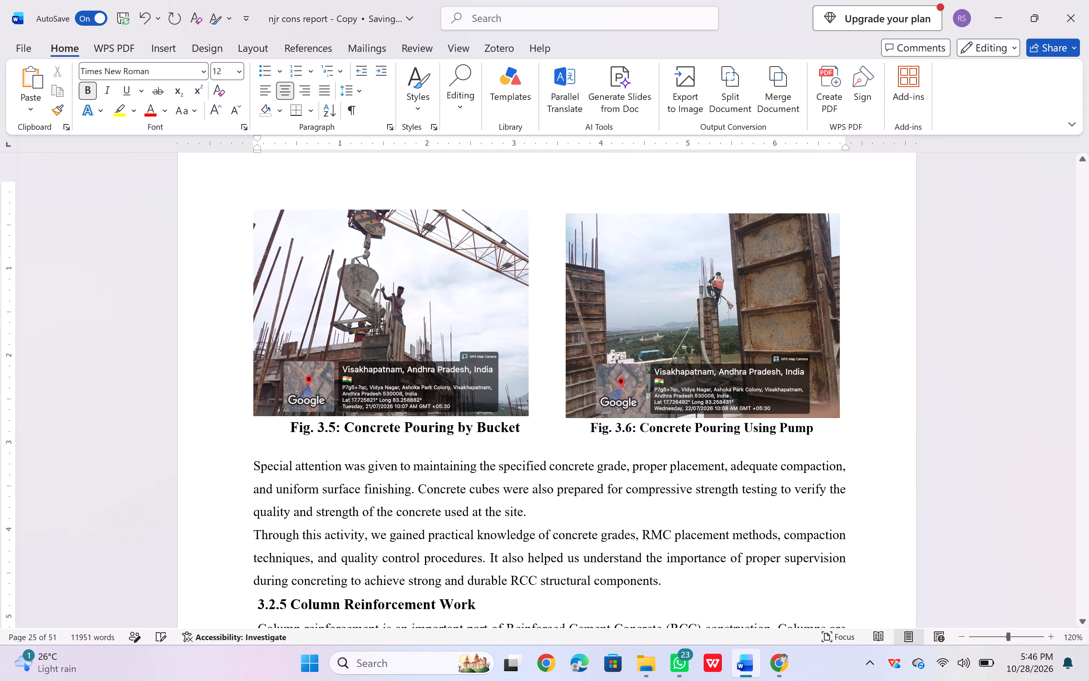
# Add space before the Fig. 3.5 and Fig. 3.6 caption paragraph.
pyautogui.click(361, 90)
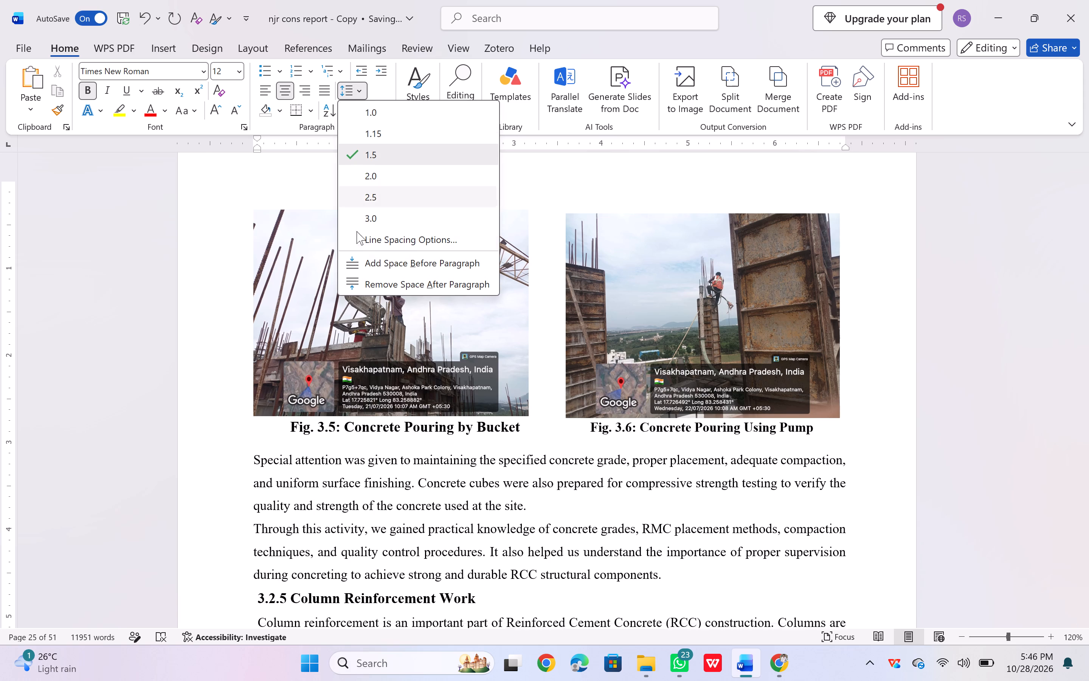
pyautogui.click(358, 262)
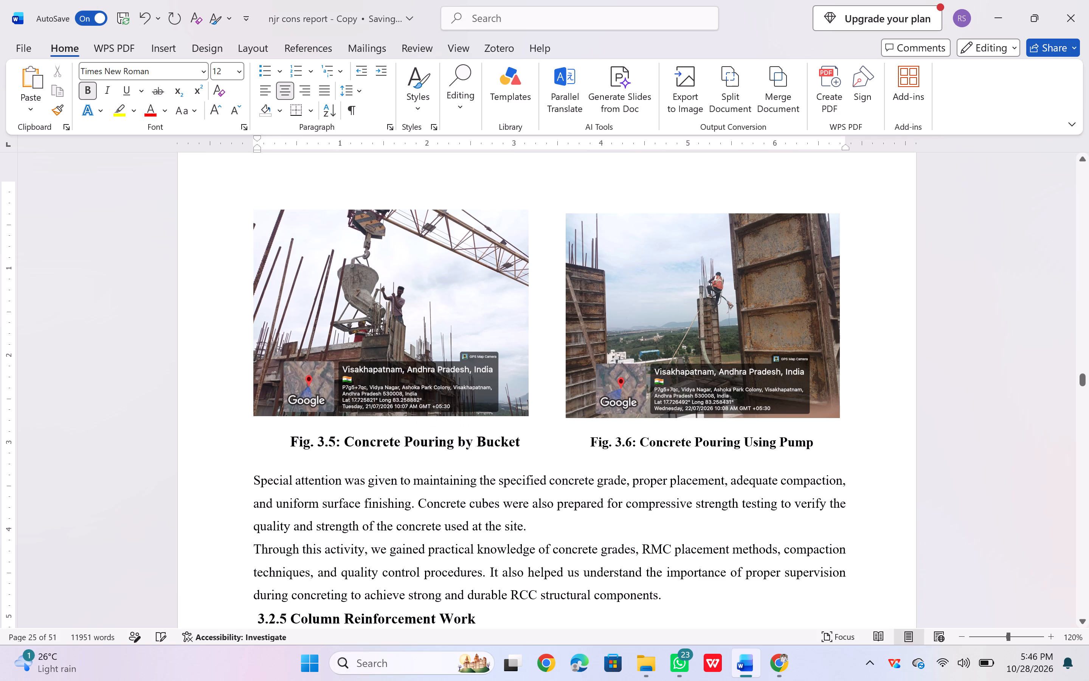
pyautogui.click(254, 450)
# Go back to the curing photos and copy the "Fig. 3.1: Ponding Method of Curing on Slab" caption.
pyautogui.scroll(2, 254, 450)
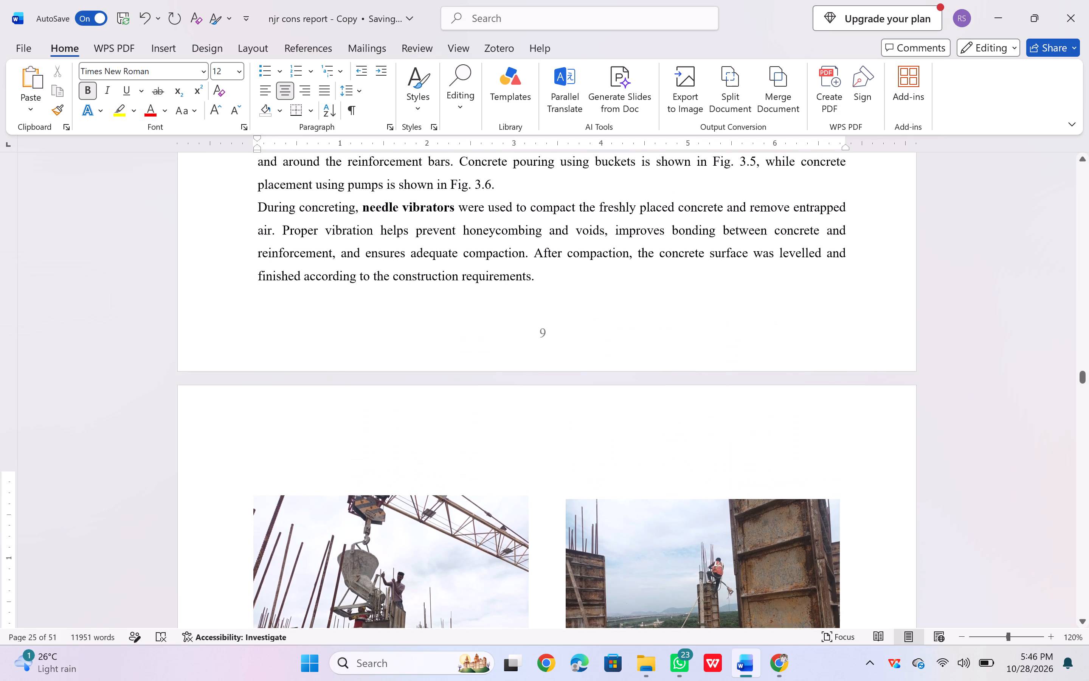
pyautogui.scroll(3, 254, 450)
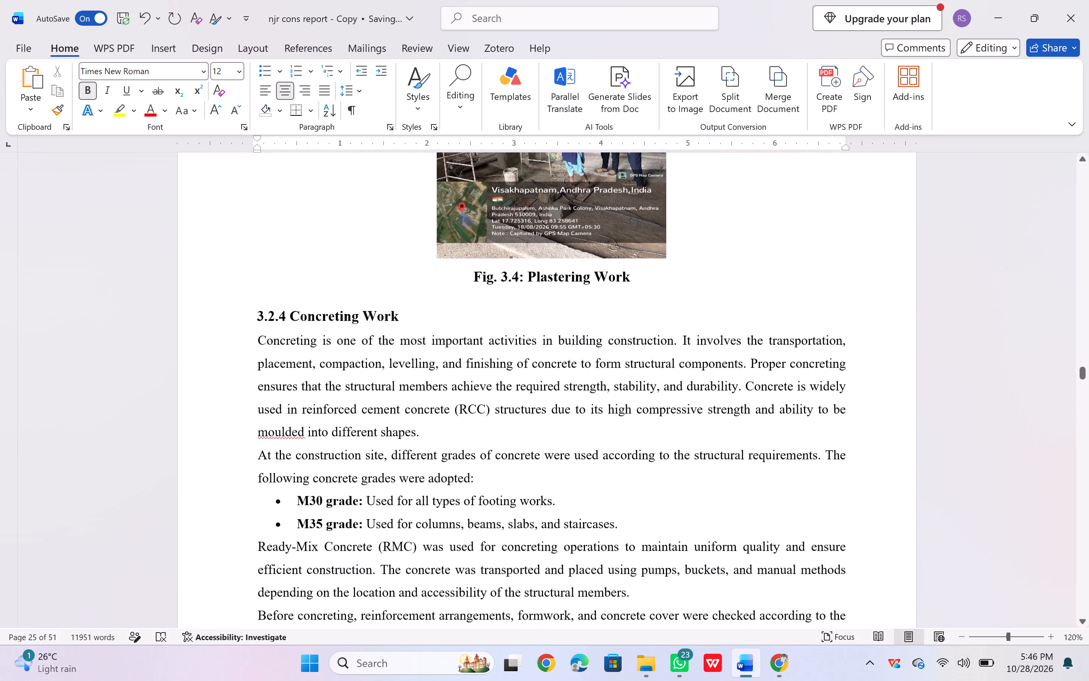
pyautogui.scroll(4, 254, 450)
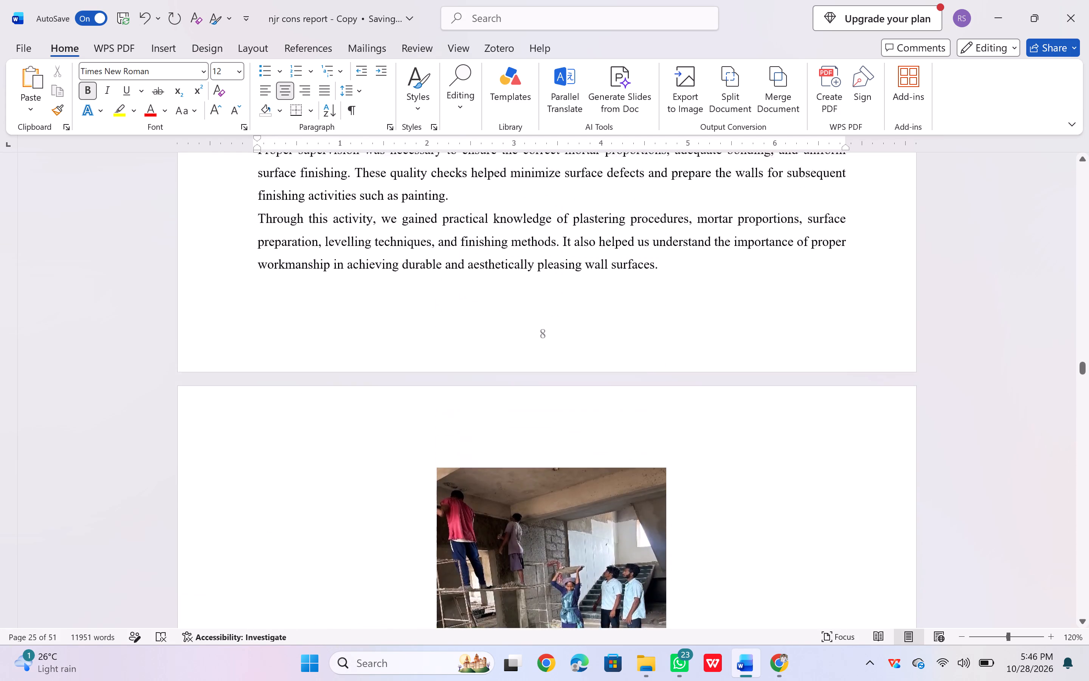
pyautogui.scroll(3, 254, 450)
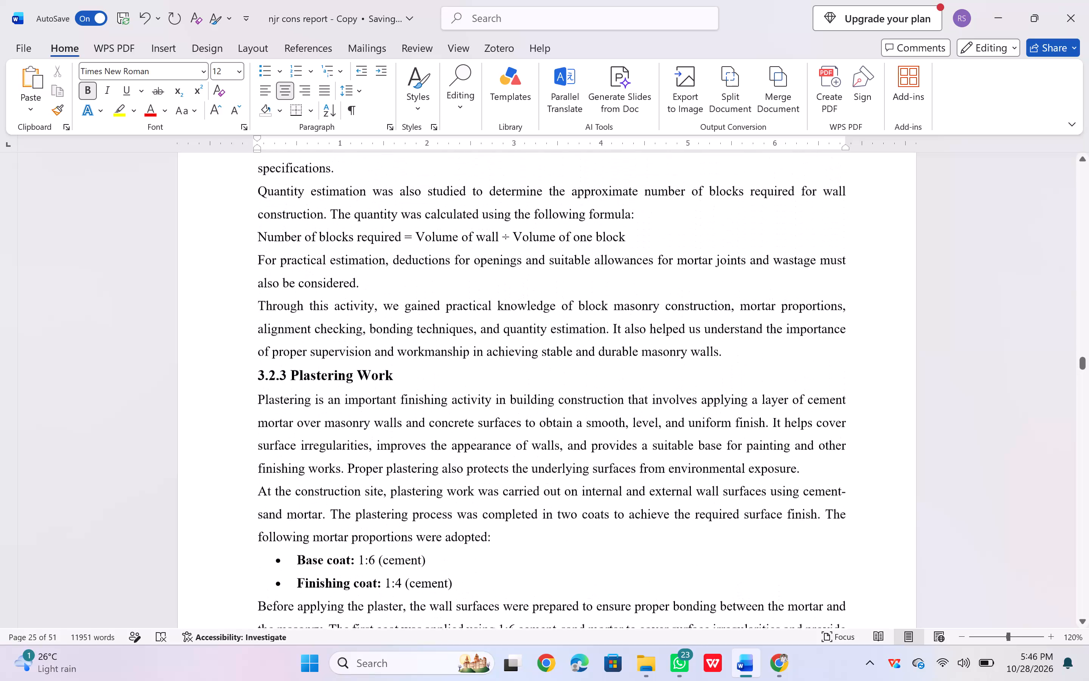
pyautogui.scroll(3, 254, 450)
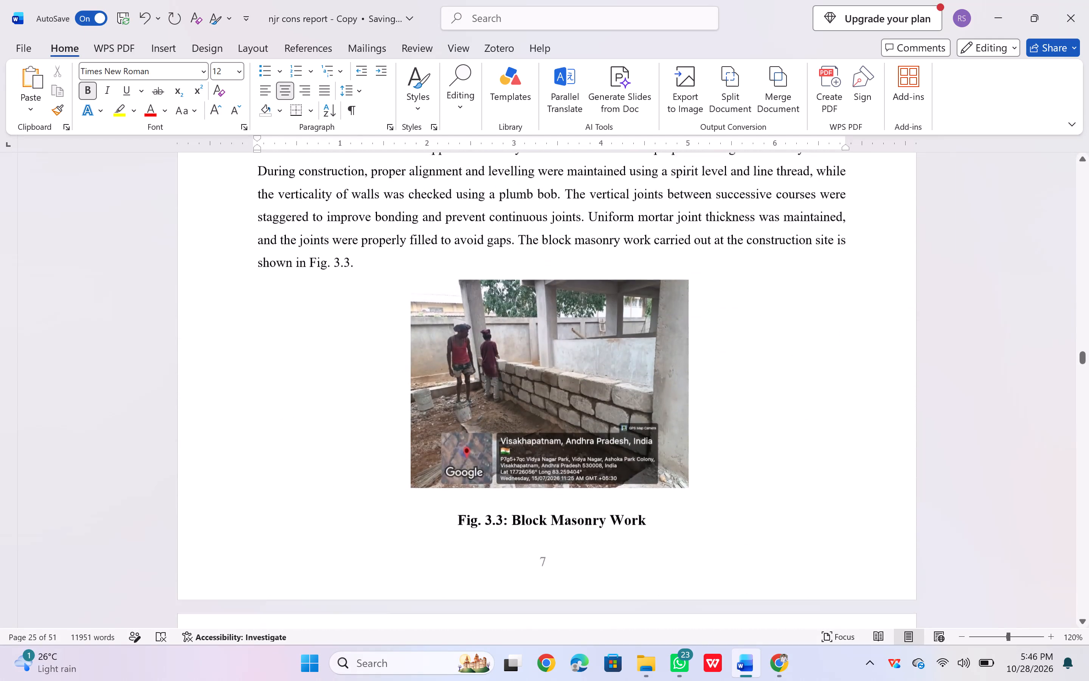
pyautogui.scroll(4, 254, 450)
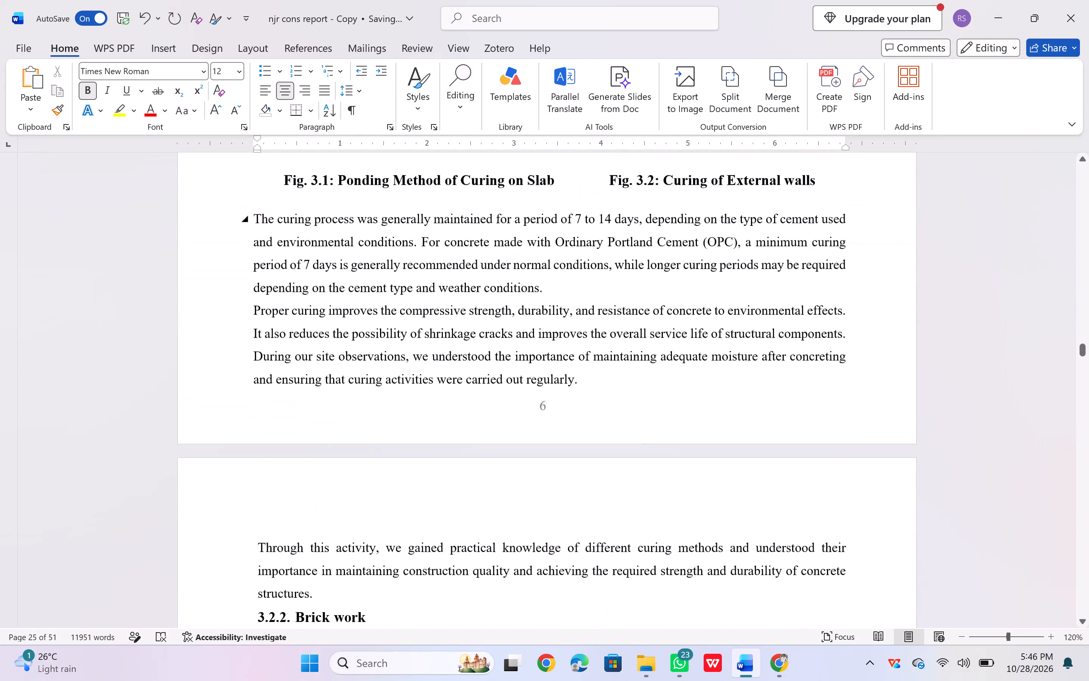
pyautogui.scroll(1, 254, 450)
pyautogui.tripleClick(384, 425)
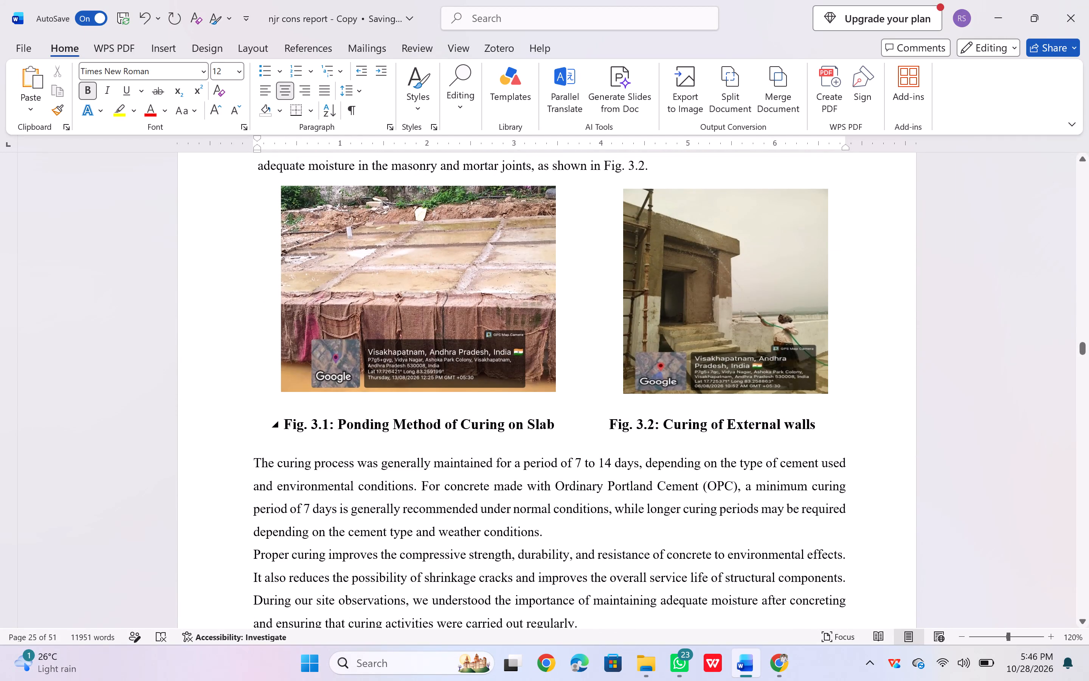
pyautogui.click(384, 425)
pyautogui.doubleClick(384, 425)
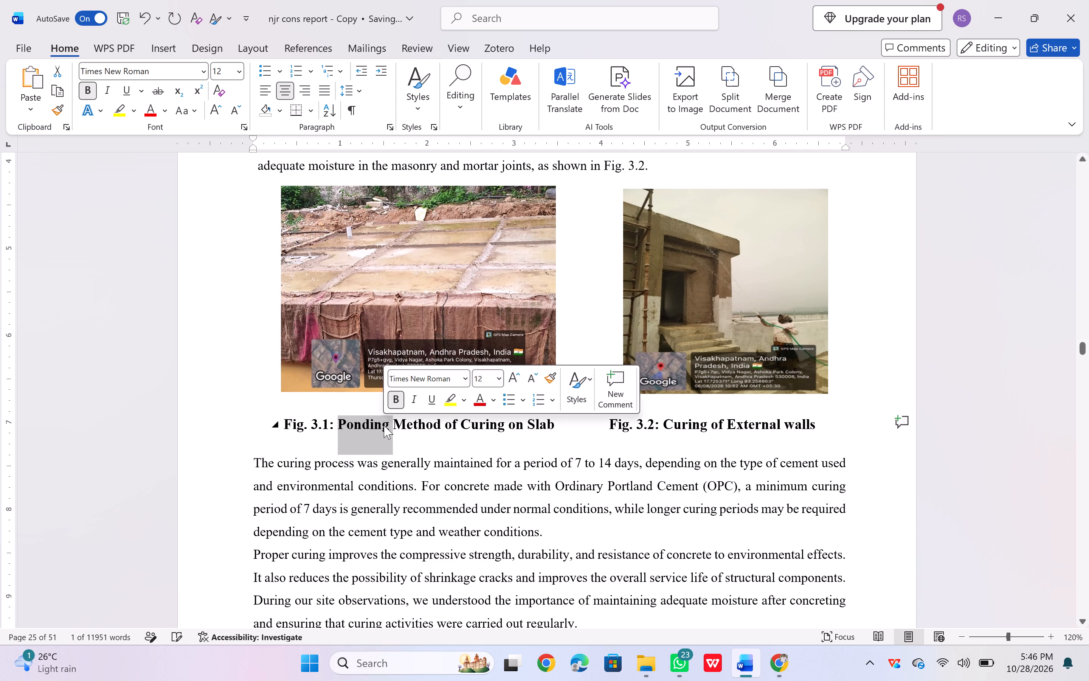
pyautogui.tripleClick(384, 425)
pyautogui.click(522, 433)
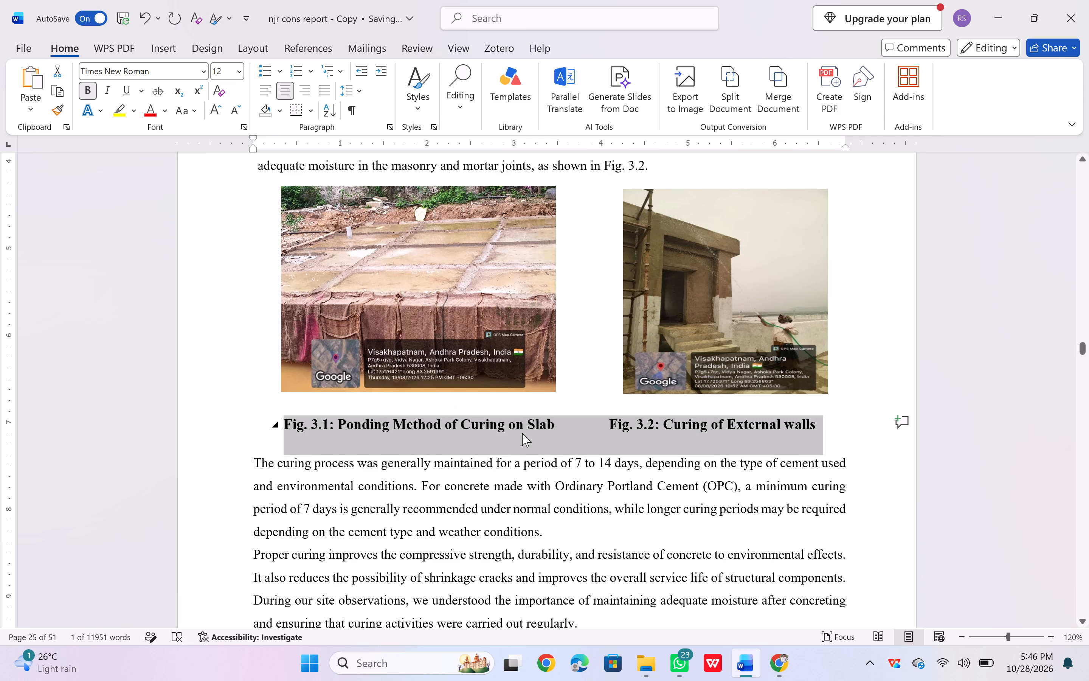
pyautogui.click(556, 421)
pyautogui.moveTo(556, 421); pyautogui.dragTo(500, 423)
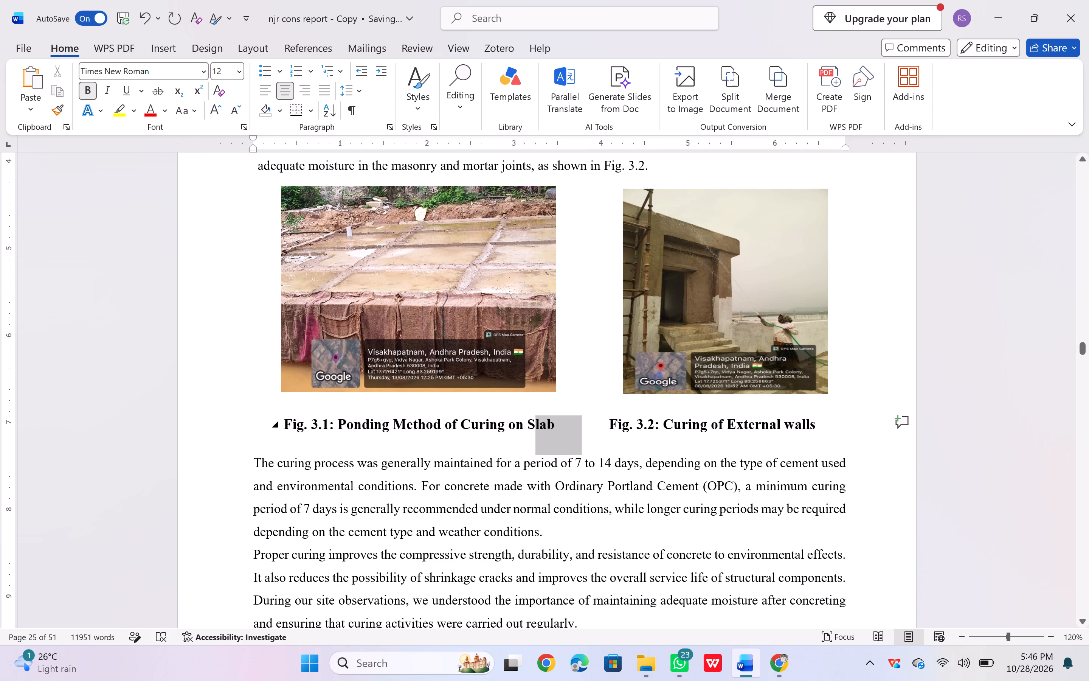
pyautogui.moveTo(500, 423); pyautogui.dragTo(299, 412)
pyautogui.hotkey('ctrl', 'c')
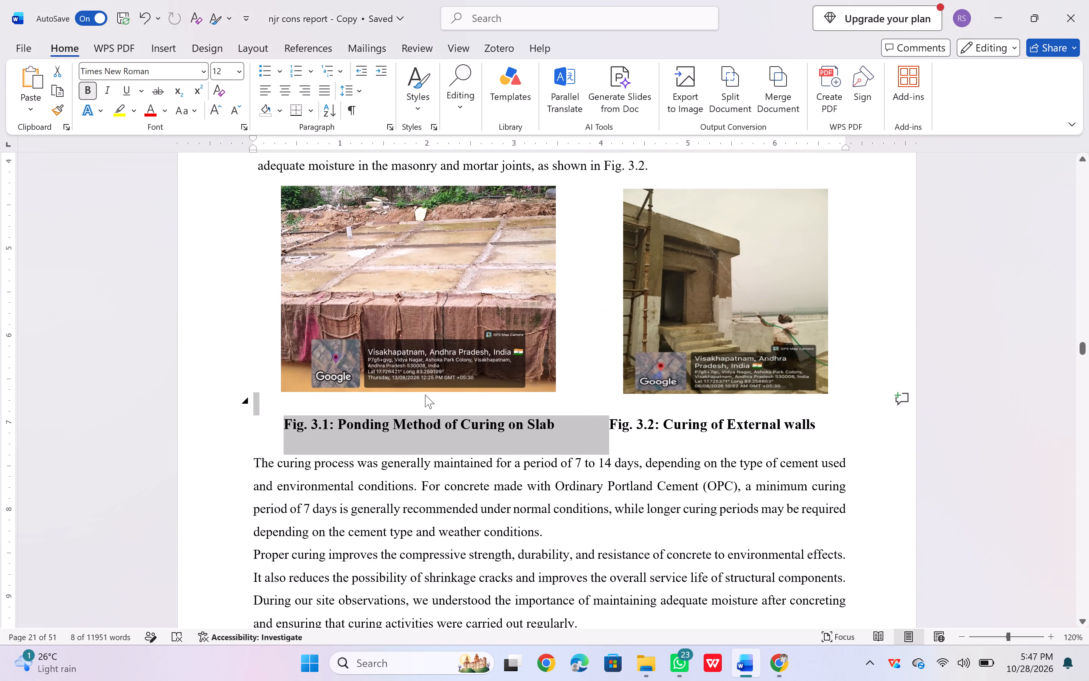
pyautogui.hotkey('ctrl', 'v')
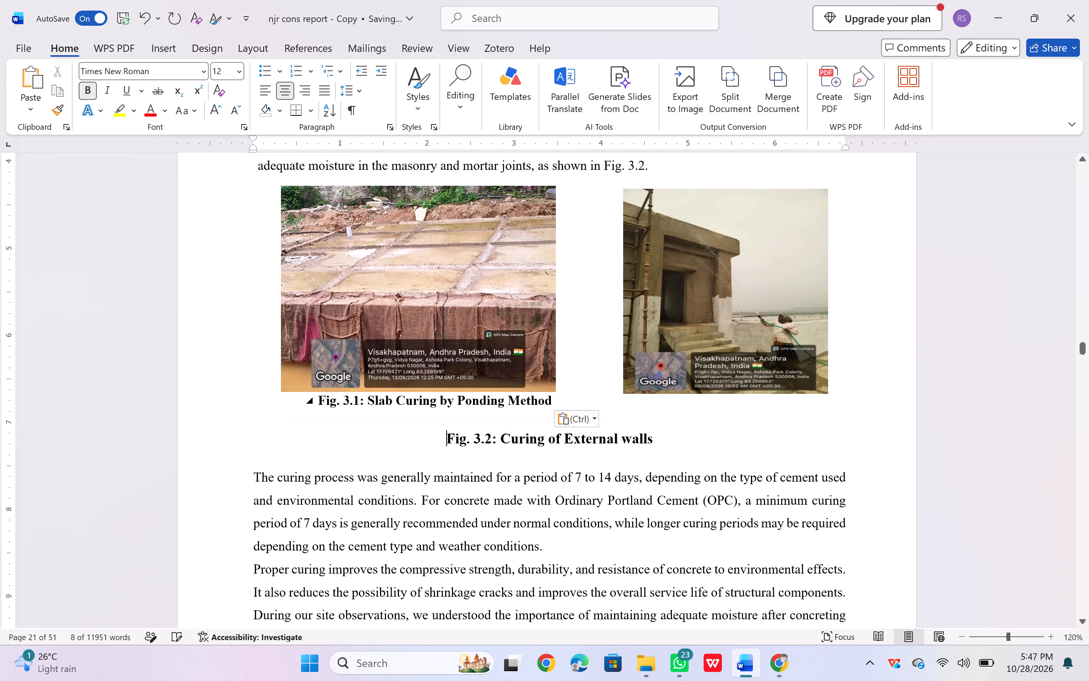
# Join the Fig. 3.2 caption to the end of the Fig. 3.1 caption line, separating the two with eight spaces.
pyautogui.click(444, 436)
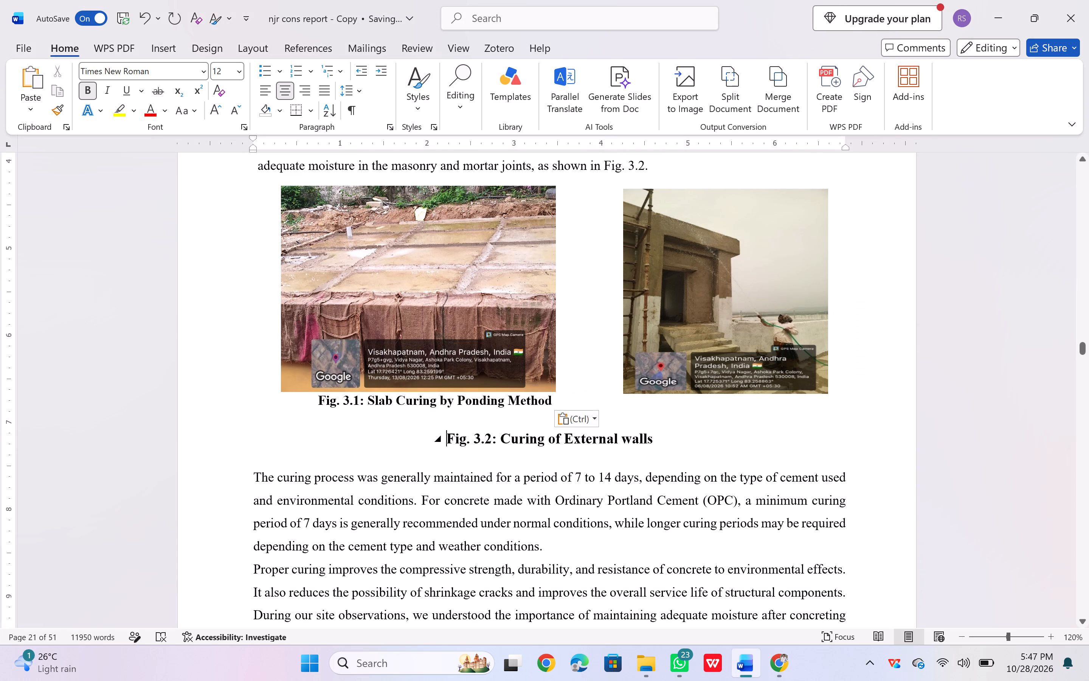
pyautogui.press('BackSpace')
pyautogui.press('BackSpace')
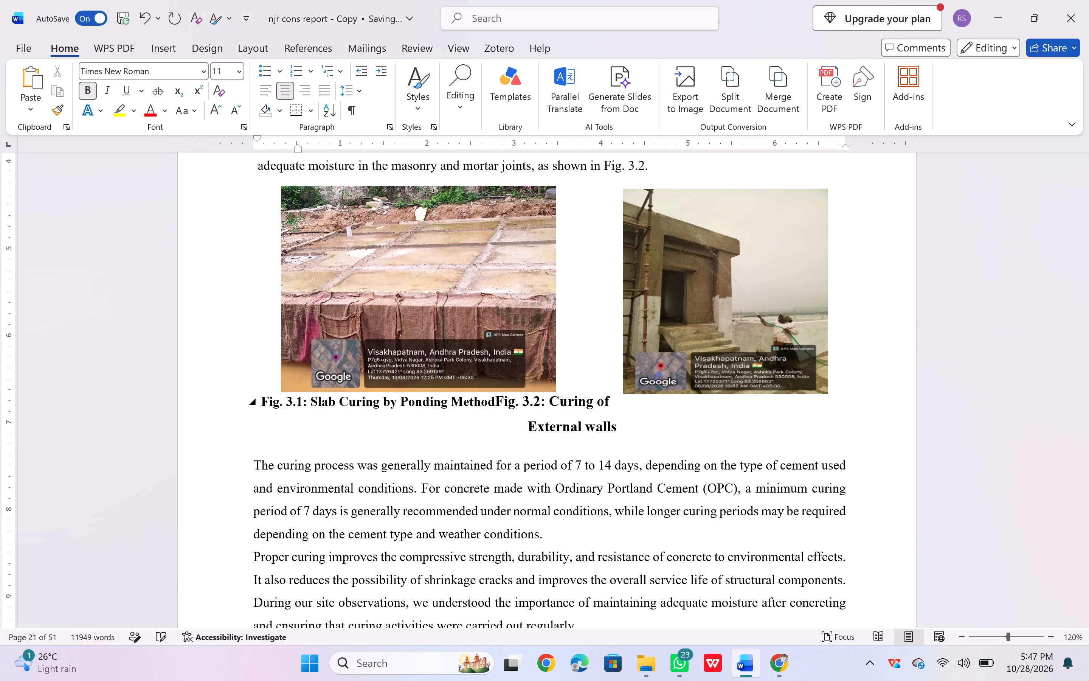
pyautogui.press('space')
pyautogui.press('space')
pyautogui.press('space')
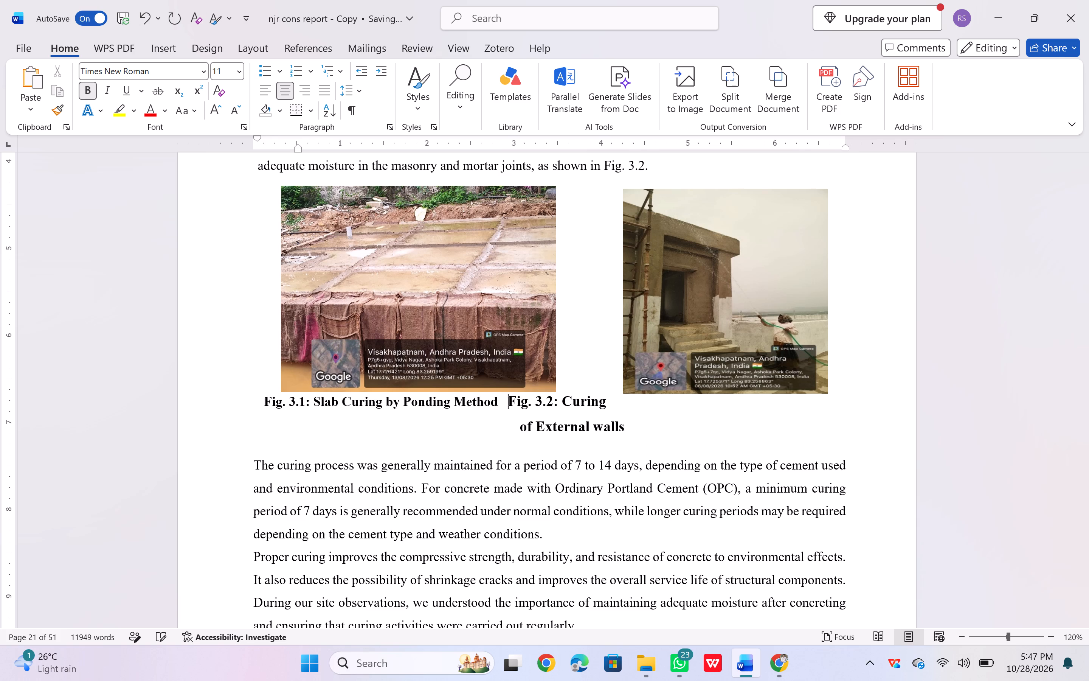
pyautogui.press('space')
pyautogui.press('space')
pyautogui.press('space')
pyautogui.press('space')
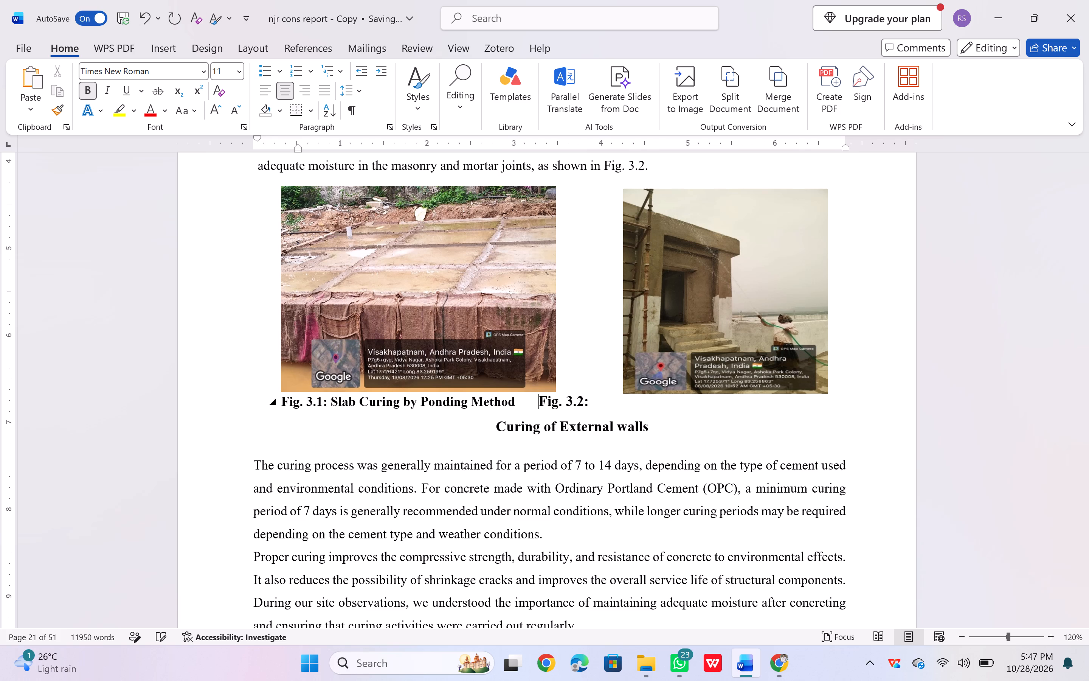
pyautogui.press('space')
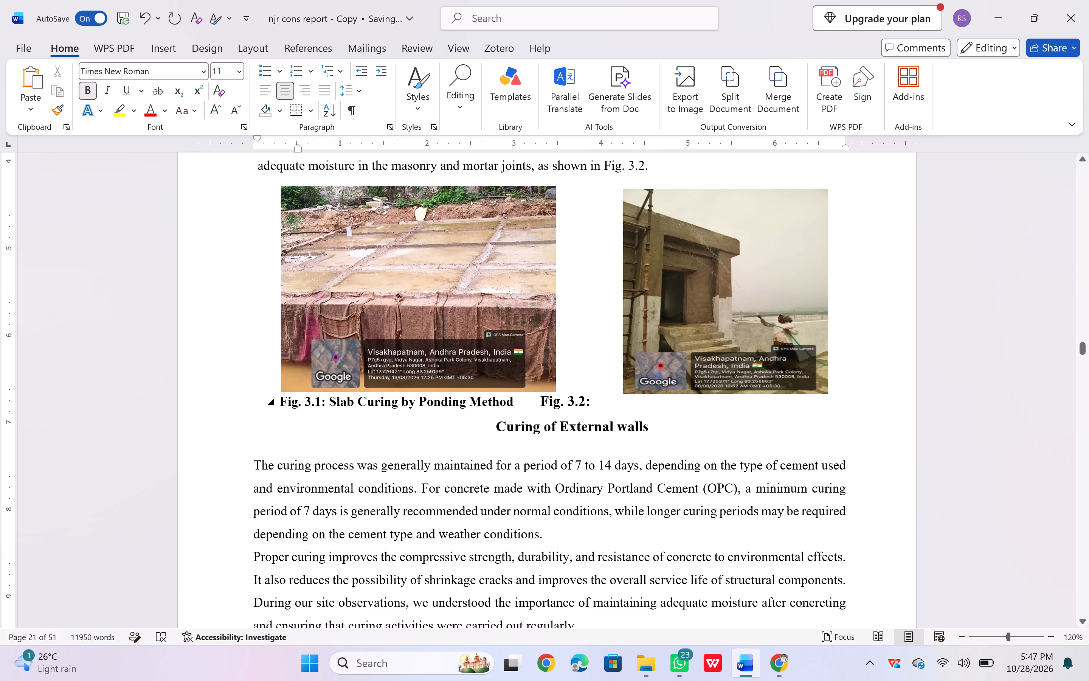
# Set the Fig. 3.1 and 3.2 caption line's left and first-line indents to the left margin and extend its right indent to the page edge.
pyautogui.moveTo(541, 404); pyautogui.dragTo(619, 418)
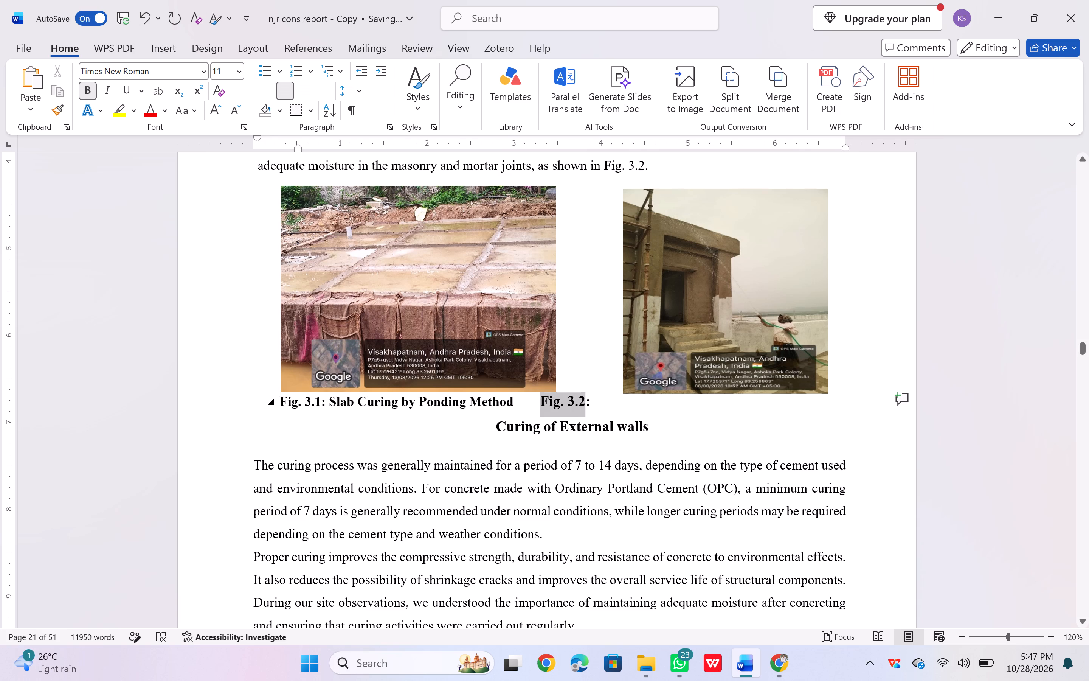
pyautogui.moveTo(619, 418); pyautogui.dragTo(649, 429)
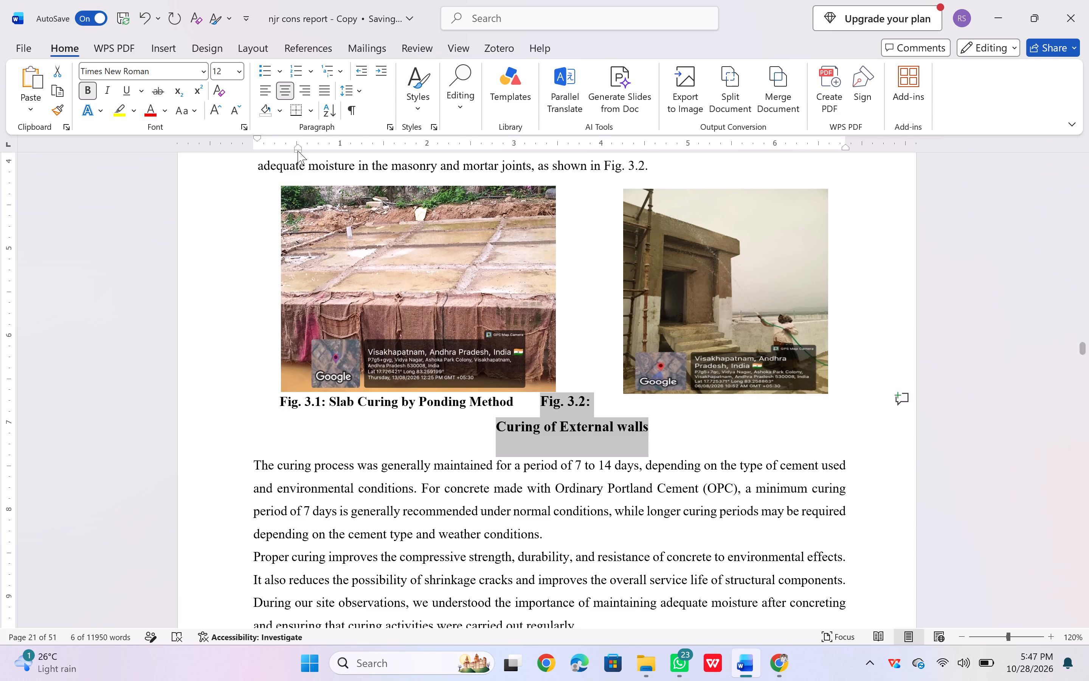
pyautogui.moveTo(298, 152); pyautogui.dragTo(259, 155)
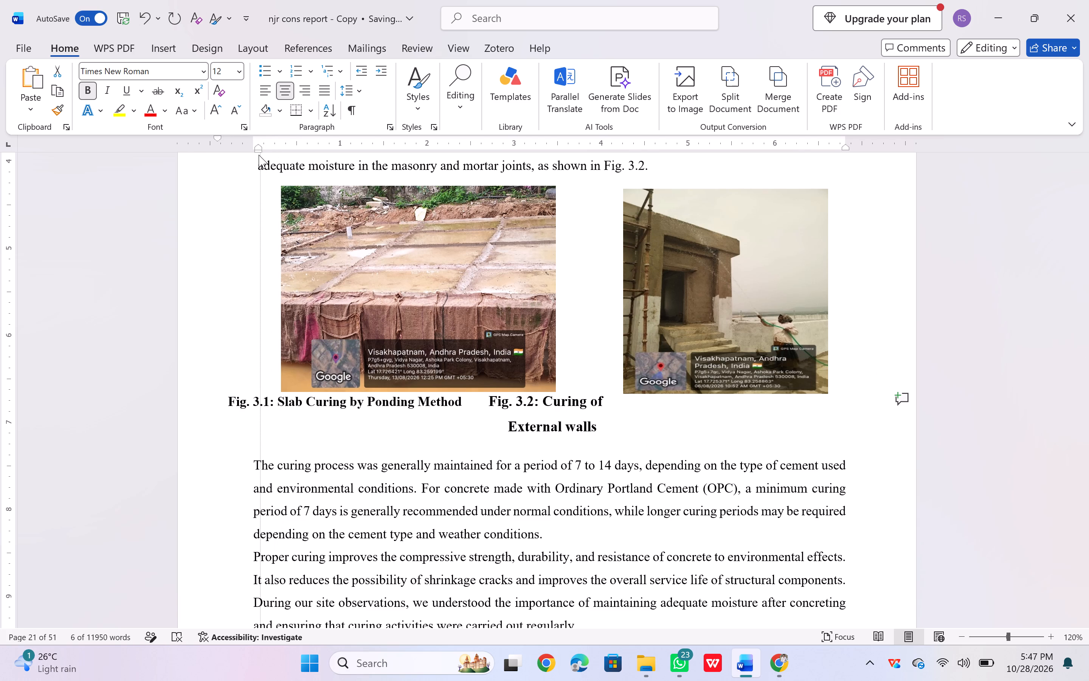
pyautogui.moveTo(259, 155); pyautogui.dragTo(253, 153)
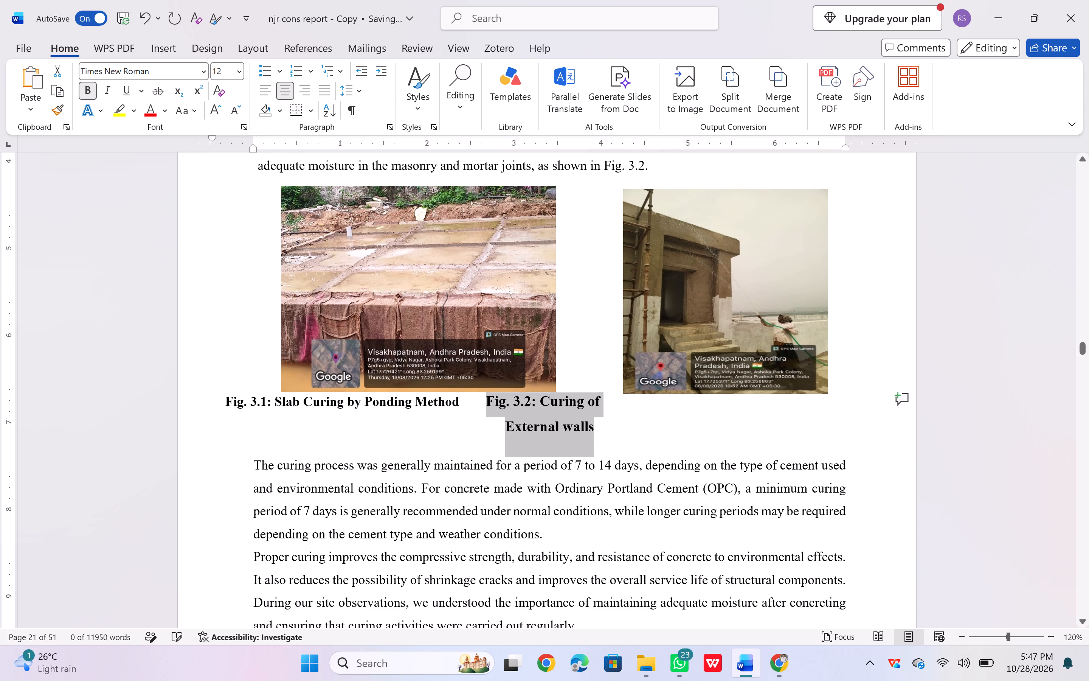
pyautogui.moveTo(209, 135); pyautogui.dragTo(234, 134)
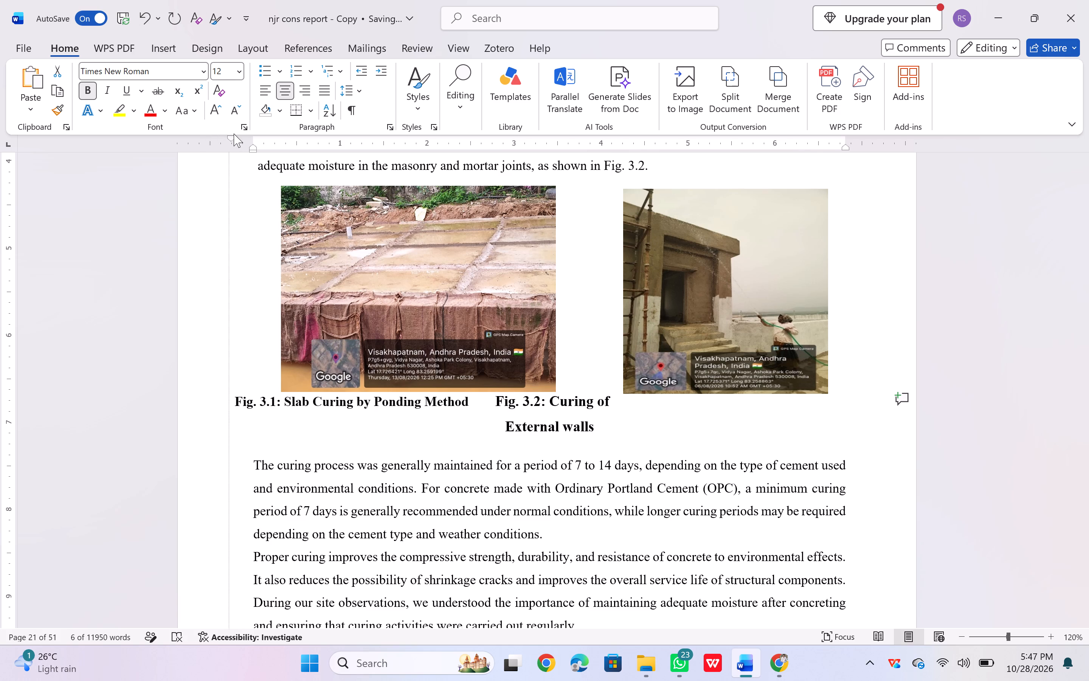
pyautogui.moveTo(234, 134); pyautogui.dragTo(253, 135)
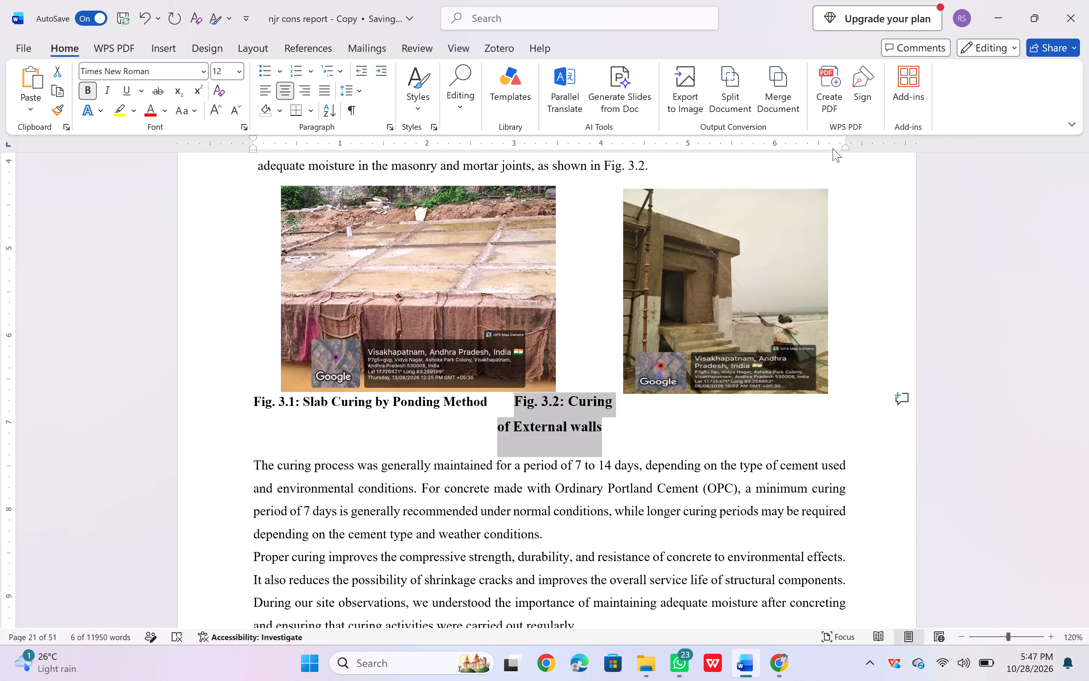
pyautogui.moveTo(845, 146); pyautogui.dragTo(906, 150)
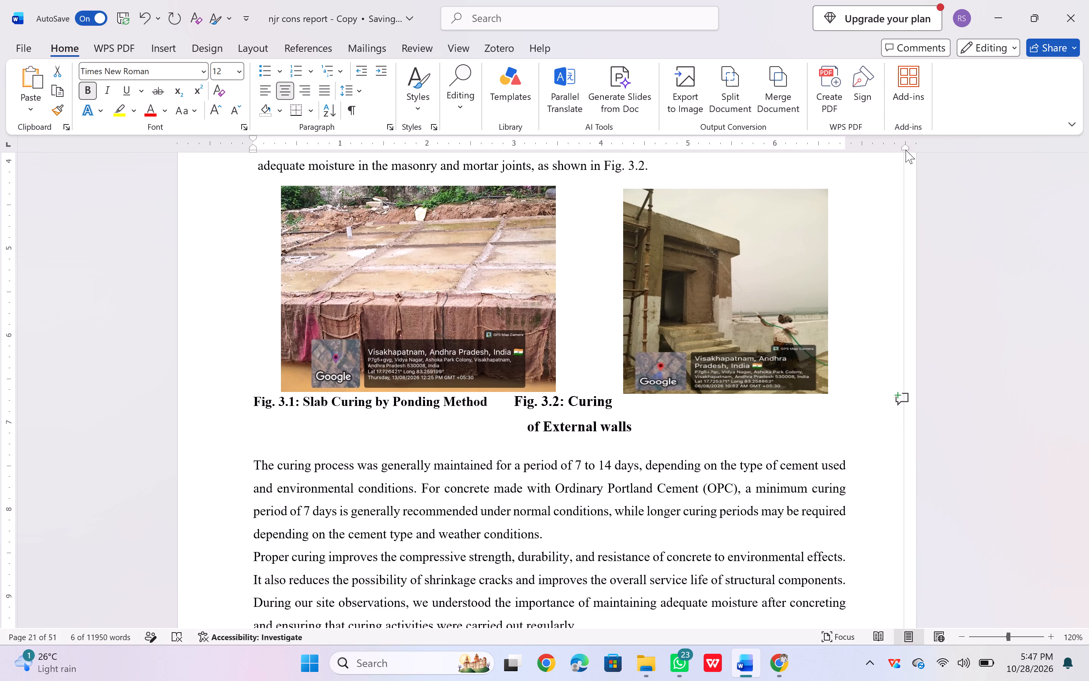
pyautogui.moveTo(906, 150); pyautogui.dragTo(1038, 144)
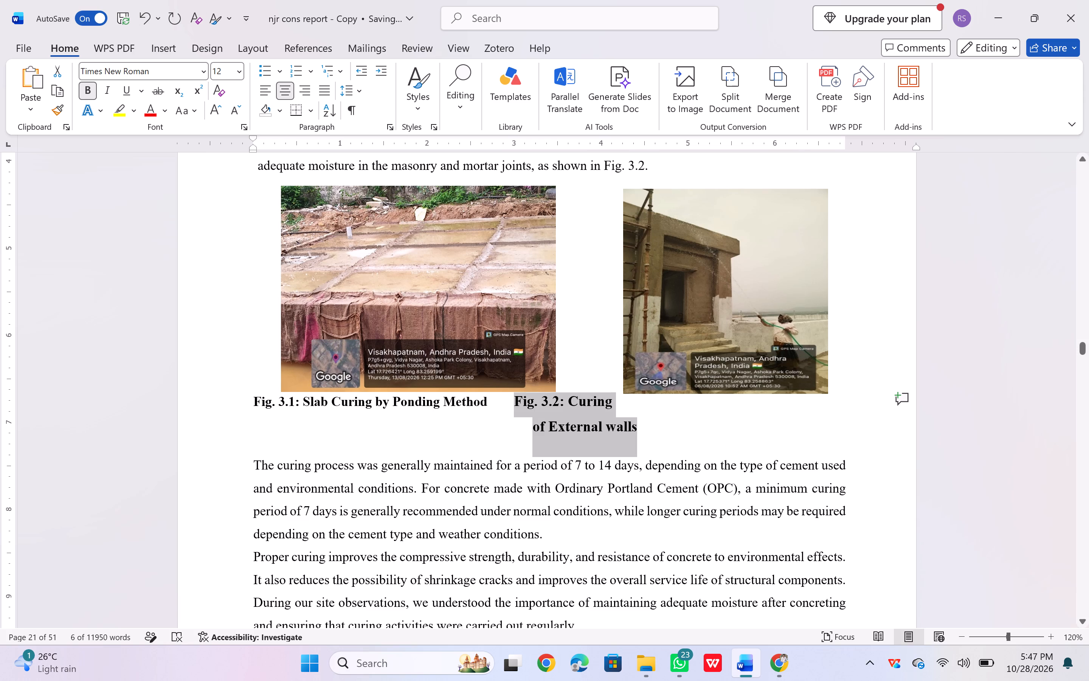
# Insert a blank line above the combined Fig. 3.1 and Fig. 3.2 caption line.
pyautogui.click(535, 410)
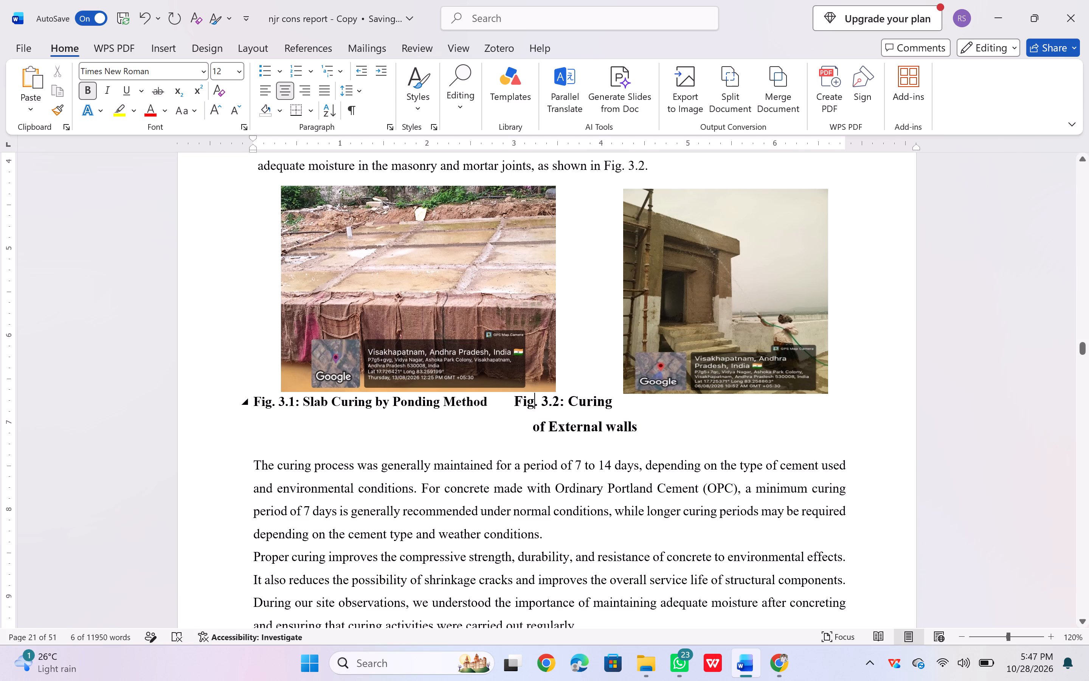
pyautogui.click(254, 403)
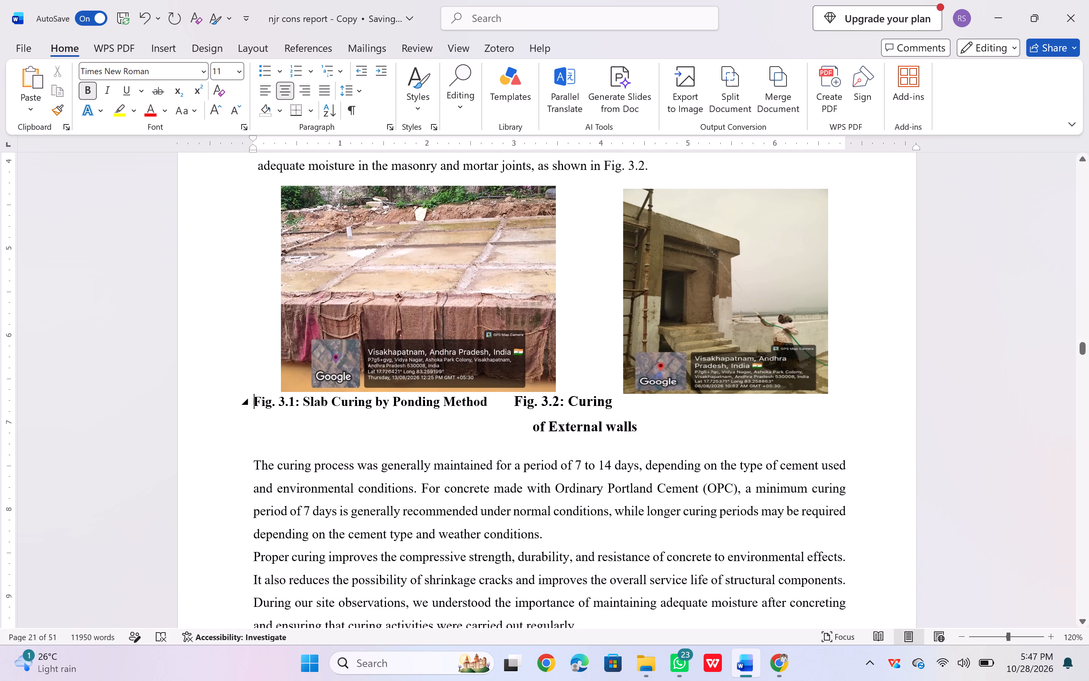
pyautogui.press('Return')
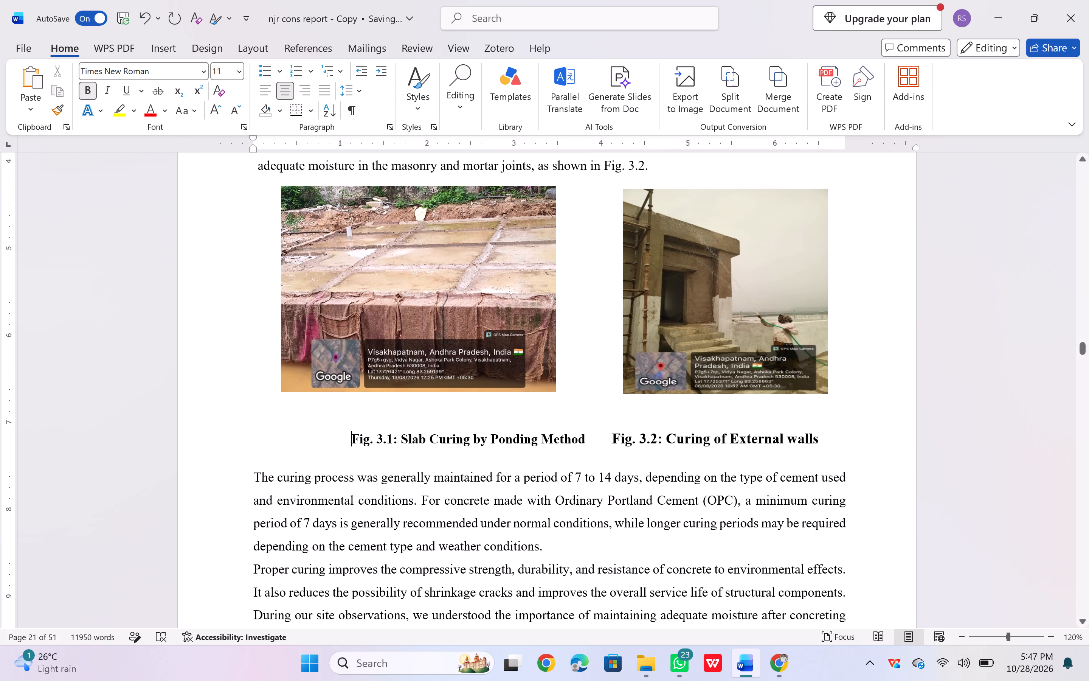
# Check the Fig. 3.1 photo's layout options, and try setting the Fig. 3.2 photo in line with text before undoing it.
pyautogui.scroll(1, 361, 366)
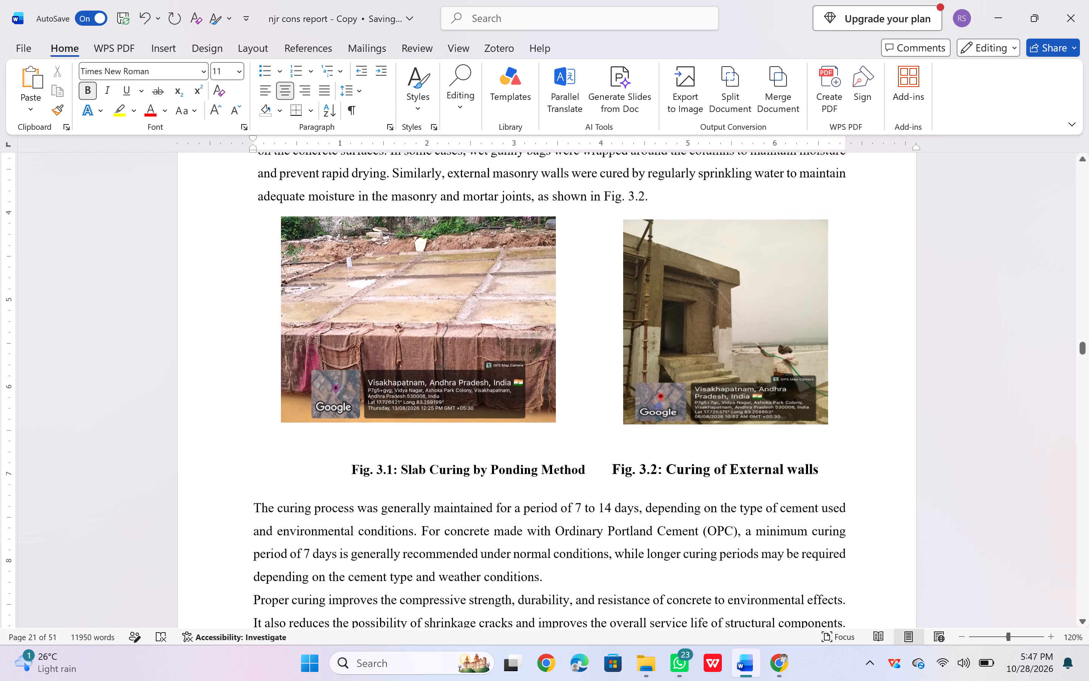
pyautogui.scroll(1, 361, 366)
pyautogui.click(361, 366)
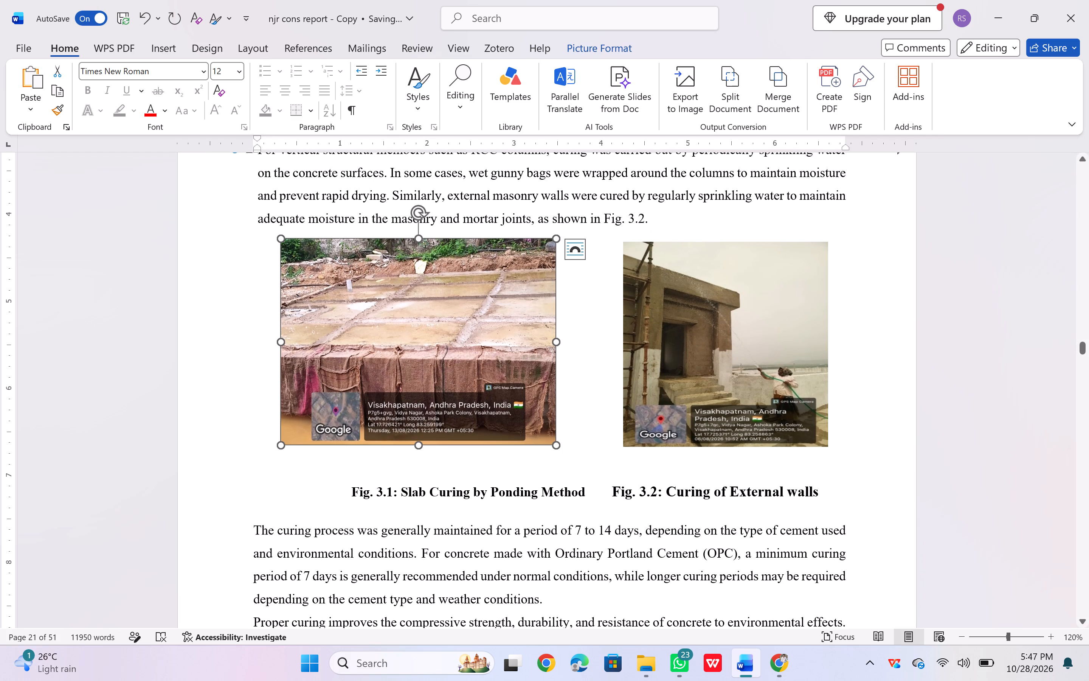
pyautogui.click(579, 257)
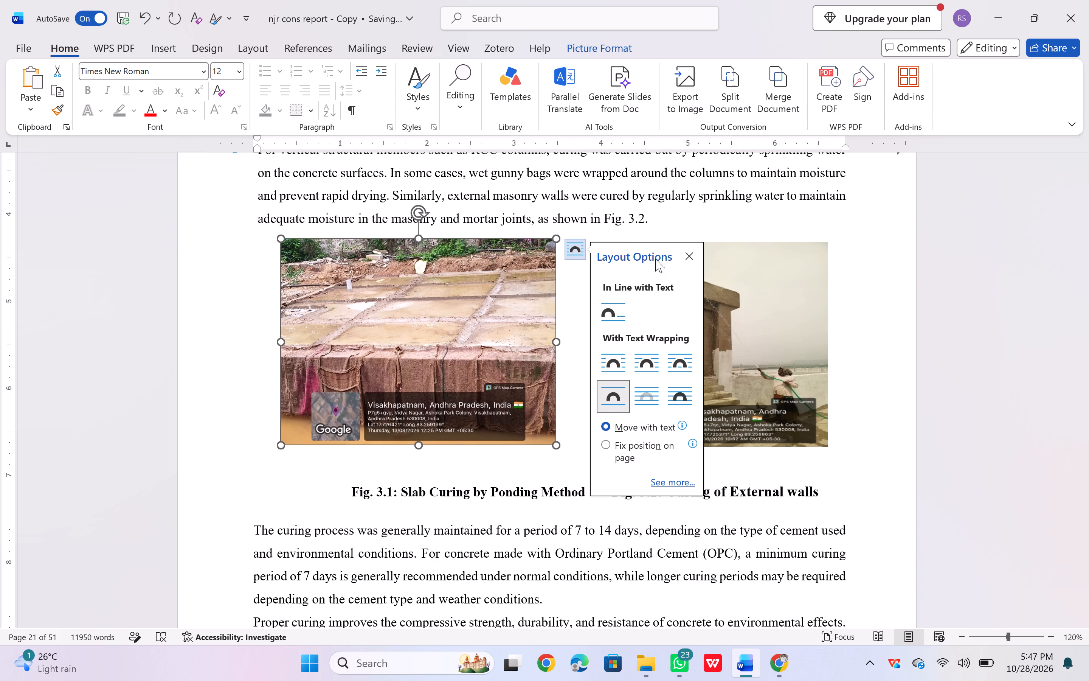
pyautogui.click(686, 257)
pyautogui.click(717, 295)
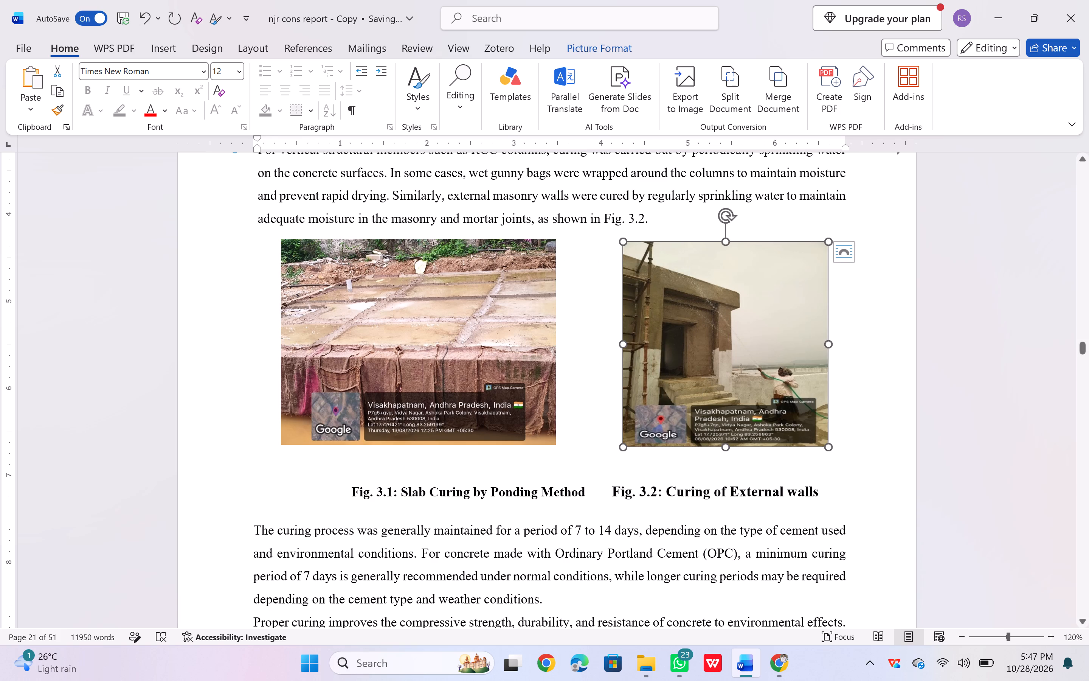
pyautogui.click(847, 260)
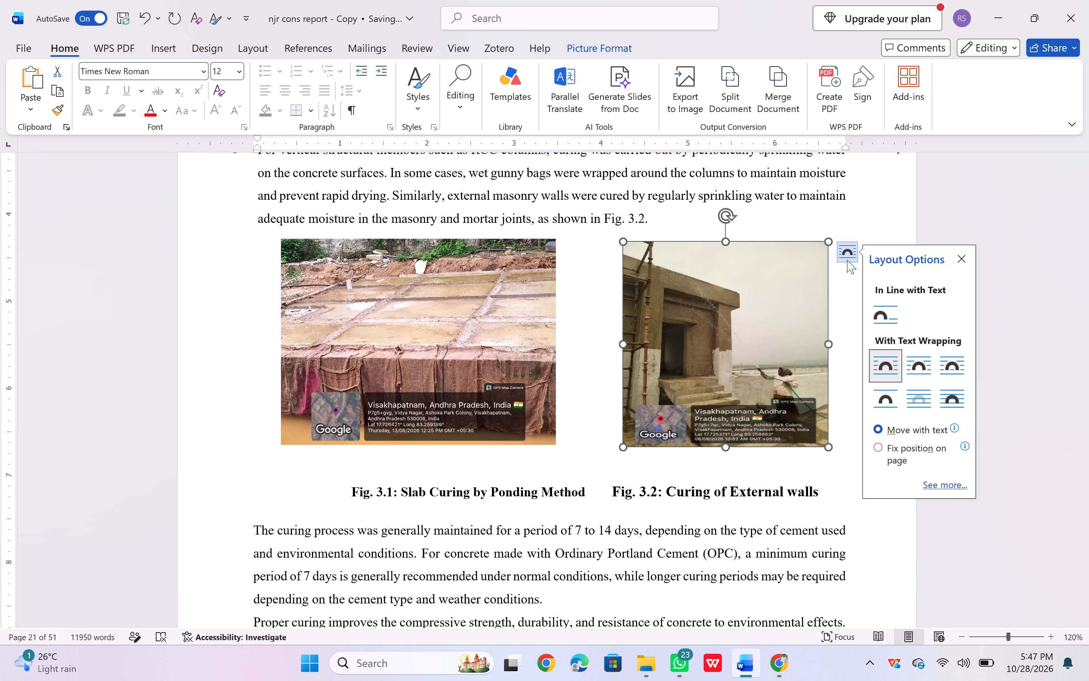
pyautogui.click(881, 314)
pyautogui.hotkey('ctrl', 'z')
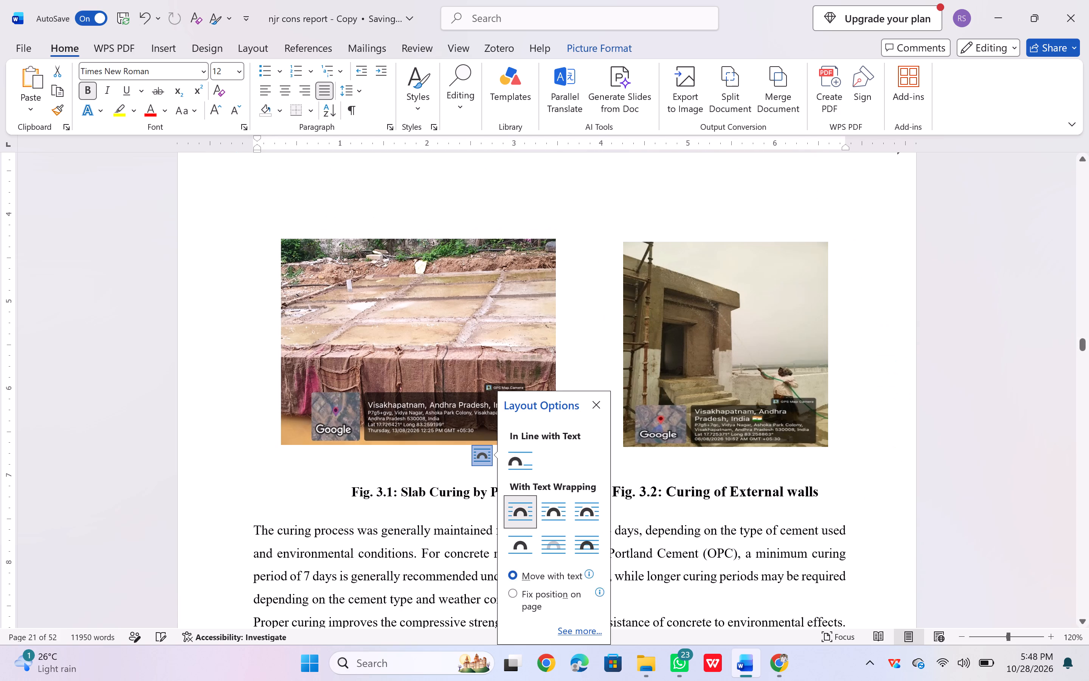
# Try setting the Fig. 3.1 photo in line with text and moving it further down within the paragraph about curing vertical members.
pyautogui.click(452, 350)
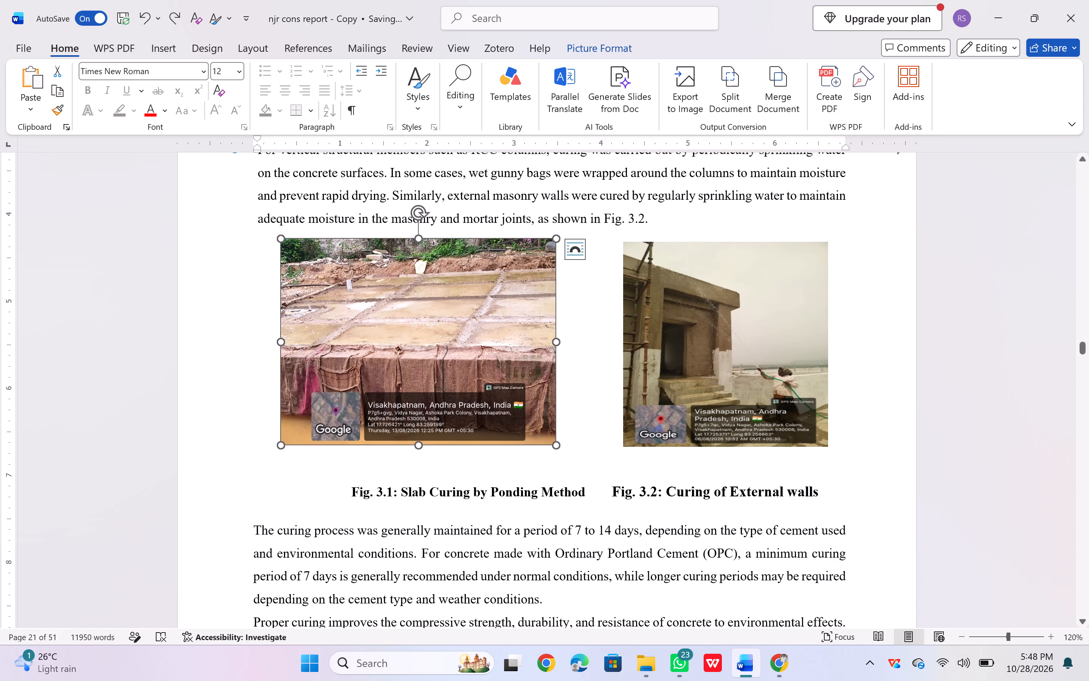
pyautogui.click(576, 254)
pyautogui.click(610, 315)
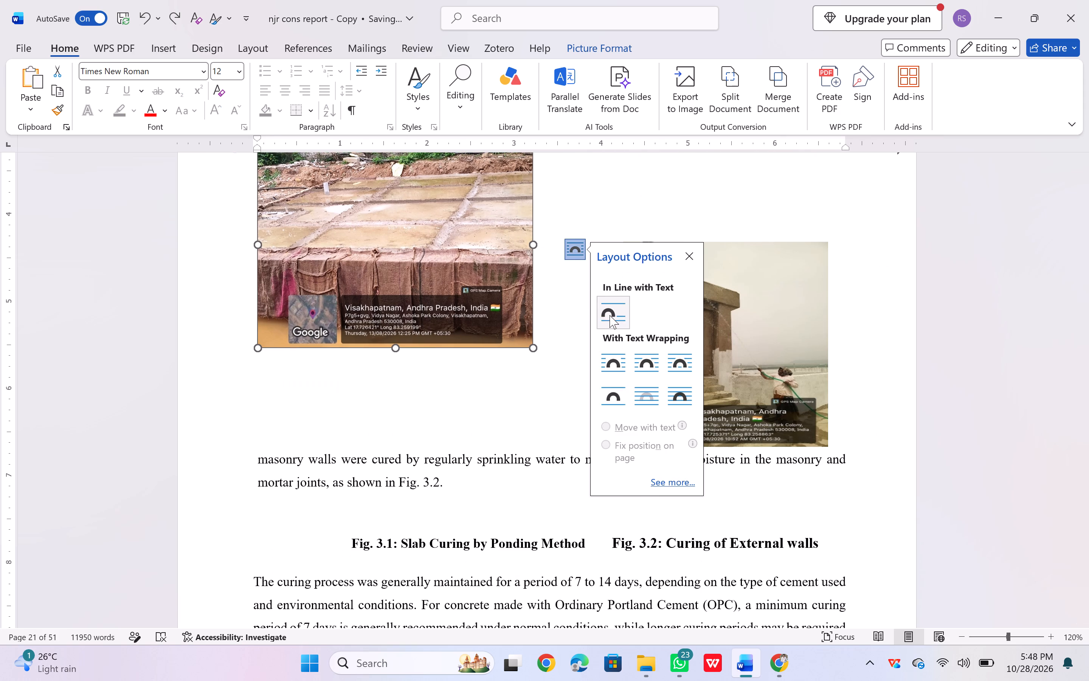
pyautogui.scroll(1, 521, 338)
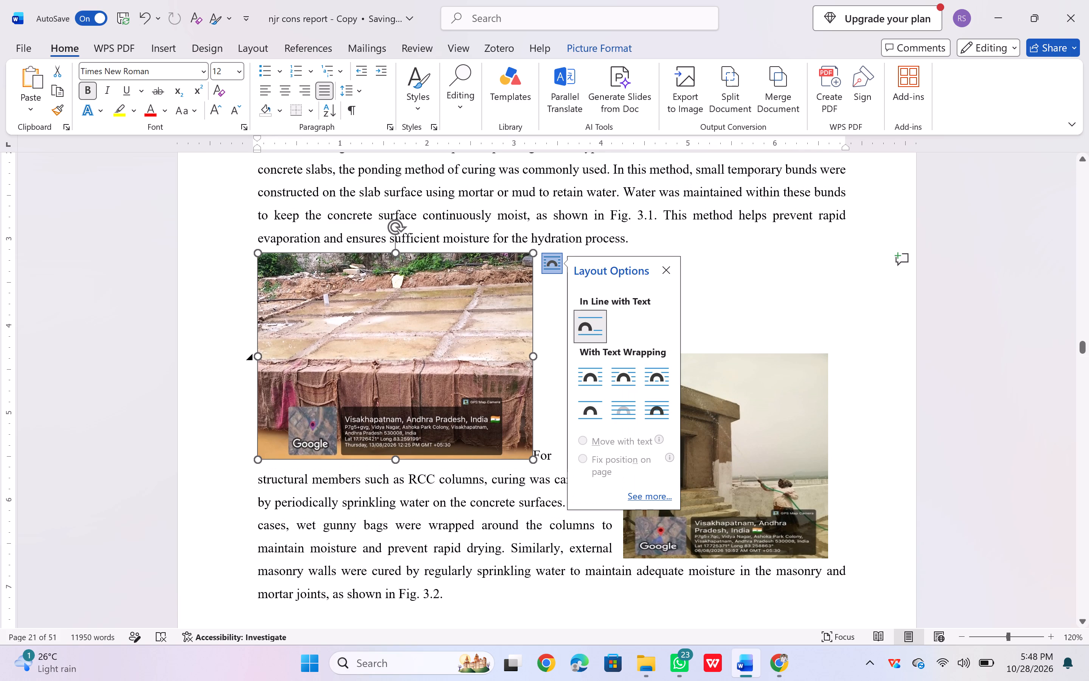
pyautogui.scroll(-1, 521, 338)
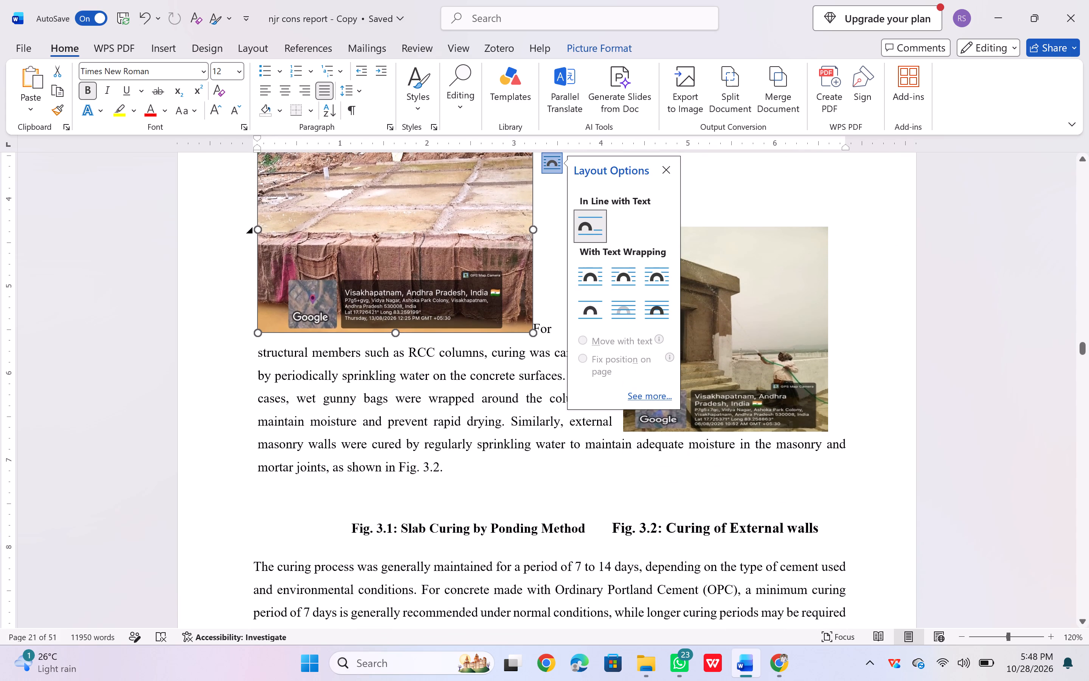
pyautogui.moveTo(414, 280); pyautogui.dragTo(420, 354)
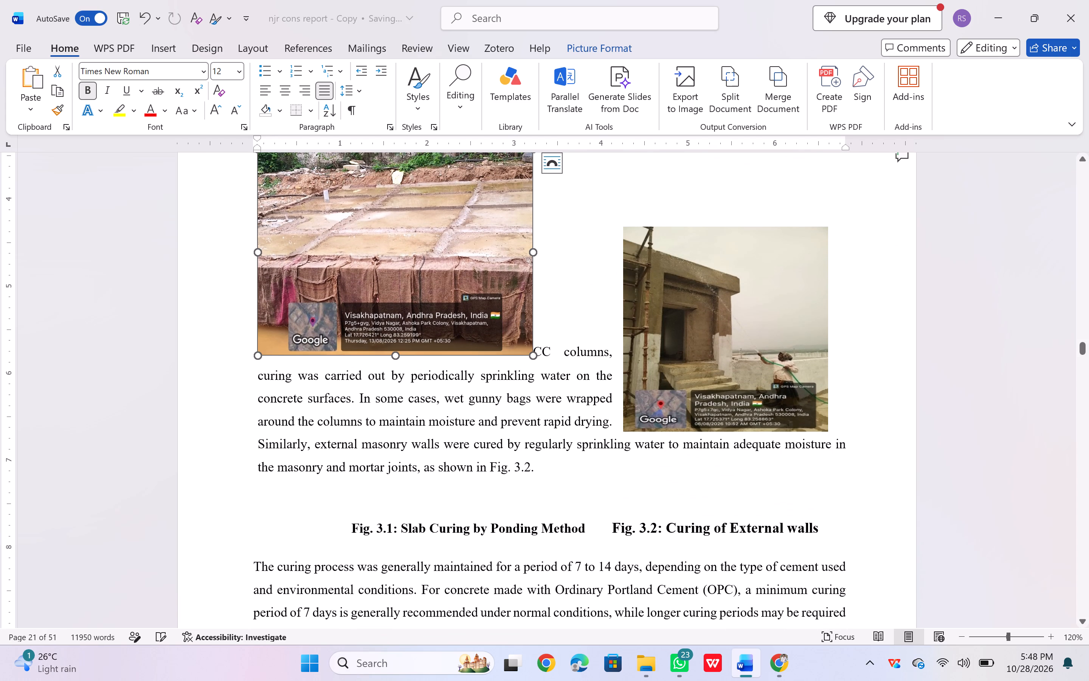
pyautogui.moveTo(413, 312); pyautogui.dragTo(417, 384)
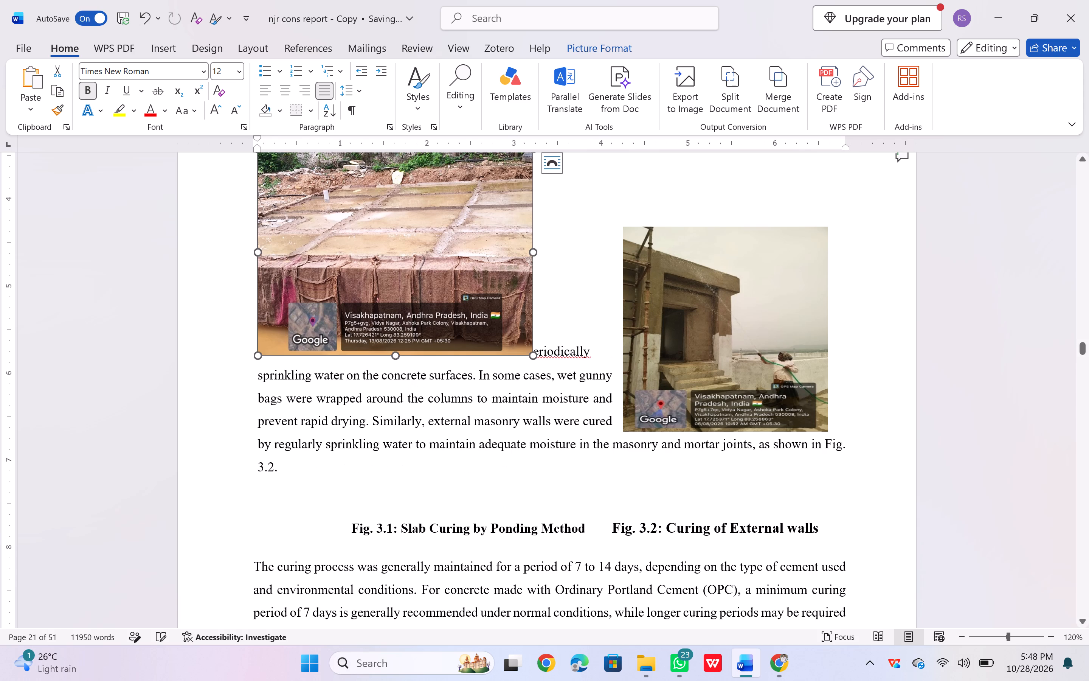
# Set the Fig. 3.1 photo's text wrapping to Top and Bottom and place it below the paragraph, level with the Fig. 3.2 photo.
pyautogui.click(551, 171)
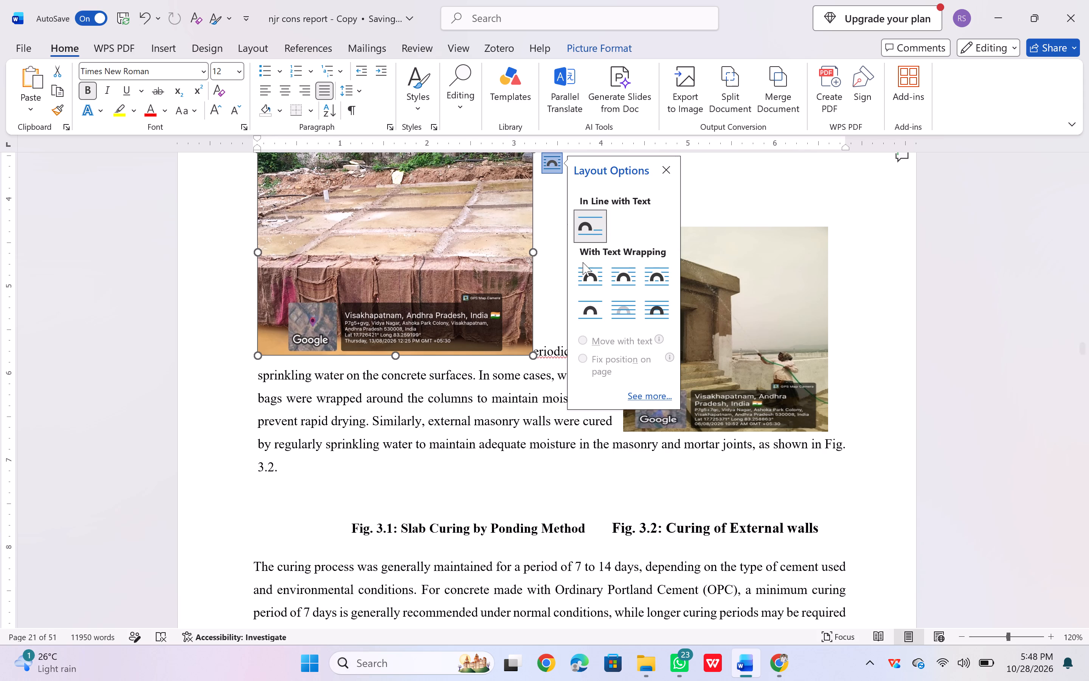
pyautogui.click(593, 312)
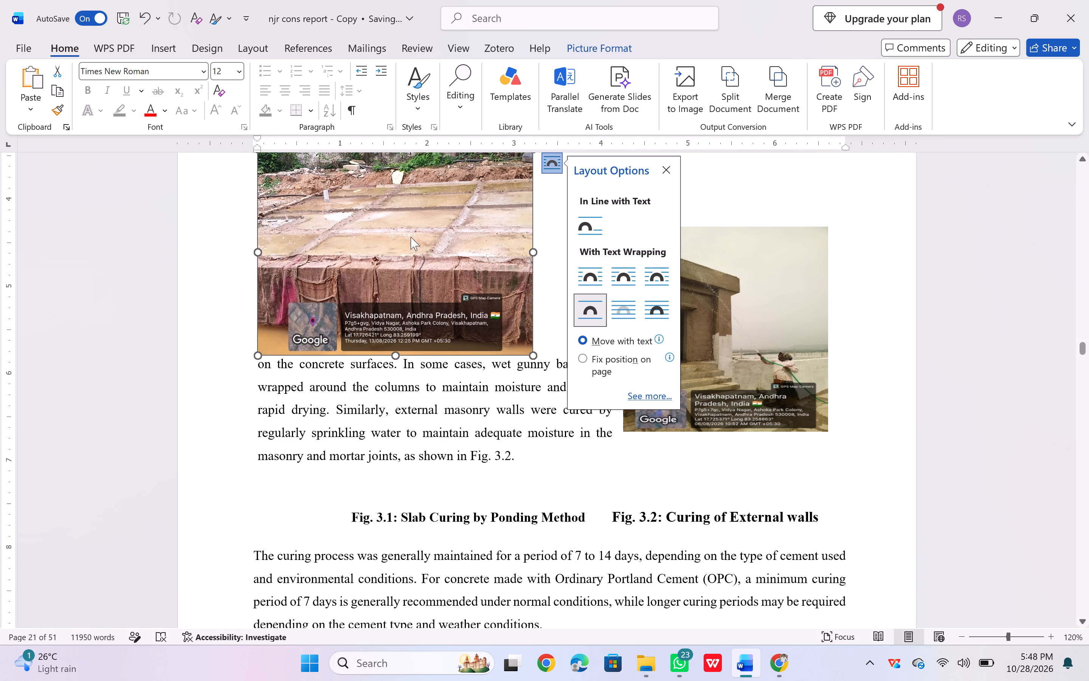
pyautogui.moveTo(405, 238); pyautogui.dragTo(427, 317)
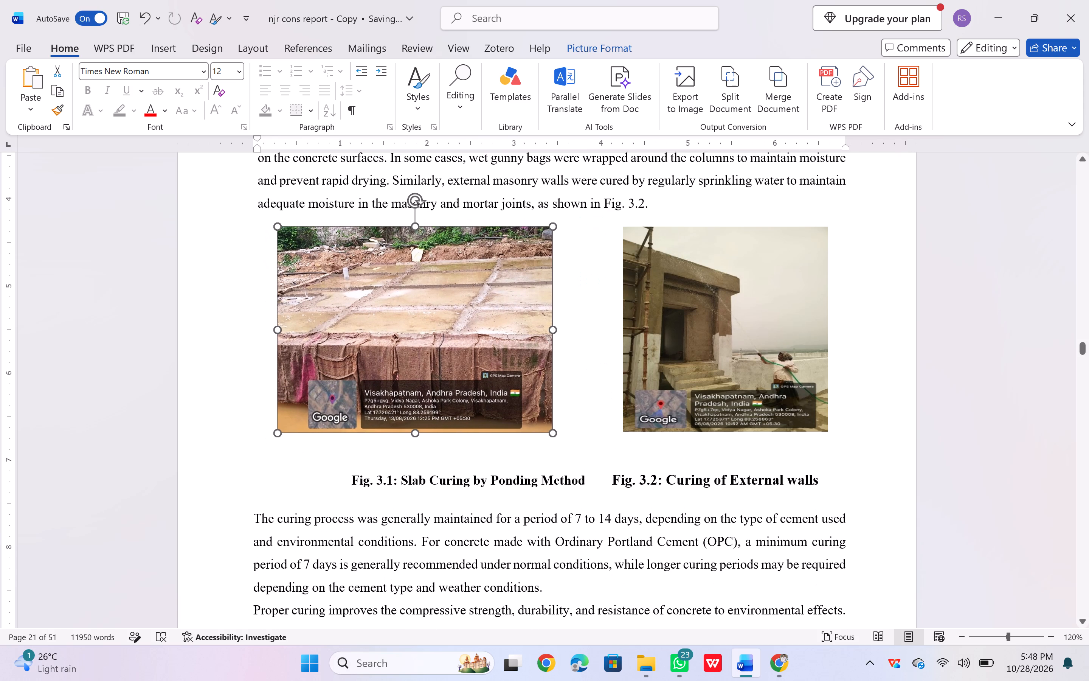
pyautogui.moveTo(427, 317); pyautogui.dragTo(433, 316)
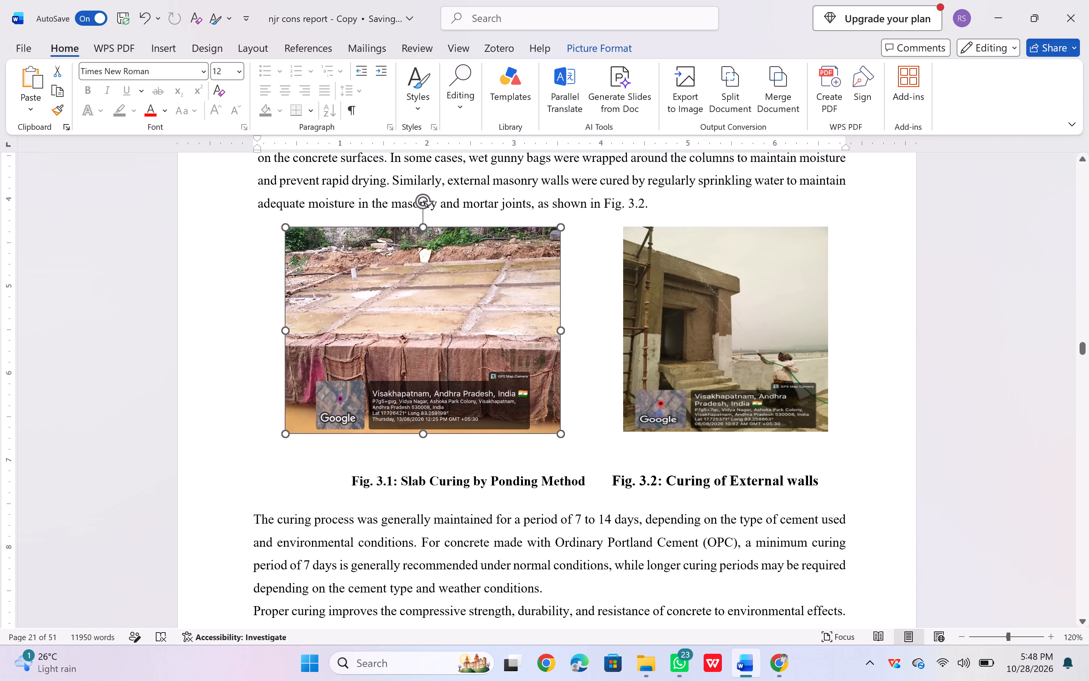
pyautogui.moveTo(433, 316); pyautogui.dragTo(434, 316)
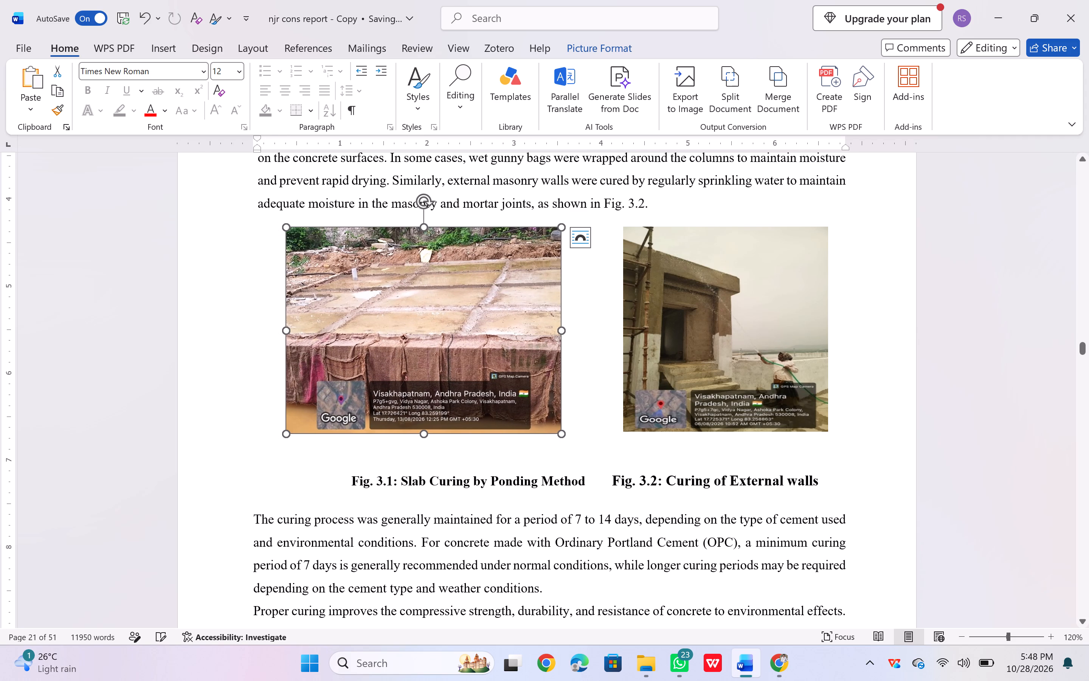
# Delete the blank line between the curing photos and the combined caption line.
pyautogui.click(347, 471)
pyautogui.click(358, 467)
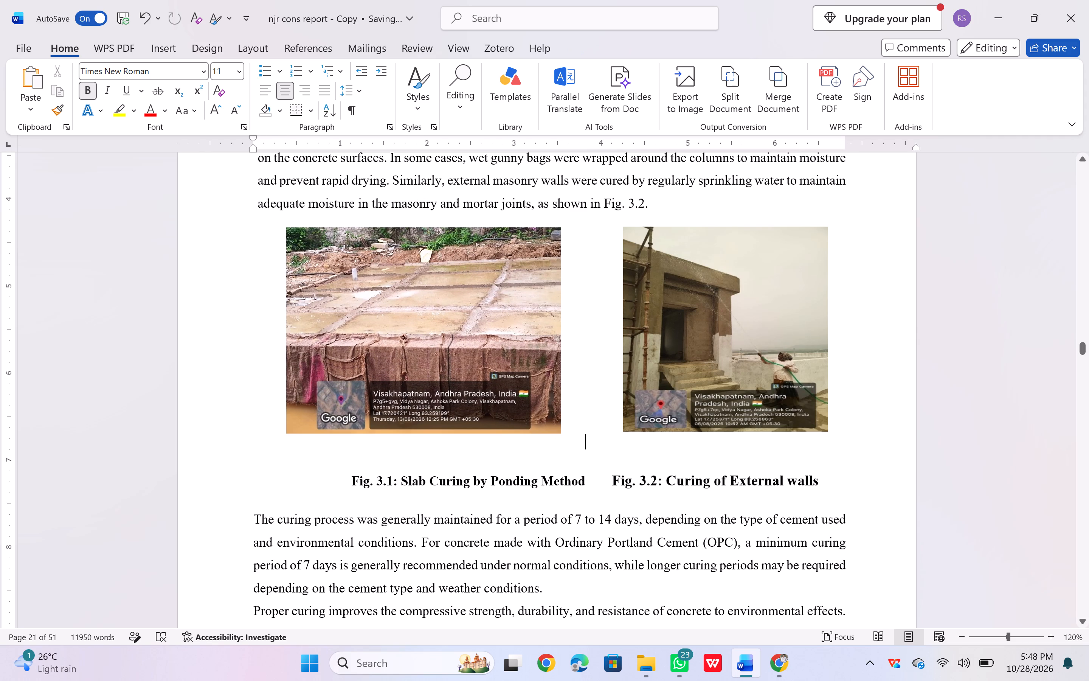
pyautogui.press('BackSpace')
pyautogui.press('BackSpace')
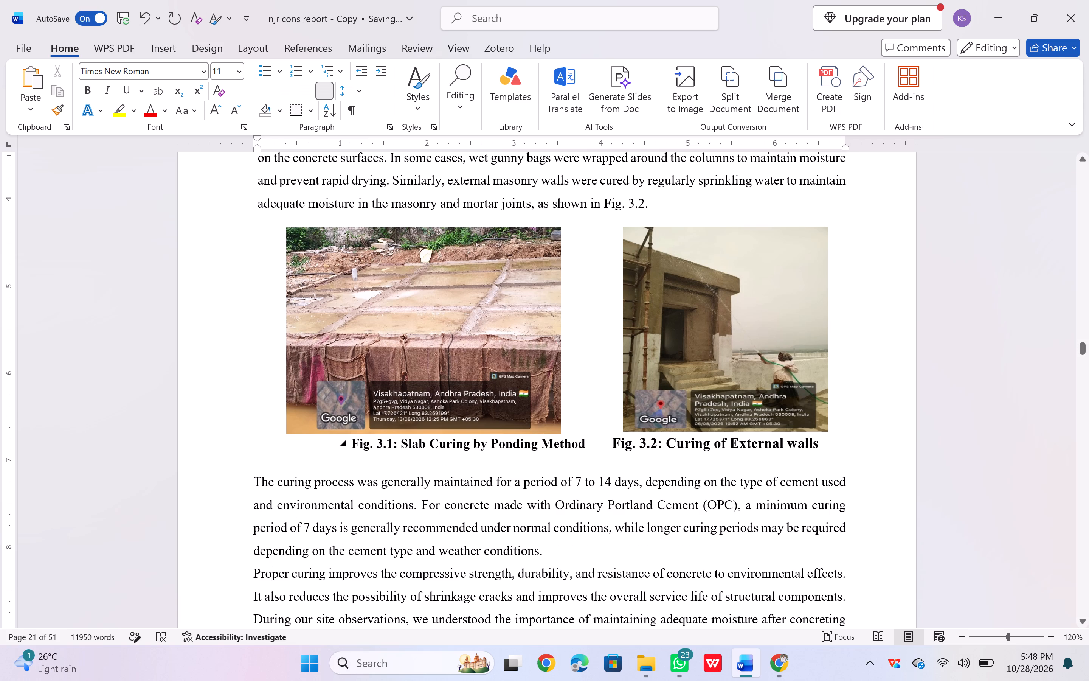
# Widen the gap between the Fig. 3.1 and Fig. 3.2 captions by five spaces.
pyautogui.click(593, 442)
pyautogui.press('space')
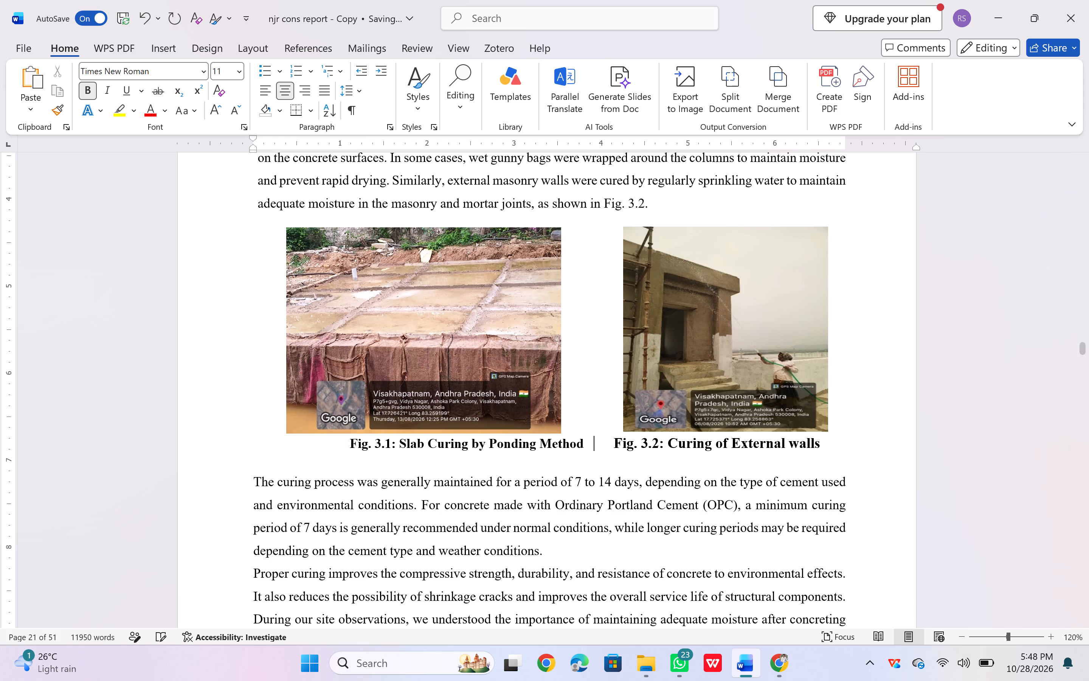
pyautogui.press('space')
pyautogui.press('space')
pyautogui.press('space')
pyautogui.press('space')
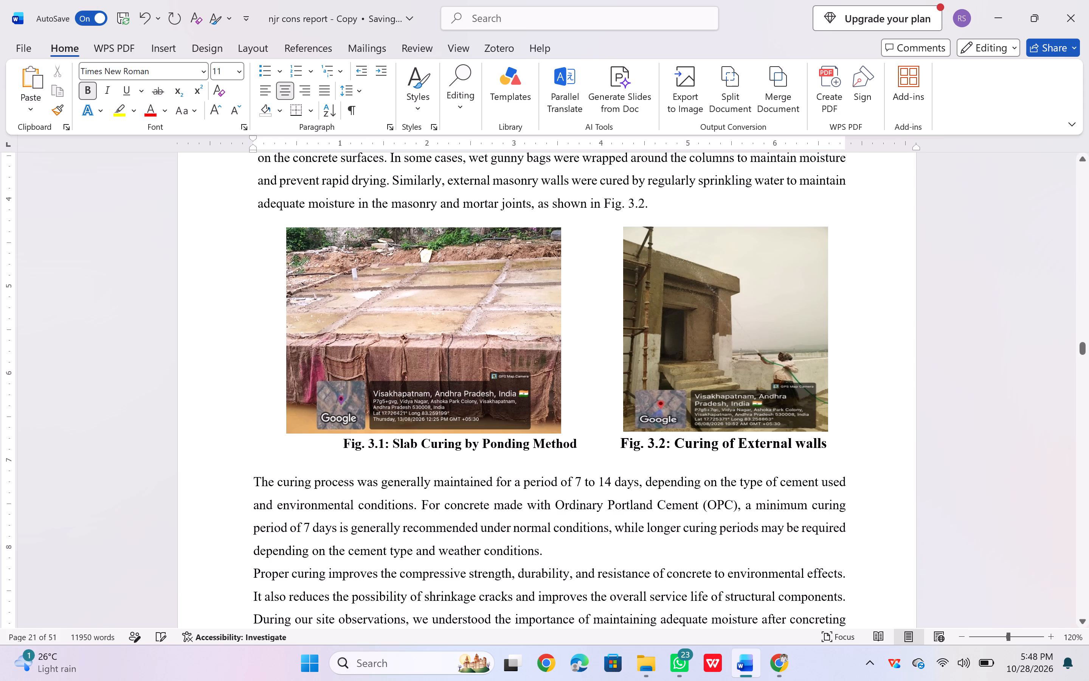
# Remove the combined caption line's centring and shift it rightward with twelve leading spaces so Fig. 3.1 starts under its photo.
pyautogui.click(326, 447)
pyautogui.press('BackSpace')
pyautogui.press('space')
pyautogui.press('space')
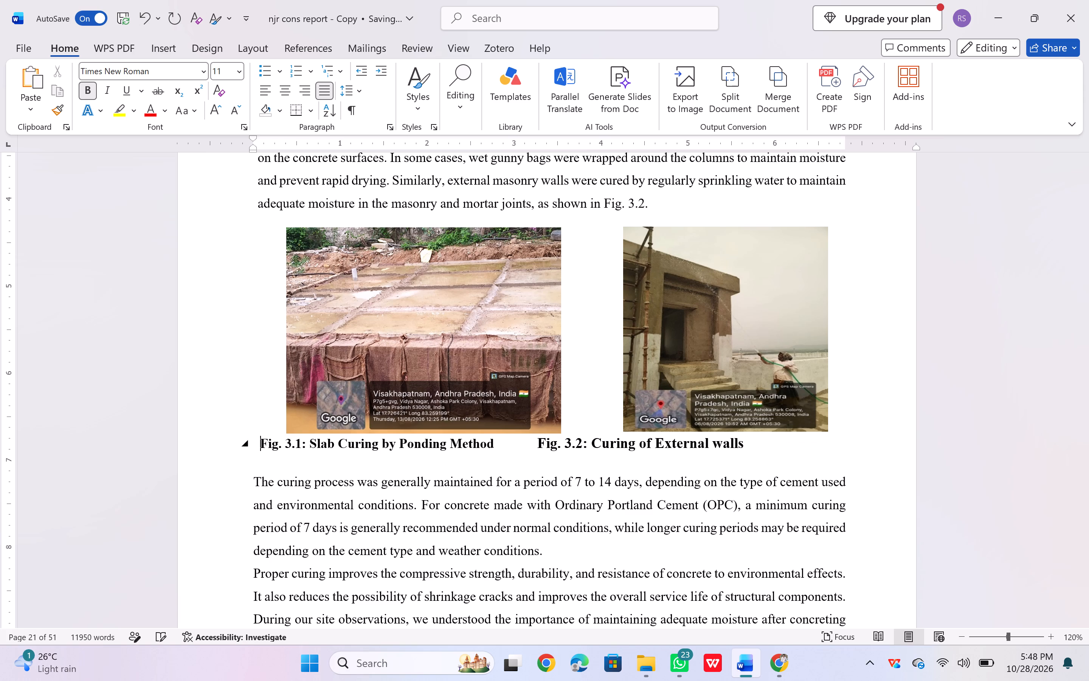
pyautogui.press('space')
pyautogui.press('space')
pyautogui.press('space')
pyautogui.press('space')
pyautogui.press('space')
pyautogui.press('space')
pyautogui.press('space')
pyautogui.press('space')
pyautogui.press('space')
pyautogui.press('space')
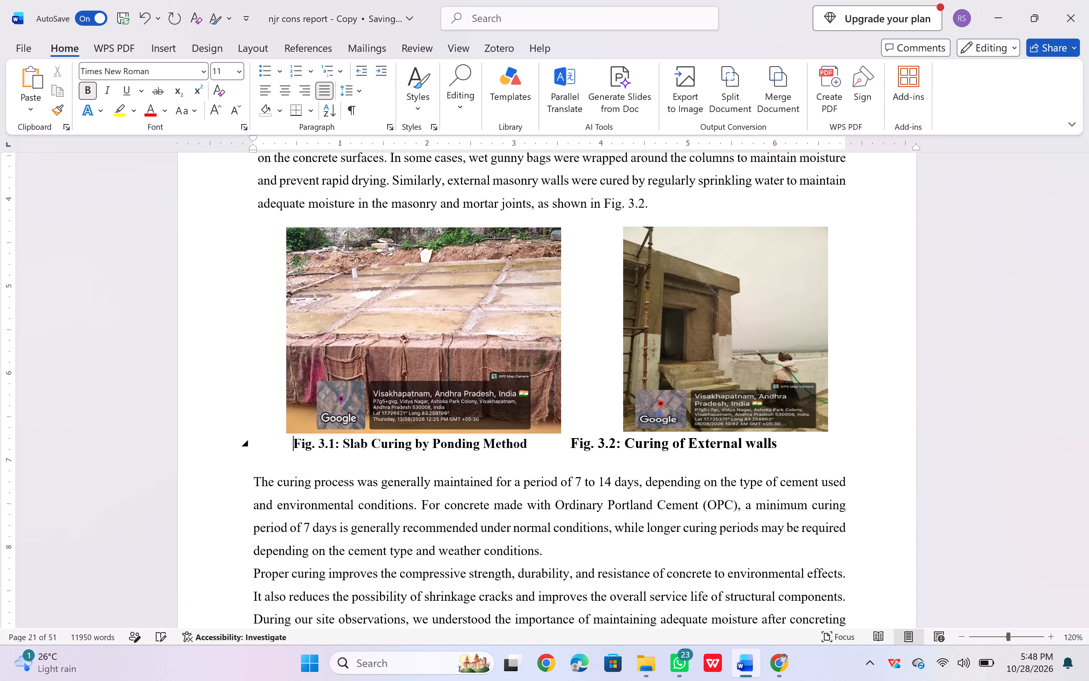
# Shift the combined caption line further rightward with eight more leading spaces so Fig. 3.1 sits centred under its photo.
pyautogui.press('space')
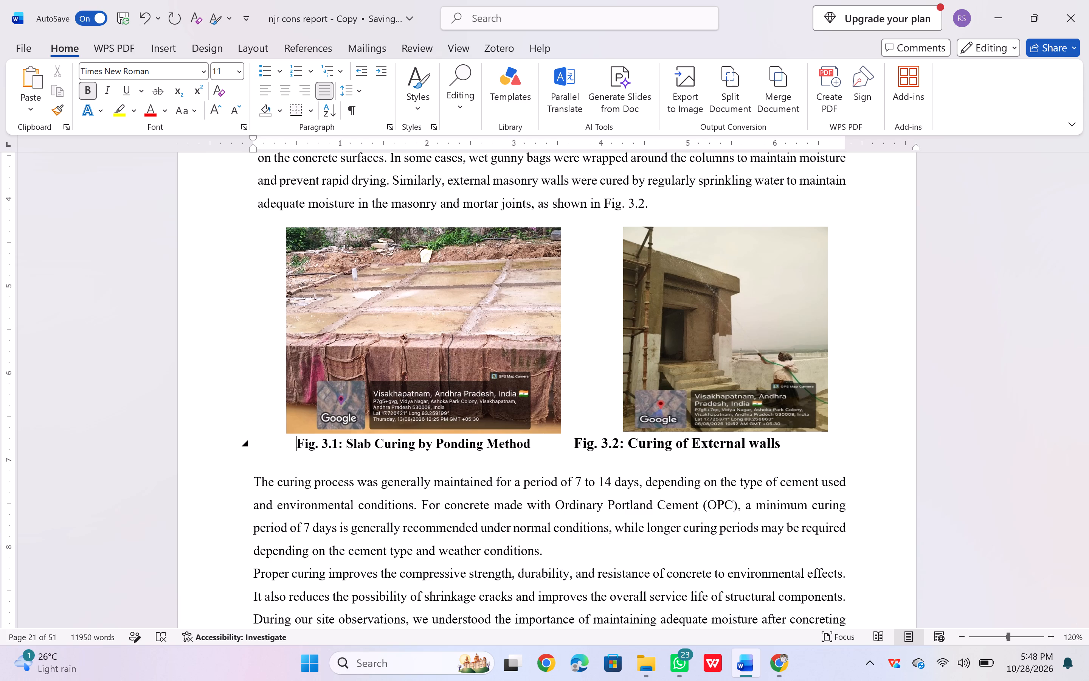
pyautogui.press('space')
pyautogui.press('space')
pyautogui.press('space')
pyautogui.press('space')
pyautogui.press('space')
pyautogui.press('space')
pyautogui.press('space')
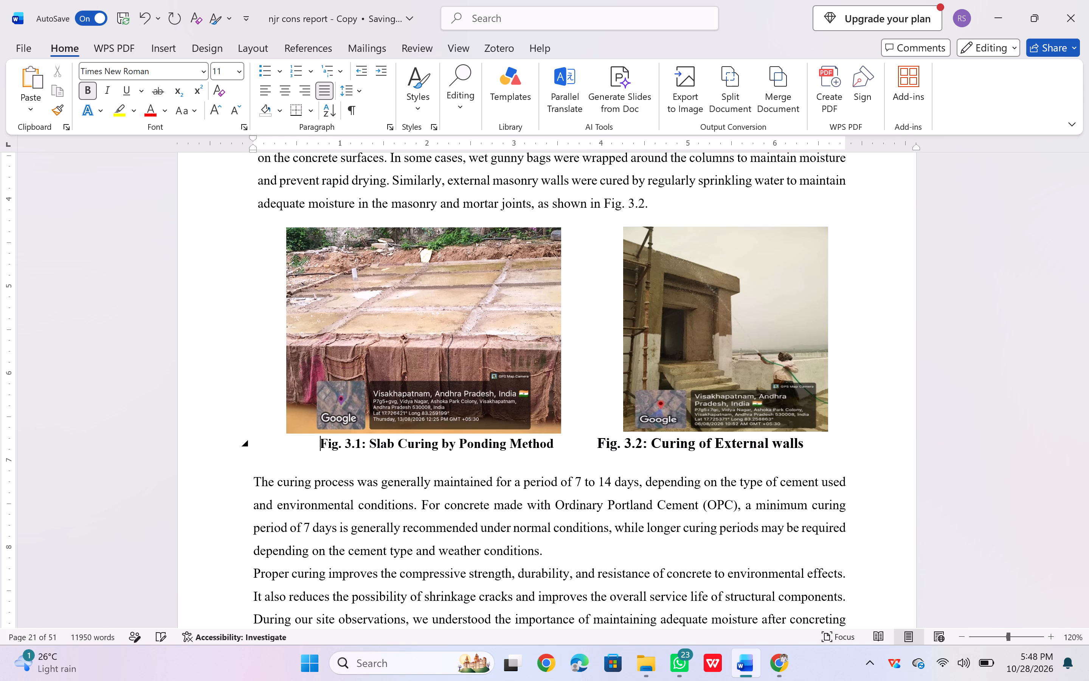
# Widen the gap between the Fig. 3.1 and Fig. 3.2 captions by eight spaces so Fig. 3.2 lines up under its photo.
pyautogui.click(591, 446)
pyautogui.press('space')
pyautogui.press('space')
pyautogui.press('space')
pyautogui.press('space')
pyautogui.press('space')
pyautogui.press('space')
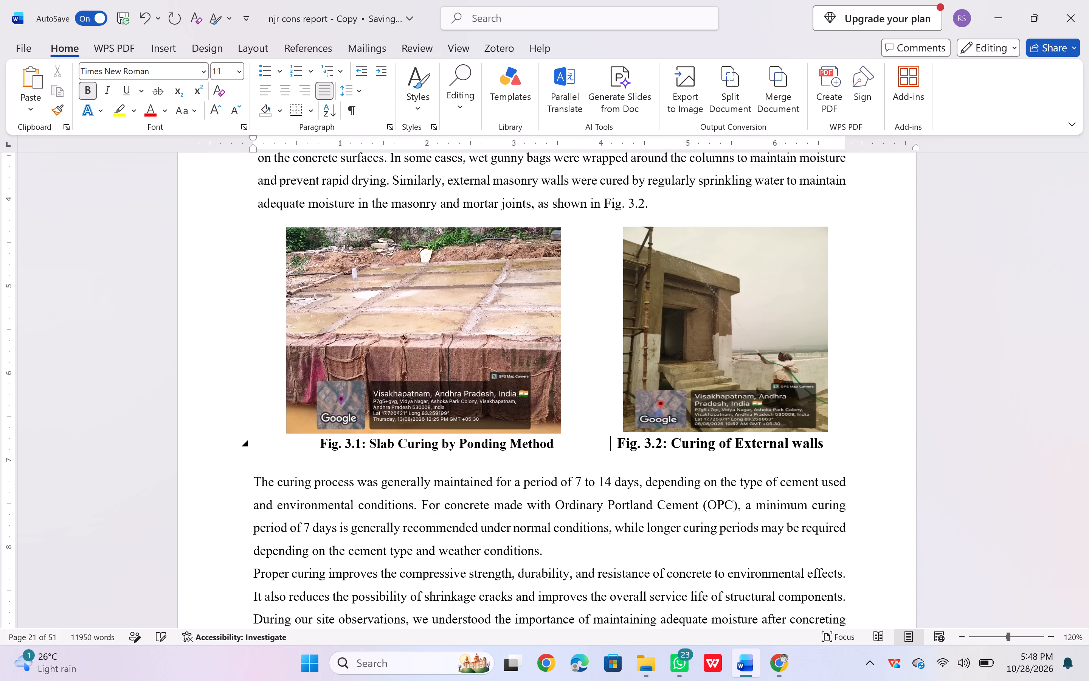
pyautogui.press('space')
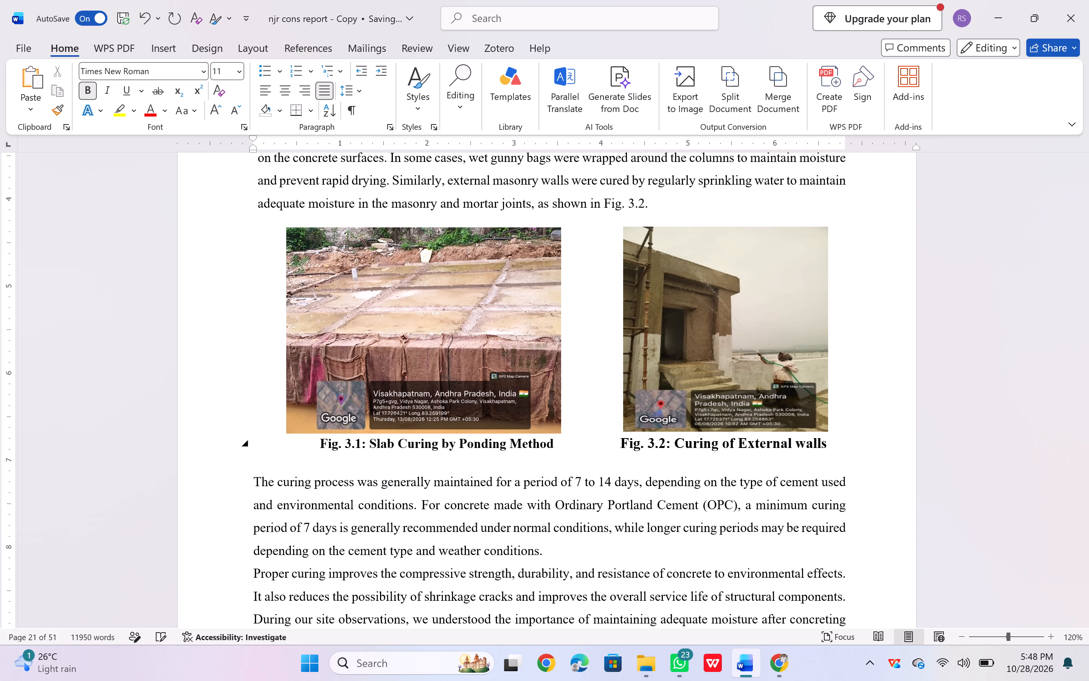
pyautogui.press('space')
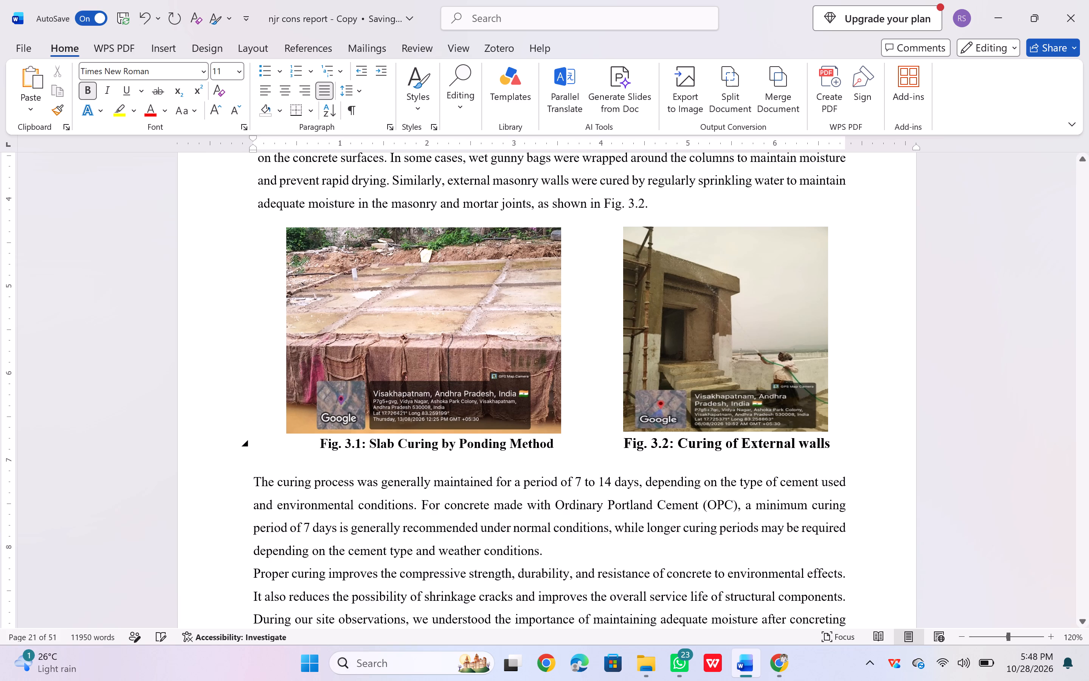
# Check the line spacing setting of the combined Fig. 3.1 and Fig. 3.2 caption line.
pyautogui.tripleClick(330, 442)
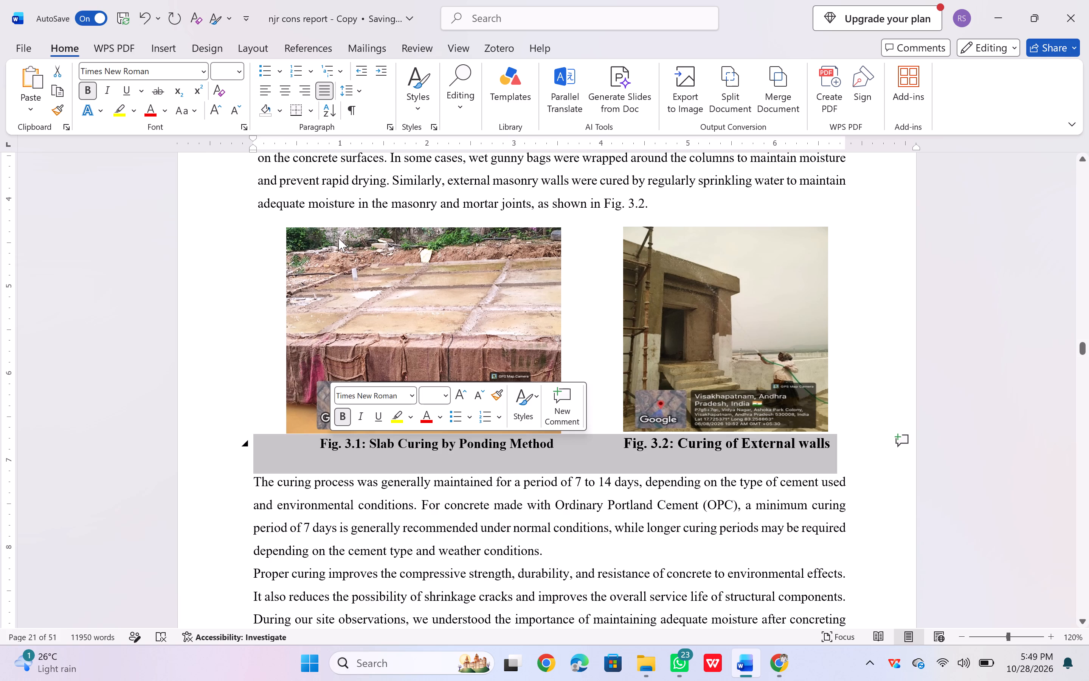
pyautogui.click(358, 95)
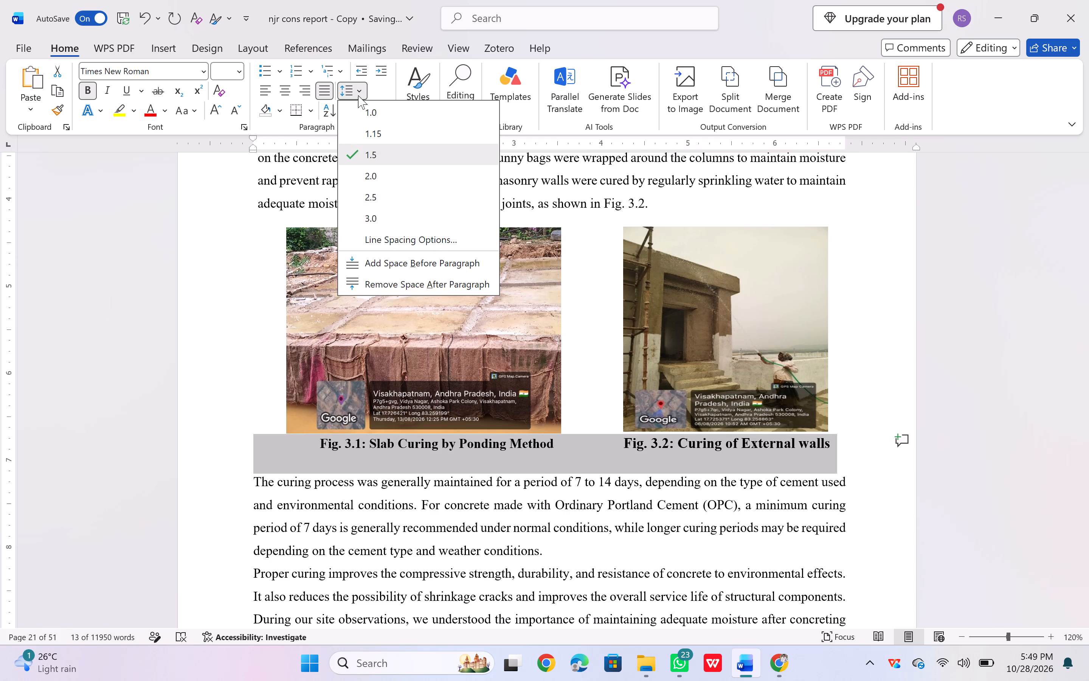
pyautogui.click(358, 95)
pyautogui.tripleClick(294, 479)
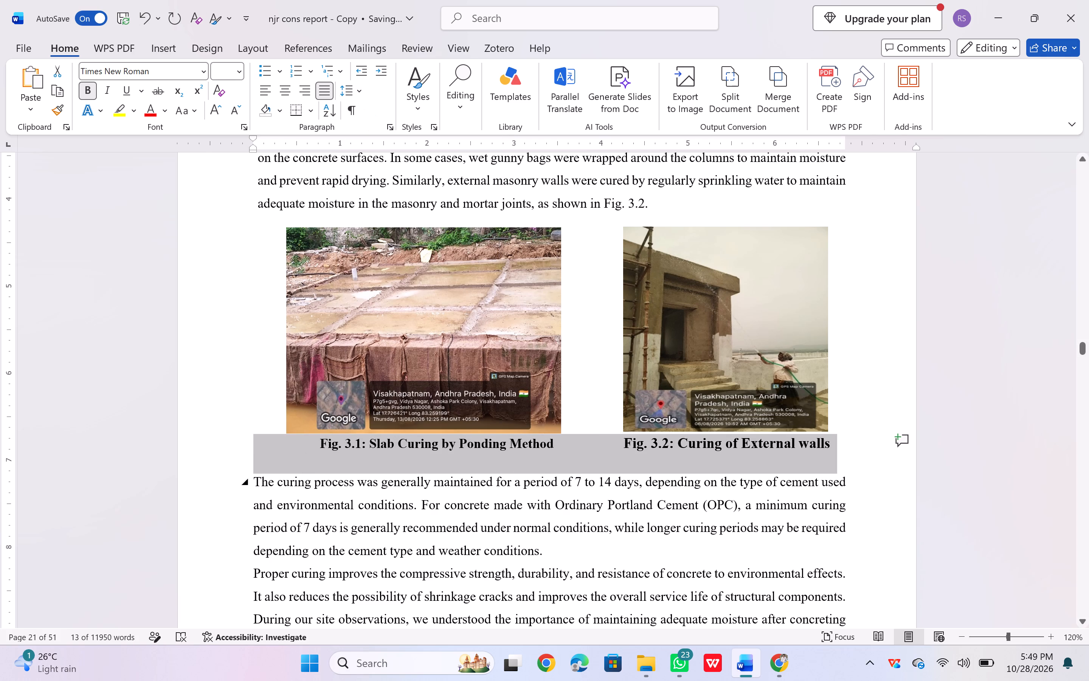
pyautogui.click(294, 479)
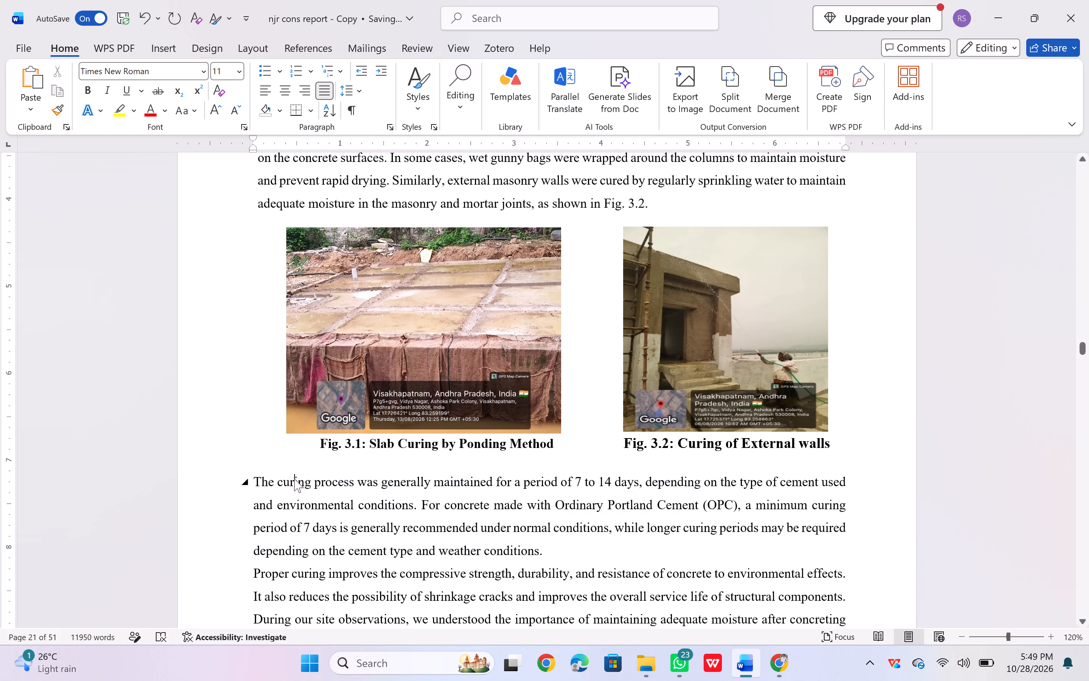
# Review the Chapter 3 pages from the curing section back to the chapter heading, ending with two pages side by side.
pyautogui.scroll(2, 294, 479)
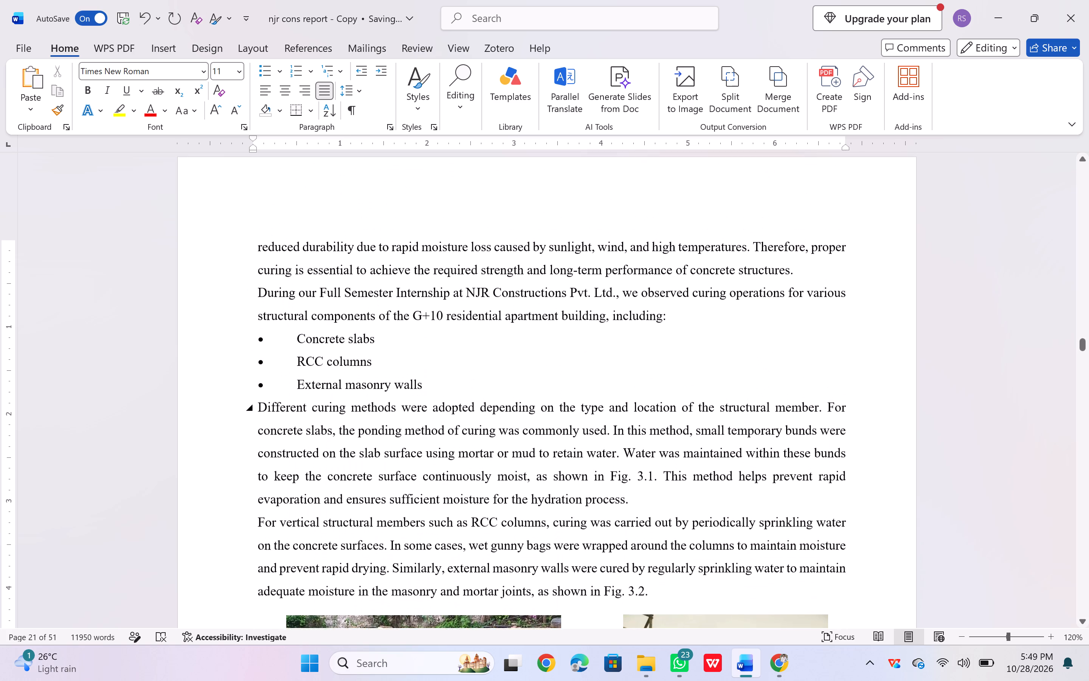
pyautogui.scroll(2, 294, 479)
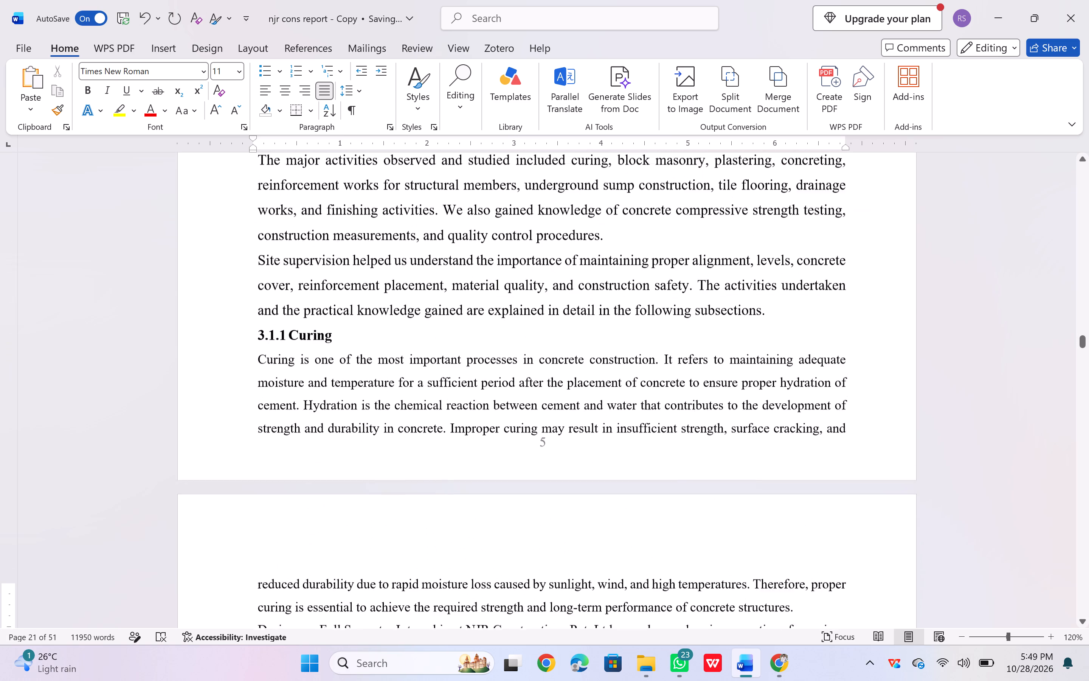
pyautogui.scroll(3, 294, 479)
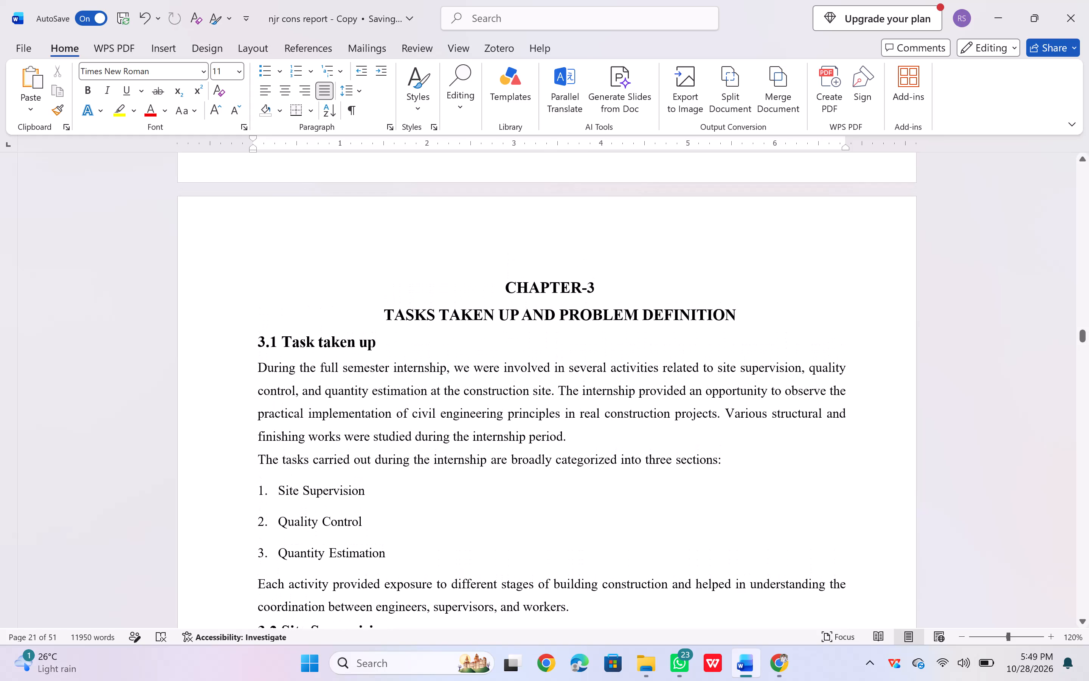
pyautogui.scroll(-1, 294, 479)
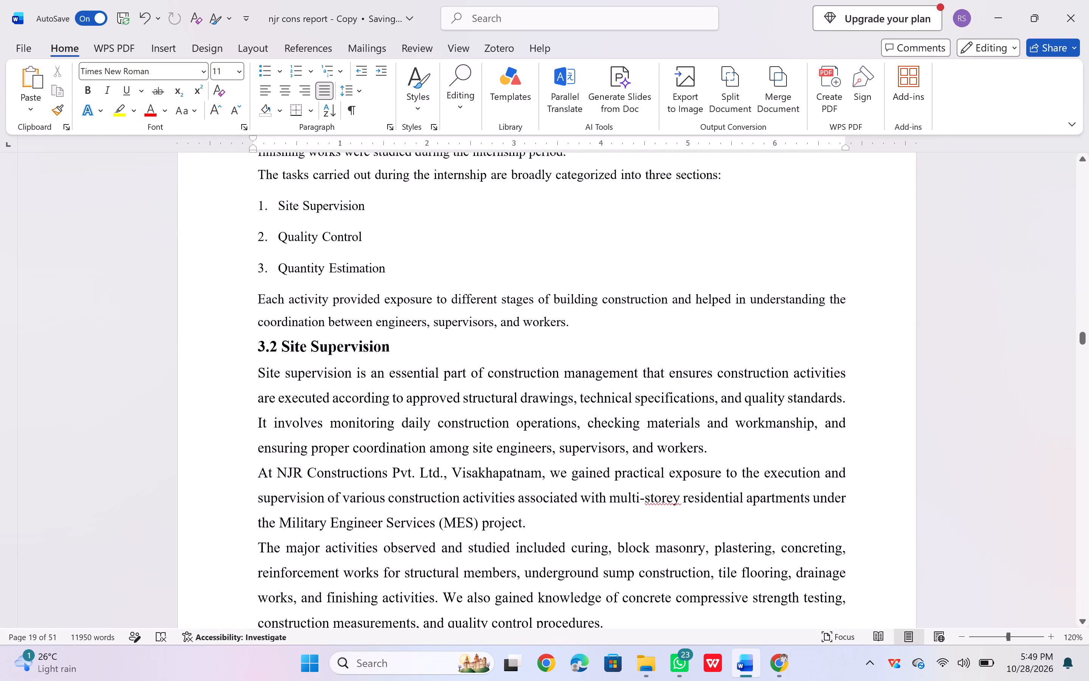
pyautogui.scroll(1, 294, 479)
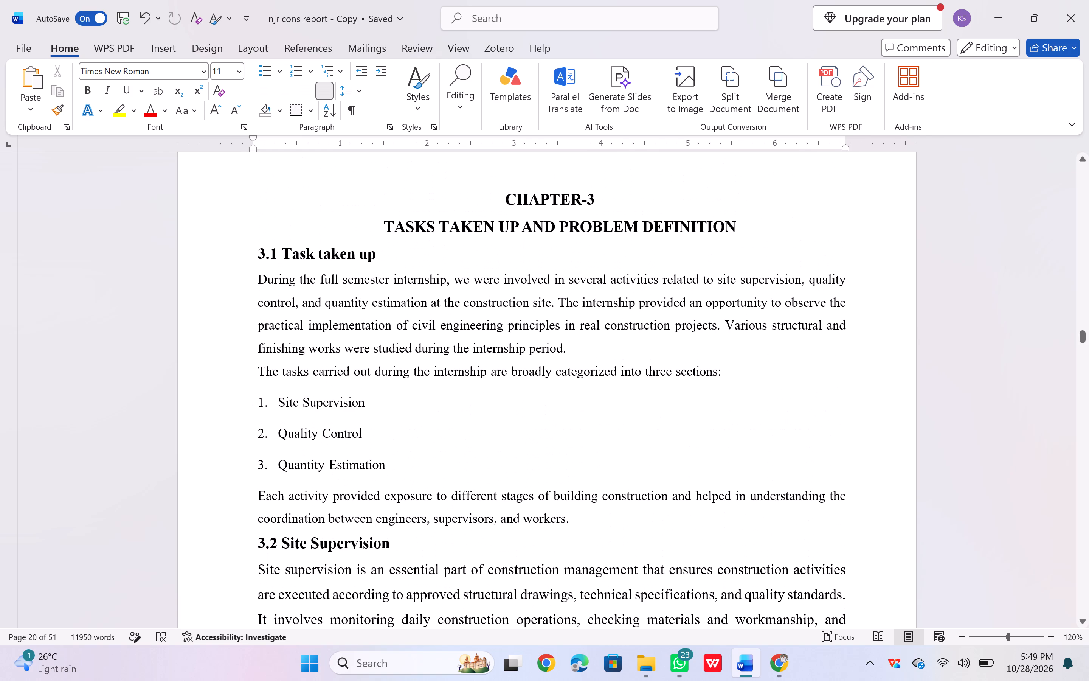
pyautogui.scroll(-1, 294, 479)
pyautogui.scroll(1, 294, 479)
pyautogui.scroll(-1, 294, 479)
pyautogui.scroll(1, 294, 479)
pyautogui.scroll(-1, 294, 479)
pyautogui.scroll(1, 294, 479)
pyautogui.scroll(-1, 294, 479)
pyautogui.scroll(1, 294, 479)
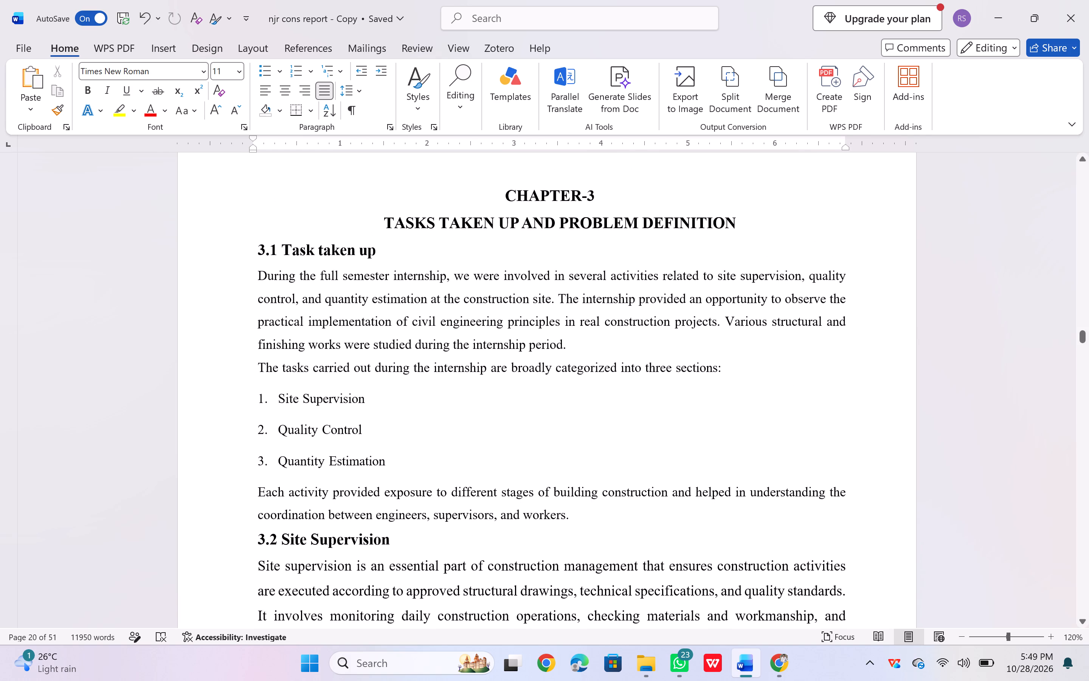
pyautogui.keyDown('ctrl'); pyautogui.scroll(-6, 294, 479); pyautogui.keyUp('ctrl')
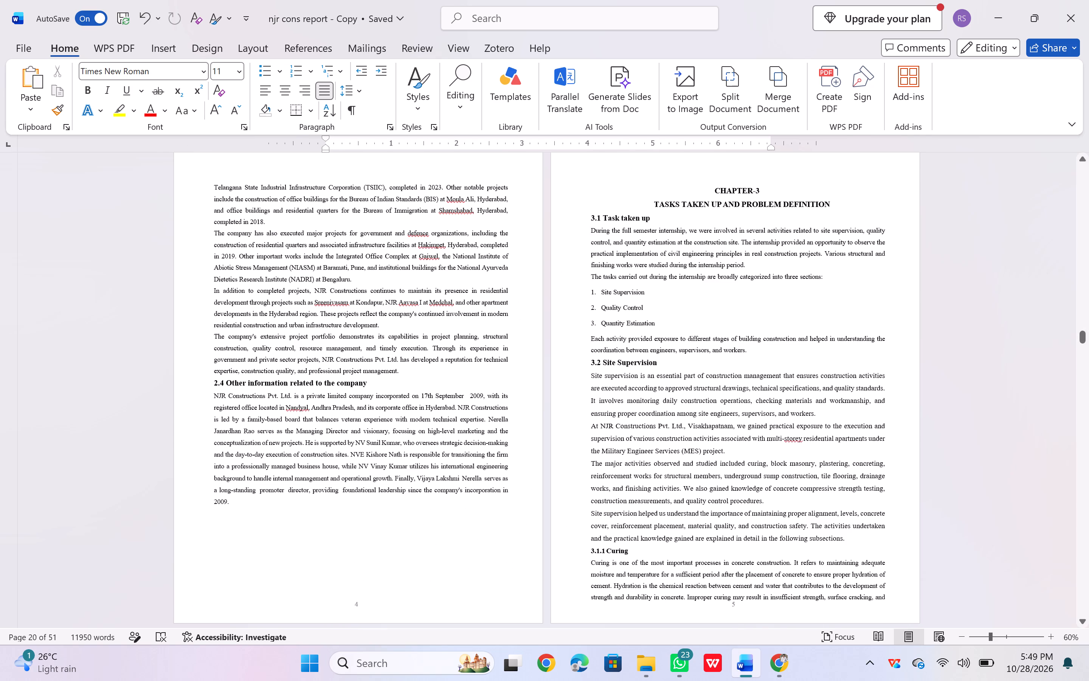
# Show the page thumbnails and look back through Chapters 2 and 1 and the front matter to the Acknowledgement page.
pyautogui.click(29, 635)
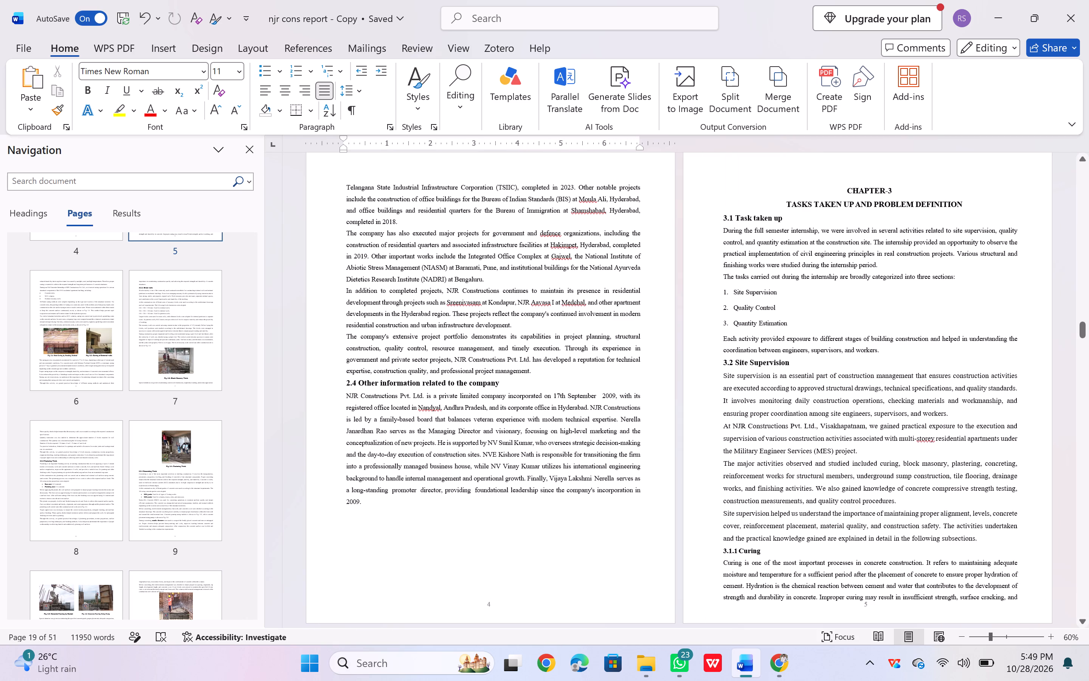
pyautogui.scroll(3, 374, 434)
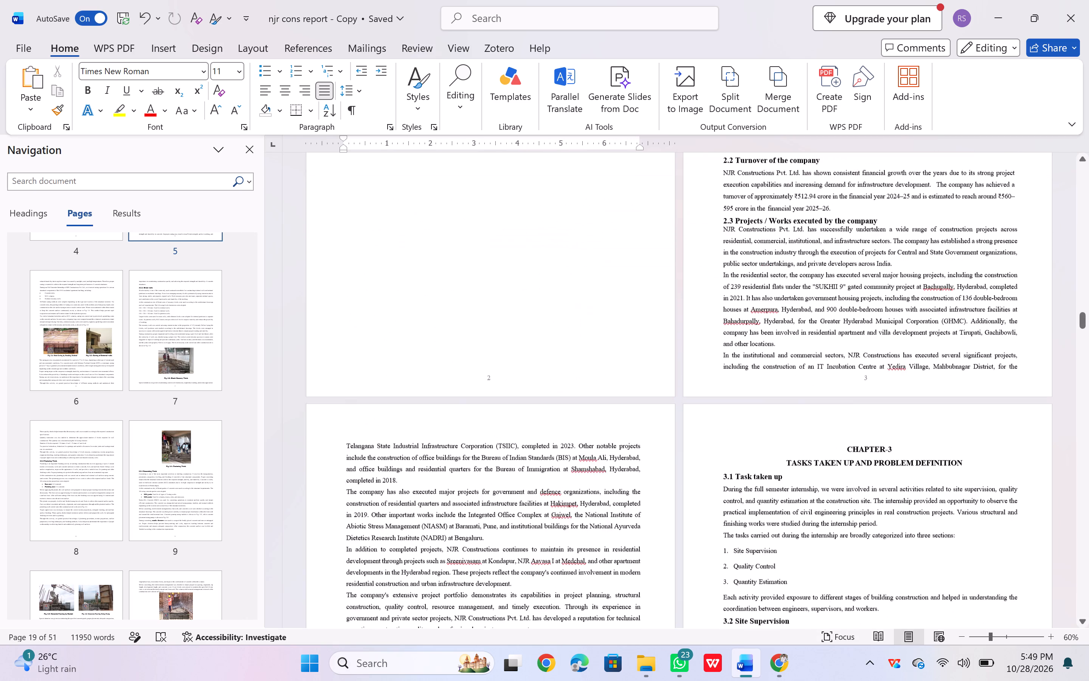
pyautogui.scroll(6, 374, 434)
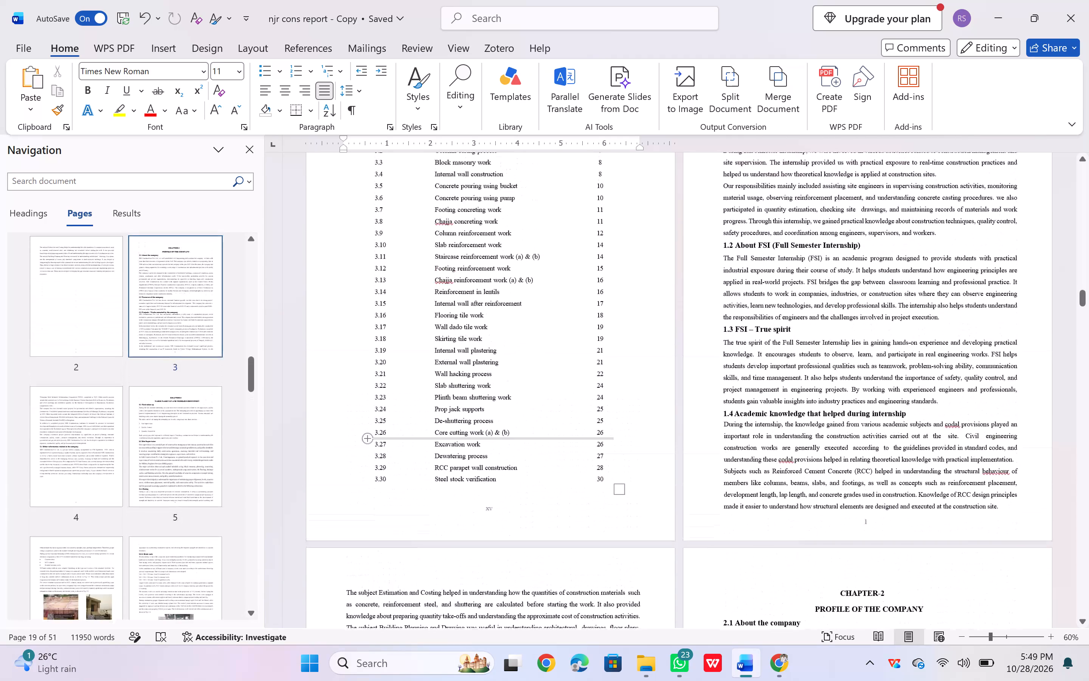
pyautogui.scroll(1, 374, 434)
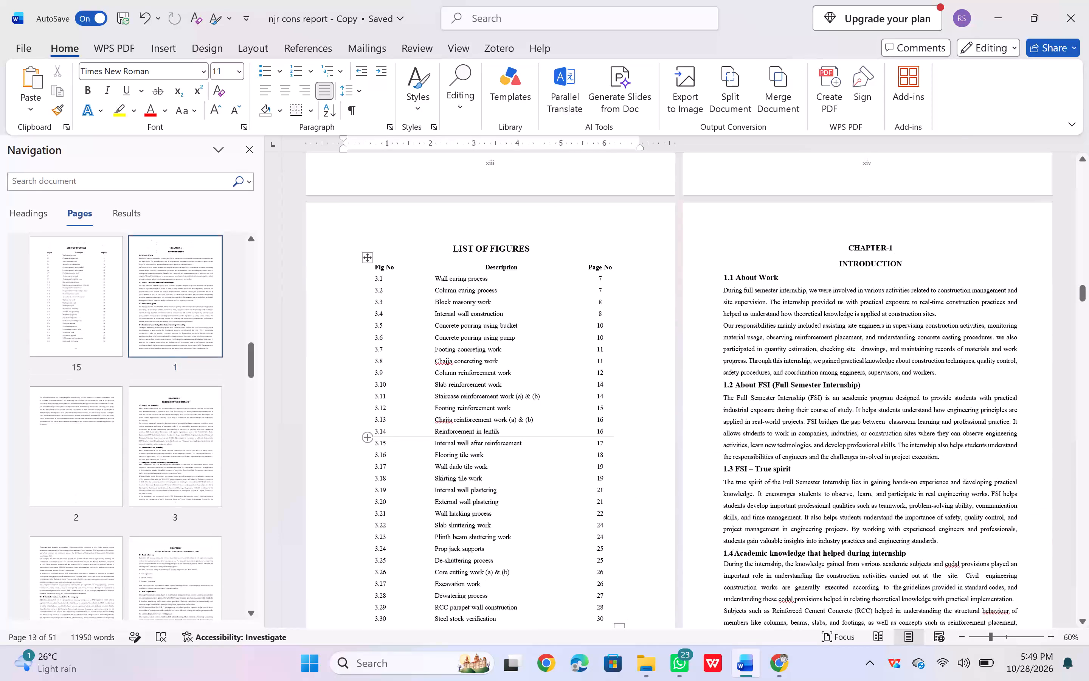
pyautogui.scroll(2, 374, 434)
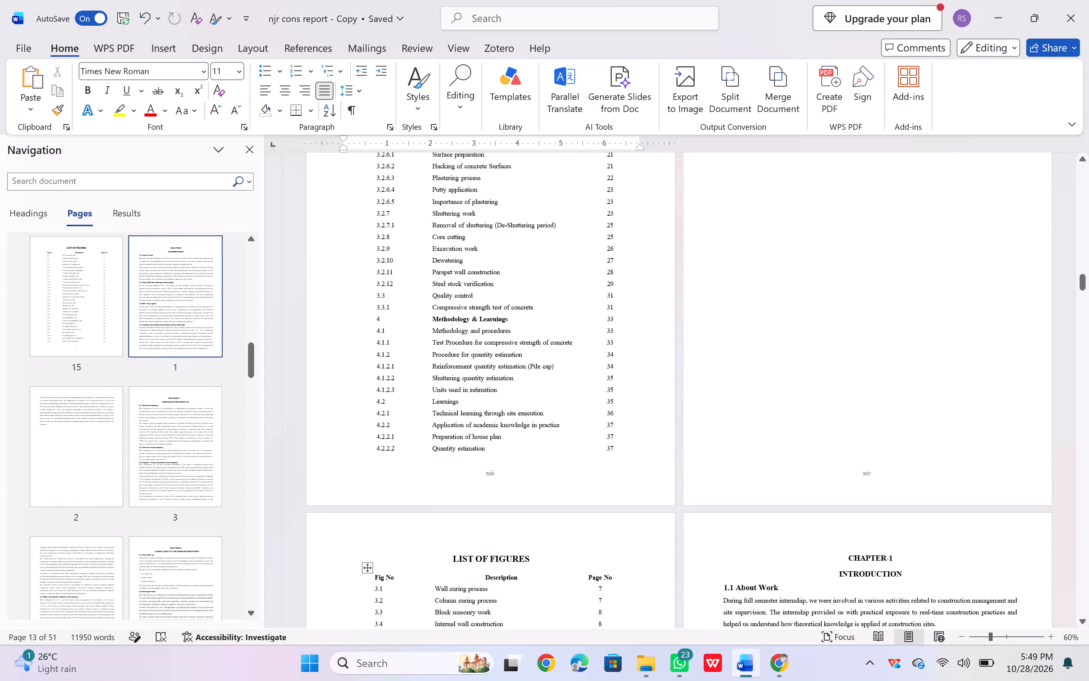
pyautogui.scroll(6, 374, 434)
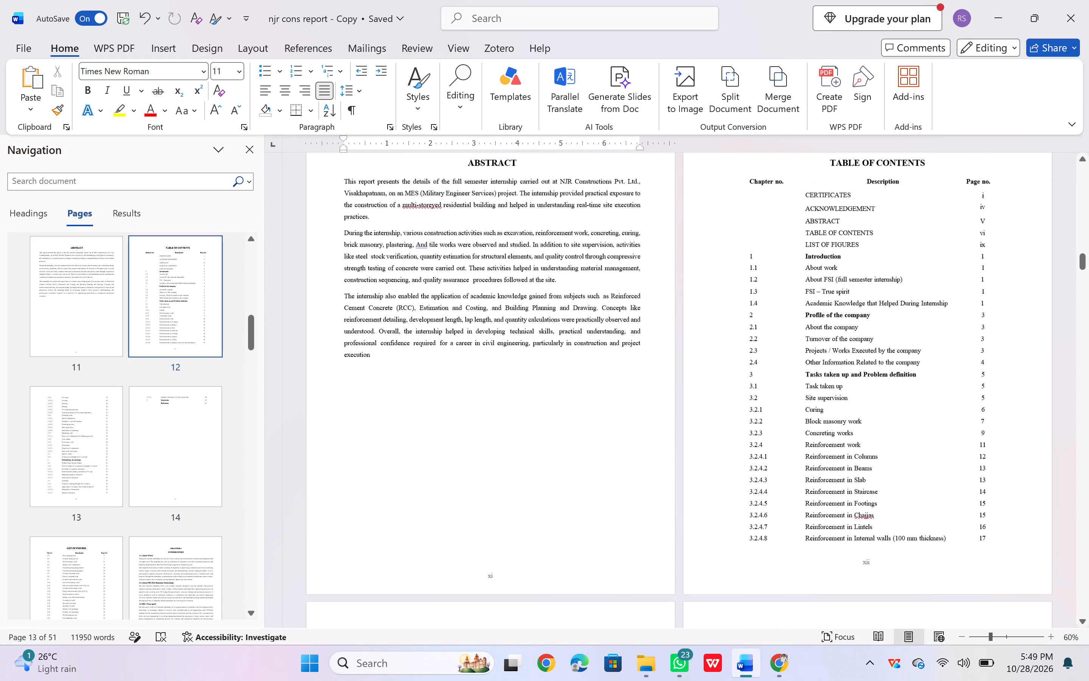
pyautogui.scroll(1, 374, 434)
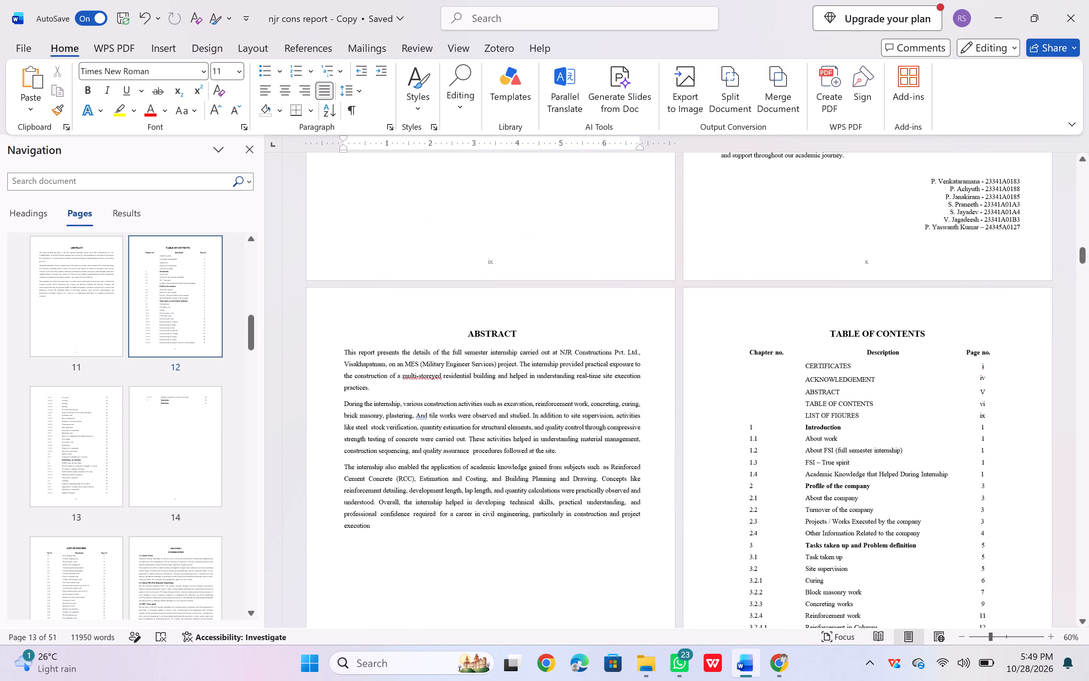
pyautogui.scroll(5, 374, 434)
pyautogui.scroll(-1, 374, 434)
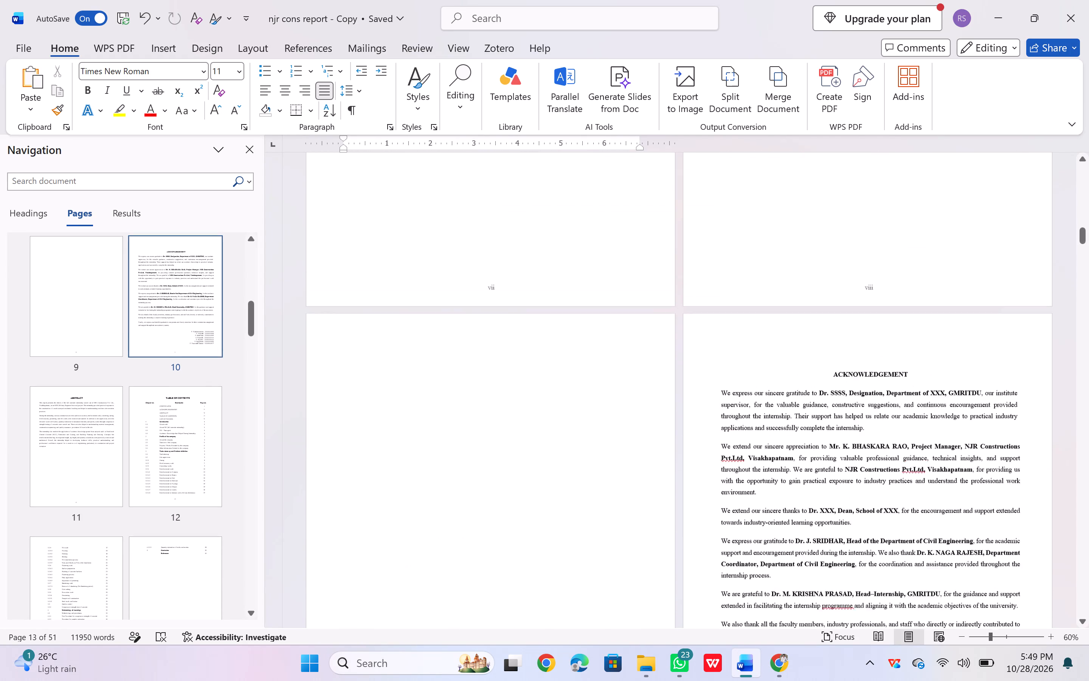
pyautogui.scroll(-2, 374, 434)
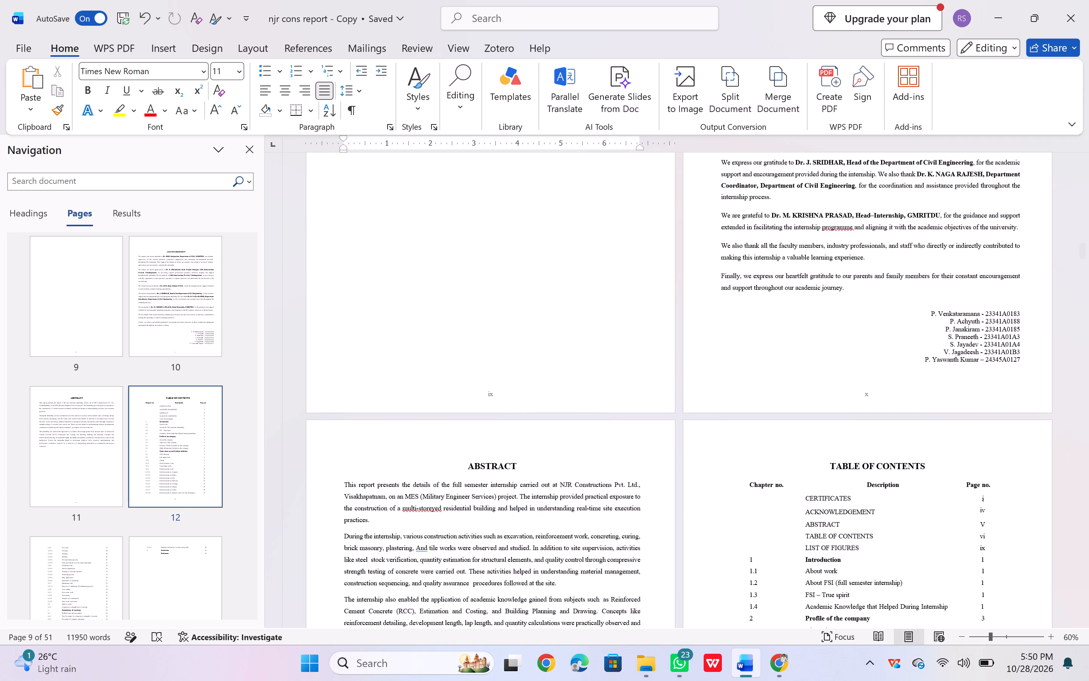
pyautogui.scroll(1, 374, 434)
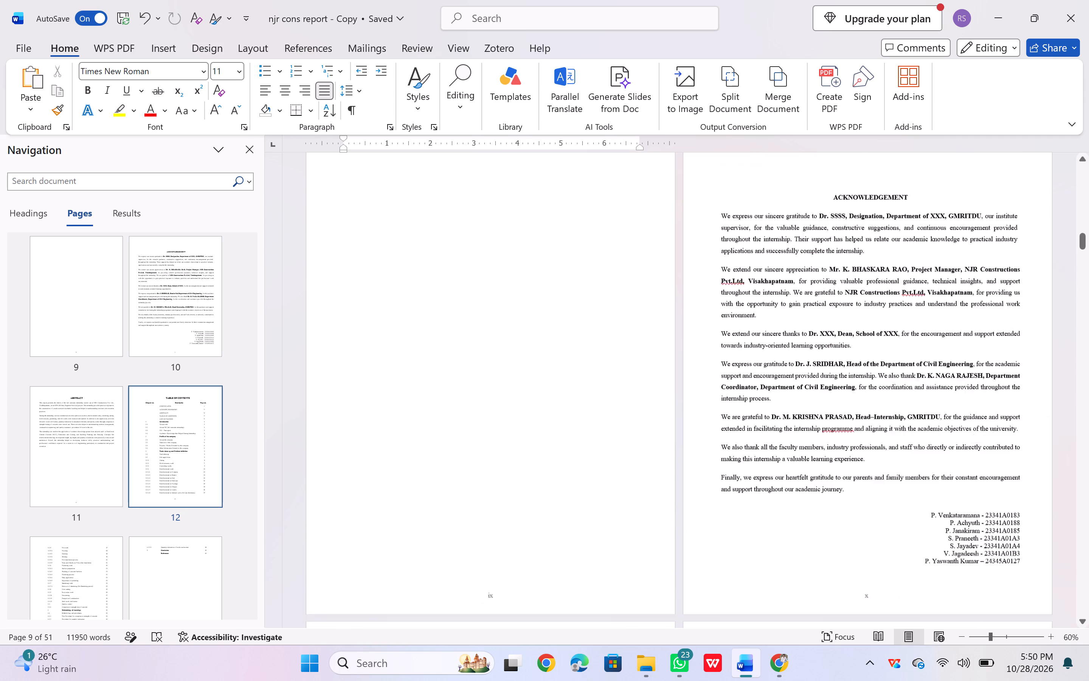
pyautogui.scroll(1, 374, 434)
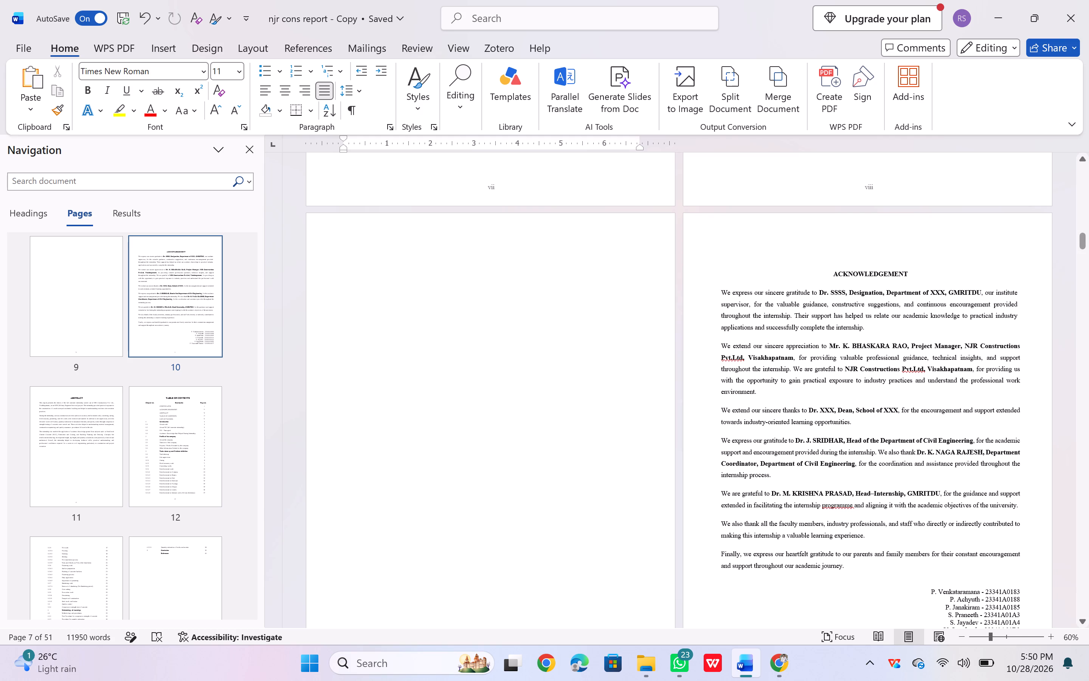
# Review the front matter from the Acknowledgement through the Abstract and Table of Contents to the List of Figures.
pyautogui.scroll(-1, 537, 438)
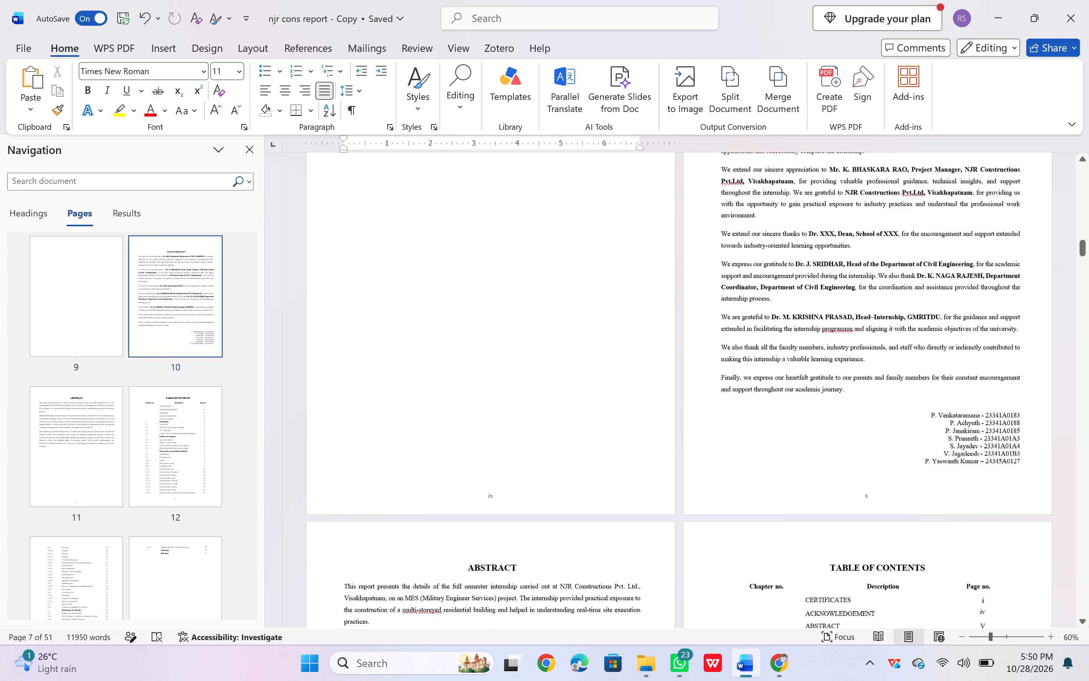
pyautogui.scroll(-4, 537, 438)
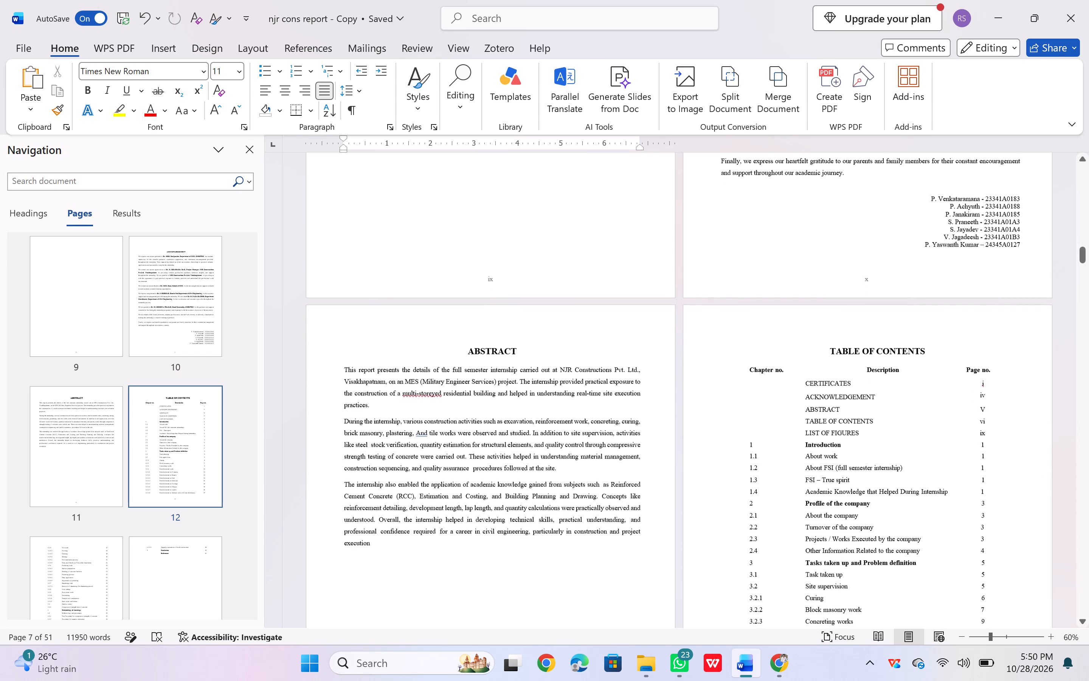
pyautogui.scroll(-3, 537, 438)
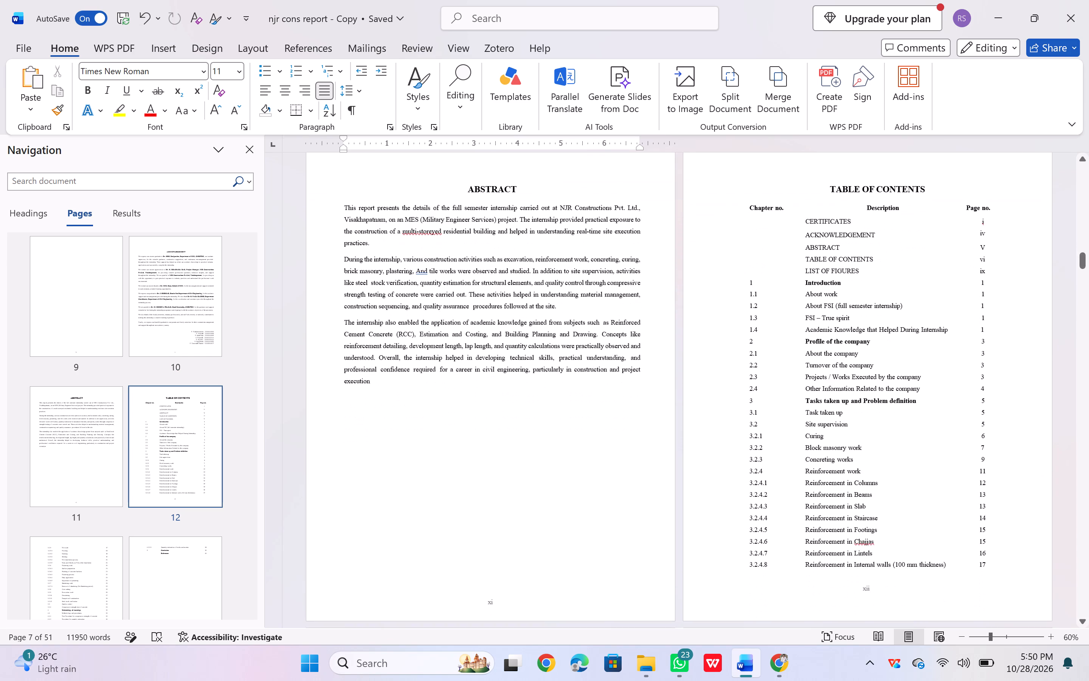
pyautogui.scroll(-3, 537, 438)
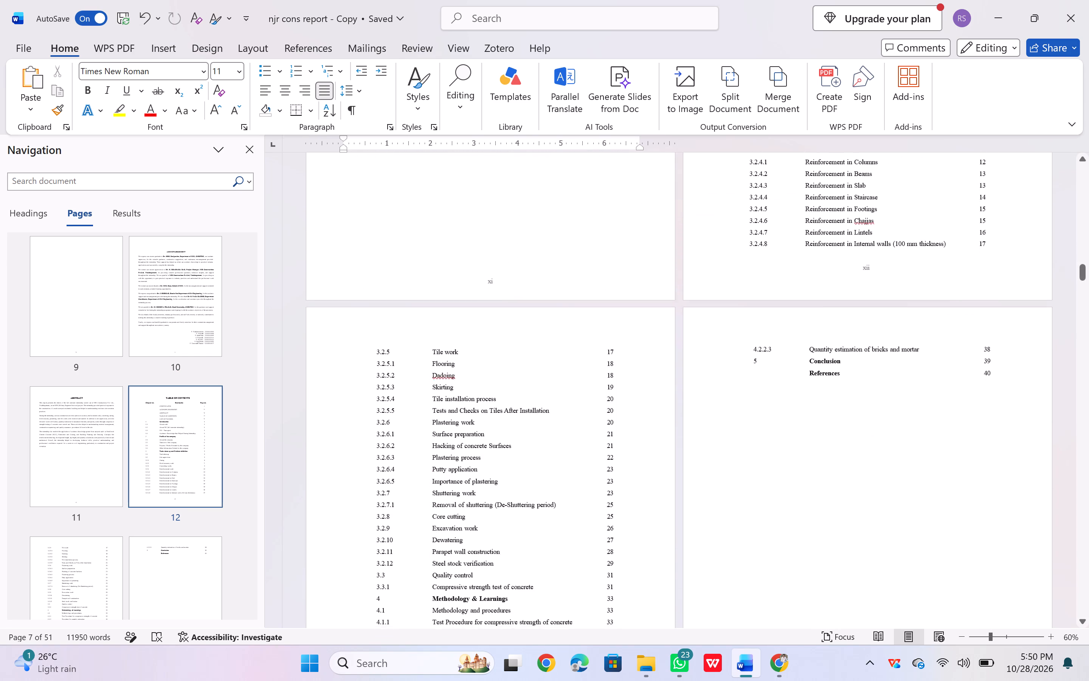
pyautogui.scroll(-3, 537, 438)
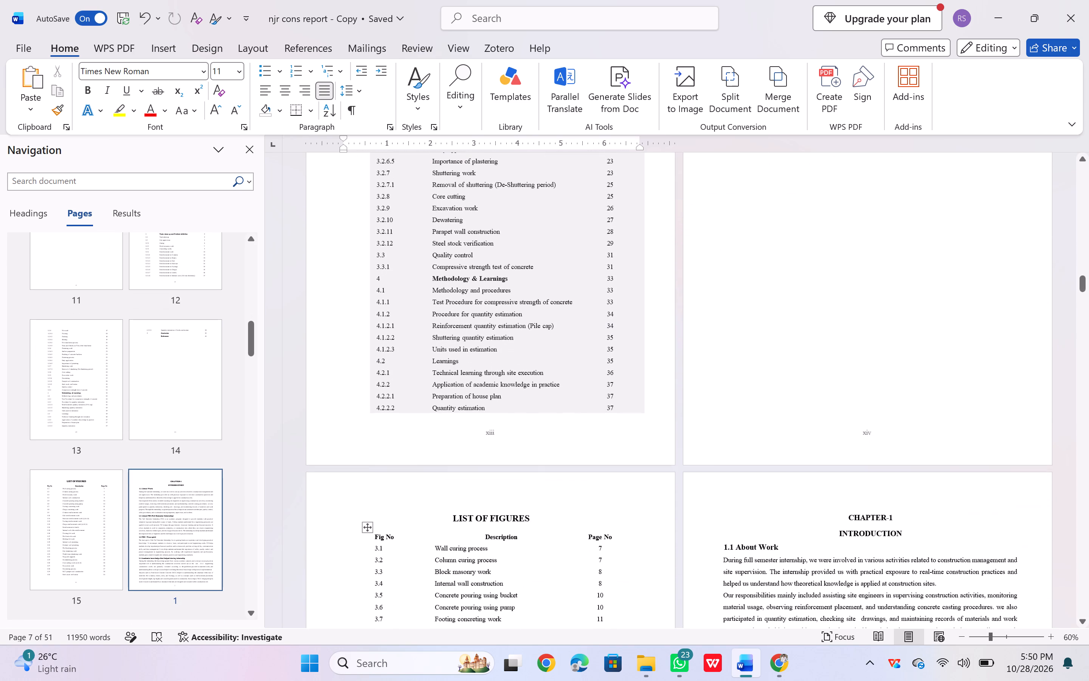
pyautogui.scroll(-4, 537, 438)
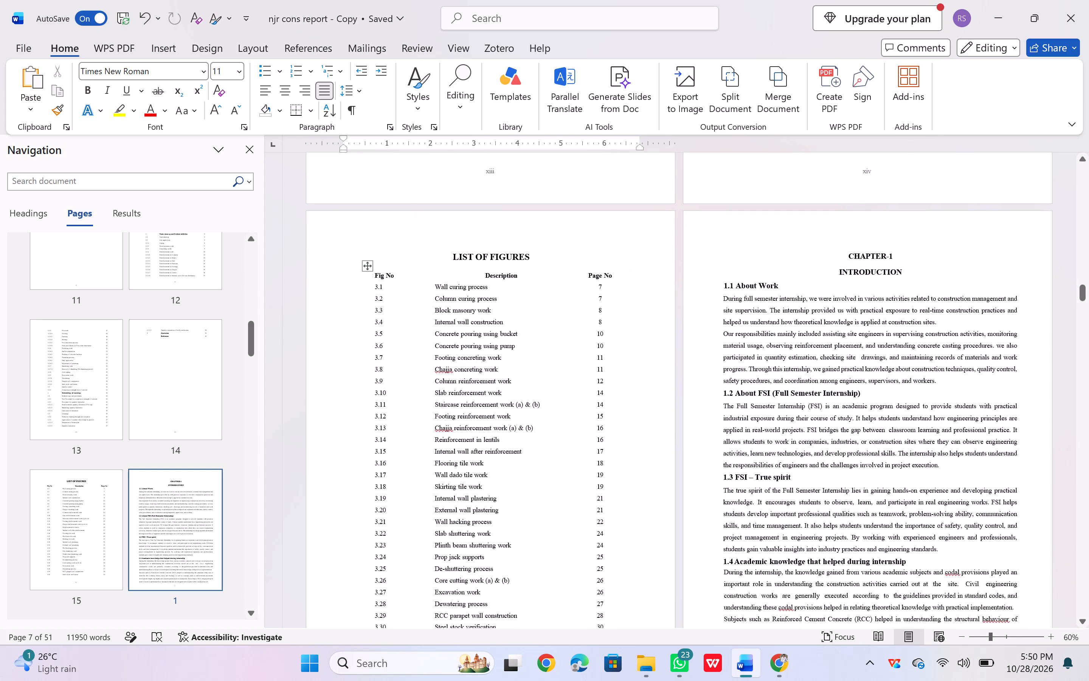
# Look through Chapter 1, Chapter 2 and the opening of Chapter 3 as far as the curing photos and captions.
pyautogui.scroll(-3, 537, 438)
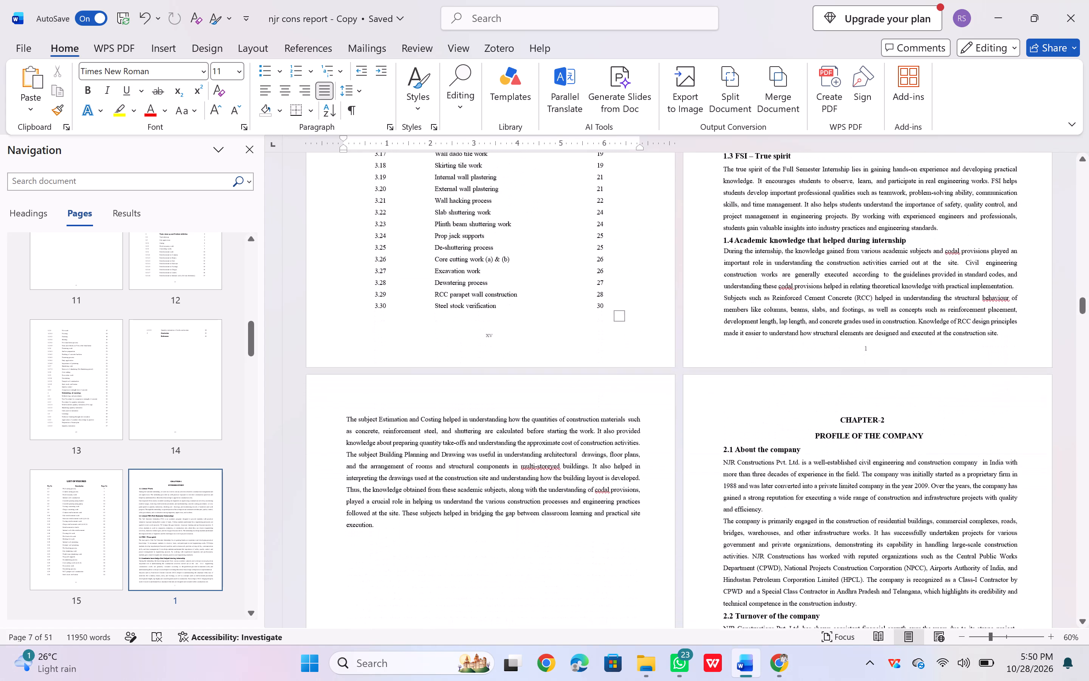
pyautogui.scroll(-5, 537, 438)
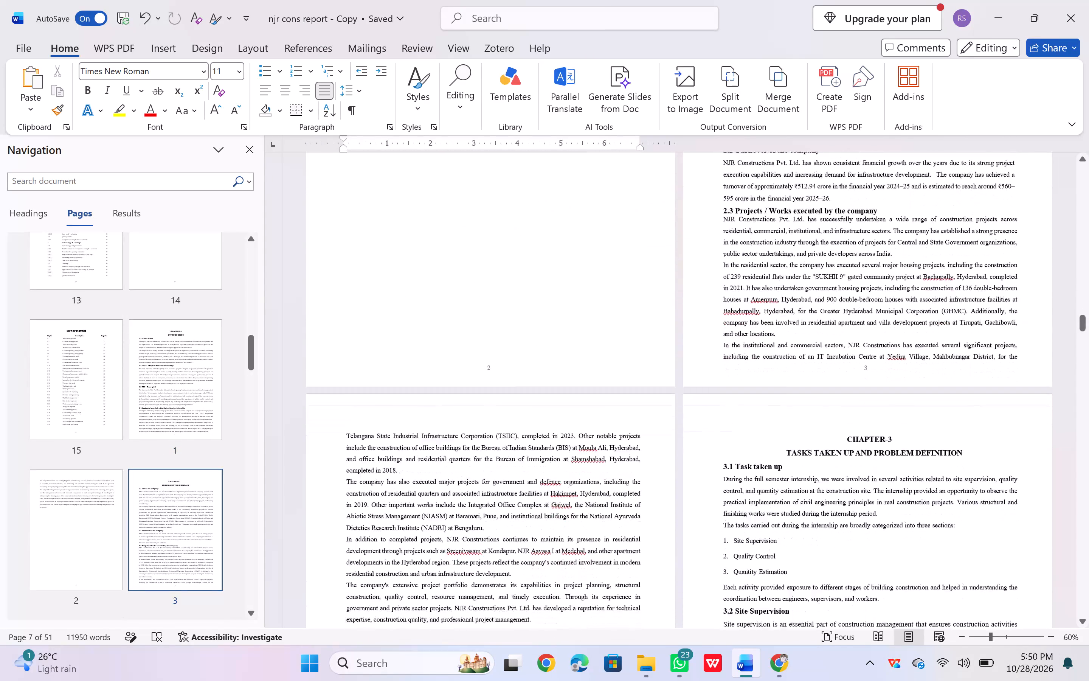
pyautogui.scroll(-4, 537, 438)
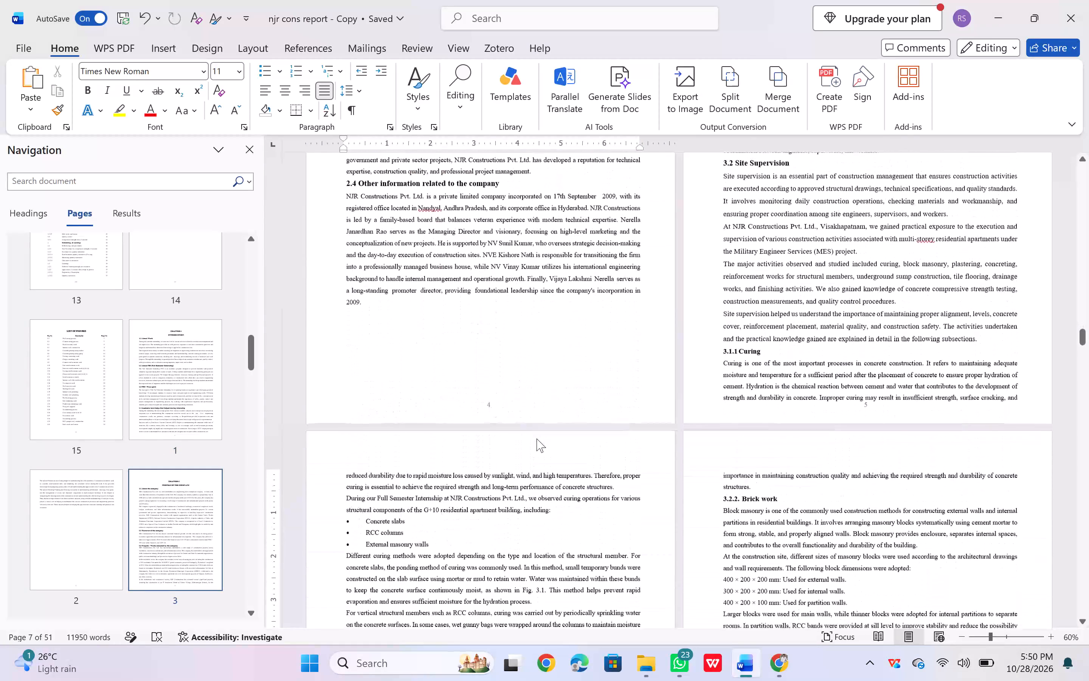
pyautogui.scroll(-1, 537, 438)
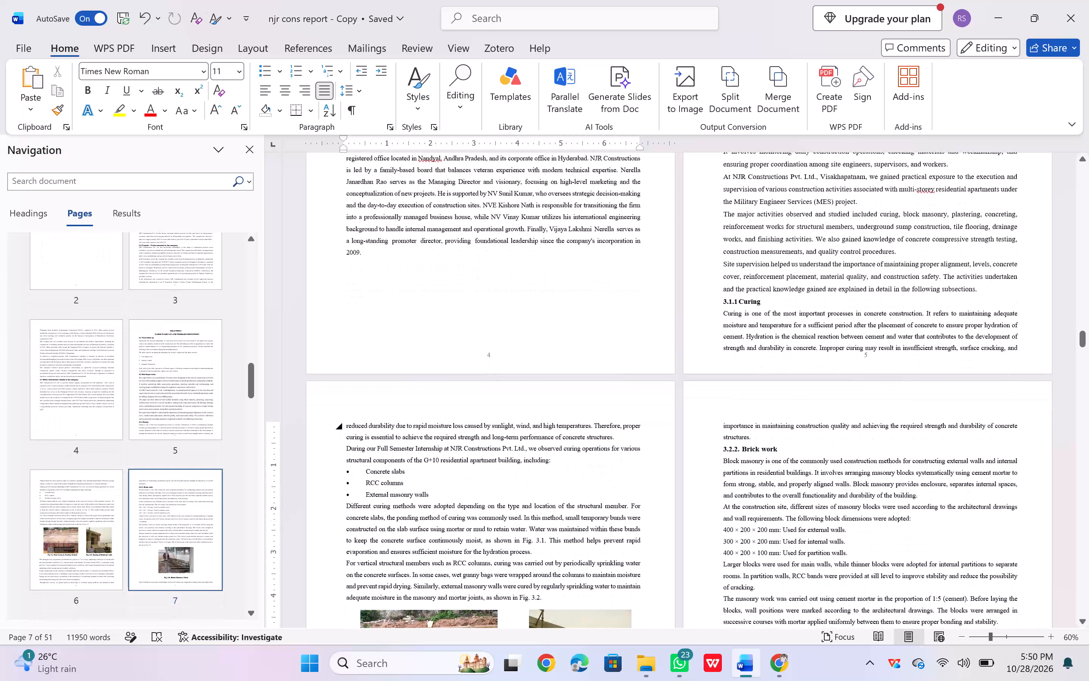
pyautogui.scroll(-2, 537, 438)
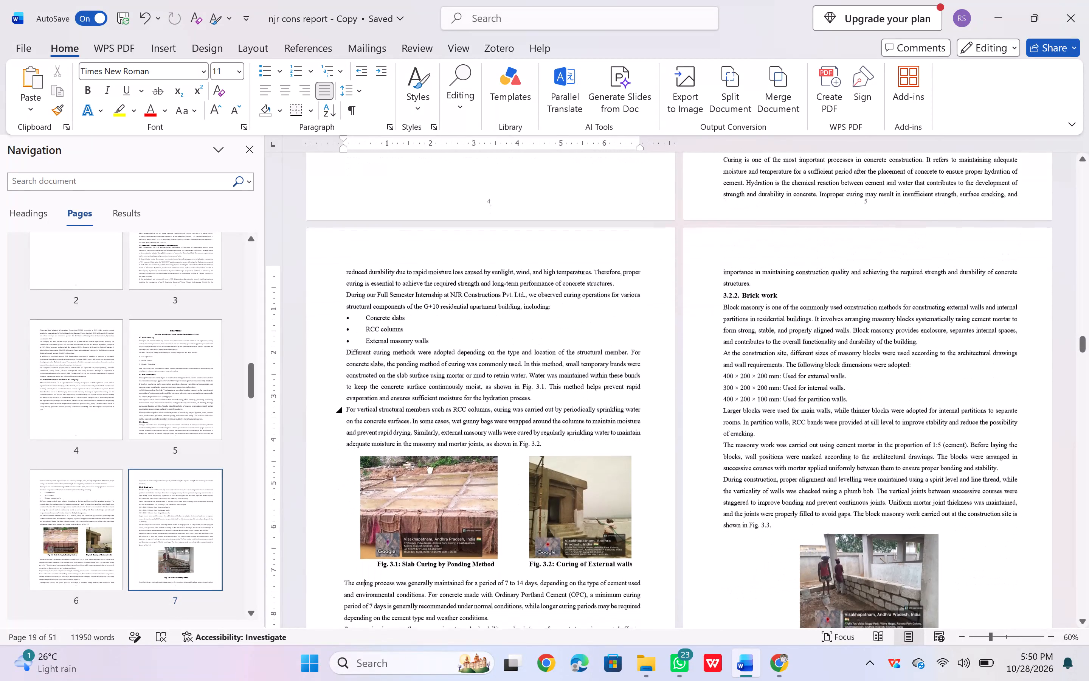
# Check the text, photos and captions of Chapter 3 from the curing section through brick work, plastering and concreting to Fig. 3.6.
pyautogui.keyDown('ctrl'); pyautogui.scroll(1, 537, 438); pyautogui.keyUp('ctrl')
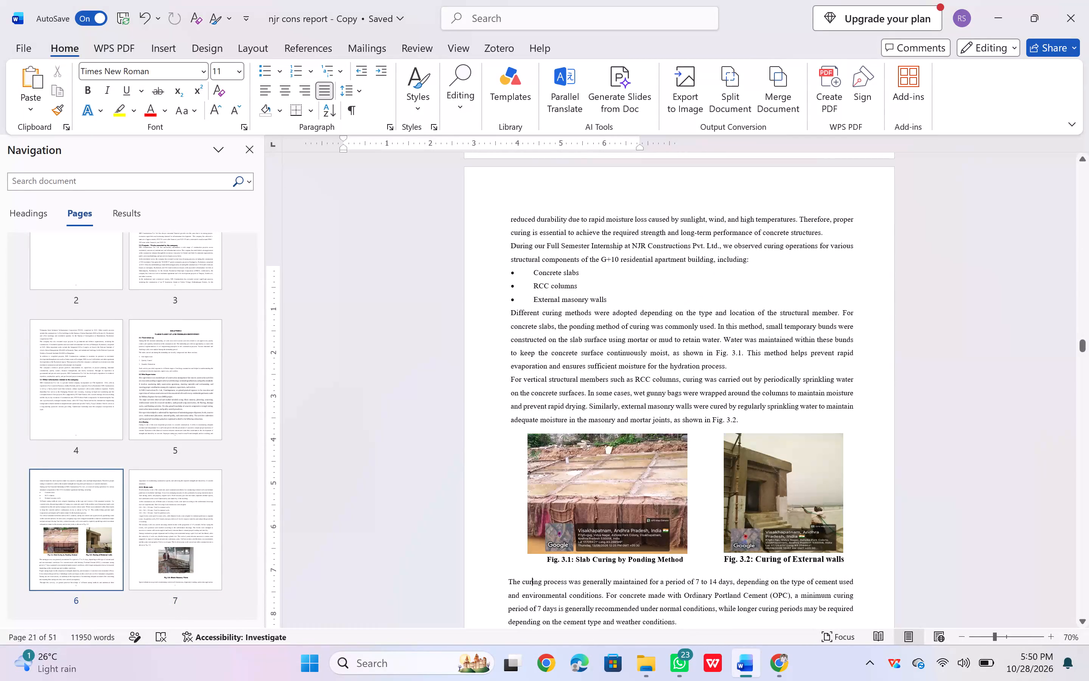
pyautogui.scroll(-1, 537, 438)
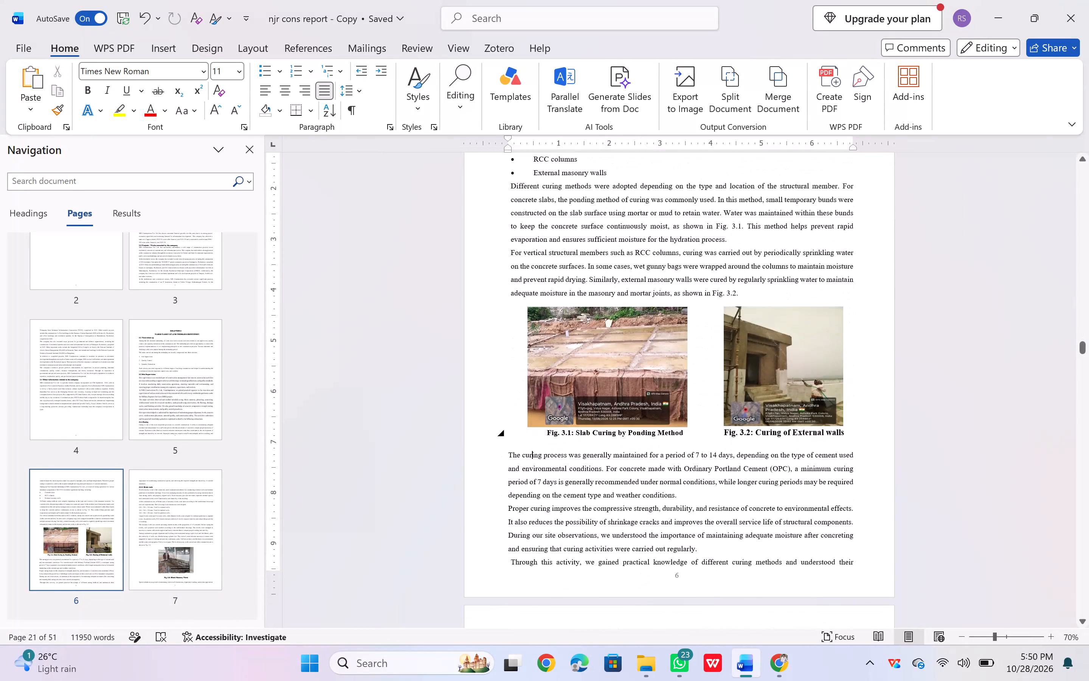
pyautogui.scroll(-3, 537, 438)
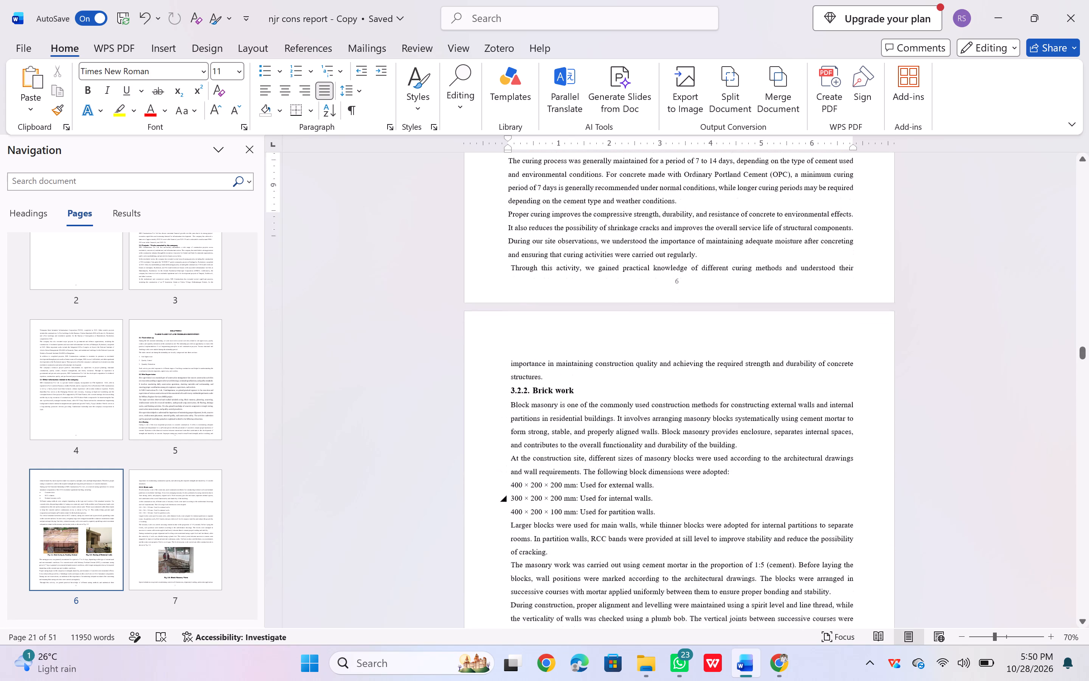
pyautogui.scroll(-3, 537, 438)
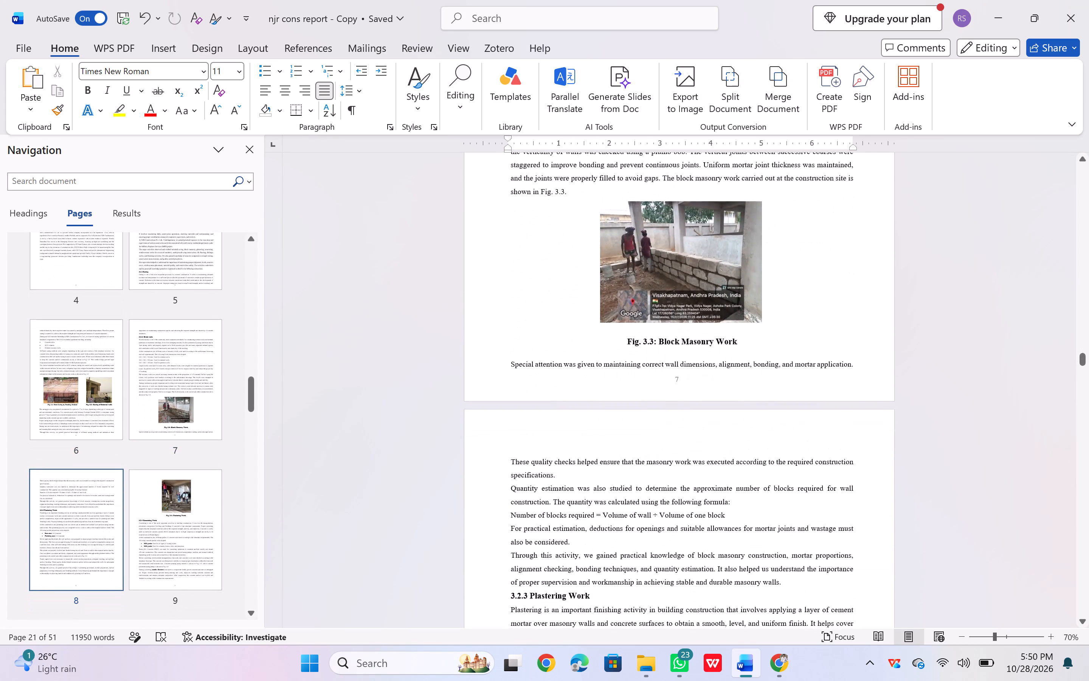
pyautogui.scroll(-4, 537, 438)
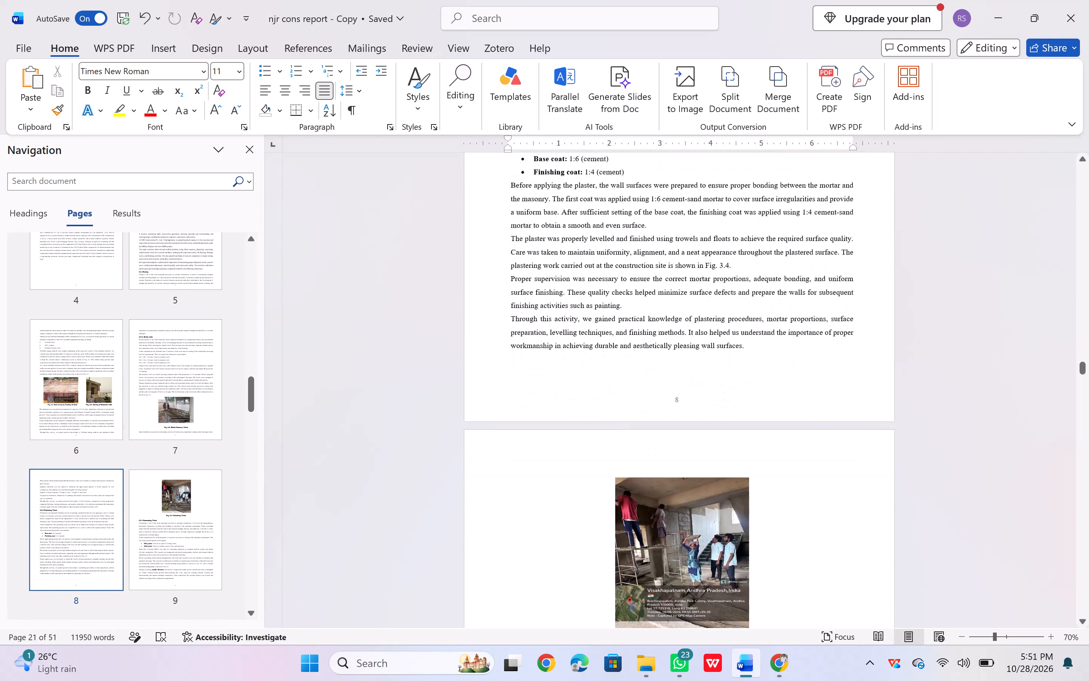
pyautogui.scroll(-5, 537, 438)
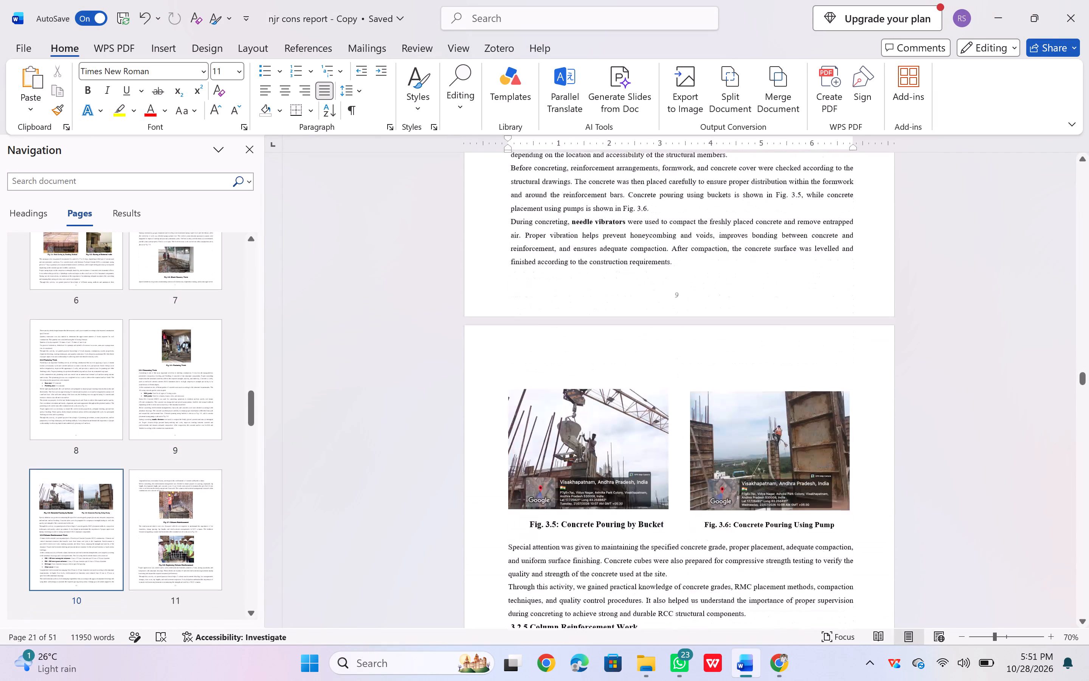
# Examine the column, beam, slab and staircase reinforcement sections of Chapter 3, including the layout of Figs. 3.7 to 3.12.
pyautogui.scroll(-6, 537, 438)
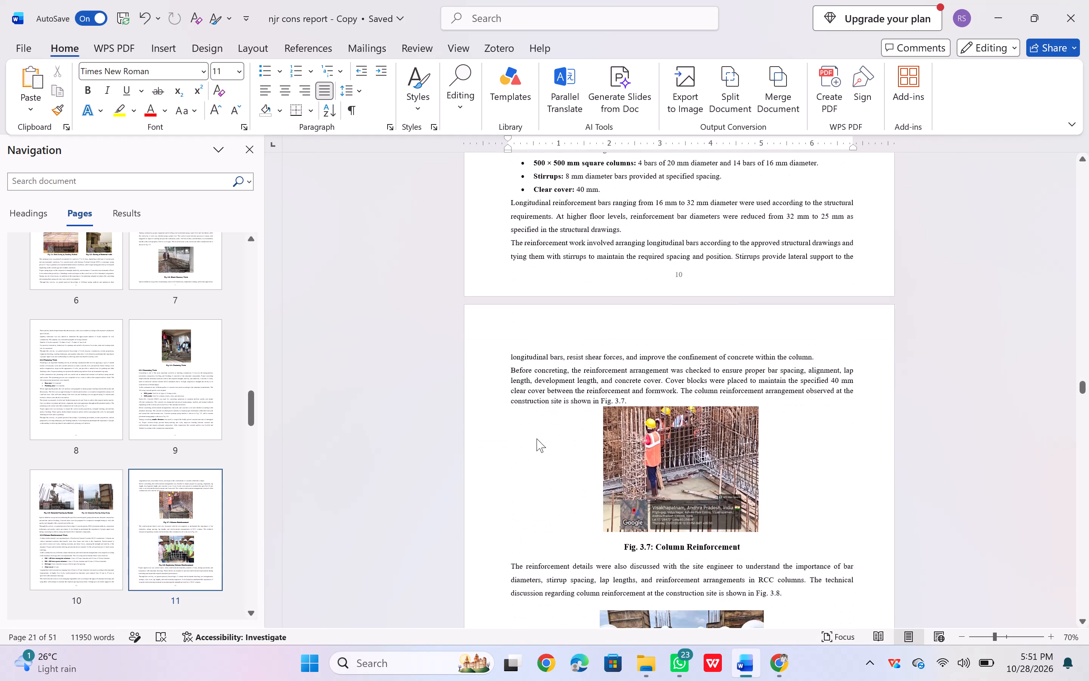
pyautogui.scroll(-6, 537, 438)
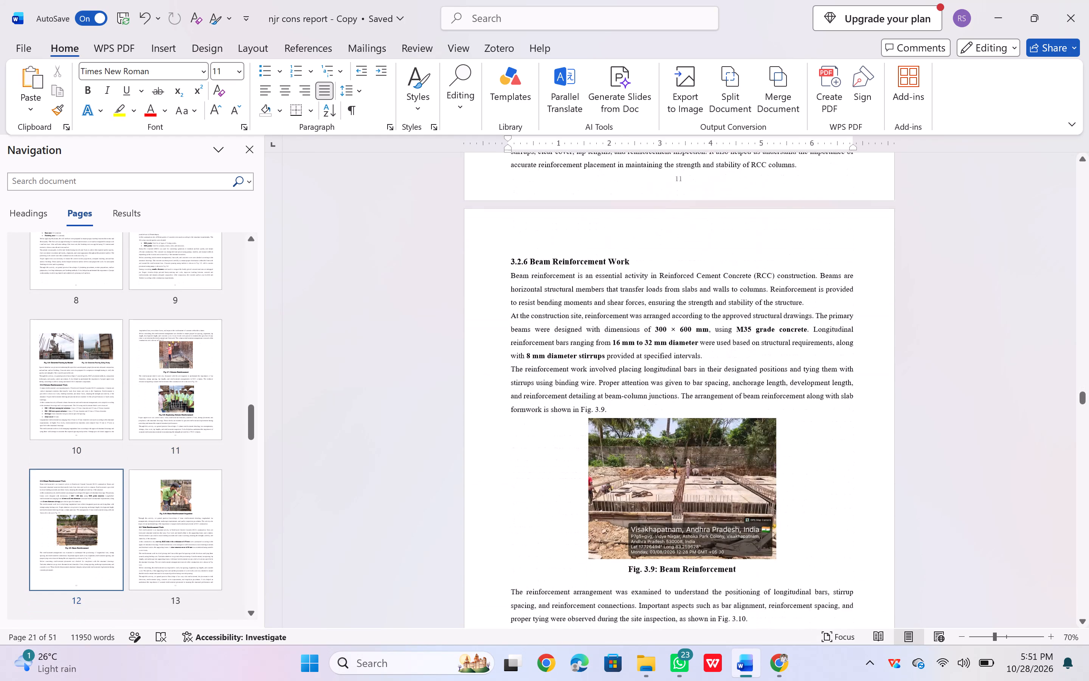
pyautogui.scroll(-4, 537, 438)
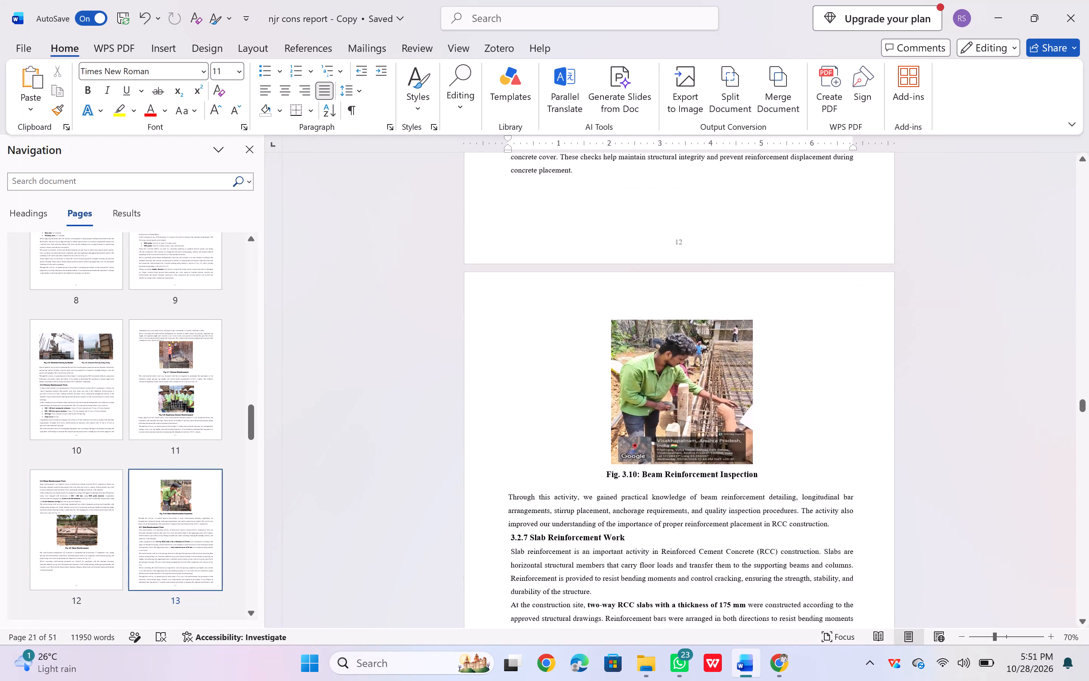
pyautogui.scroll(-4, 537, 438)
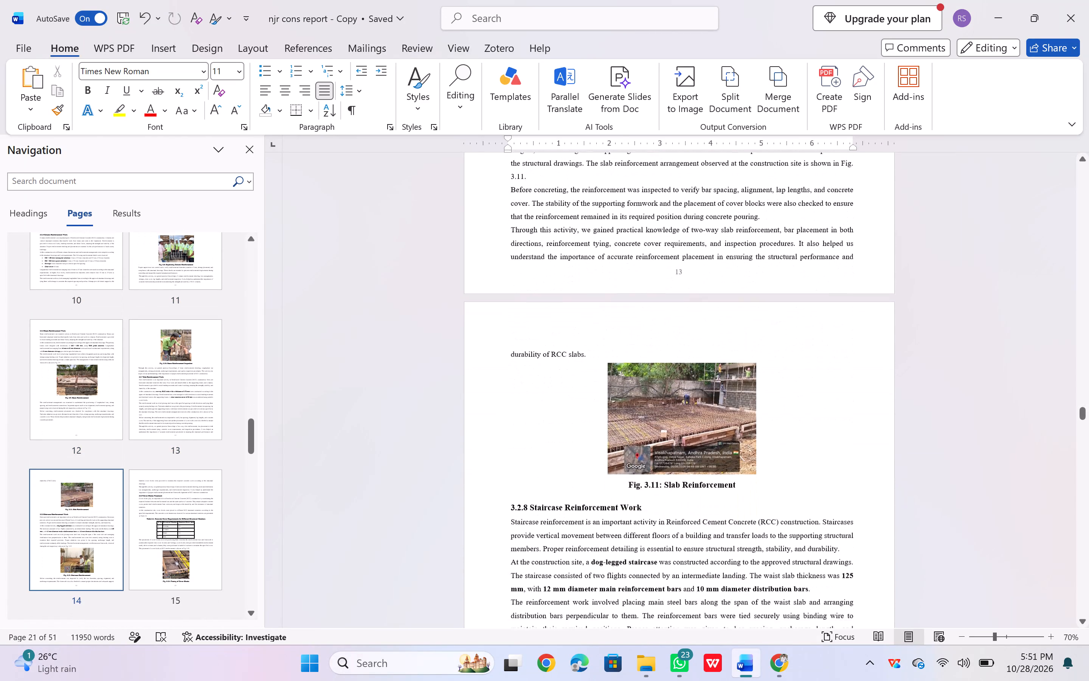
pyautogui.scroll(-5, 537, 438)
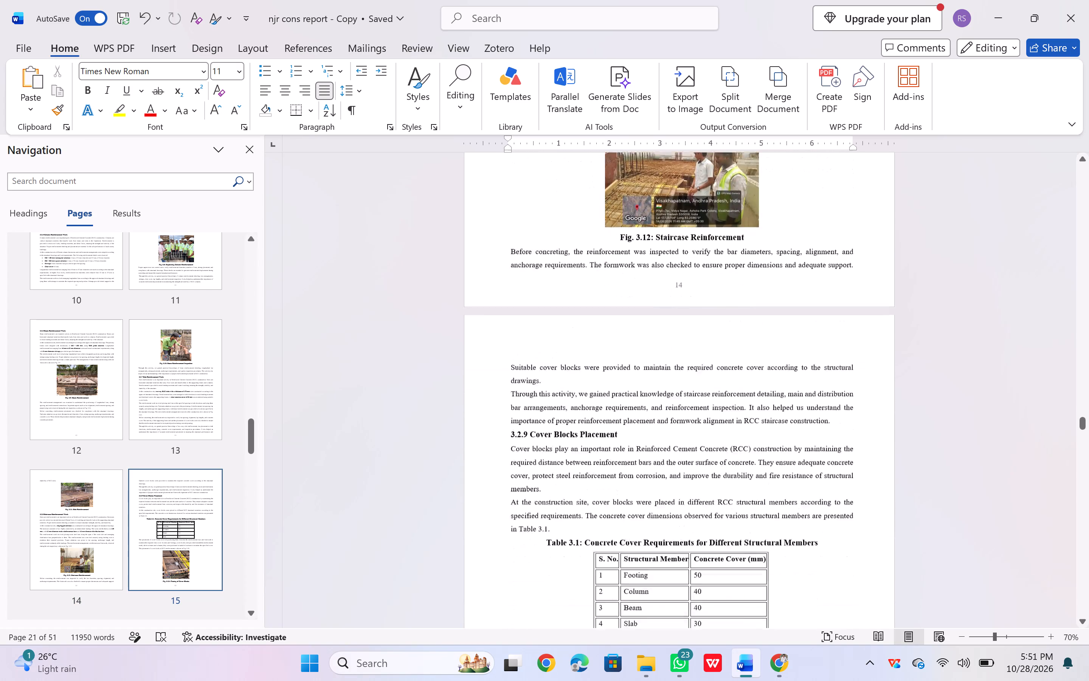
# Review sections 3.2.9 to 3.2.12 on cover blocks, plinth protection, underground sump and tile work, with their tables and figures.
pyautogui.scroll(-5, 537, 438)
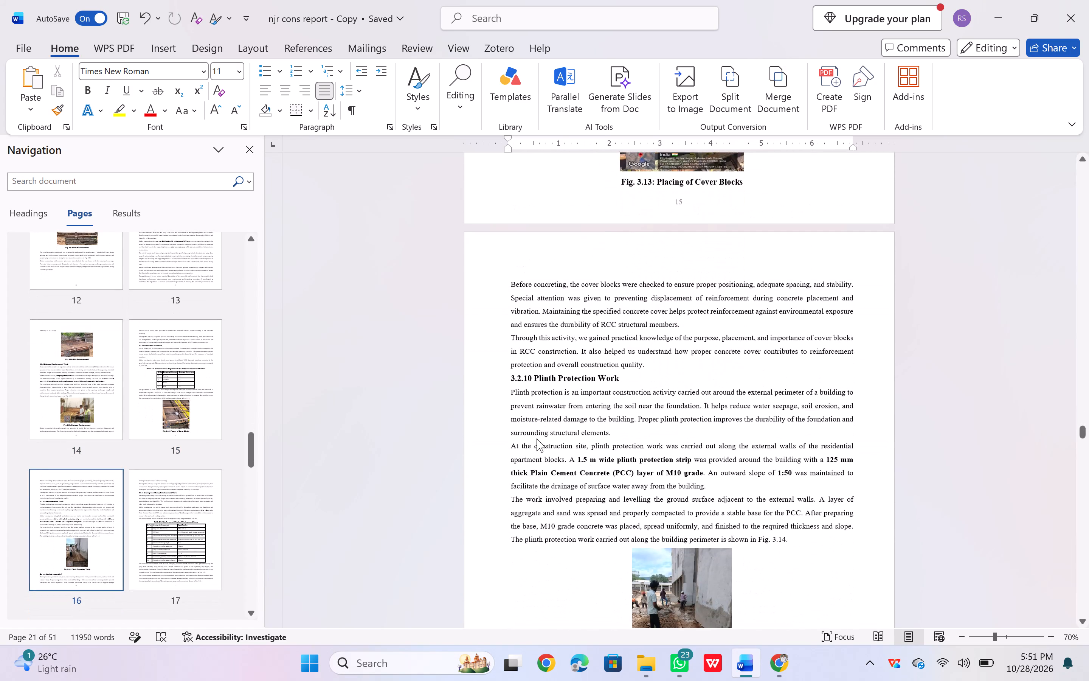
pyautogui.scroll(-5, 537, 438)
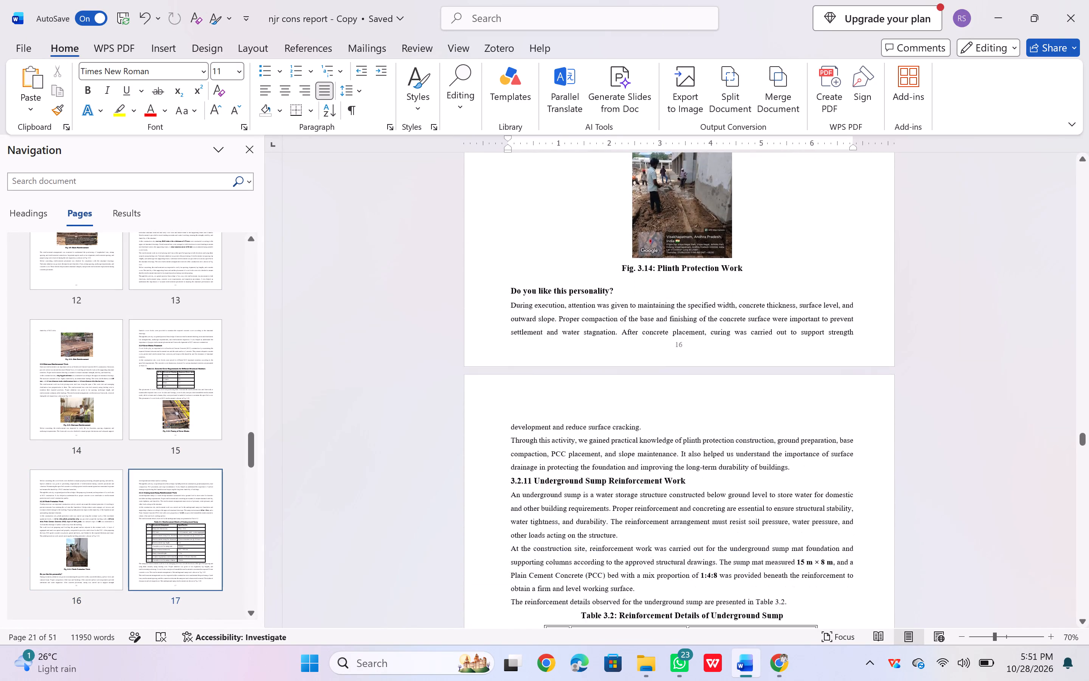
pyautogui.scroll(-5, 537, 438)
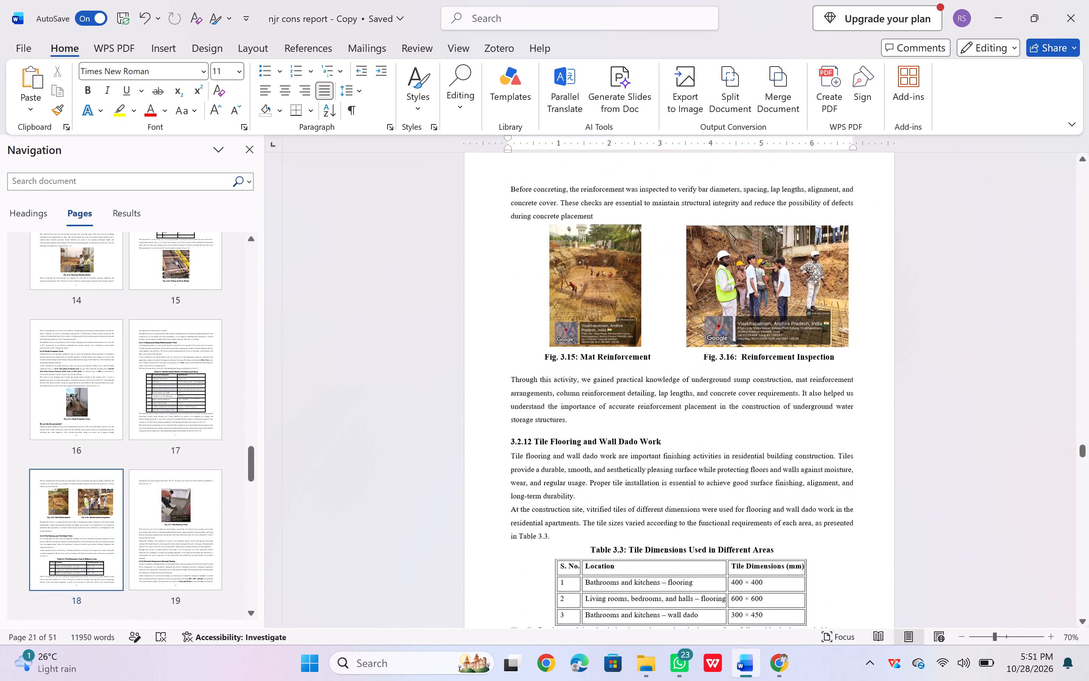
pyautogui.scroll(-4, 537, 438)
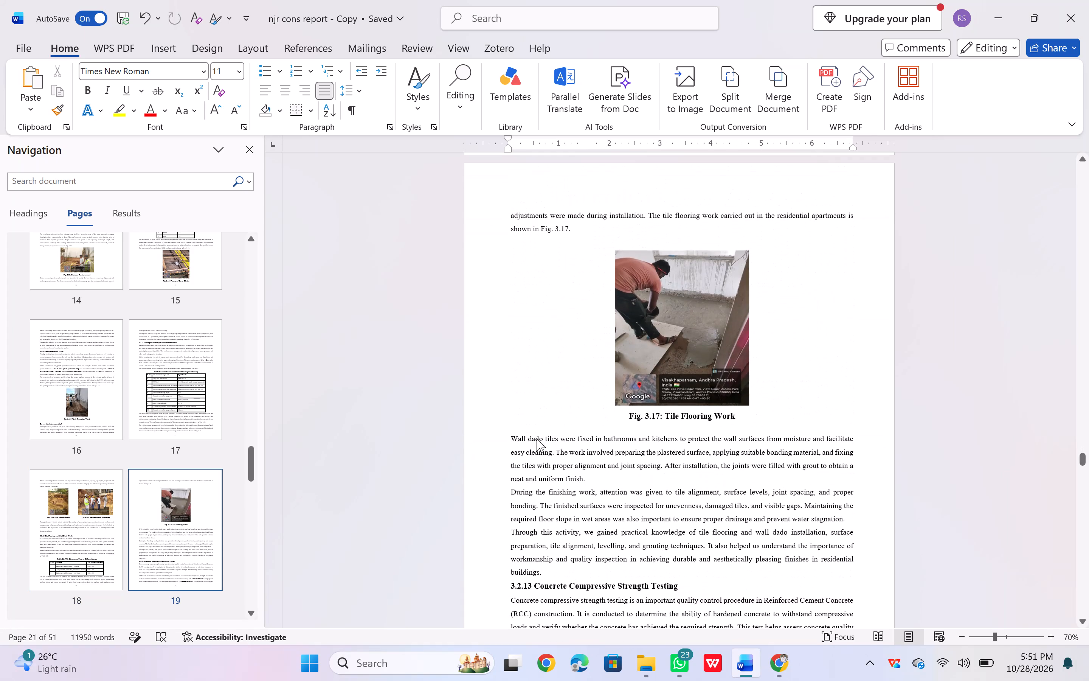
# Review sections 3.2.13 to 3.2.19, from compressive strength testing to skirting work, checking page breaks and the figures through Fig. 3.25.
pyautogui.scroll(-4, 537, 438)
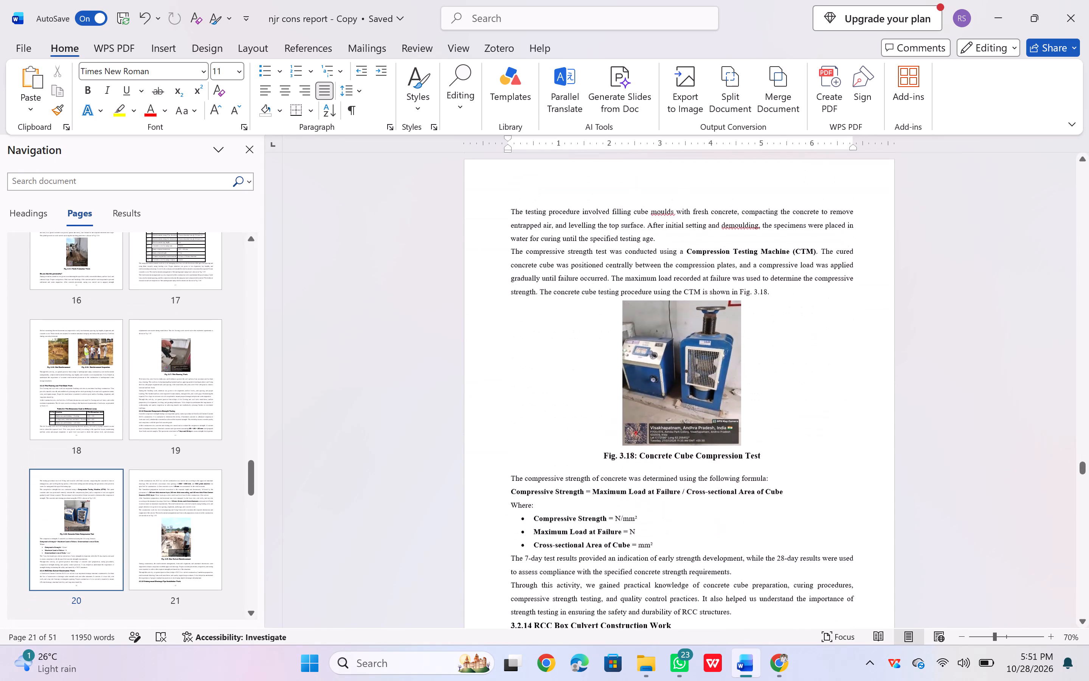
pyautogui.scroll(-4, 537, 438)
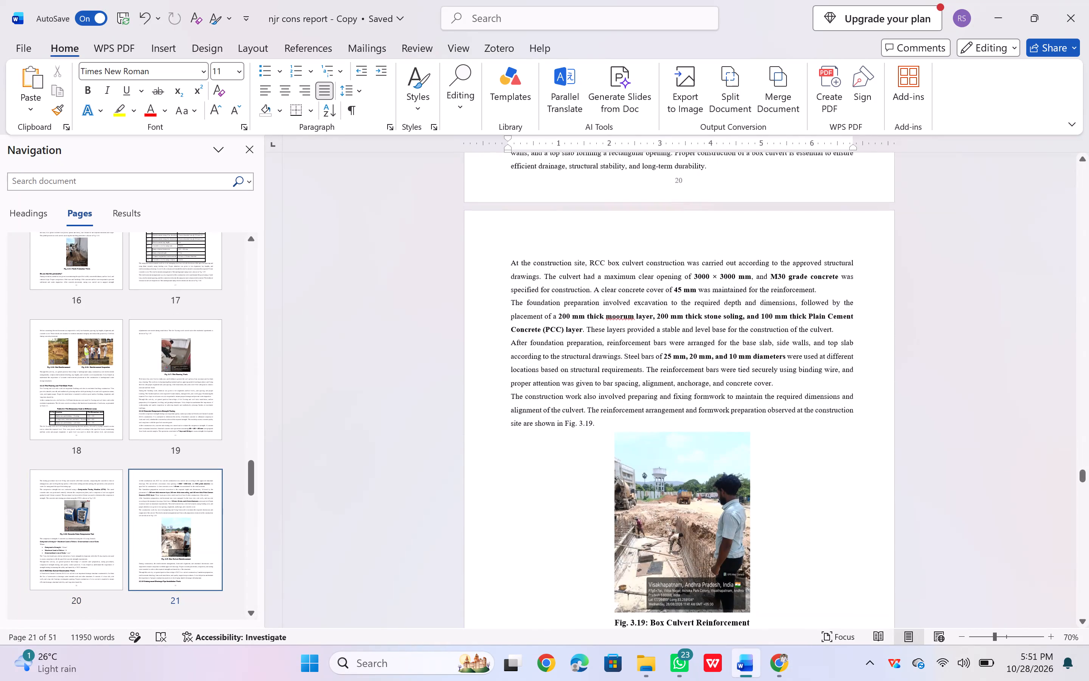
pyautogui.scroll(-4, 537, 438)
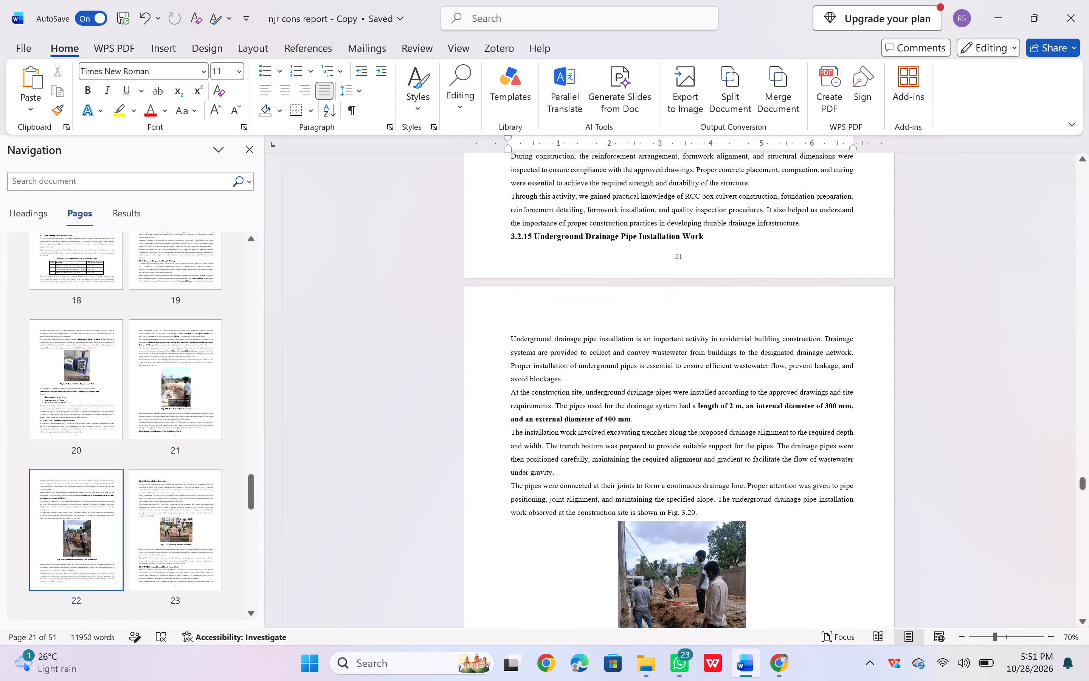
pyautogui.scroll(-4, 537, 438)
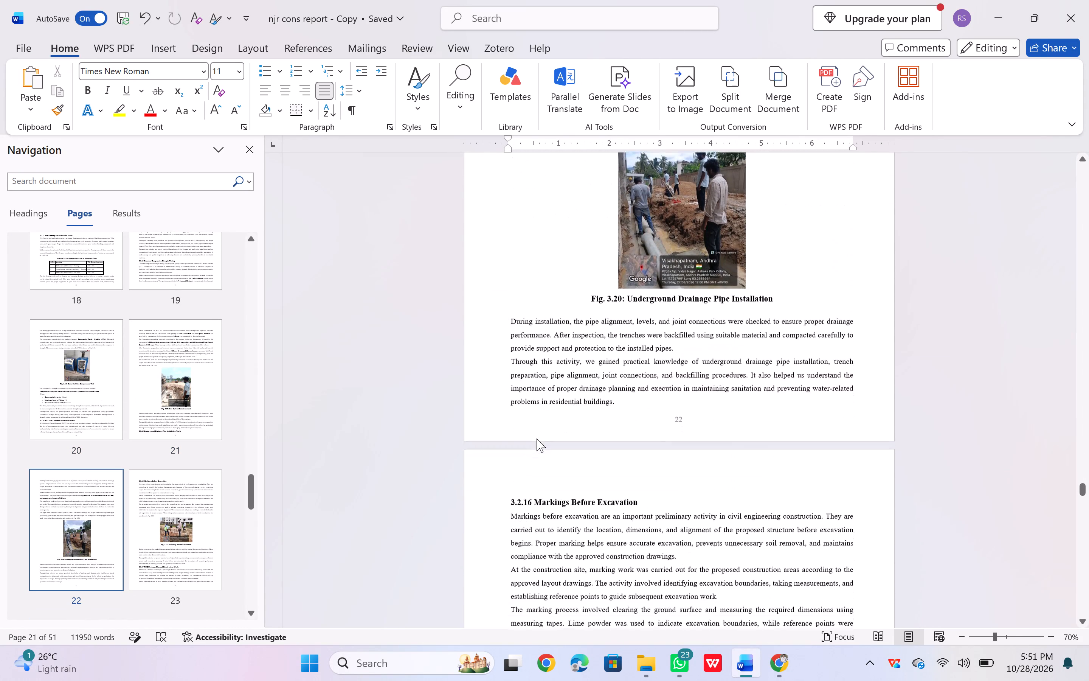
pyautogui.scroll(-5, 537, 438)
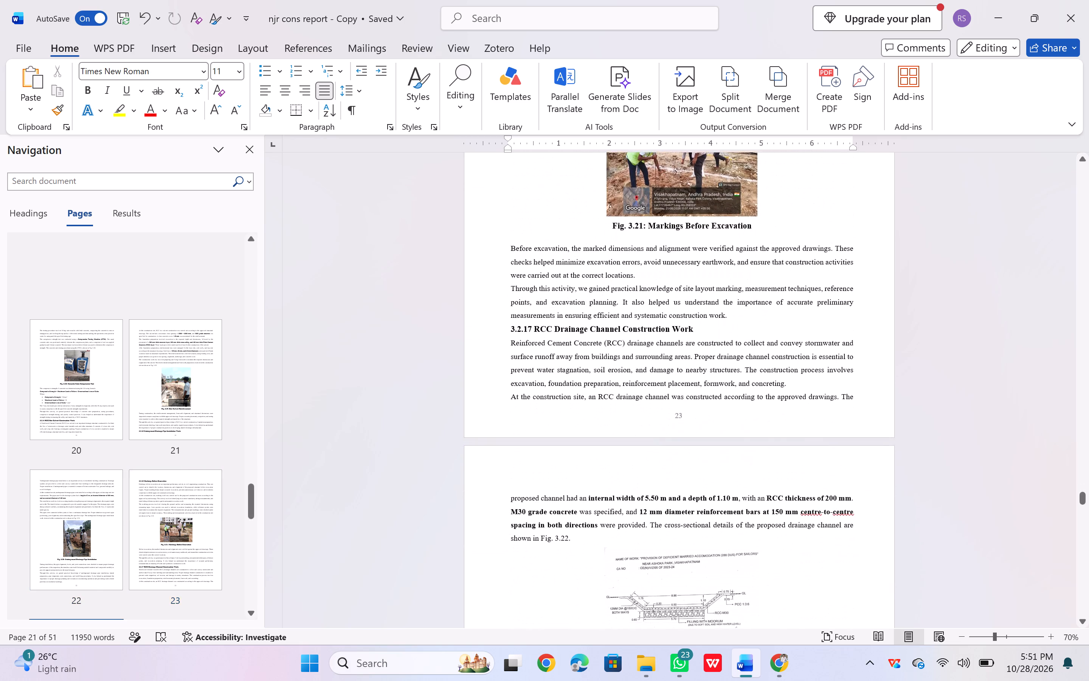
pyautogui.scroll(-10, 537, 438)
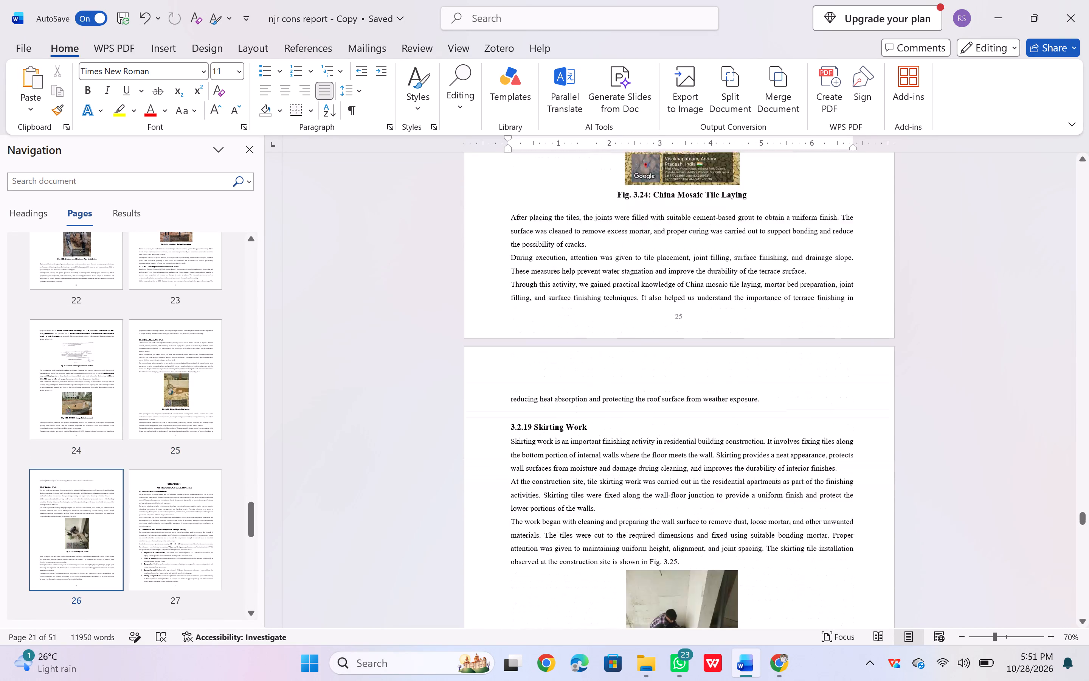
pyautogui.scroll(-5, 537, 438)
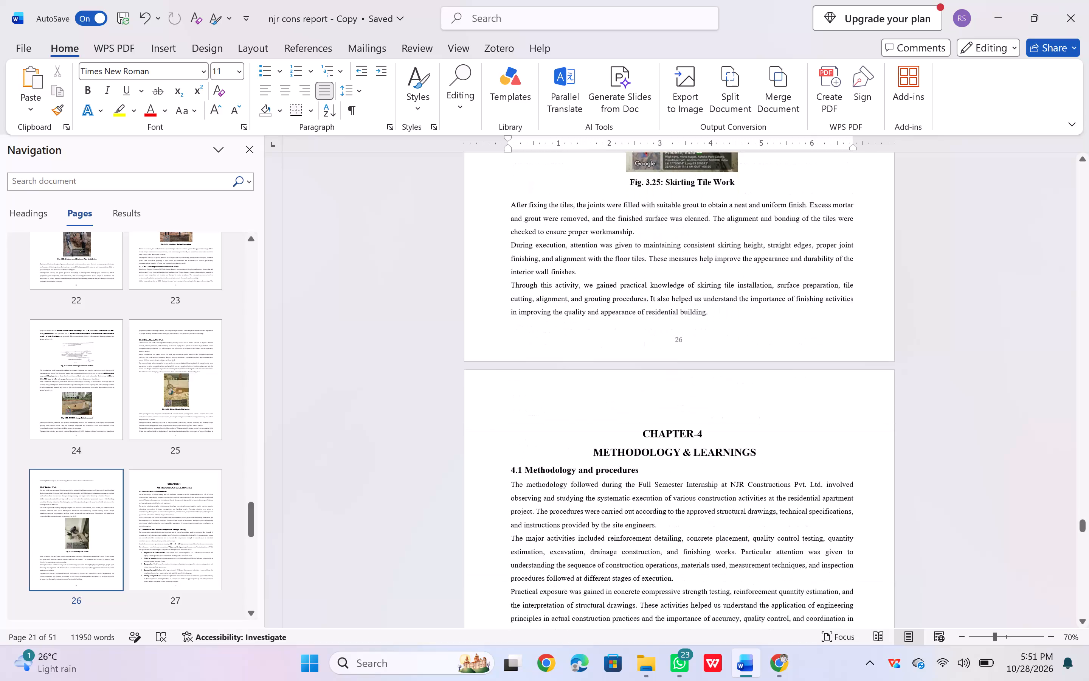
# Review section 4.1 of Chapter 4, from the compressive strength testing procedure through quantity estimation to Table 4.1 on units.
pyautogui.scroll(-4, 537, 438)
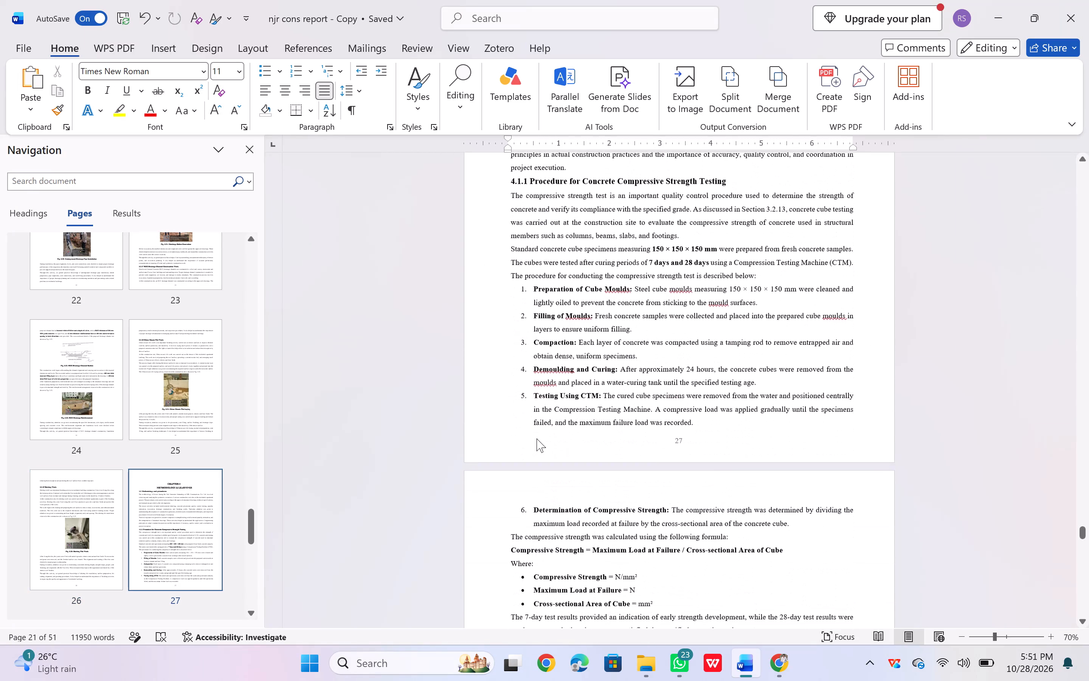
pyautogui.scroll(-5, 537, 438)
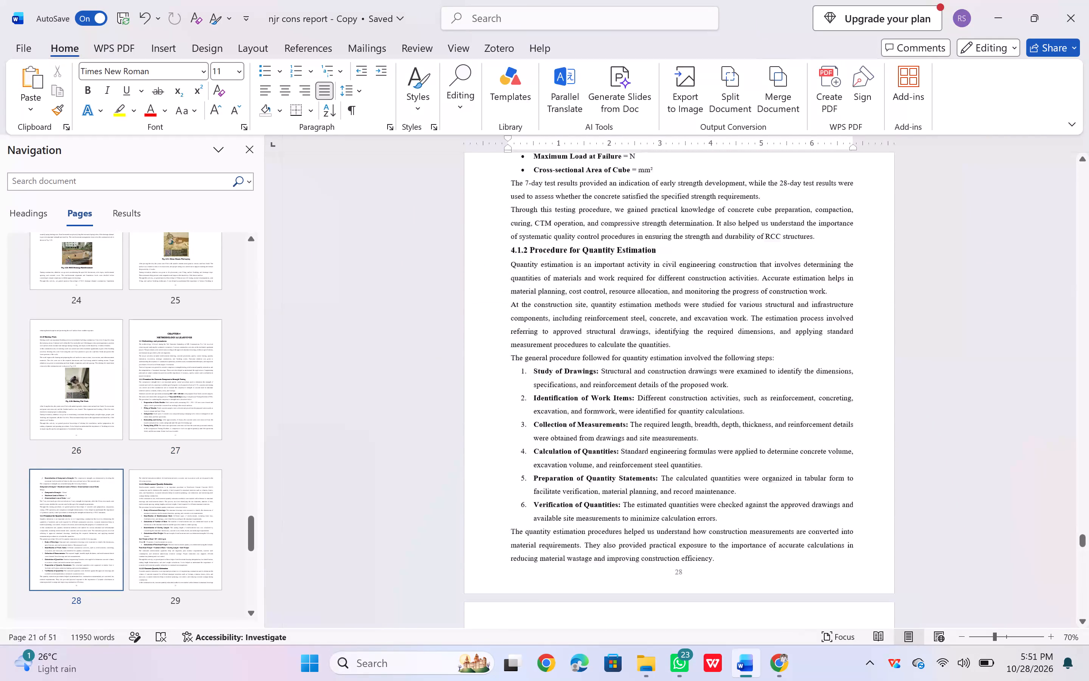
pyautogui.scroll(-5, 537, 438)
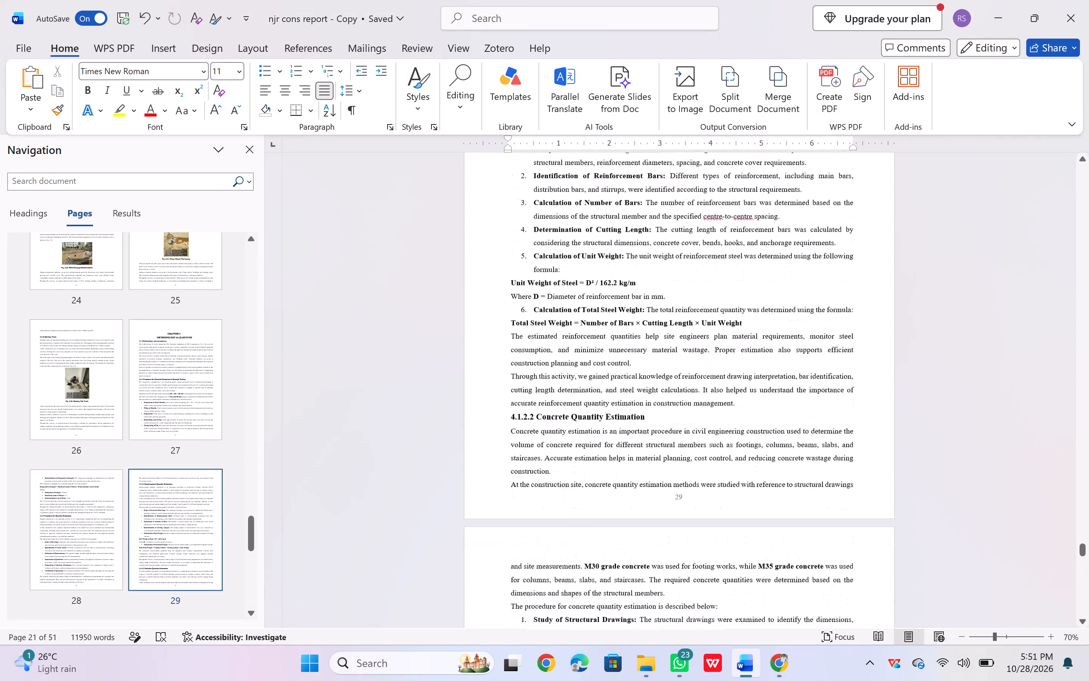
pyautogui.scroll(-6, 537, 438)
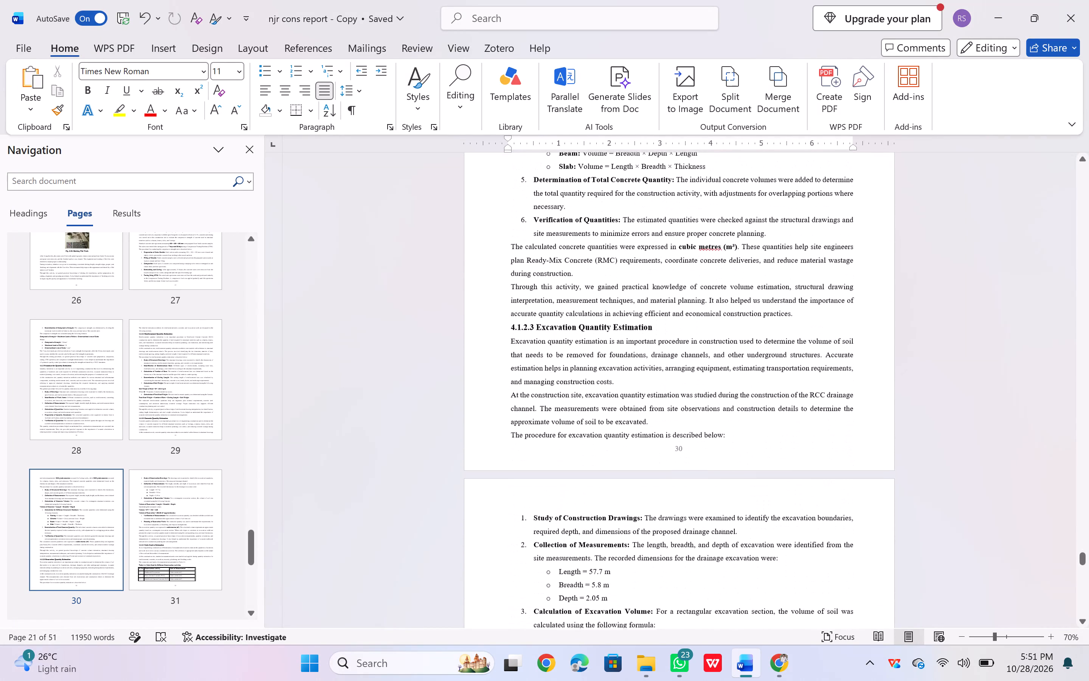
pyautogui.scroll(-5, 537, 438)
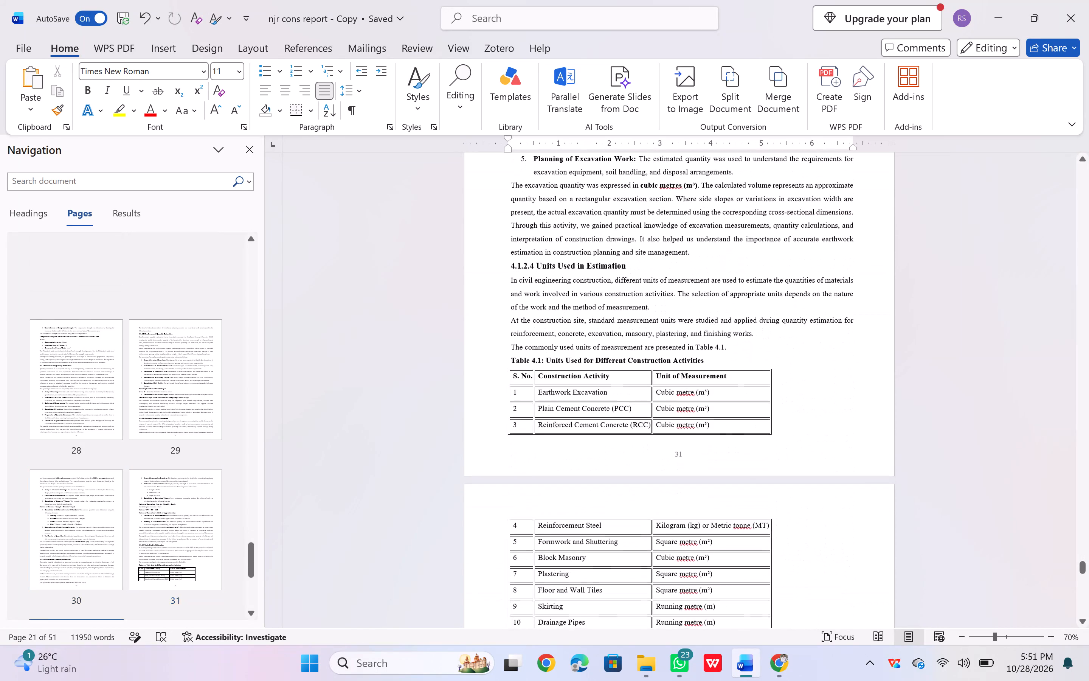
# Review section 4.2 Learnings, the Chapter 5 suggestions and the References page for text and page layout.
pyautogui.scroll(-5, 537, 438)
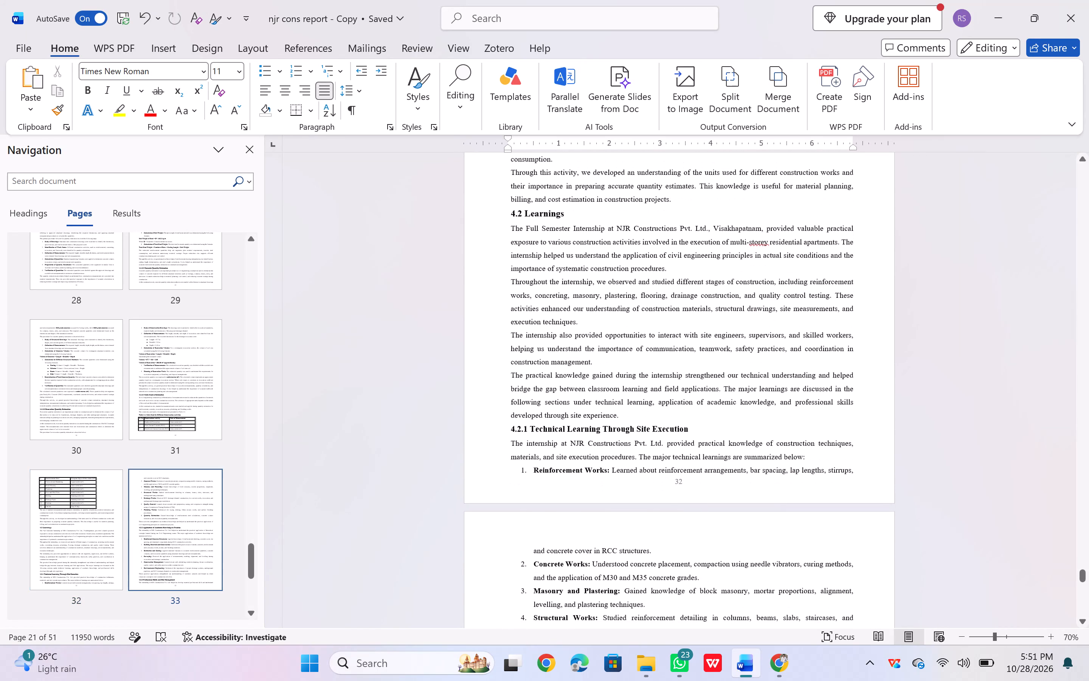
pyautogui.scroll(-5, 537, 438)
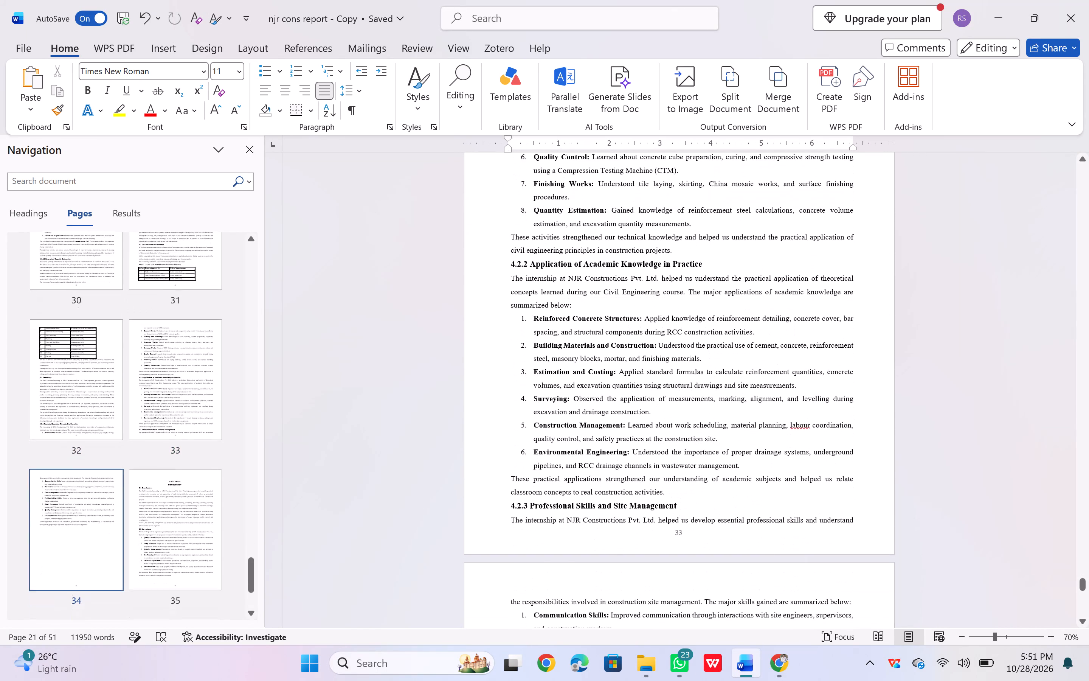
pyautogui.scroll(-12, 537, 438)
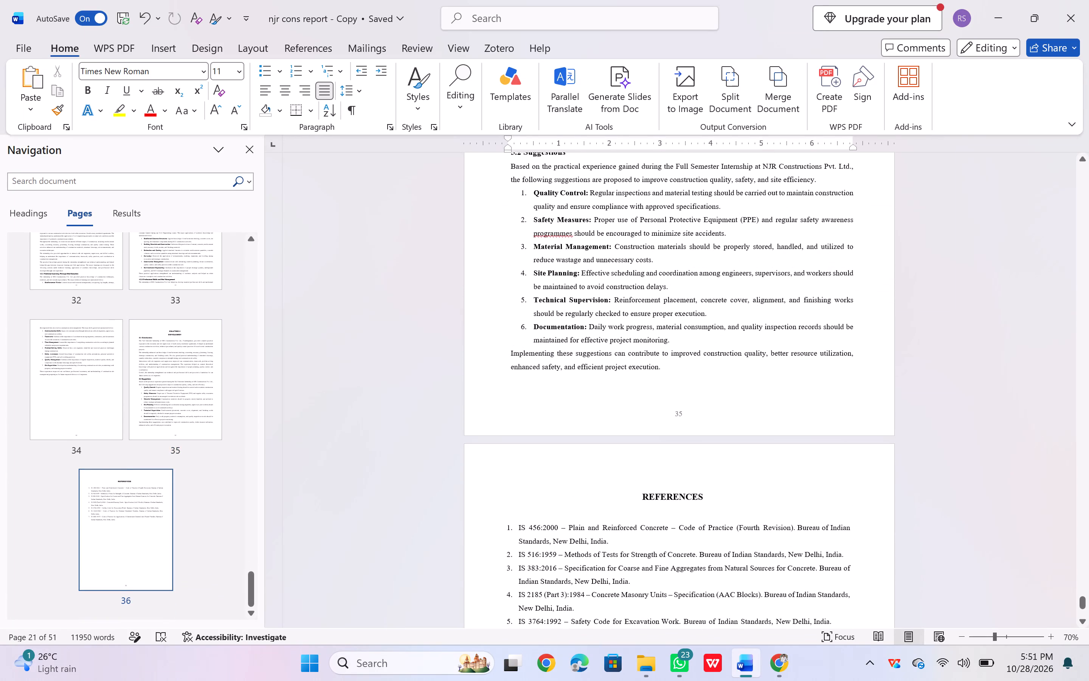
pyautogui.scroll(-1, 537, 438)
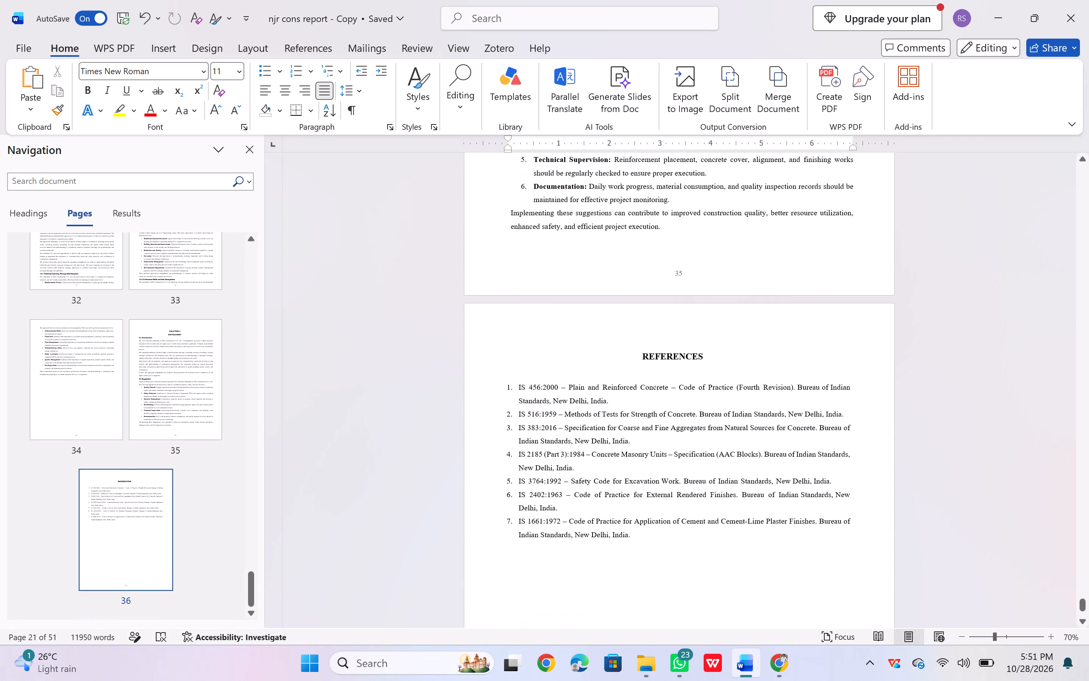
# Centre Table 4.1, the units for different construction activities, on the page and set its font to Times New Roman.
pyautogui.scroll(2, 537, 438)
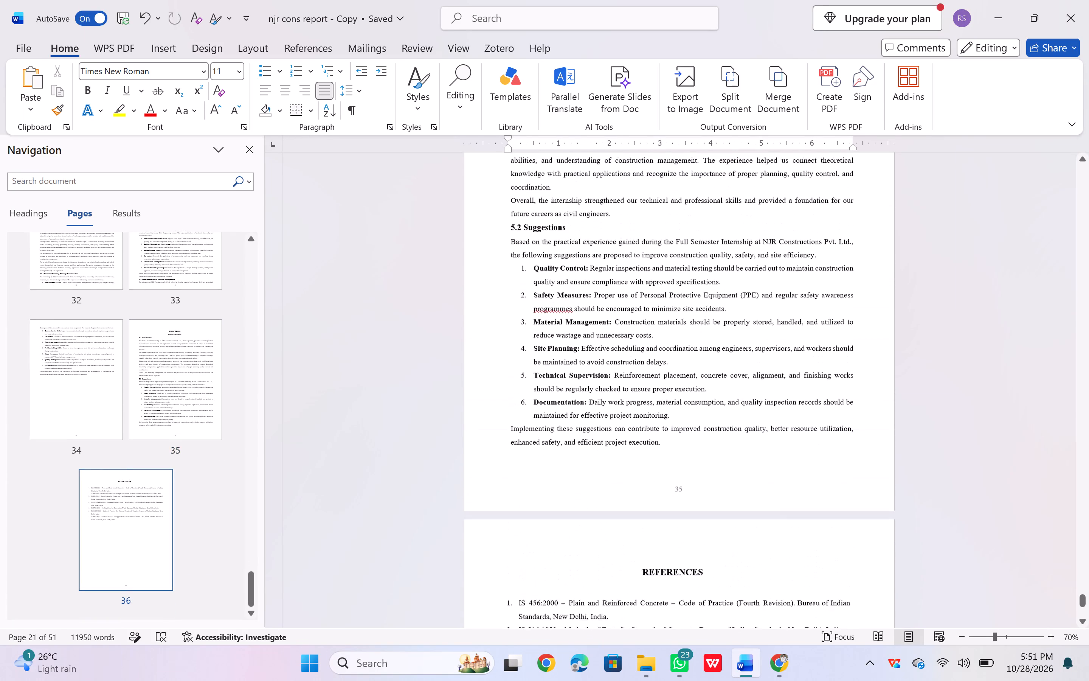
pyautogui.scroll(6, 537, 438)
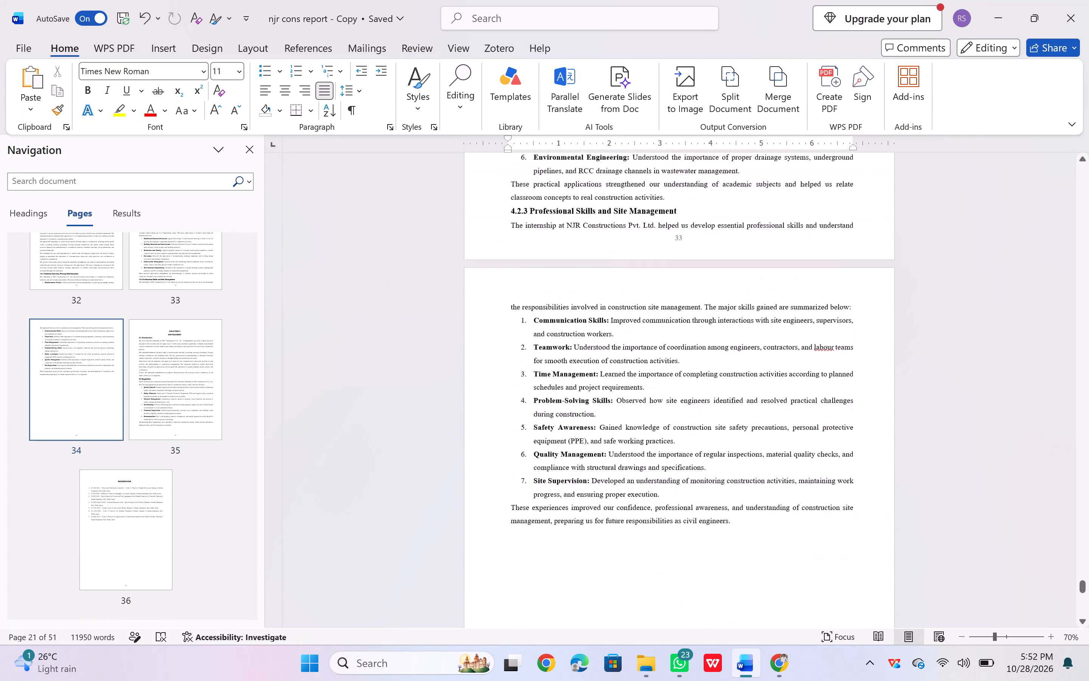
pyautogui.scroll(5, 537, 438)
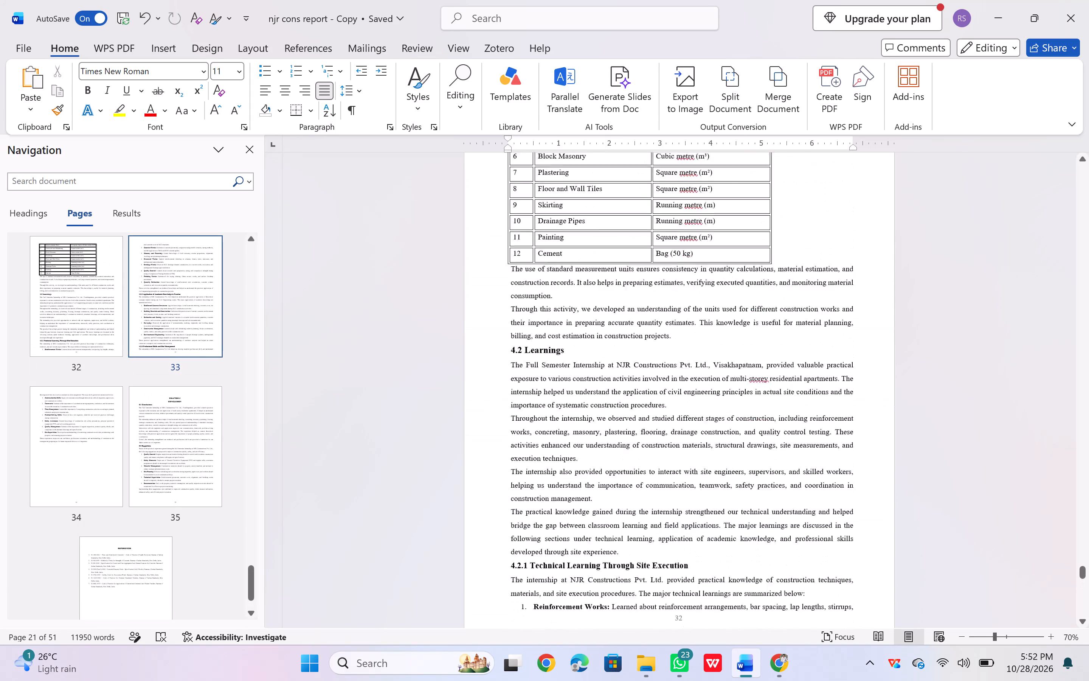
pyautogui.scroll(3, 537, 438)
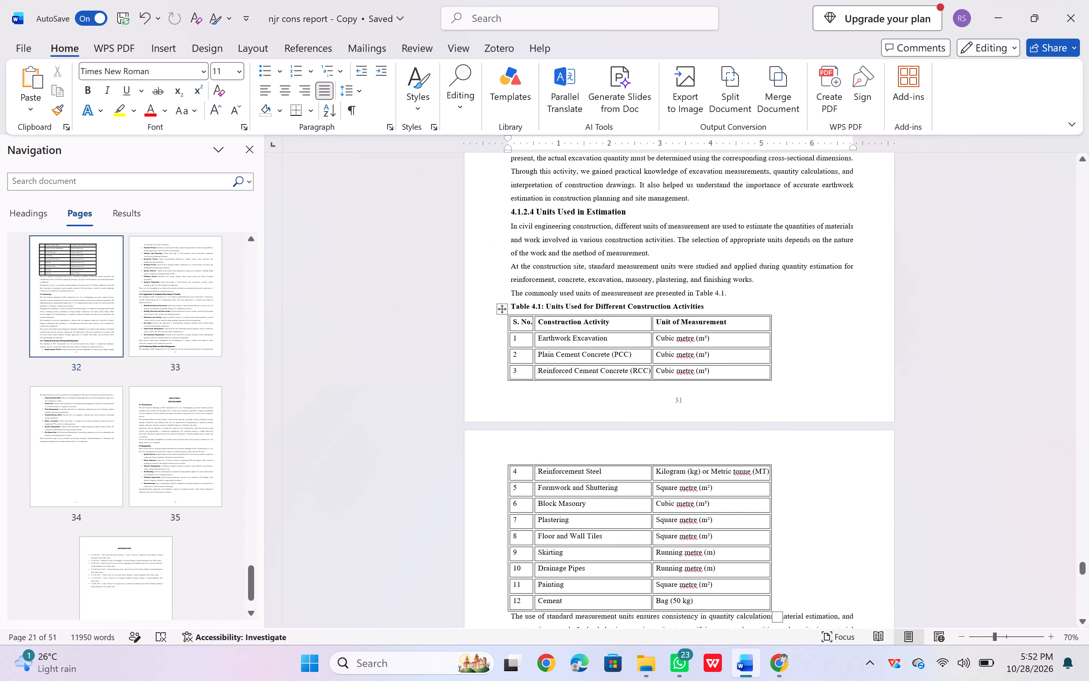
pyautogui.click(498, 312)
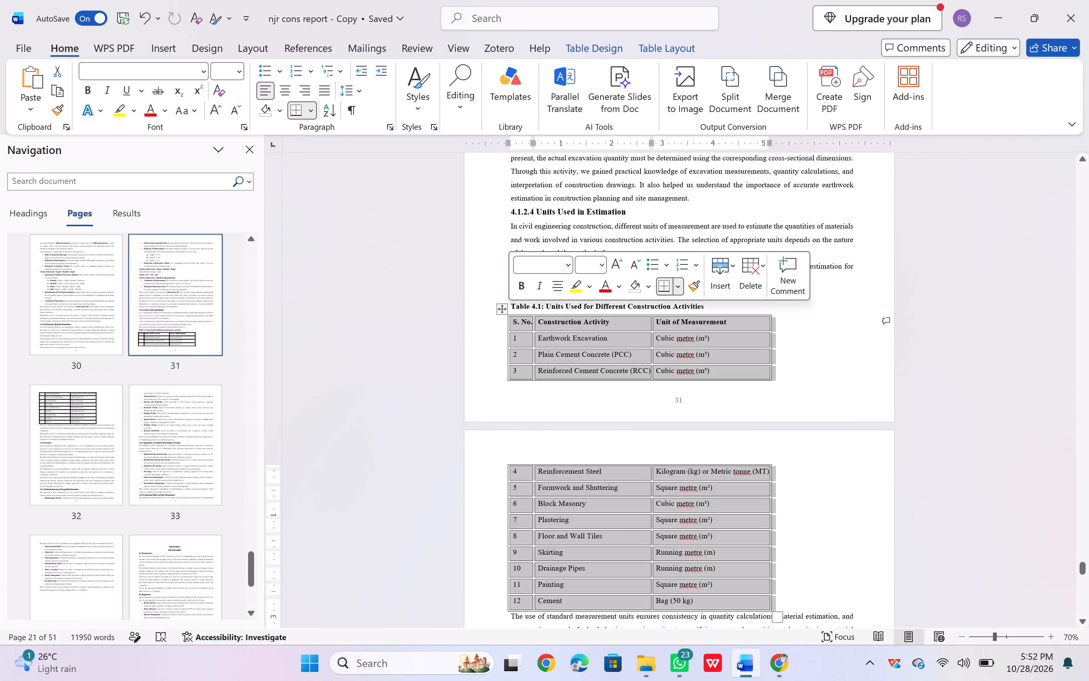
pyautogui.click(291, 86)
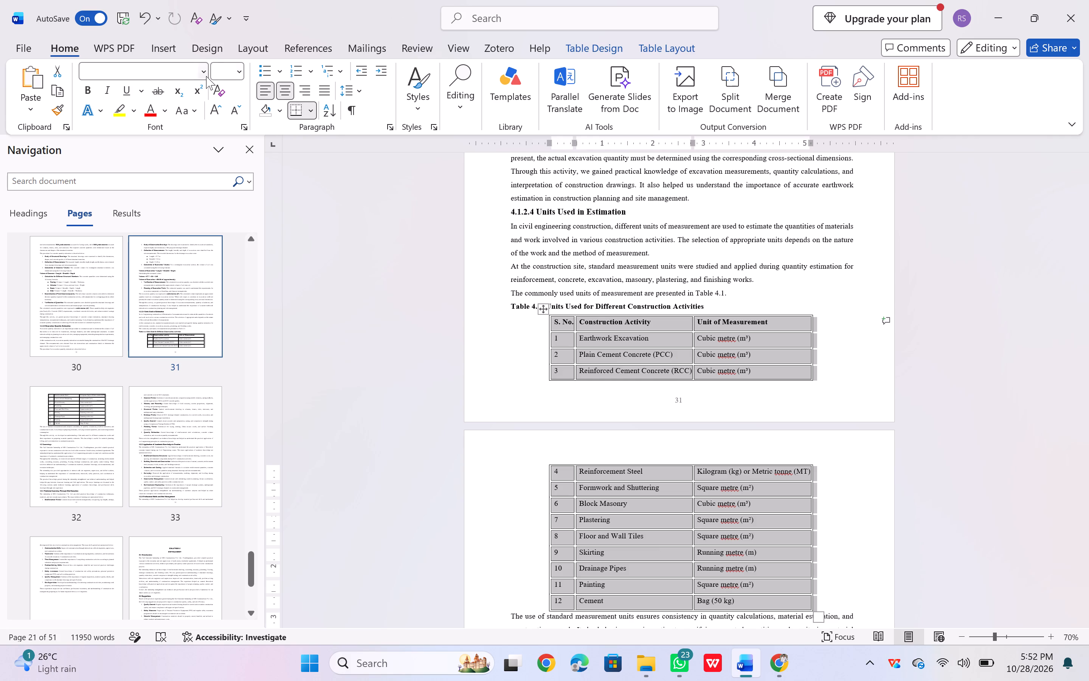
pyautogui.click(205, 76)
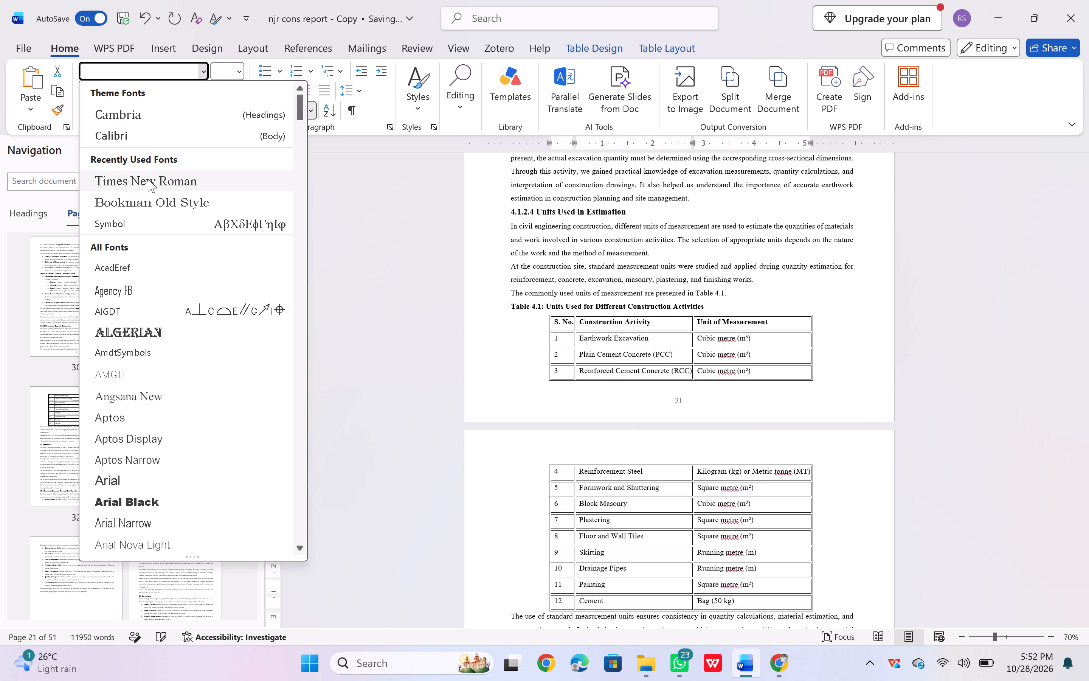
pyautogui.click(147, 183)
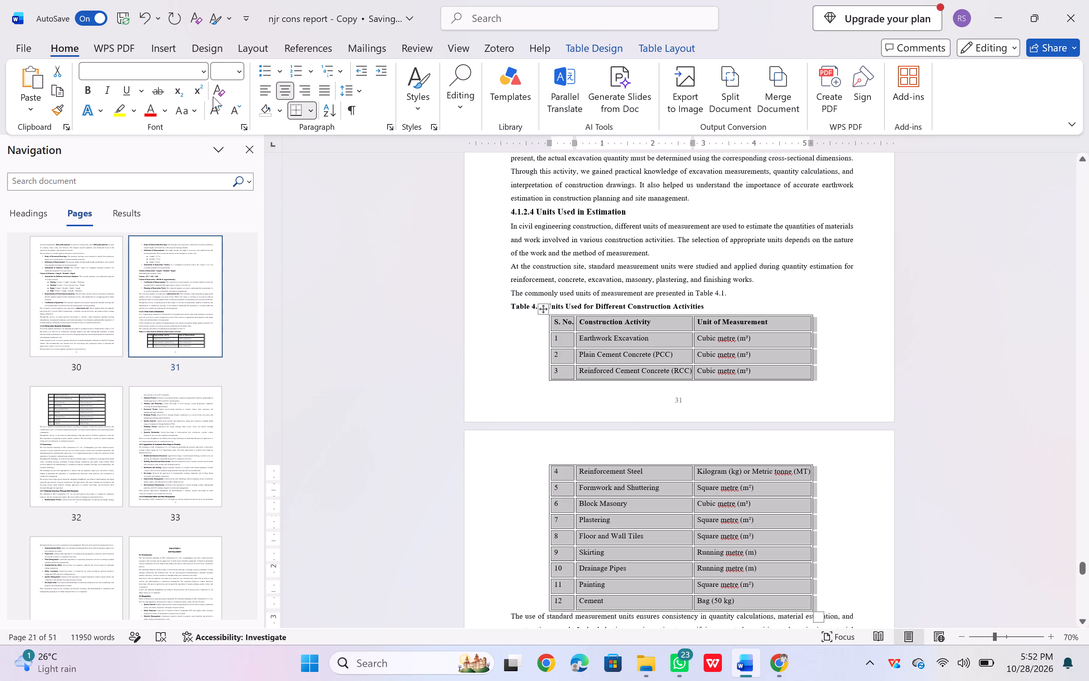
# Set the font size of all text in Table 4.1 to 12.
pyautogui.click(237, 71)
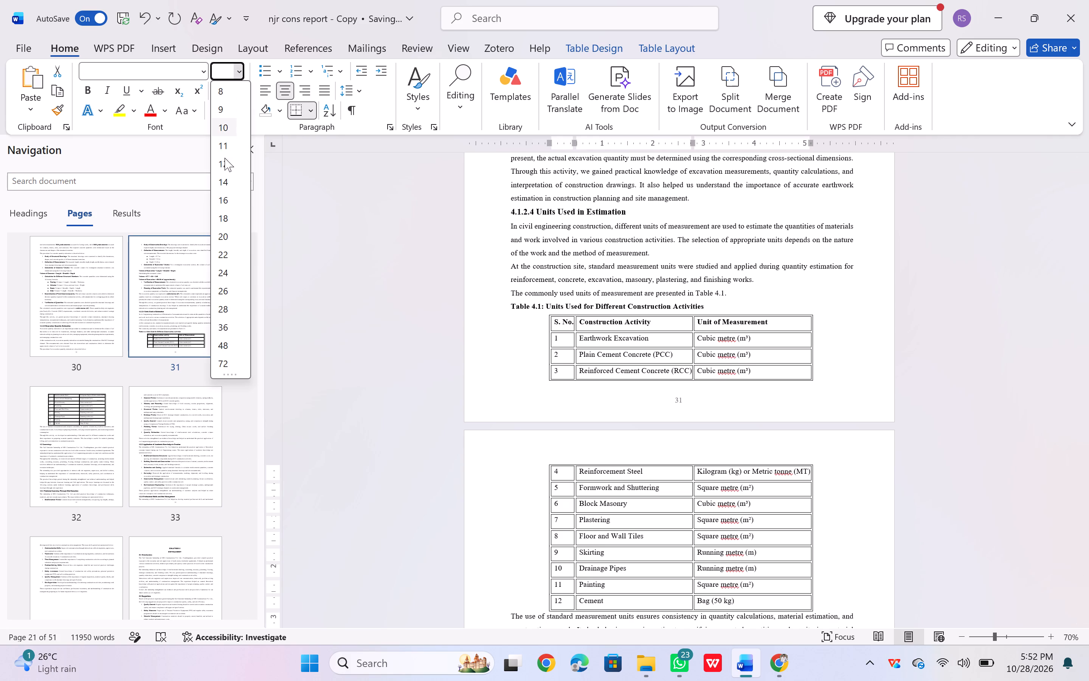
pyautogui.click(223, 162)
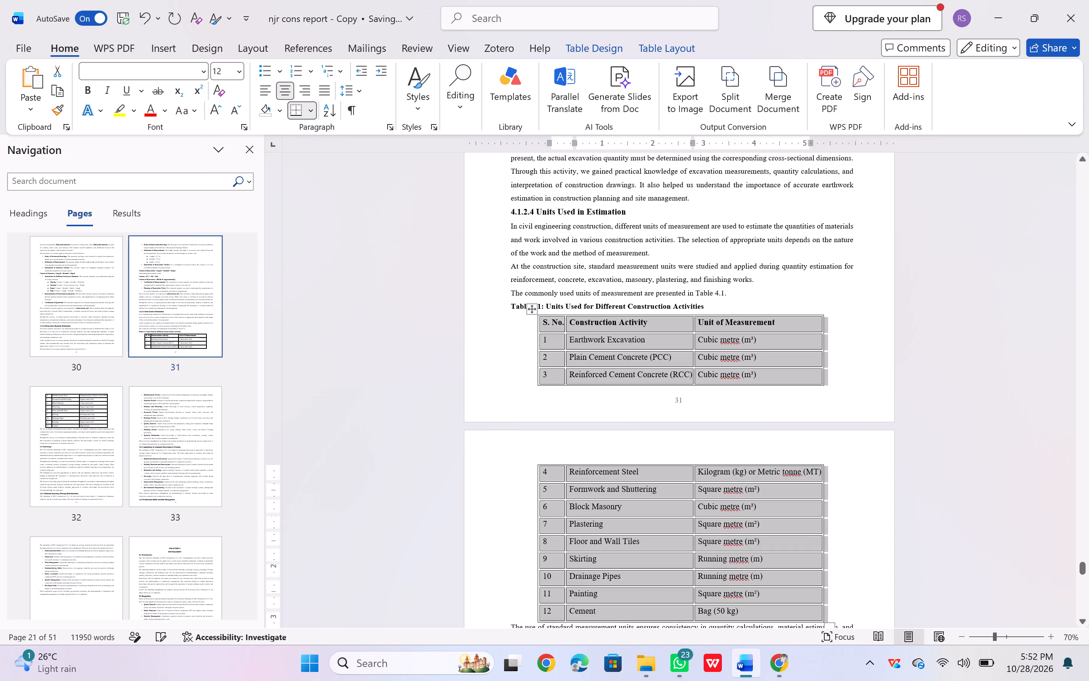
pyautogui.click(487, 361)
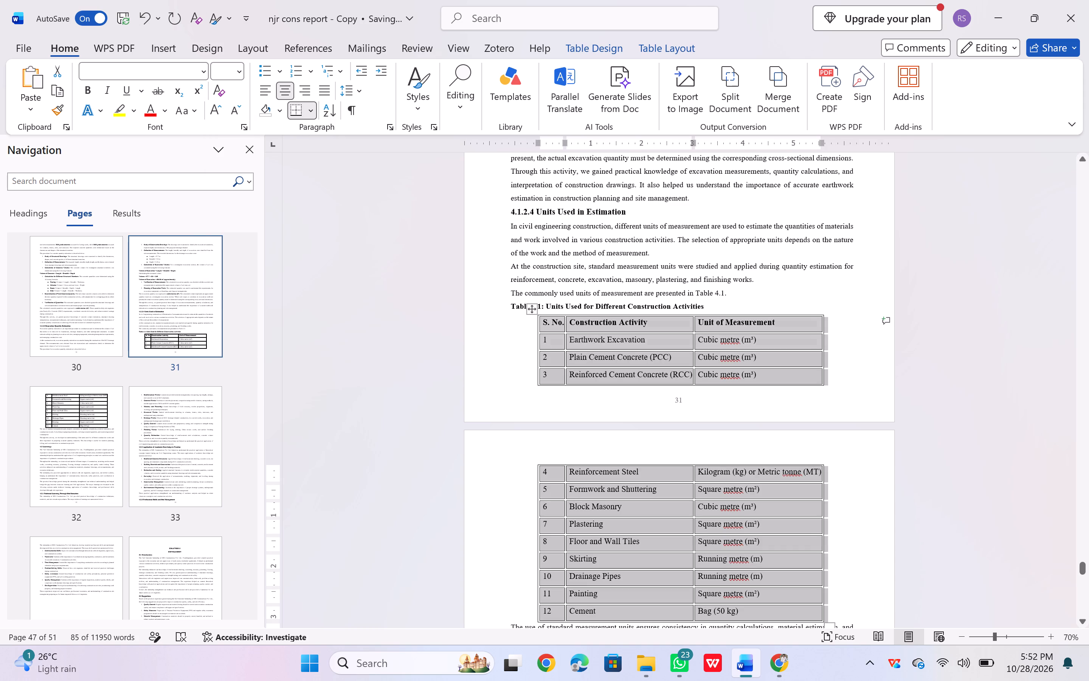
# Set the font size of all text in Table 4.1 to 11.
pyautogui.scroll(2, 487, 361)
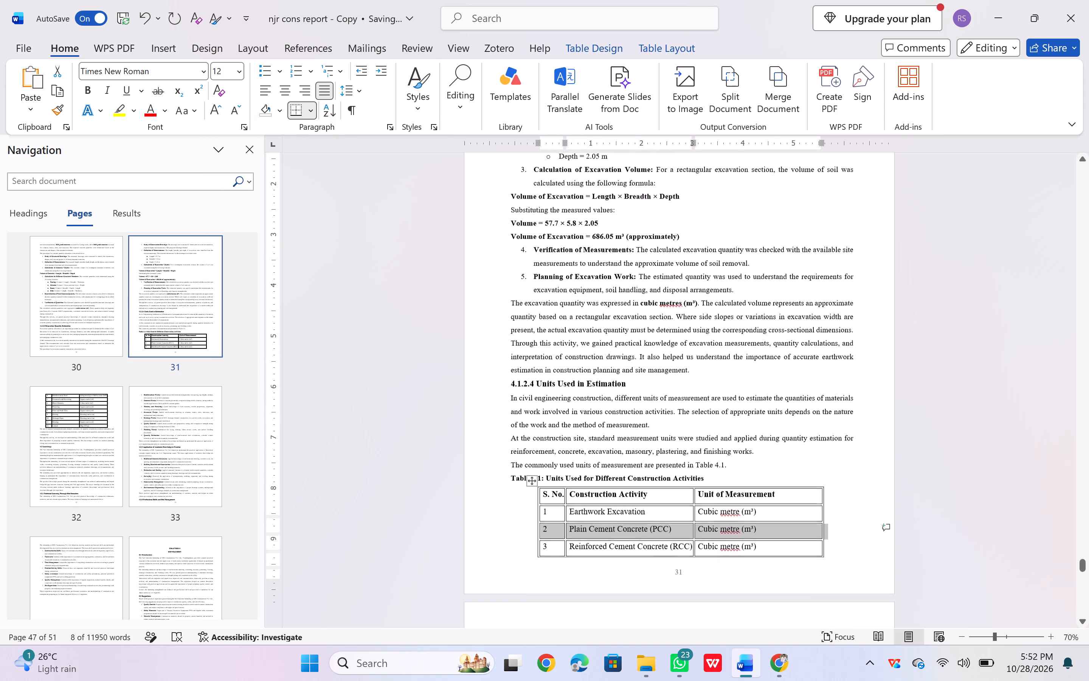
pyautogui.scroll(1, 487, 361)
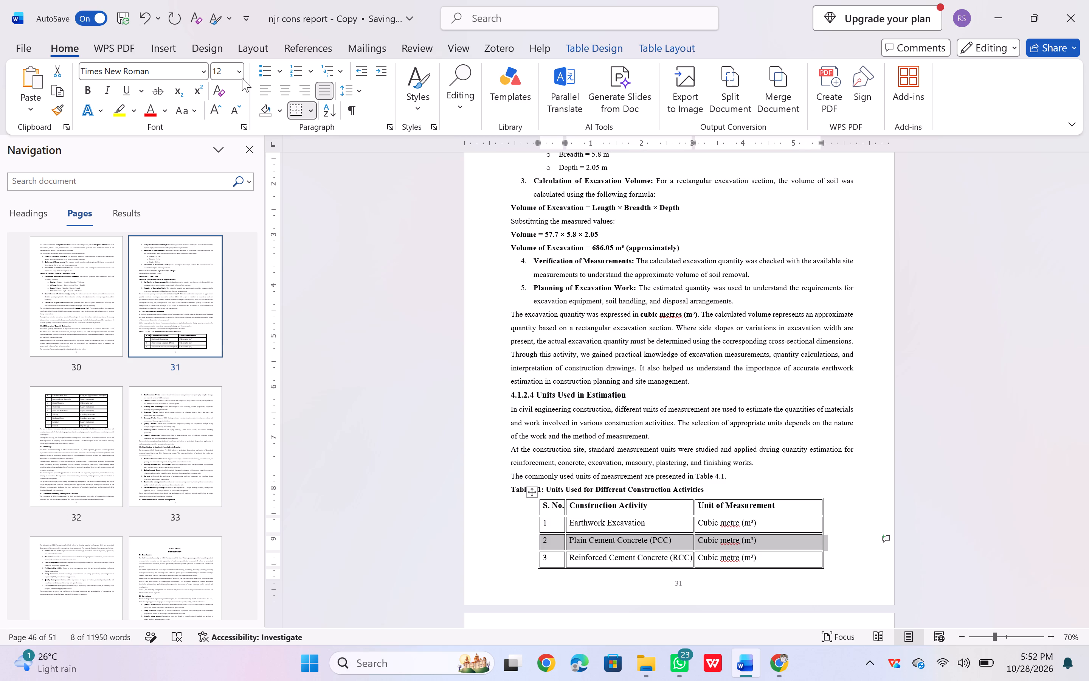
pyautogui.click(530, 490)
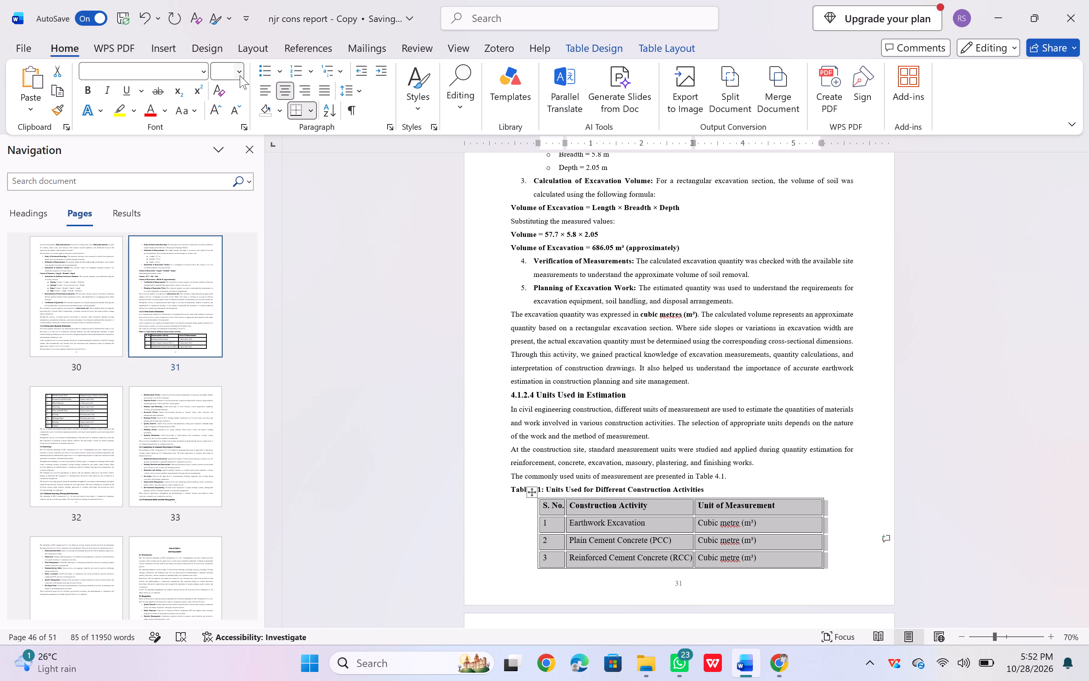
pyautogui.click(240, 75)
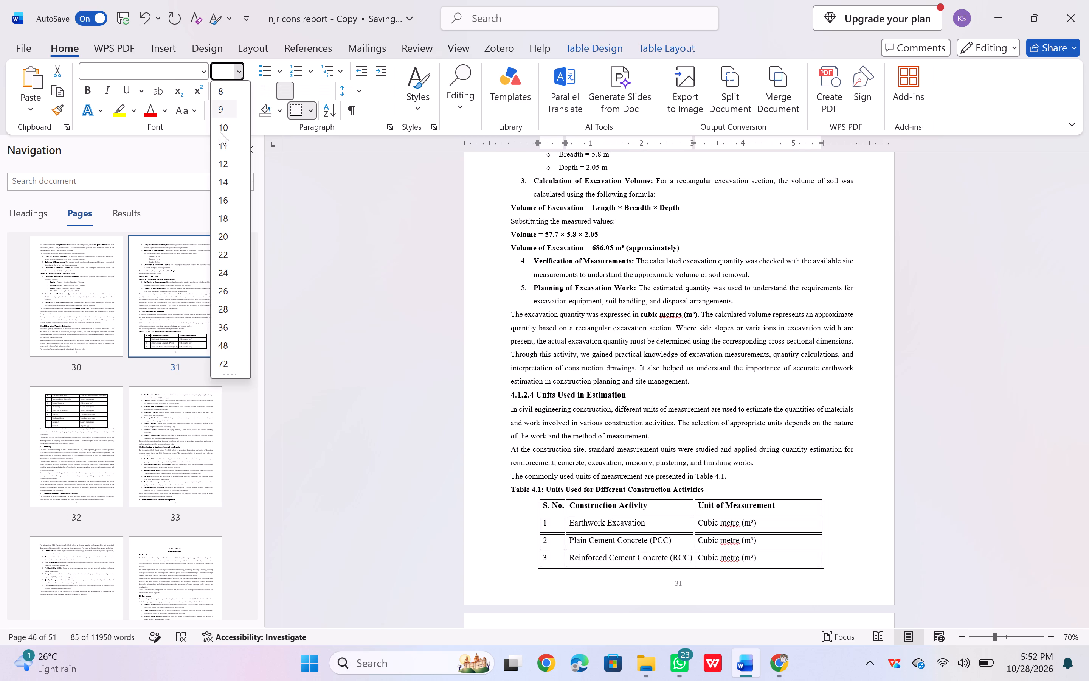
pyautogui.click(221, 143)
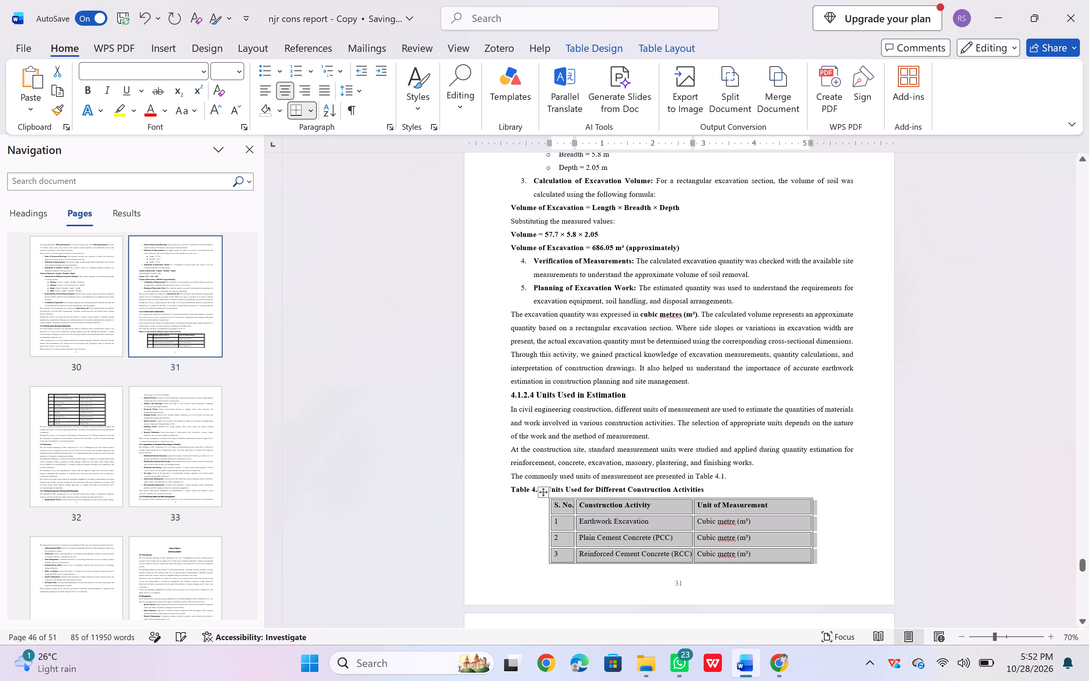
# Recheck the page layout backwards from section 4.1.2.3 through the Chapter 3 drainage and tile sections to Fig. 3.19.
pyautogui.scroll(5, 506, 459)
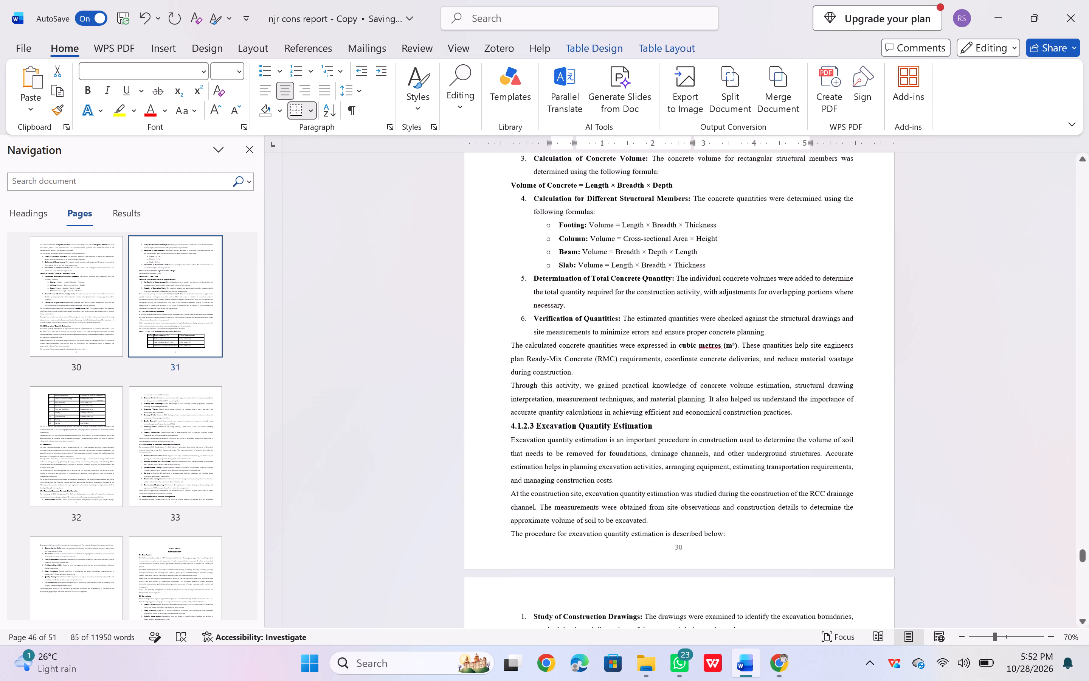
pyautogui.scroll(6, 506, 459)
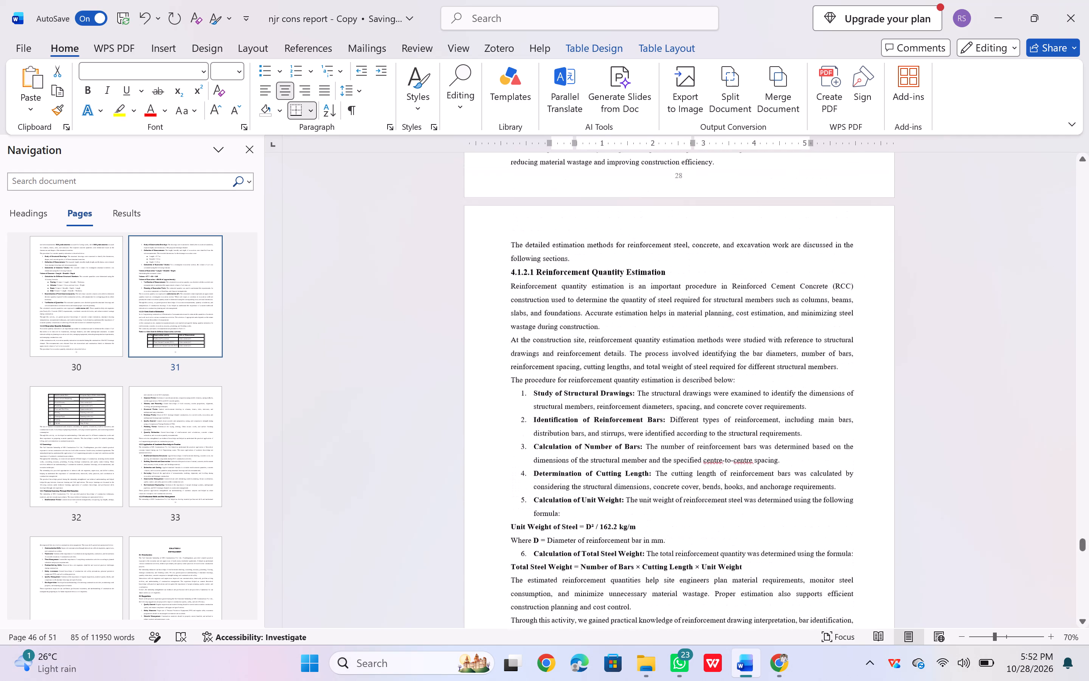
pyautogui.scroll(6, 506, 459)
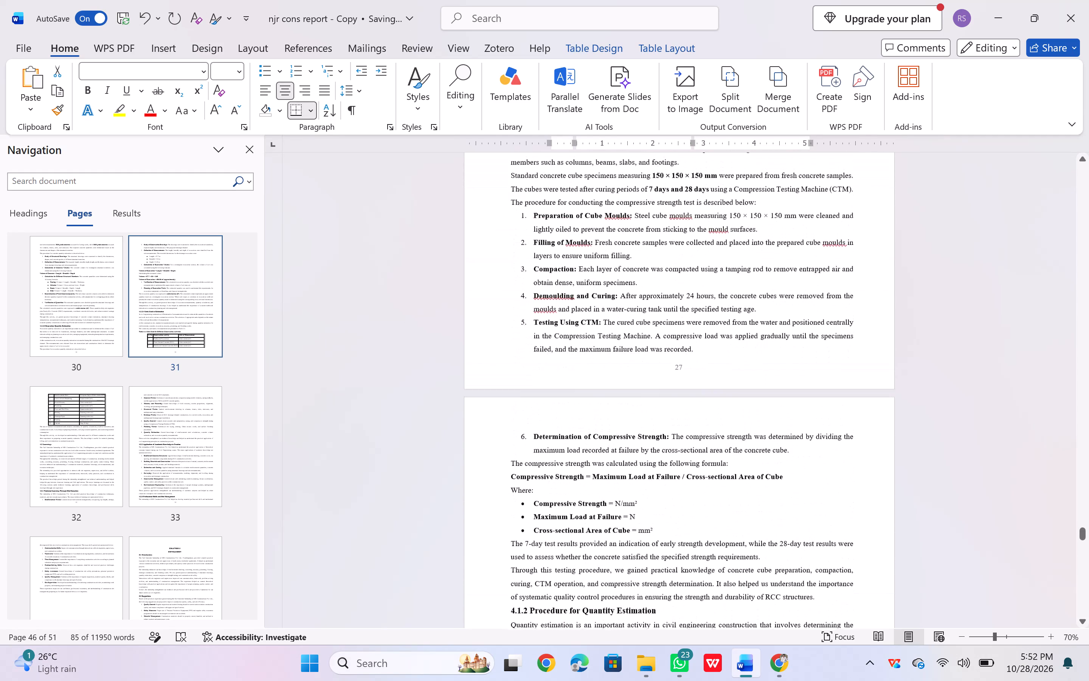
pyautogui.scroll(6, 506, 459)
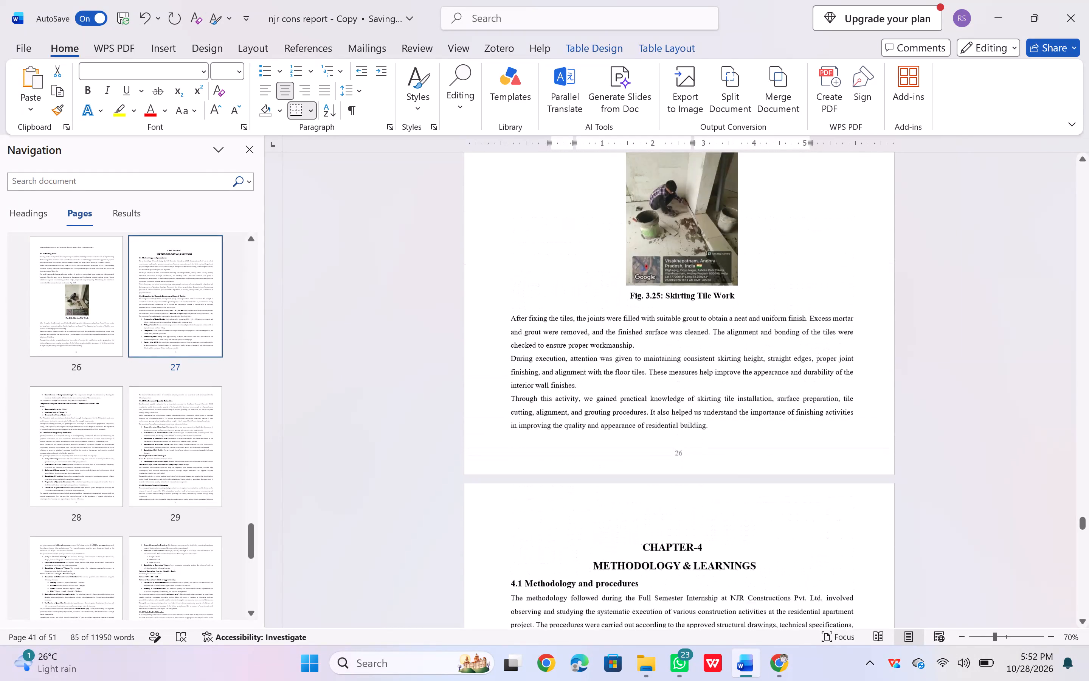
pyautogui.scroll(7, 506, 459)
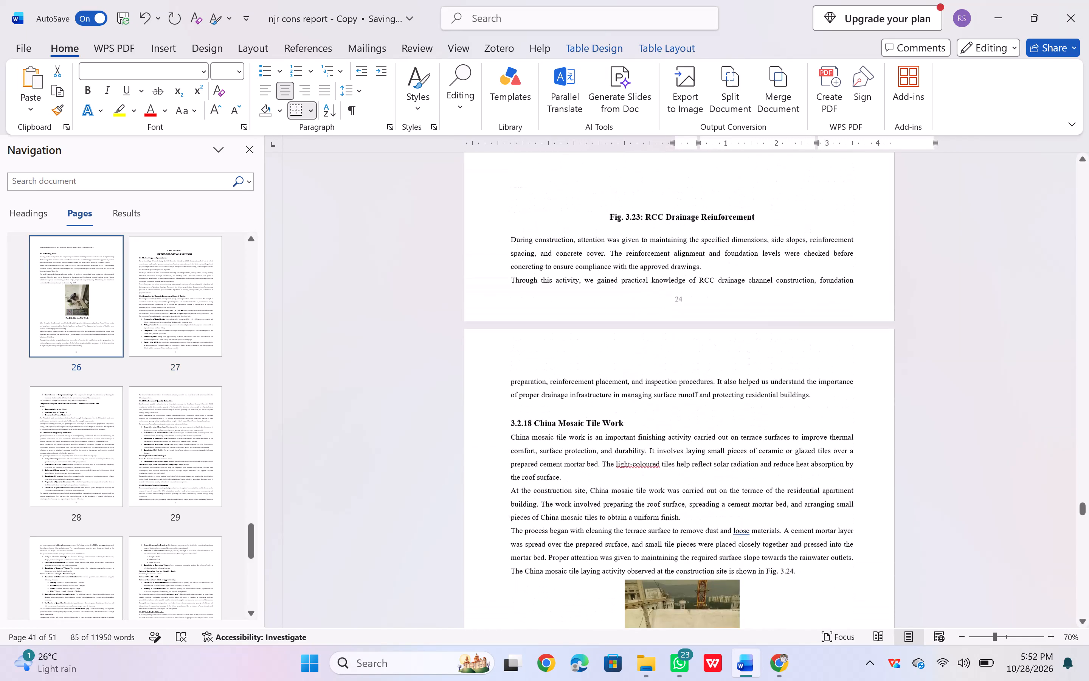
pyautogui.scroll(4, 506, 459)
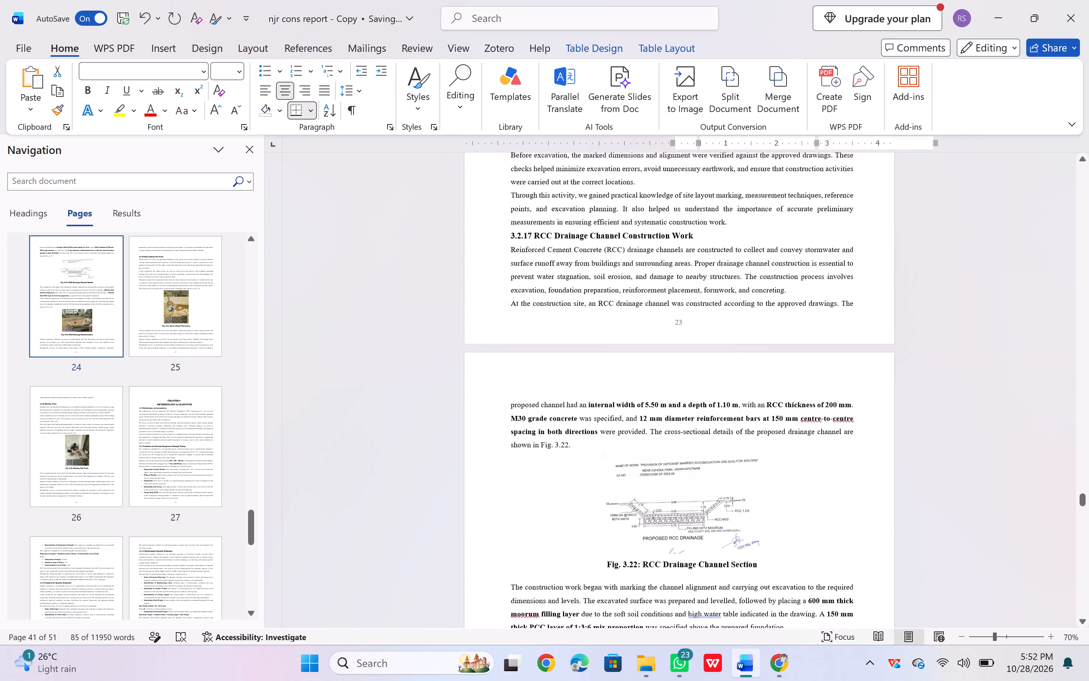
pyautogui.scroll(5, 506, 459)
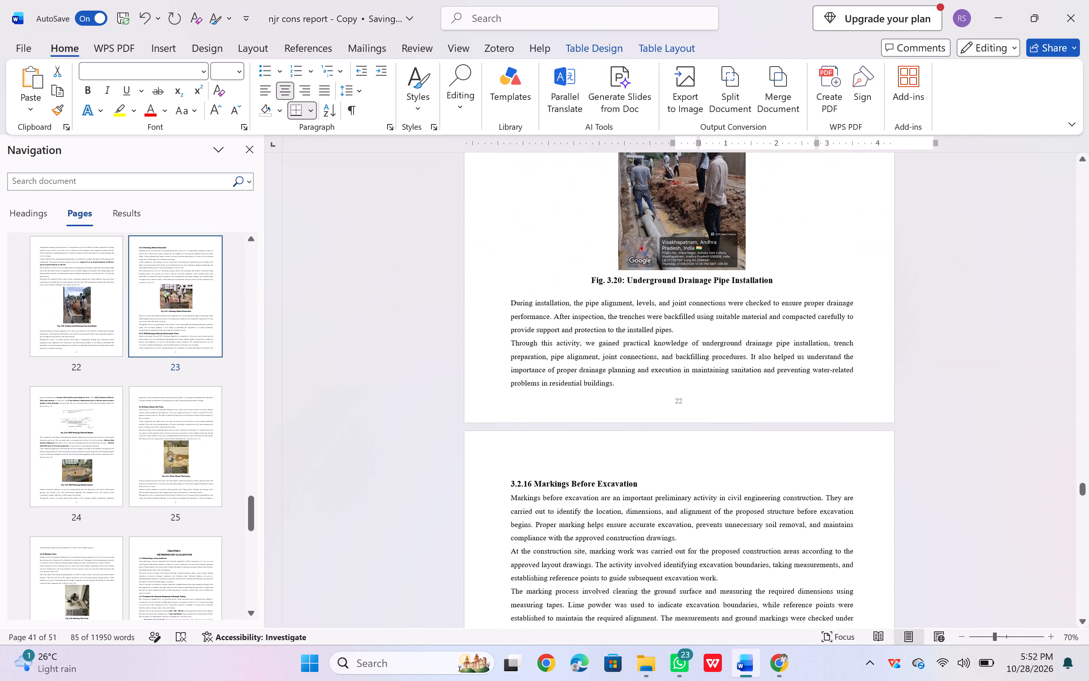
pyautogui.scroll(4, 506, 459)
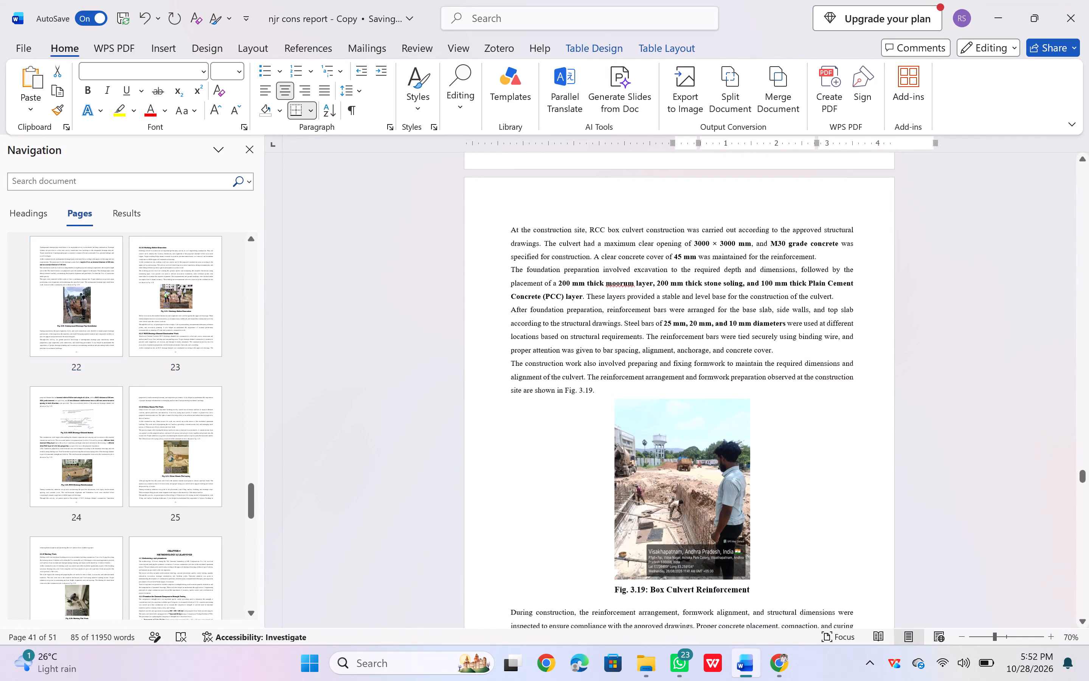
# Insert a blank paragraph before the heading 3.2.15 Underground Drainage Pipe Installation Work to move it onto the next page.
pyautogui.scroll(-1, 506, 459)
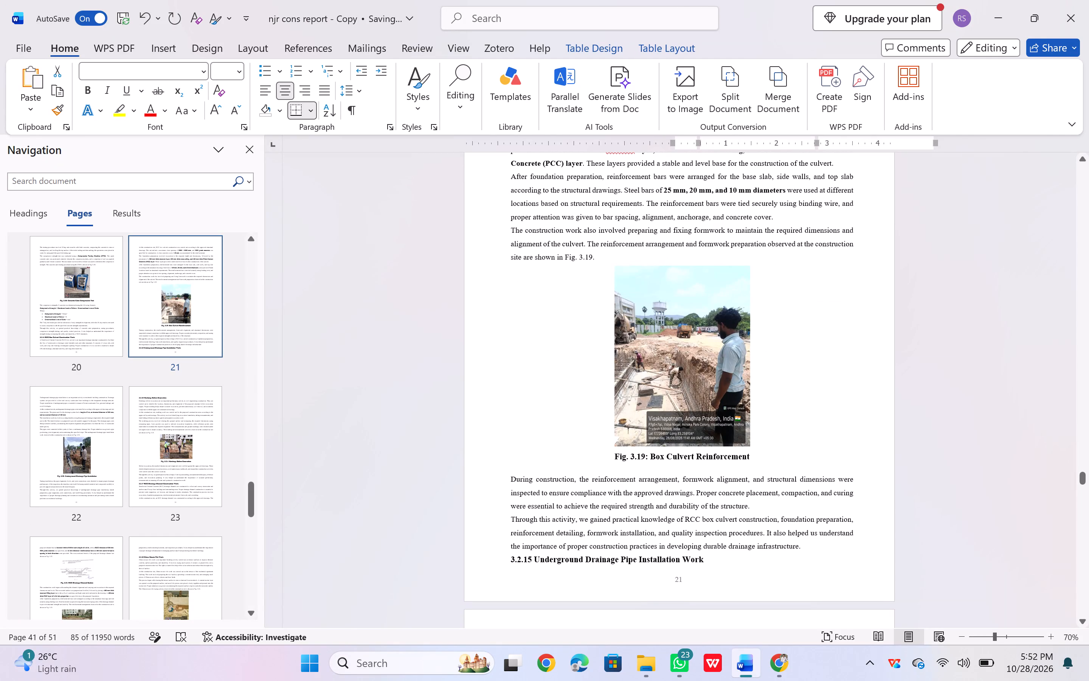
pyautogui.click(508, 563)
pyautogui.press('Return')
pyautogui.click(508, 563)
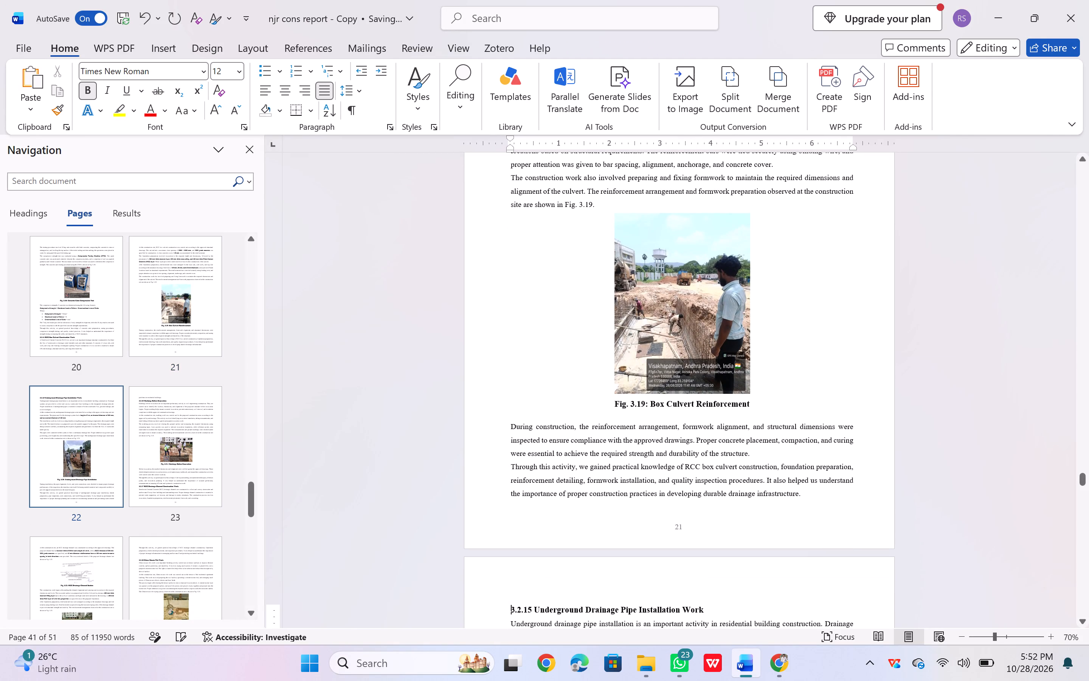
# Recheck the pages backwards from Fig. 3.19 to section 3.2.12 and check the font size of Table 3.3.
pyautogui.scroll(6, 508, 563)
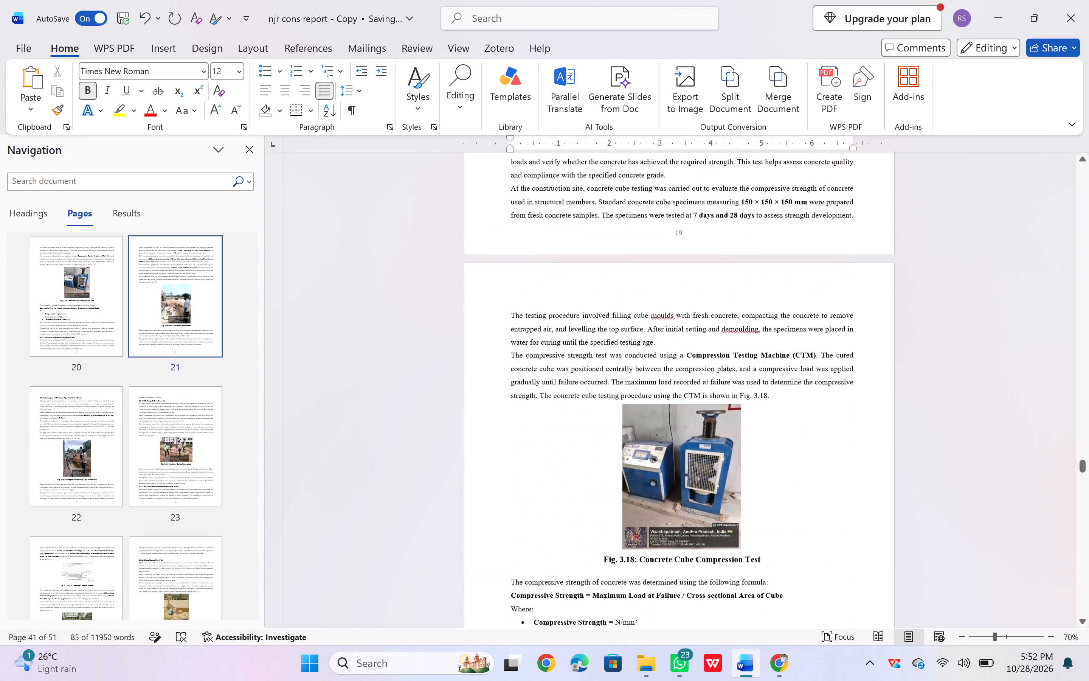
pyautogui.scroll(3, 508, 563)
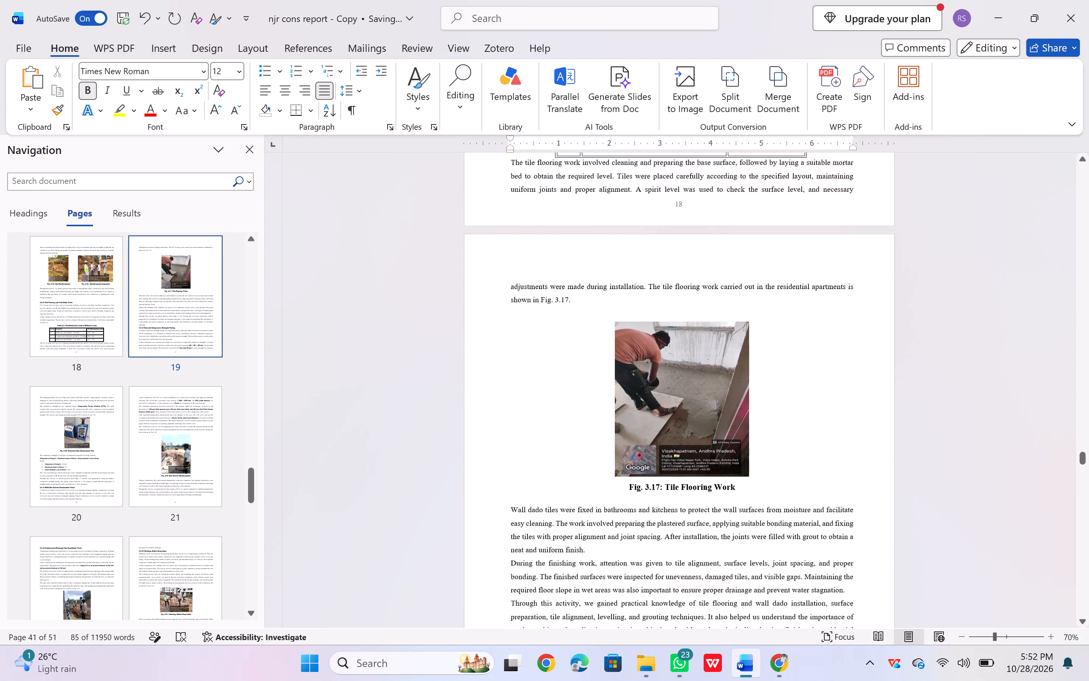
pyautogui.scroll(1, 508, 563)
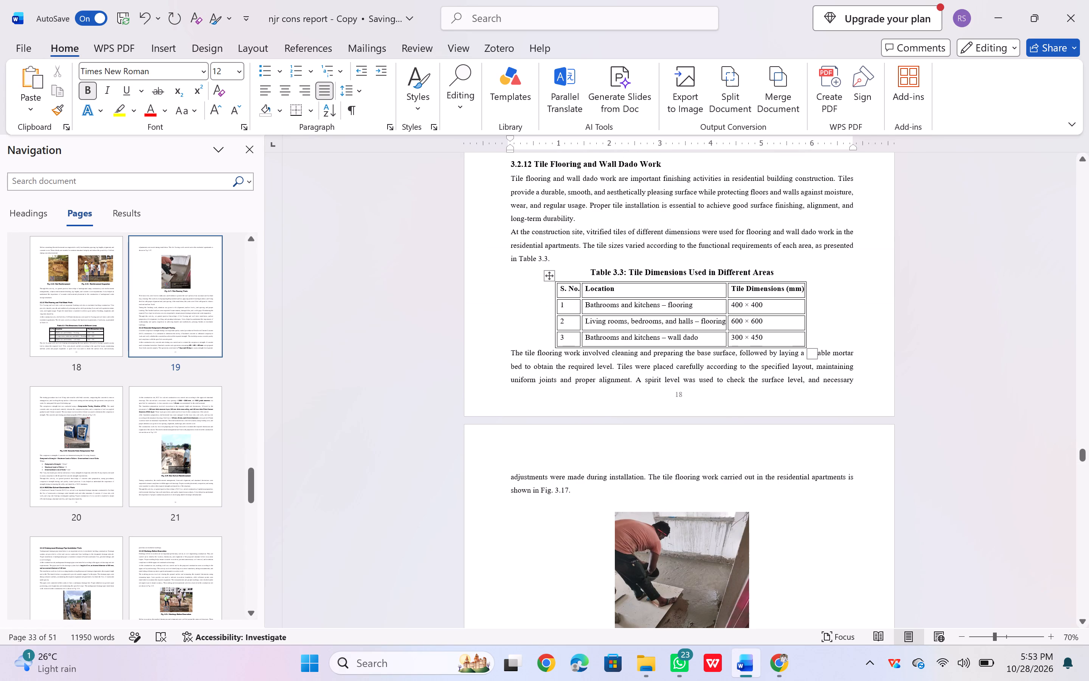
pyautogui.click(550, 275)
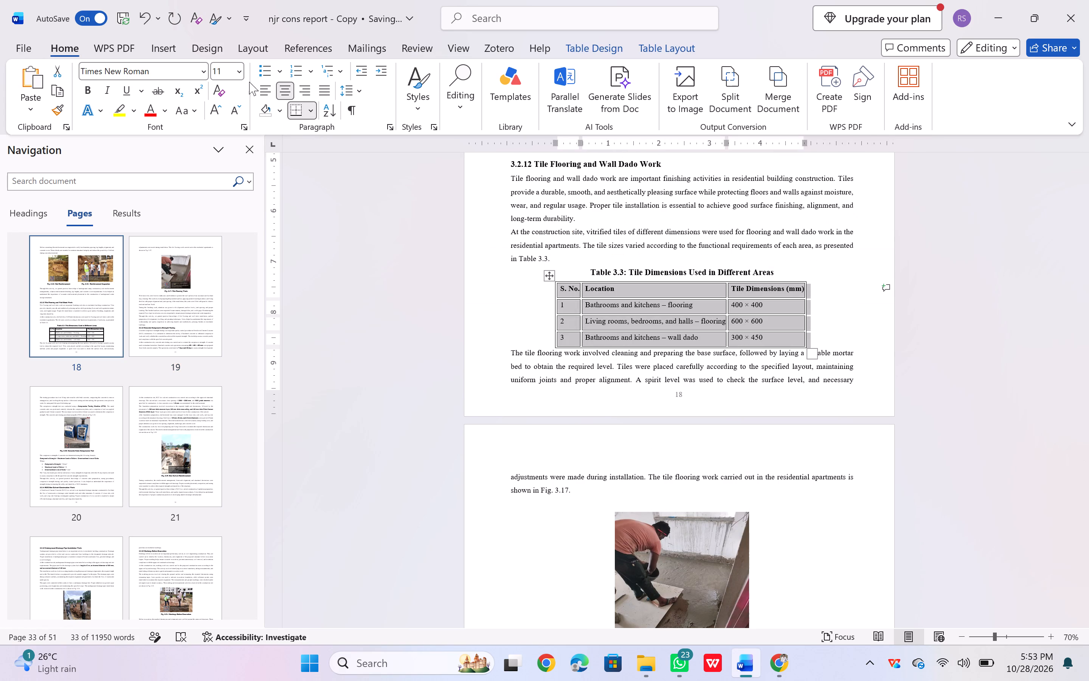
# Set the font size of all text in Table 3.2, Reinforcement Details of Underground Sump, to 11.
pyautogui.scroll(2, 490, 275)
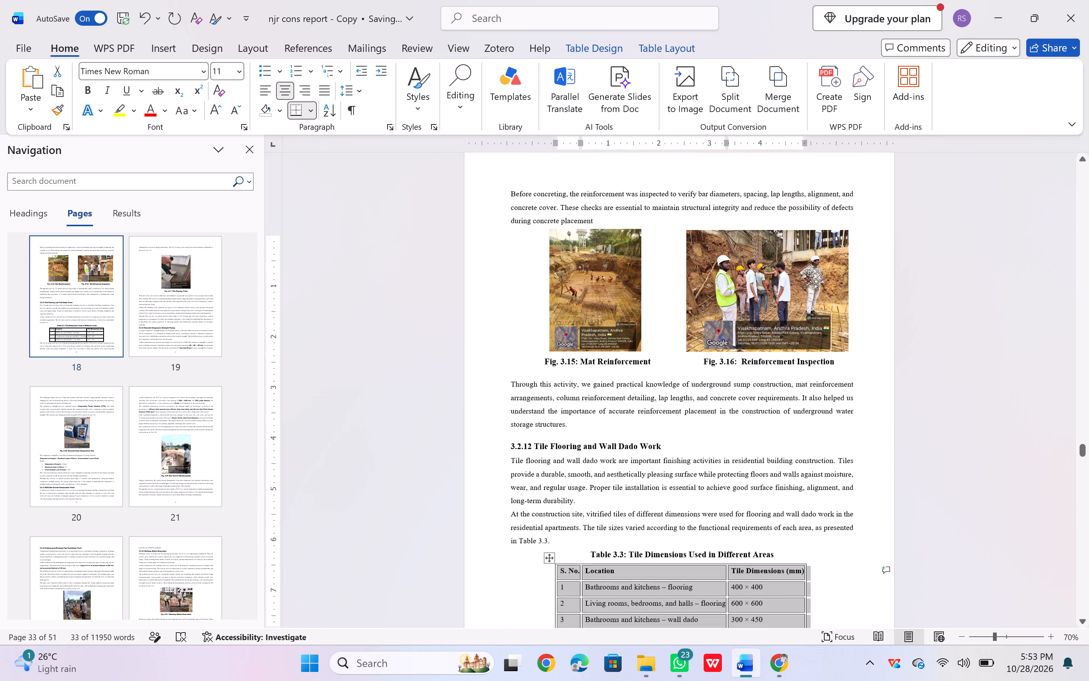
pyautogui.scroll(3, 490, 275)
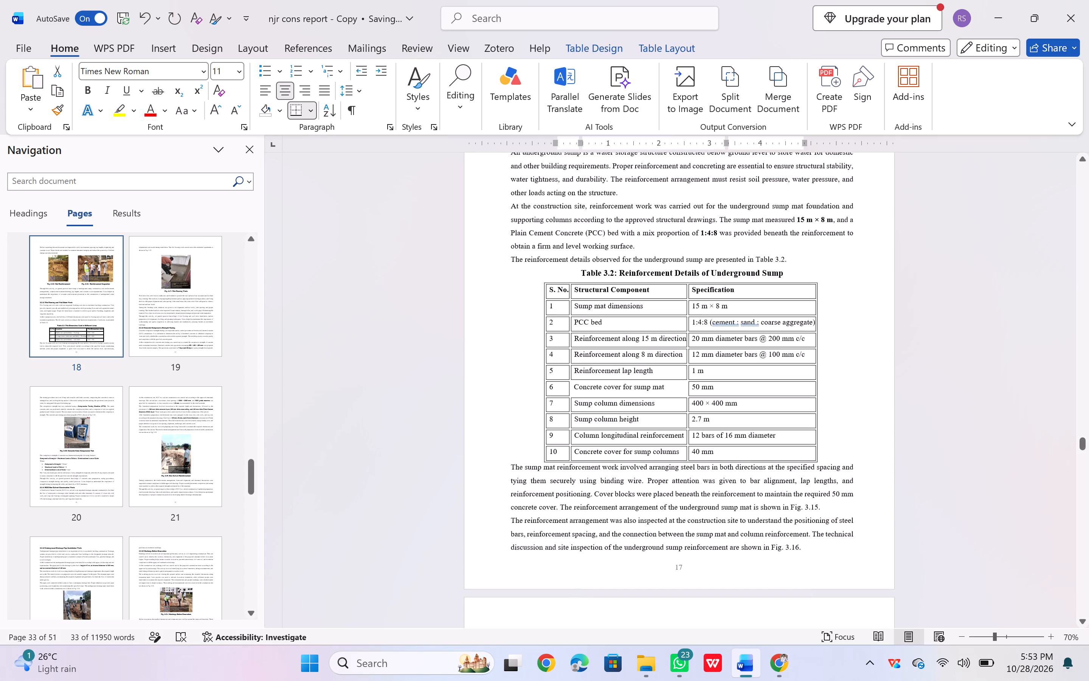
pyautogui.click(552, 294)
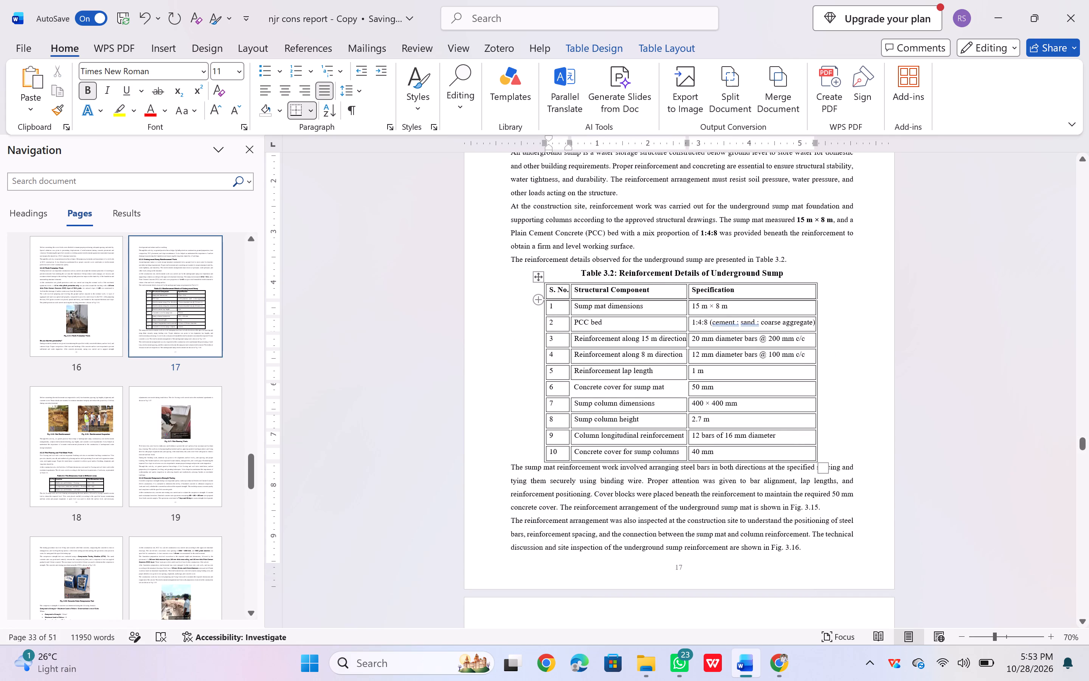
pyautogui.click(540, 278)
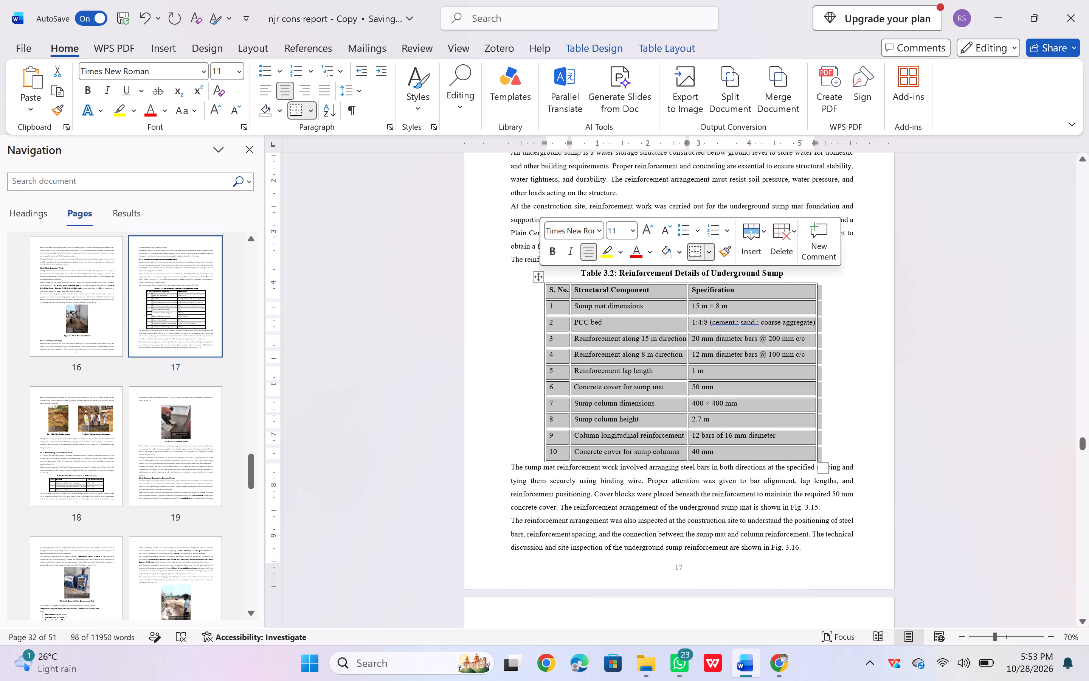
pyautogui.click(237, 75)
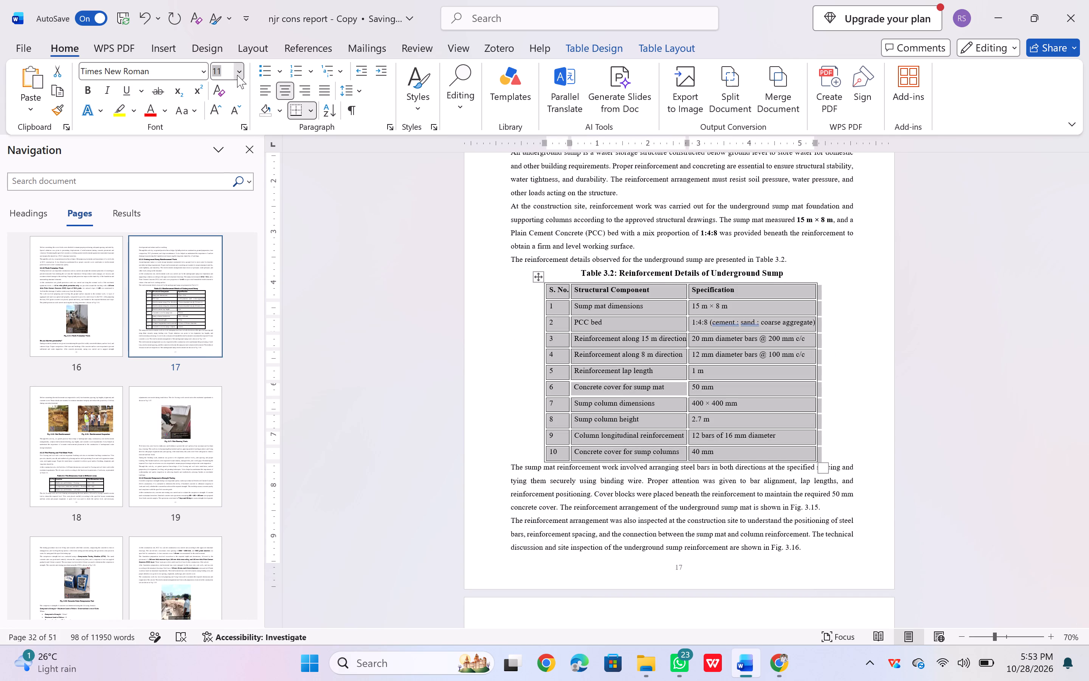
pyautogui.click(225, 148)
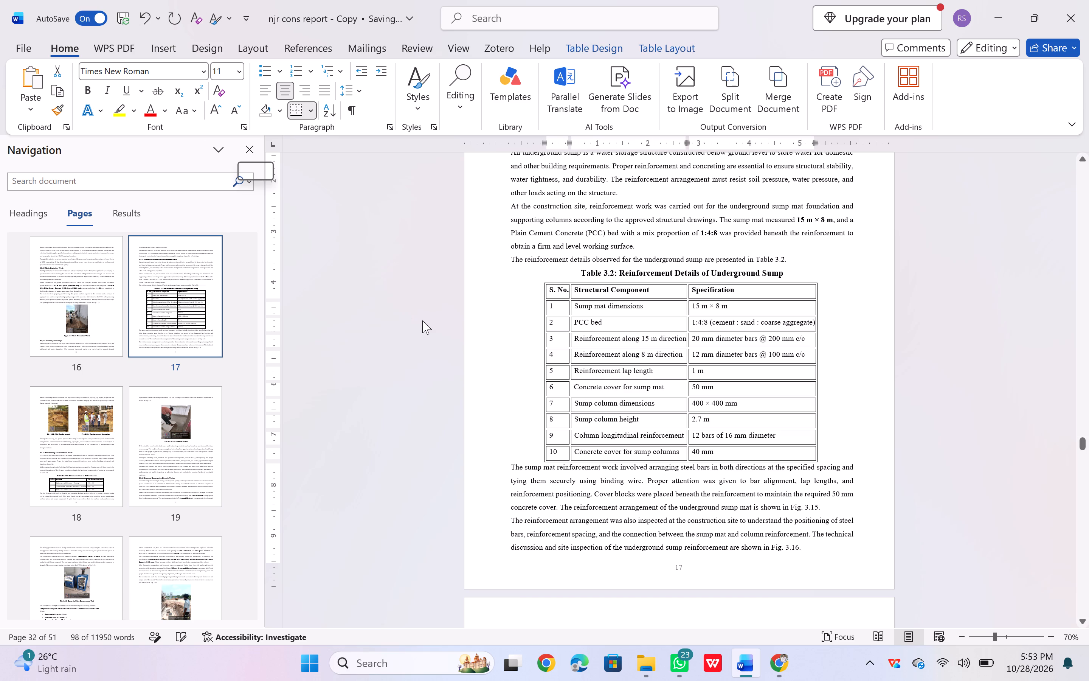
# Recheck the page layout, figures and captions backwards from Table 3.2 to the opening page of Chapter 3.
pyautogui.scroll(4, 460, 338)
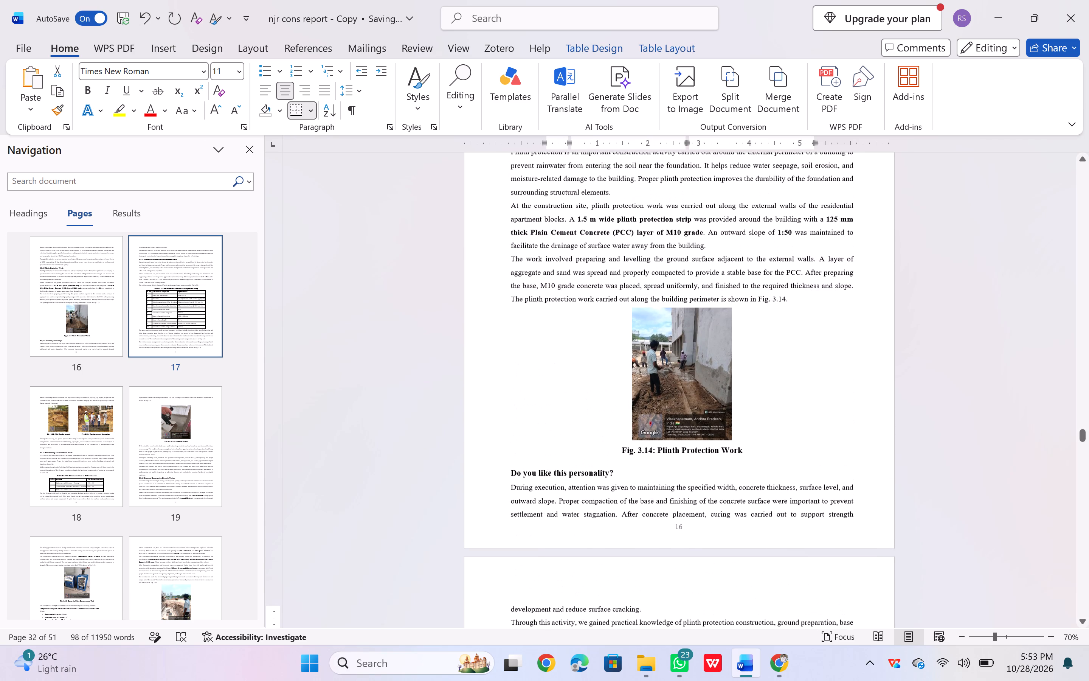
pyautogui.scroll(6, 460, 338)
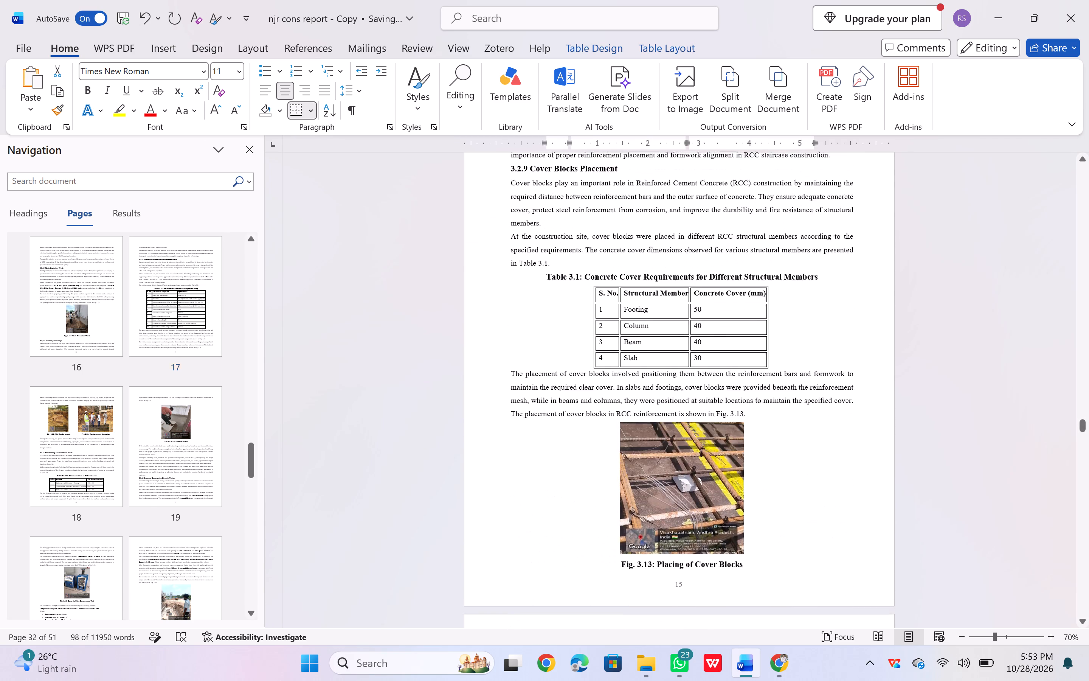
pyautogui.scroll(8, 460, 338)
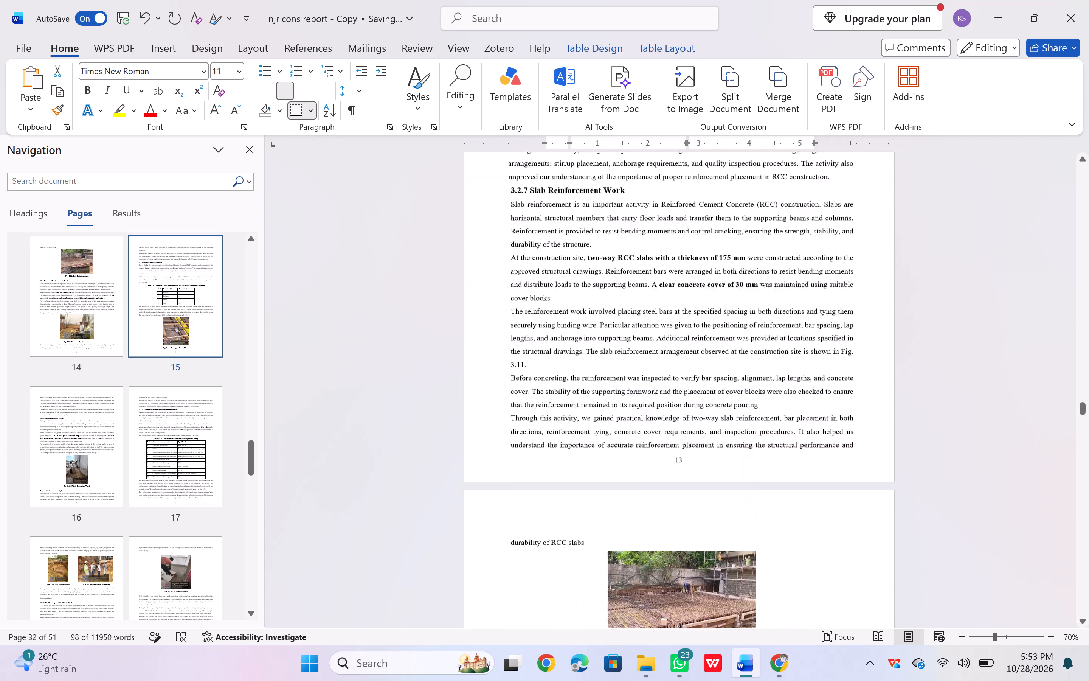
pyautogui.scroll(7, 460, 338)
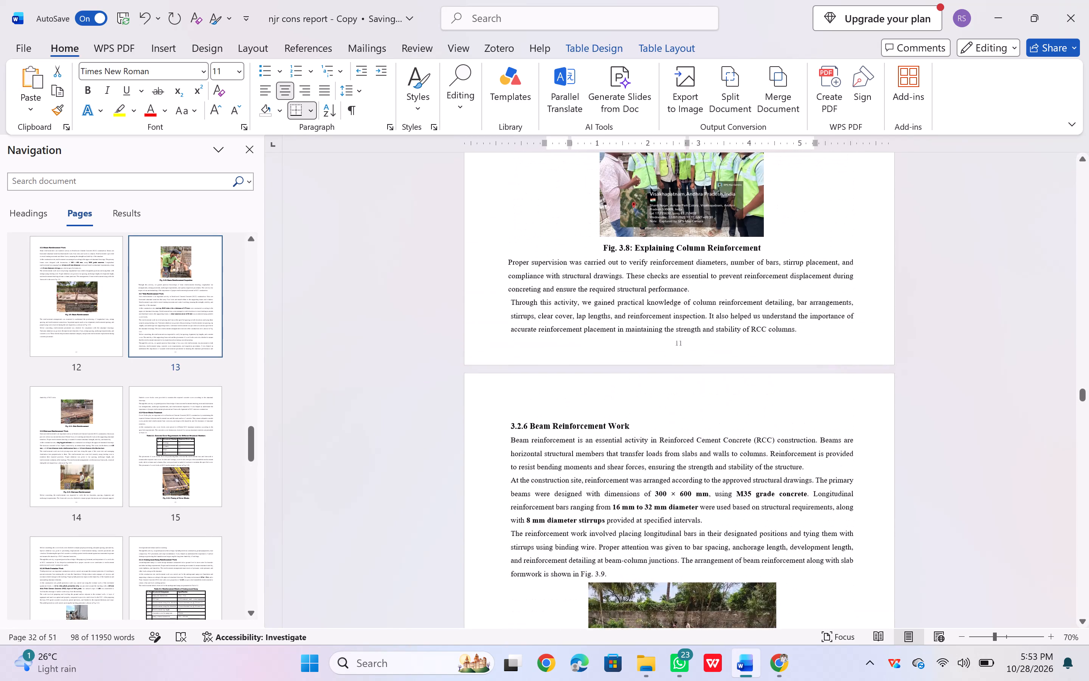
pyautogui.scroll(11, 460, 338)
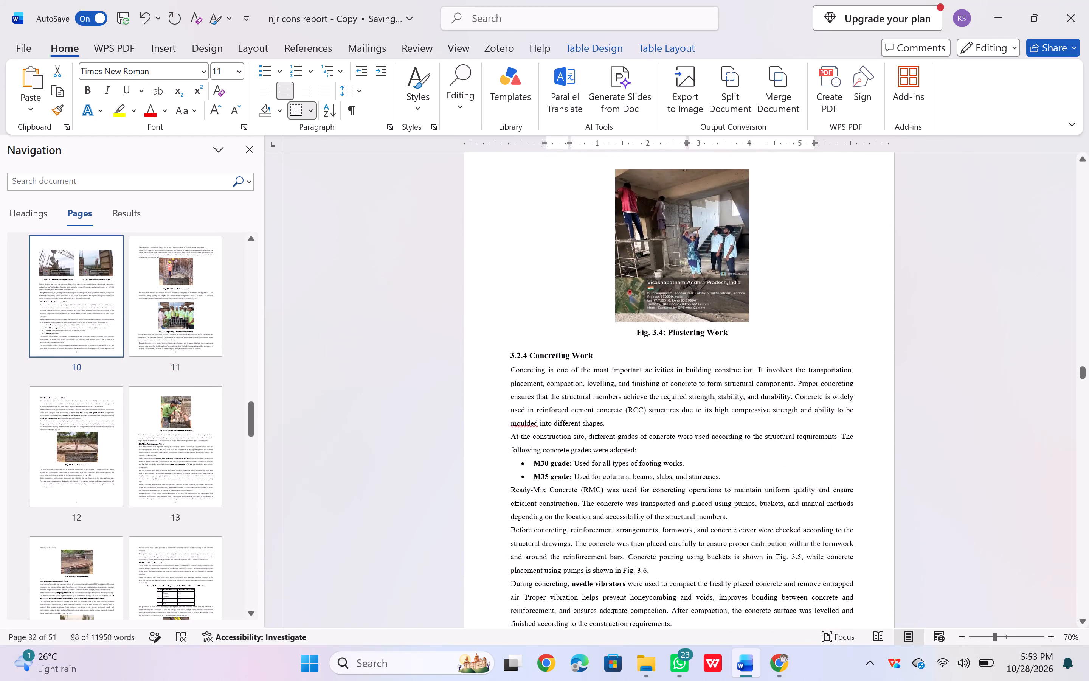
pyautogui.scroll(6, 460, 338)
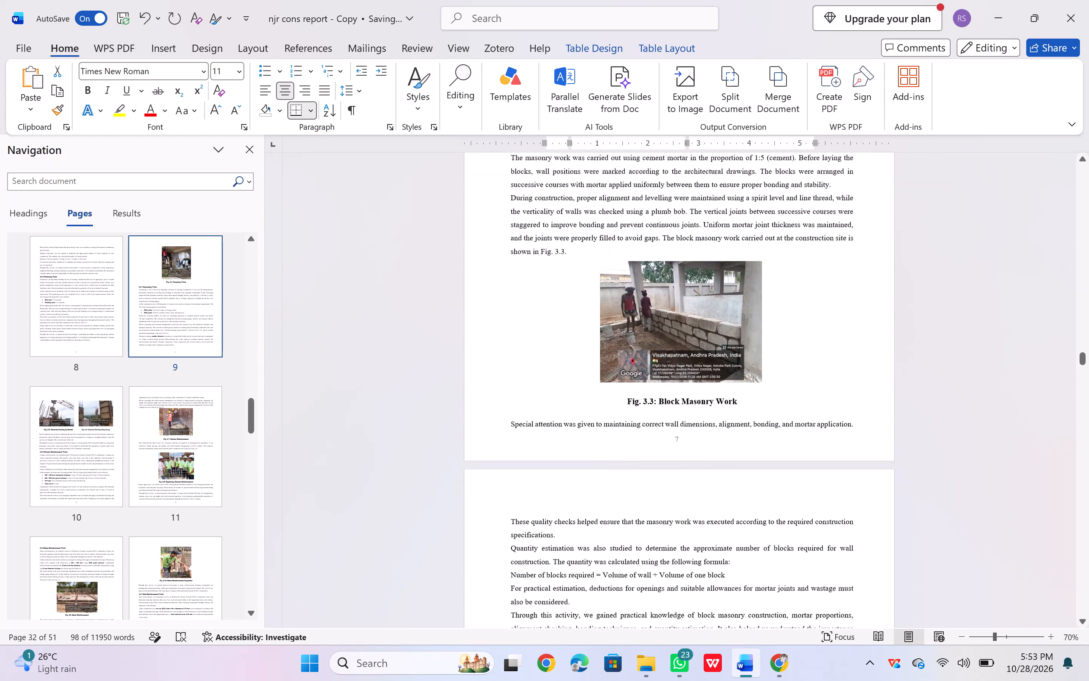
pyautogui.scroll(10, 460, 338)
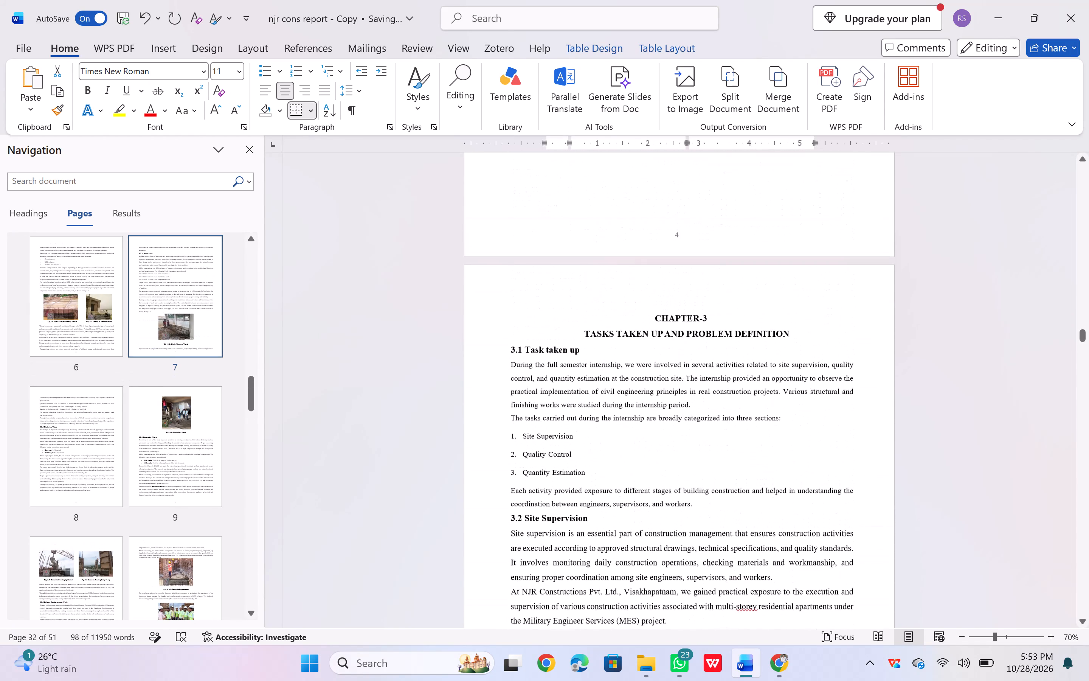
# Look back through Chapters 2 and 1, the list of figures and the Table of Contents entries.
pyautogui.scroll(14, 460, 338)
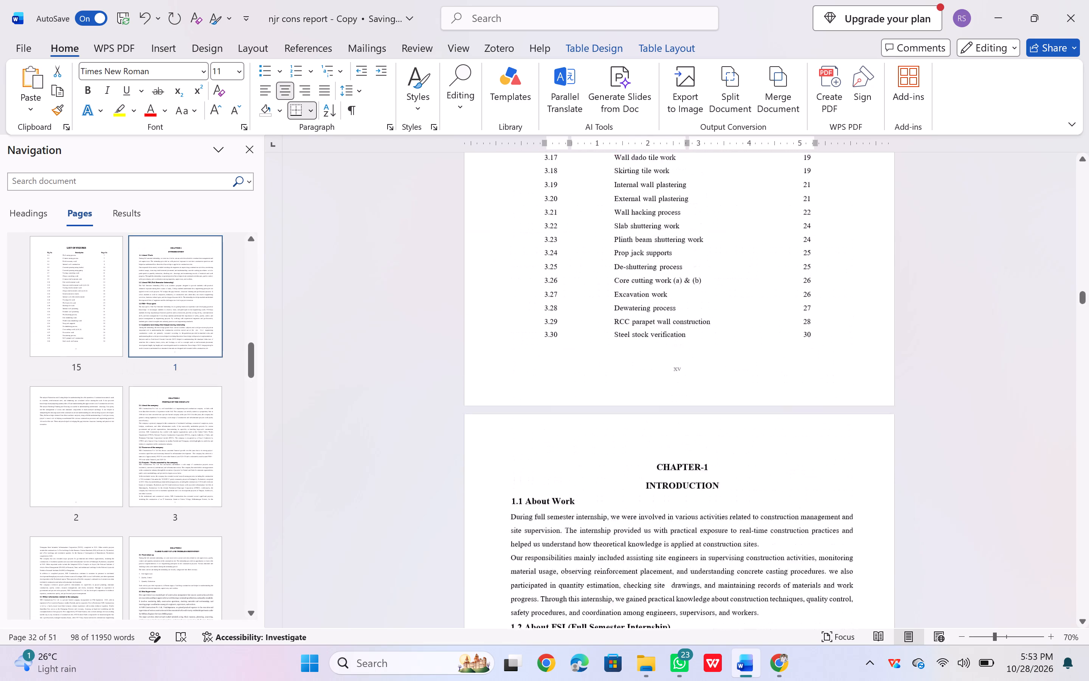
pyautogui.scroll(8, 460, 338)
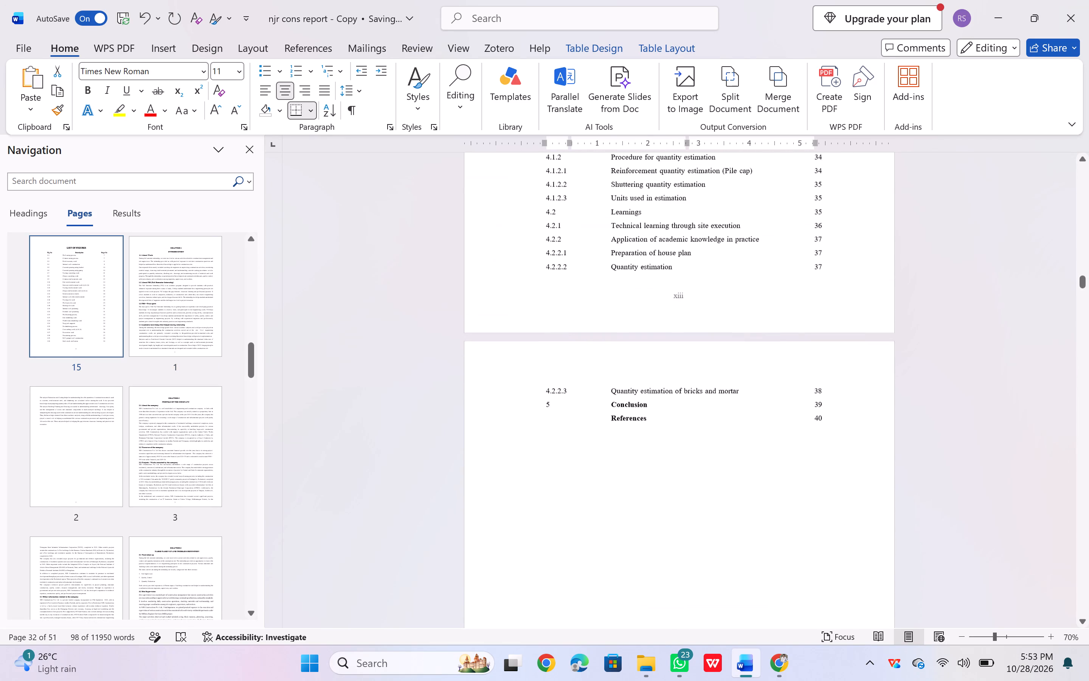
pyautogui.scroll(5, 460, 338)
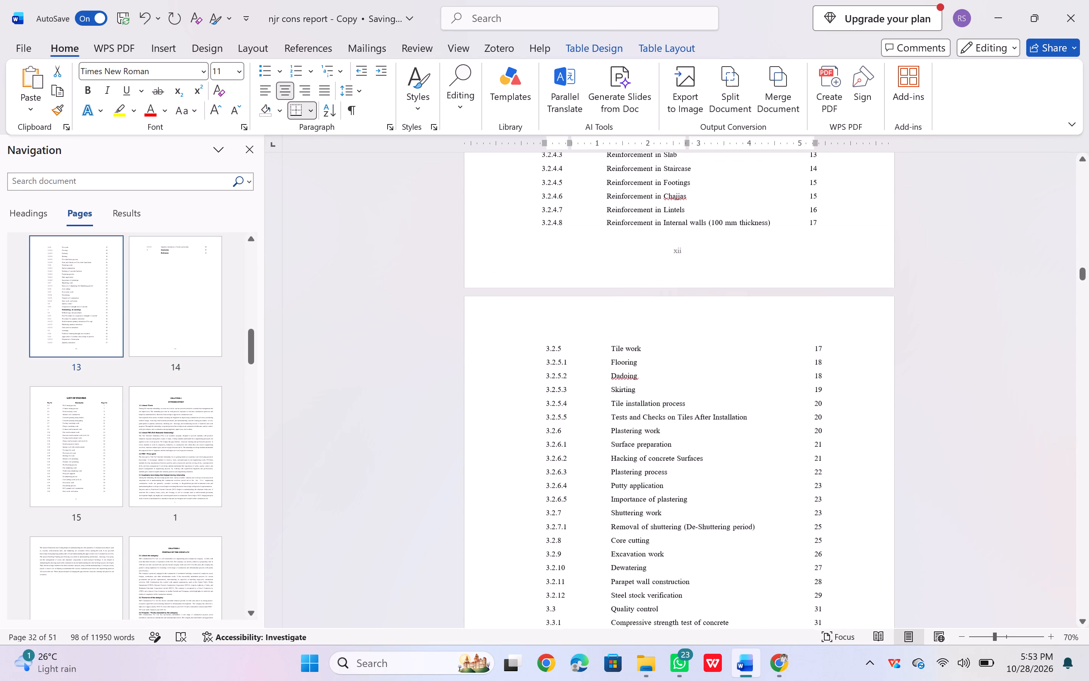
pyautogui.scroll(4, 460, 338)
pyautogui.scroll(-1, 460, 338)
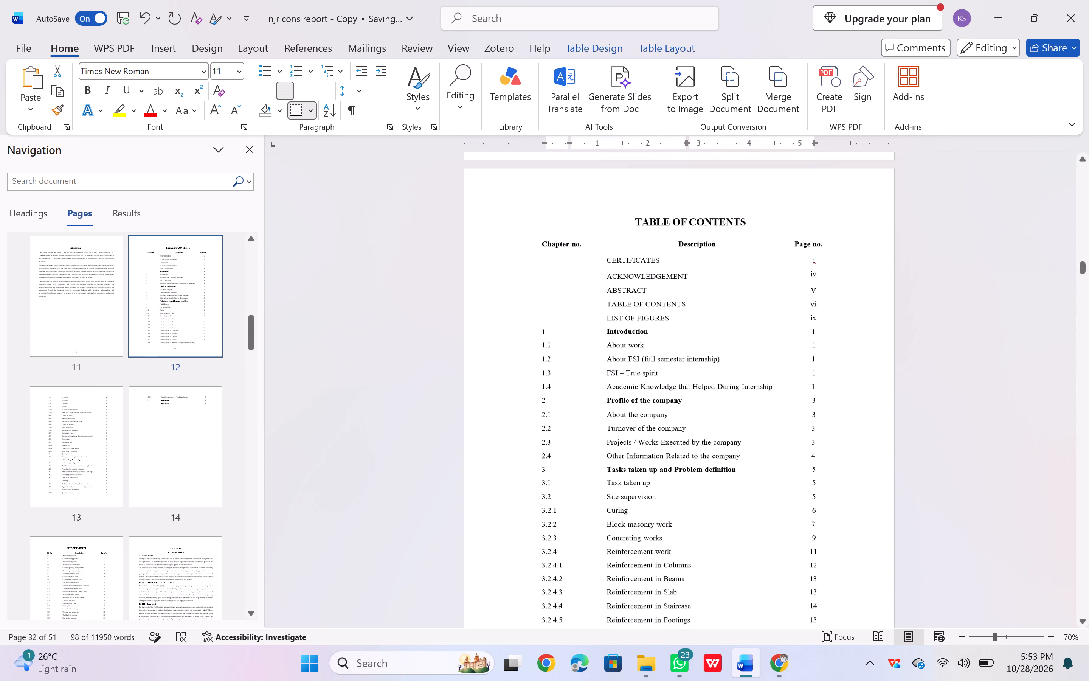
pyautogui.scroll(-1, 460, 338)
# Close the Navigation pane with the Table of Contents page shown at 100% zoom.
pyautogui.keyDown('ctrl'); pyautogui.scroll(2, 636, 256); pyautogui.keyUp('ctrl')
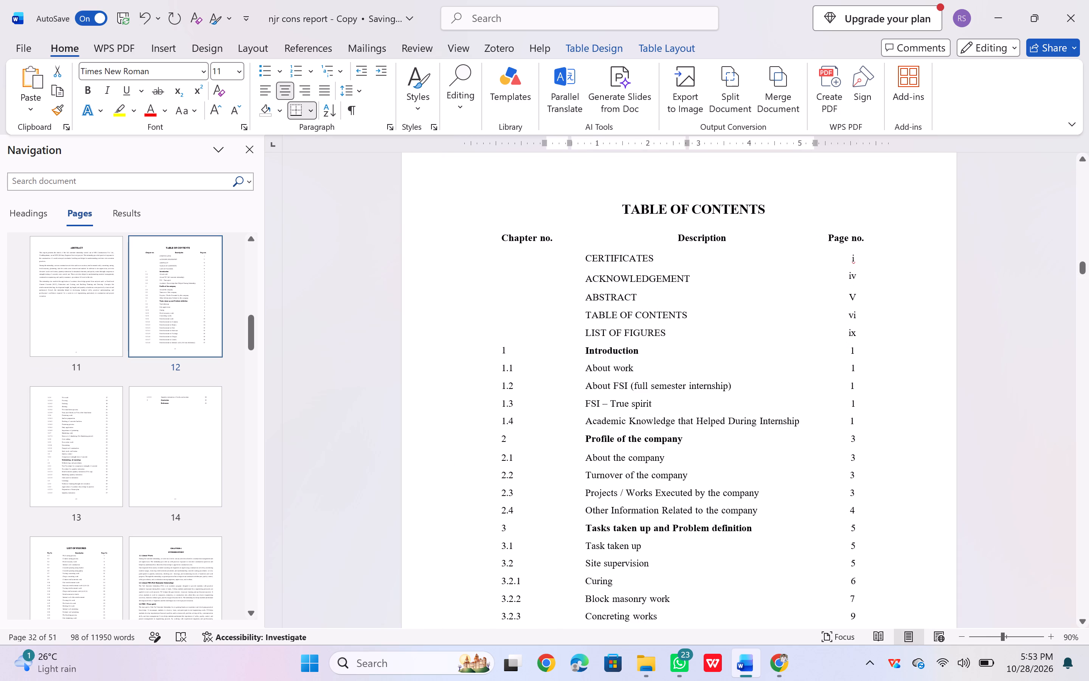
pyautogui.keyDown('ctrl'); pyautogui.scroll(1, 670, 286); pyautogui.keyUp('ctrl')
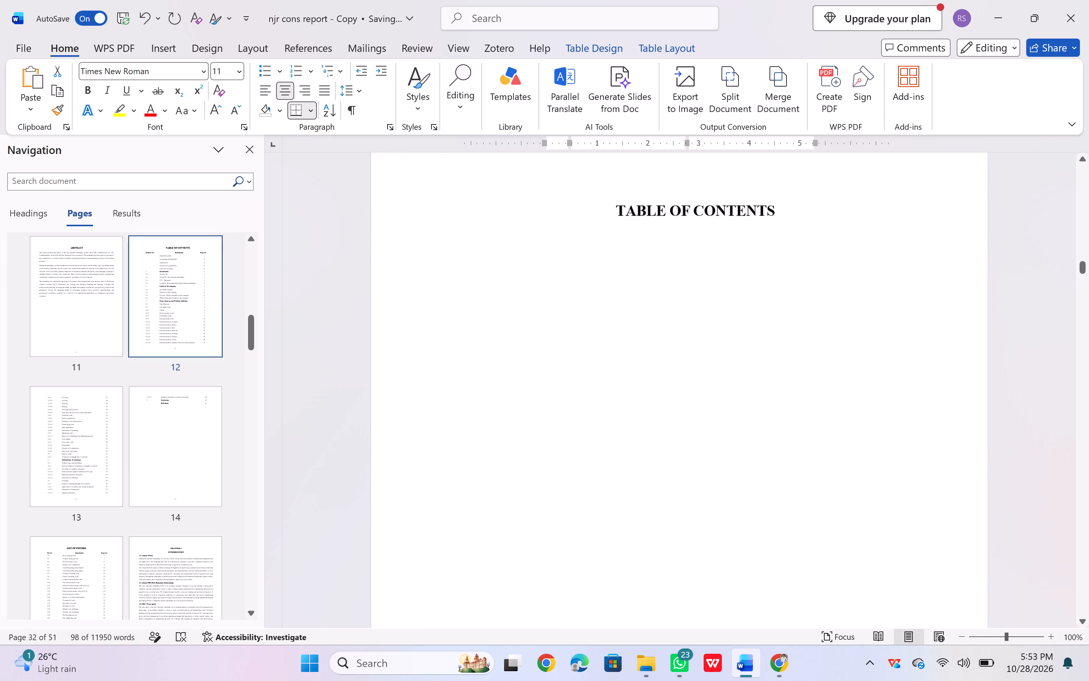
pyautogui.click(254, 149)
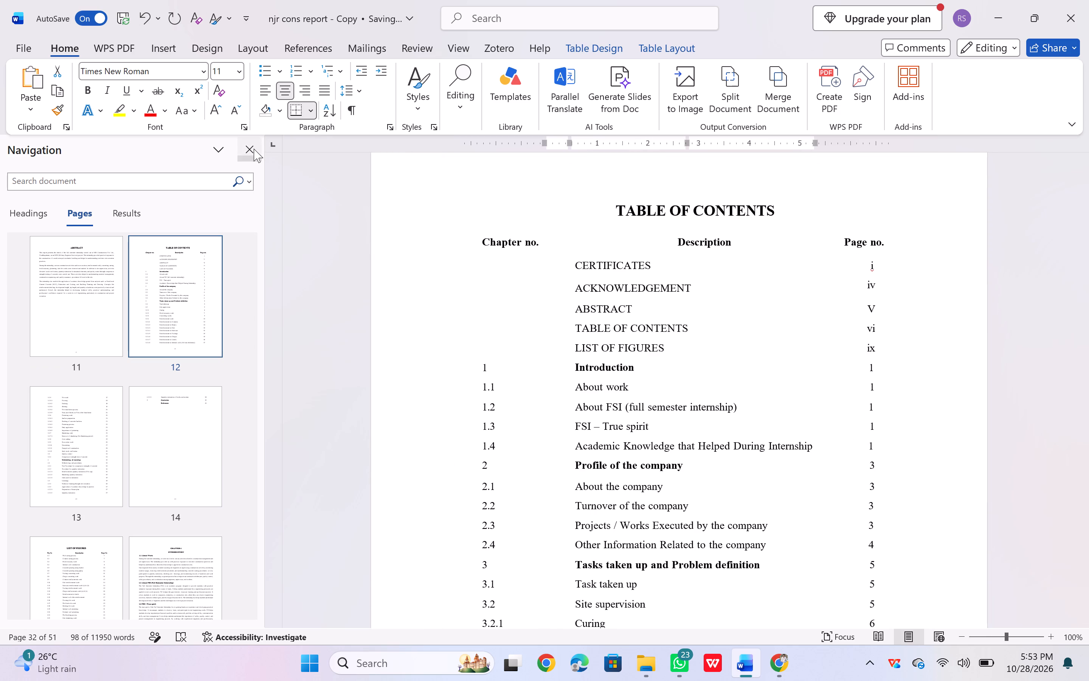
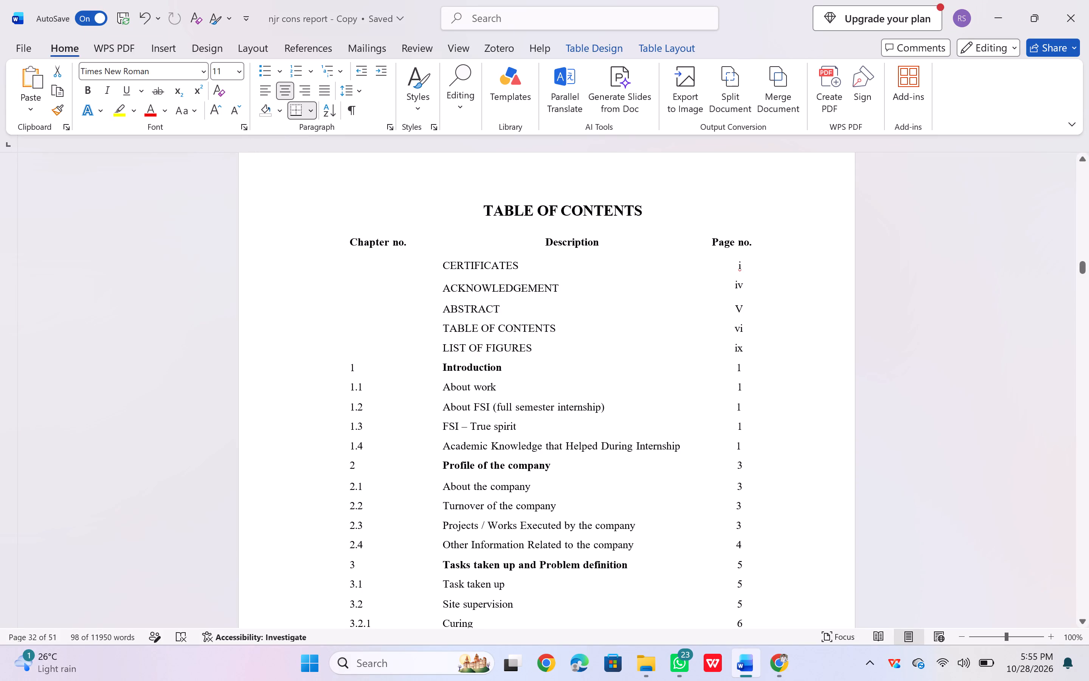
# Review the Table of Contents entries with their section and page numbers, from the front matter through References.
pyautogui.scroll(-2, 428, 501)
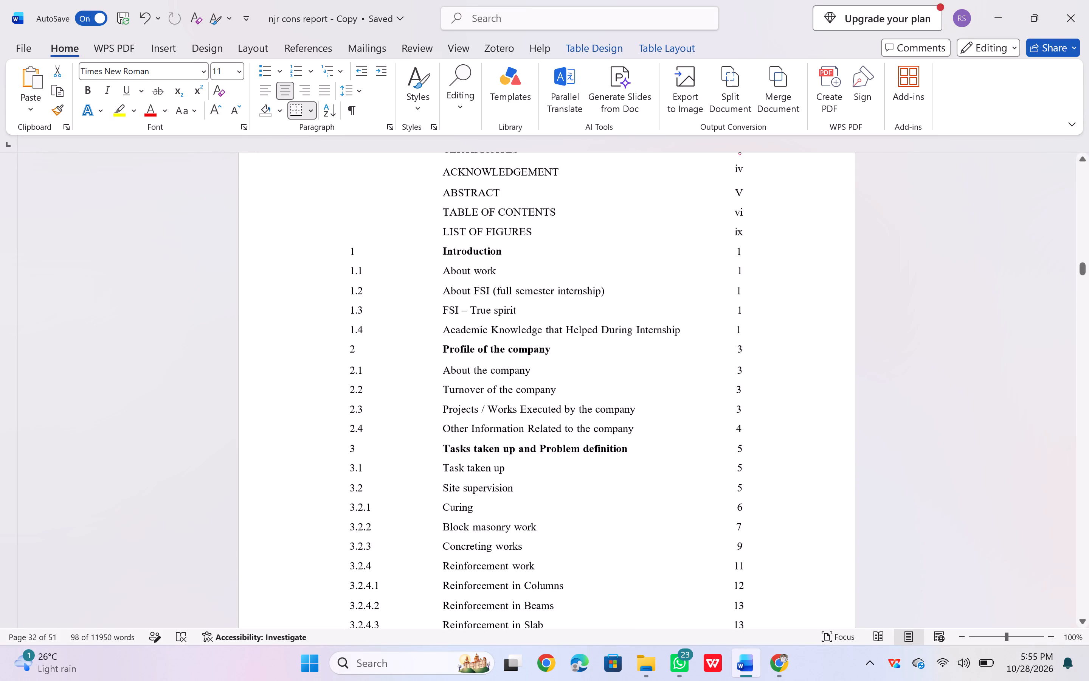
pyautogui.scroll(-2, 428, 501)
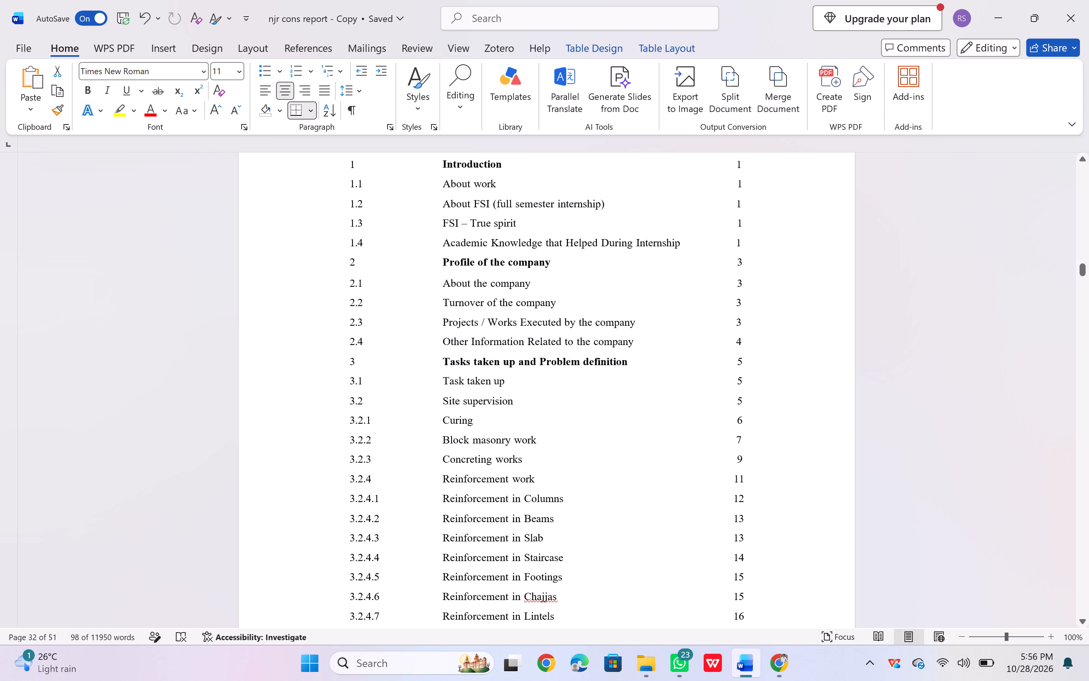
pyautogui.scroll(-1, 379, 494)
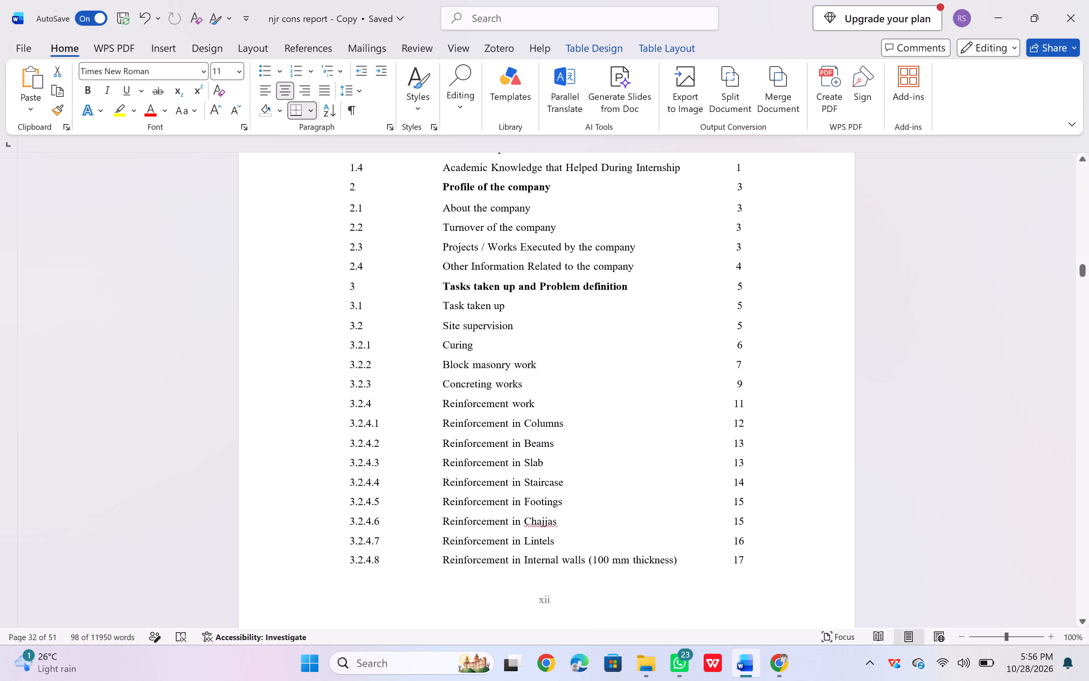
pyautogui.scroll(-6, 379, 494)
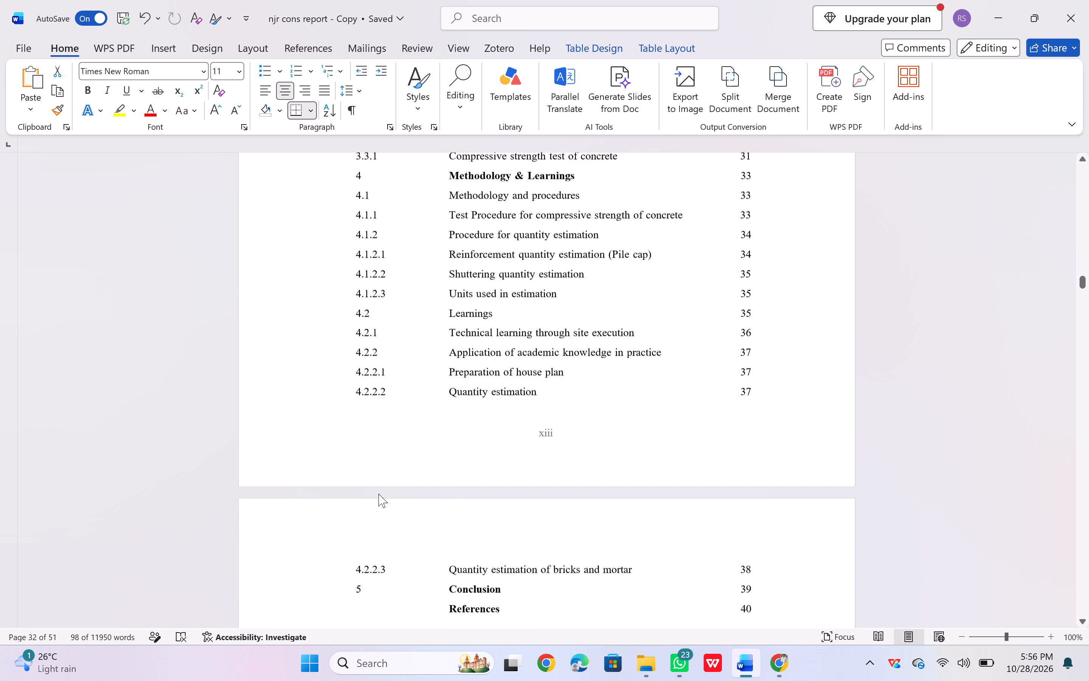
# Check the headings and section numbering through Chapters 1 and 2 up to the Curing heading in Chapter 3.
pyautogui.scroll(-6, 379, 494)
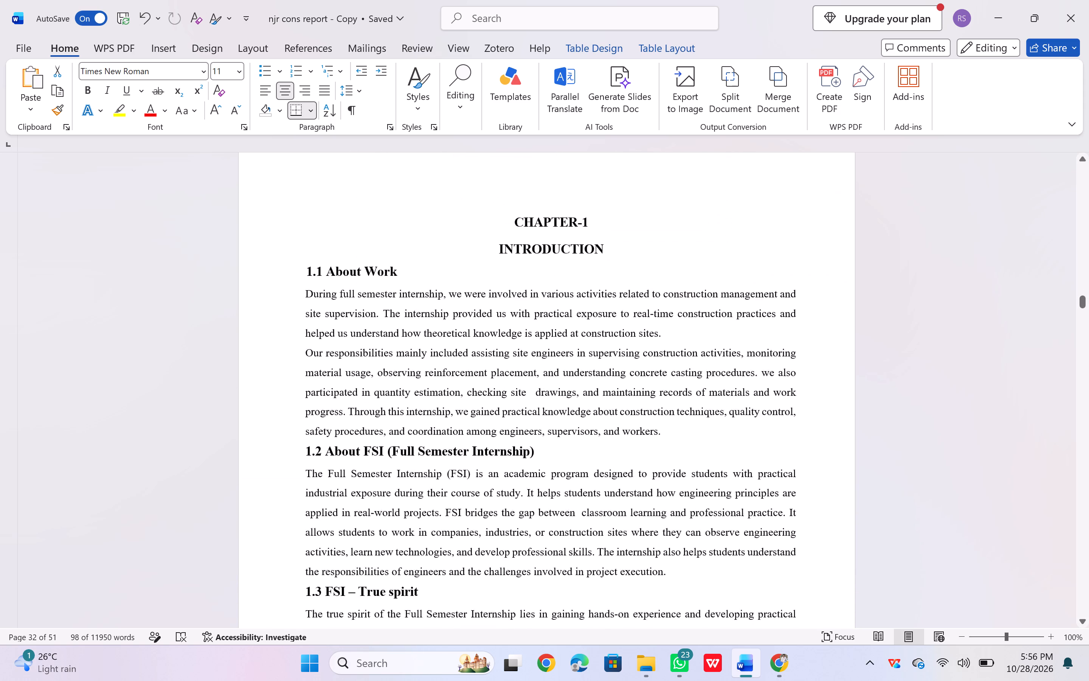
pyautogui.scroll(-5, 379, 494)
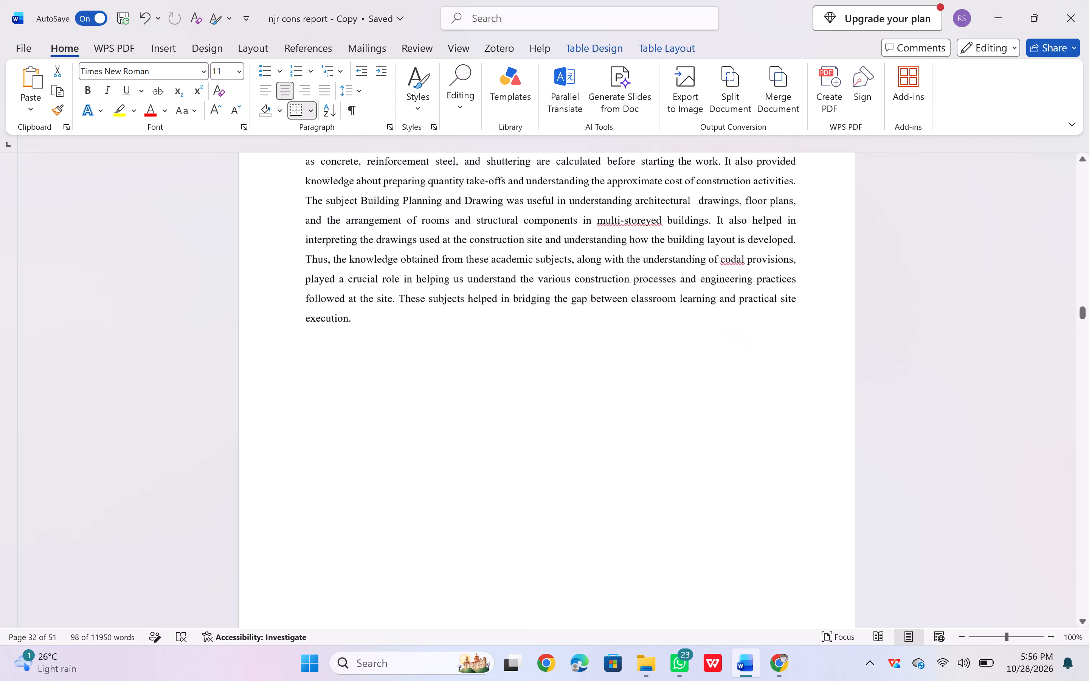
pyautogui.scroll(-4, 379, 494)
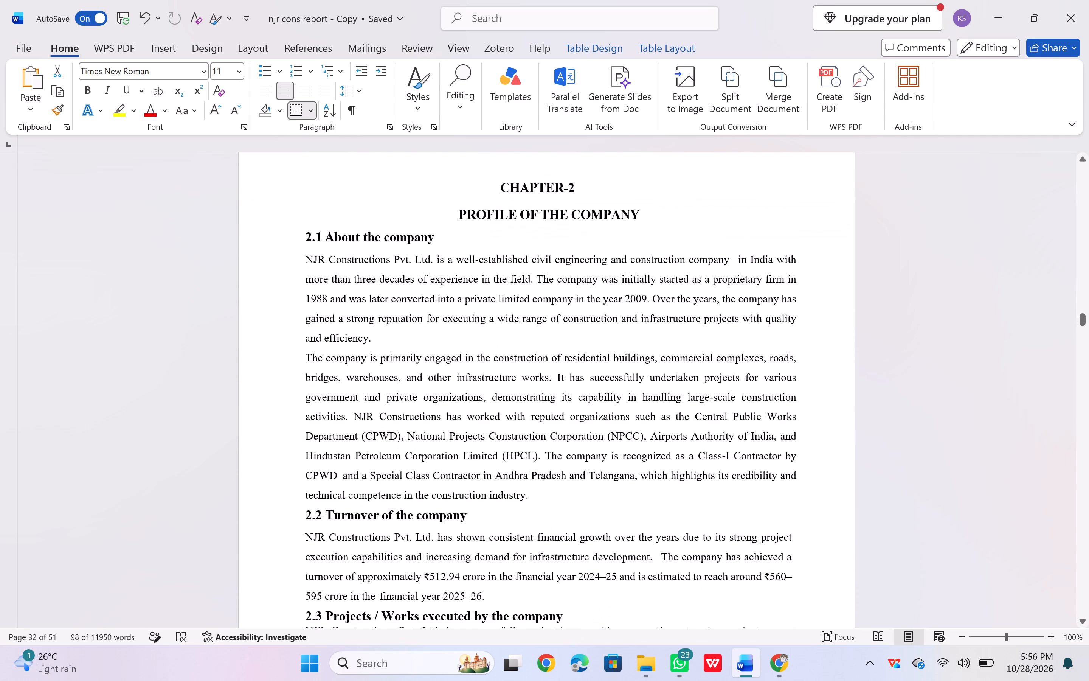
pyautogui.scroll(-3, 379, 494)
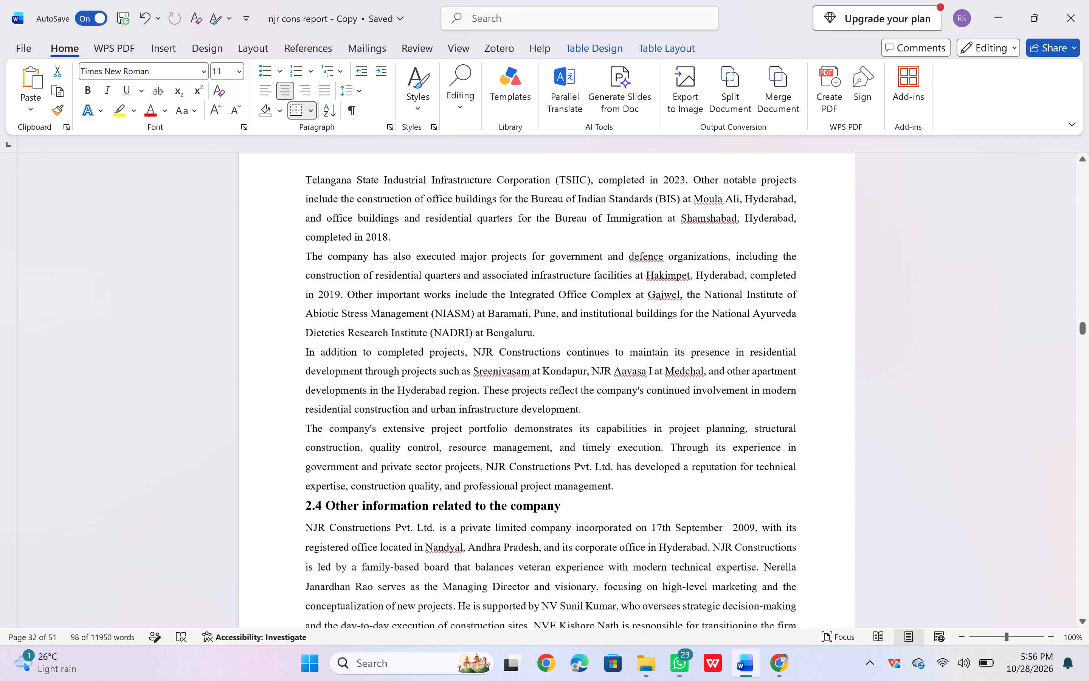
pyautogui.scroll(-4, 379, 494)
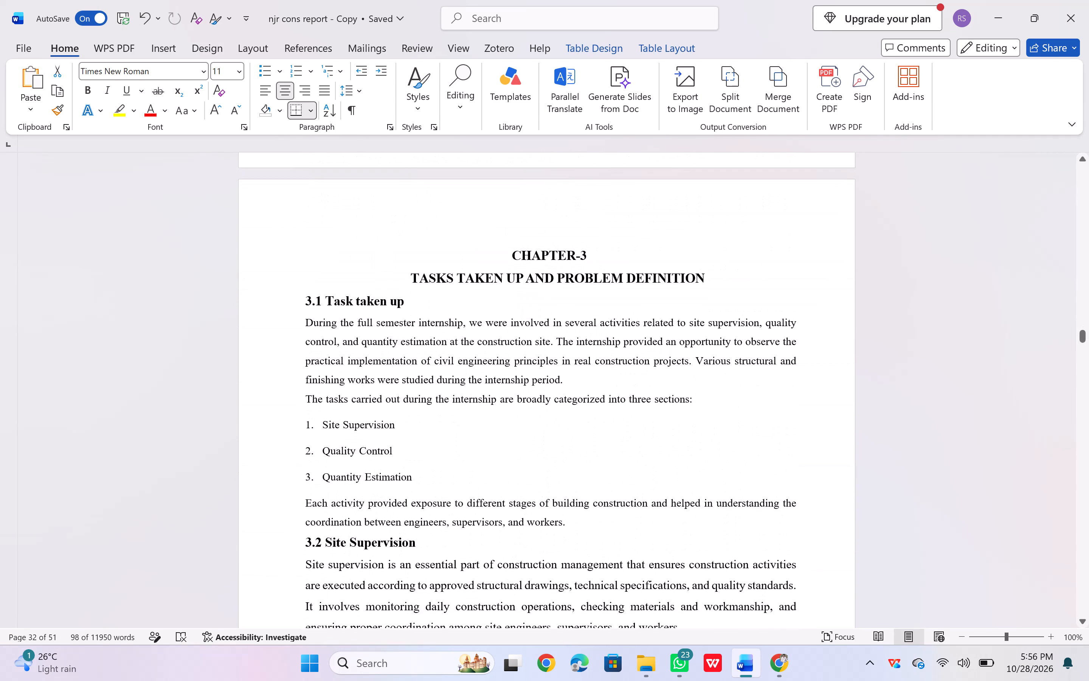
pyautogui.scroll(-2, 379, 494)
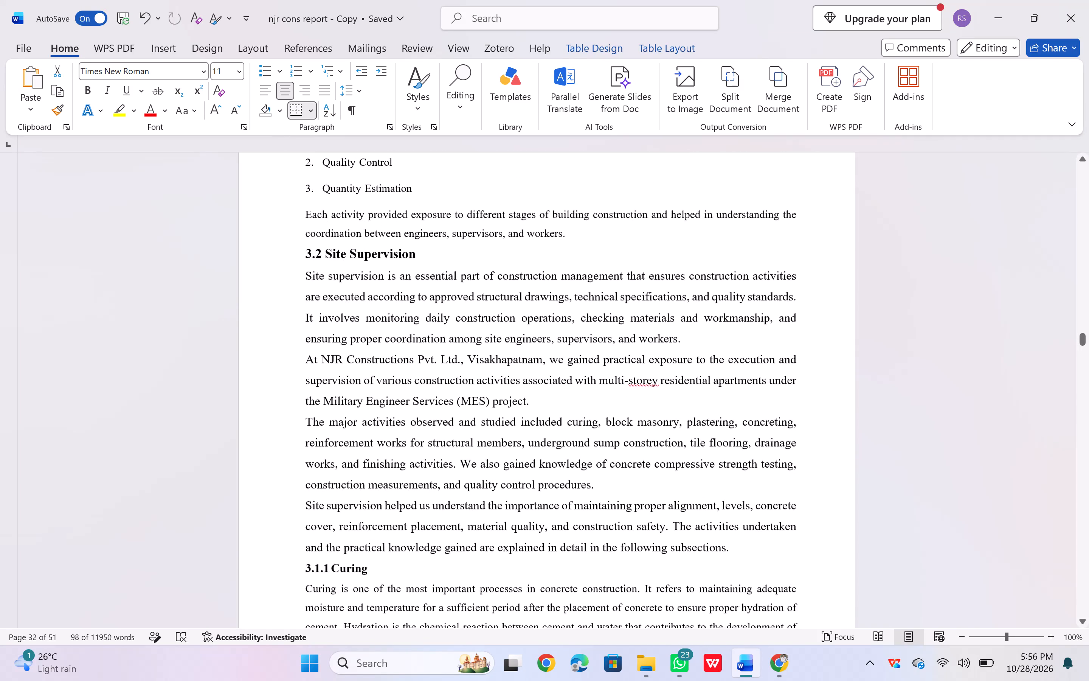
pyautogui.scroll(-1, 379, 494)
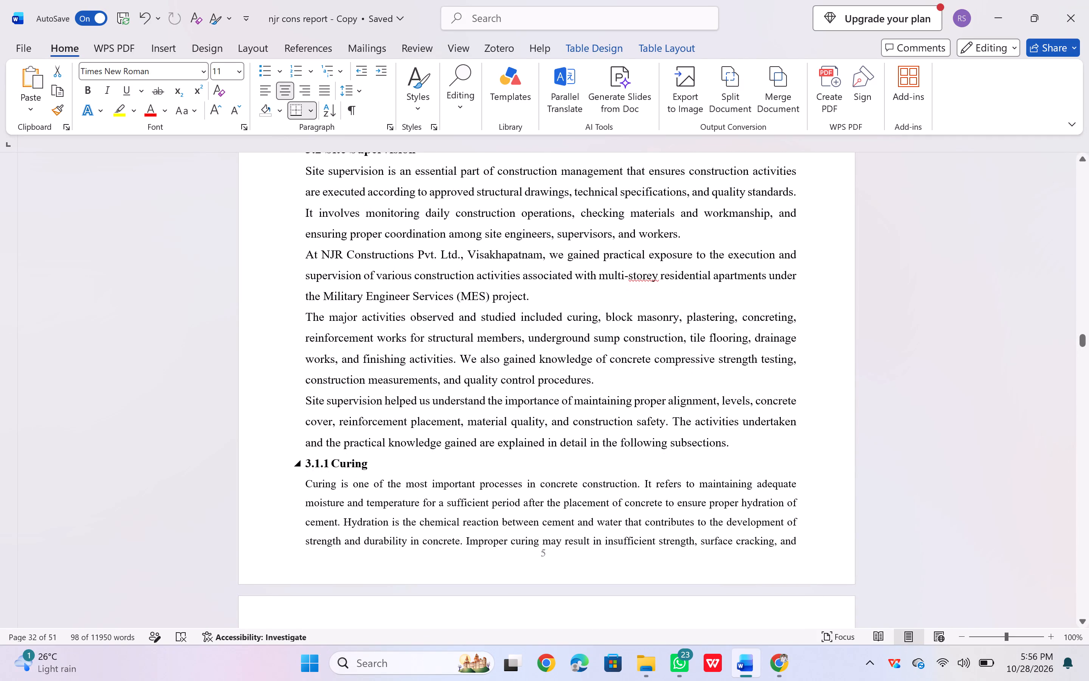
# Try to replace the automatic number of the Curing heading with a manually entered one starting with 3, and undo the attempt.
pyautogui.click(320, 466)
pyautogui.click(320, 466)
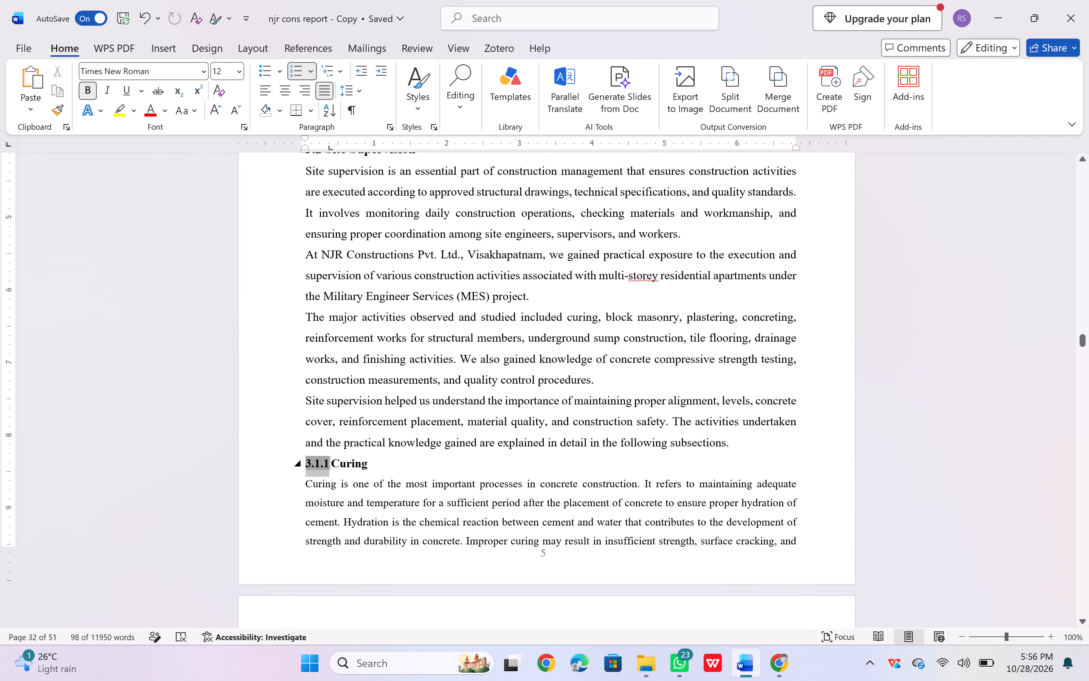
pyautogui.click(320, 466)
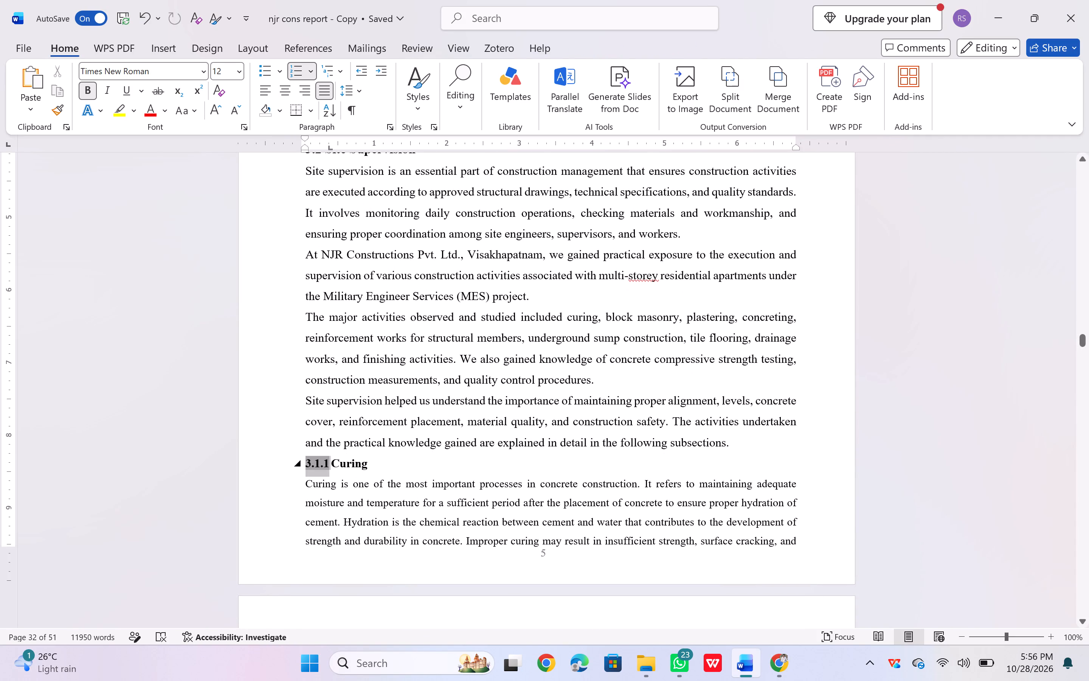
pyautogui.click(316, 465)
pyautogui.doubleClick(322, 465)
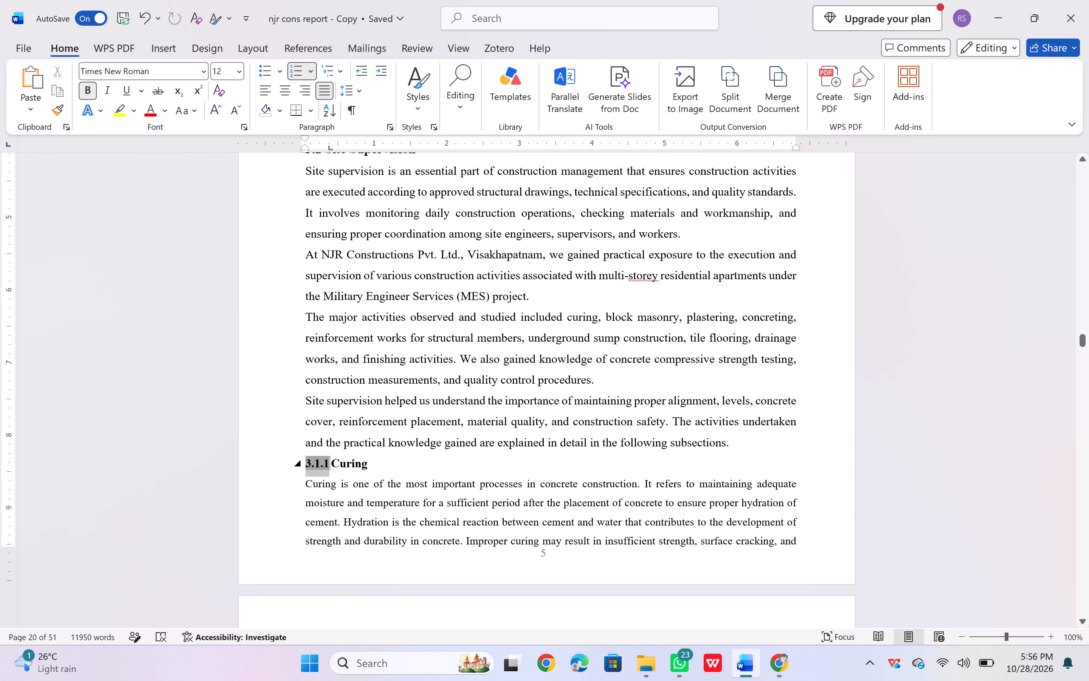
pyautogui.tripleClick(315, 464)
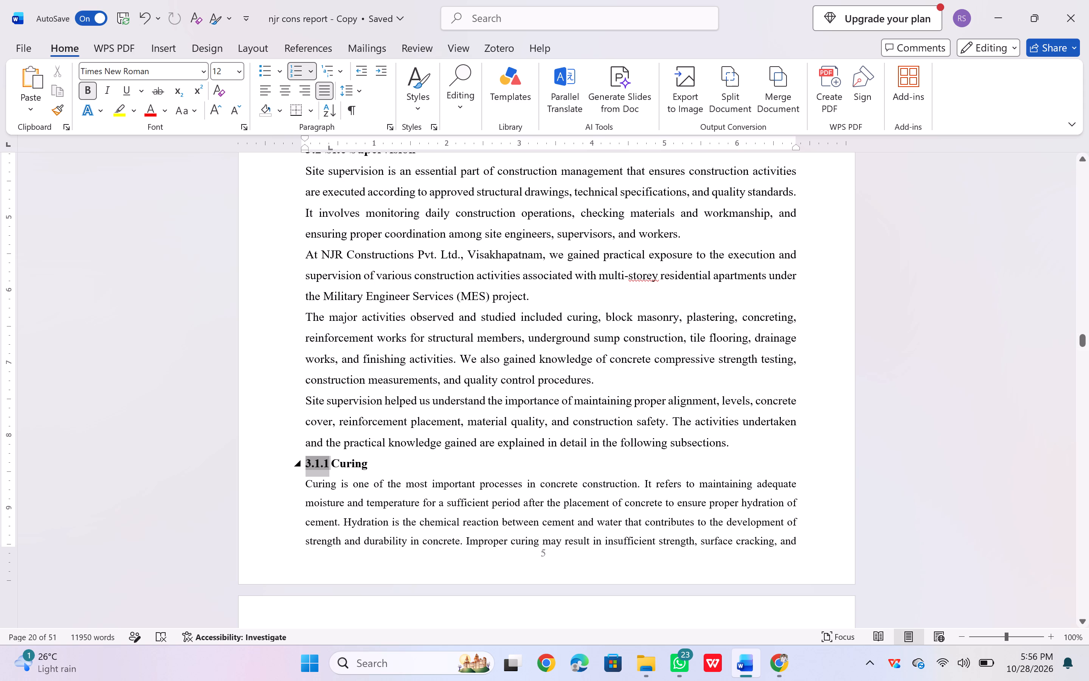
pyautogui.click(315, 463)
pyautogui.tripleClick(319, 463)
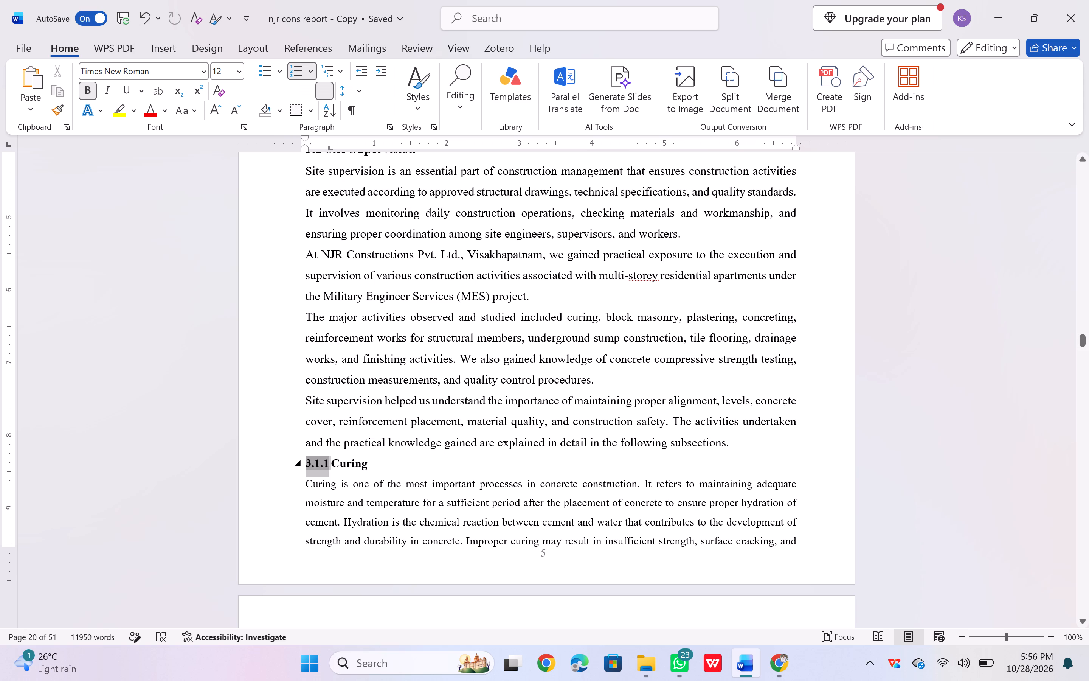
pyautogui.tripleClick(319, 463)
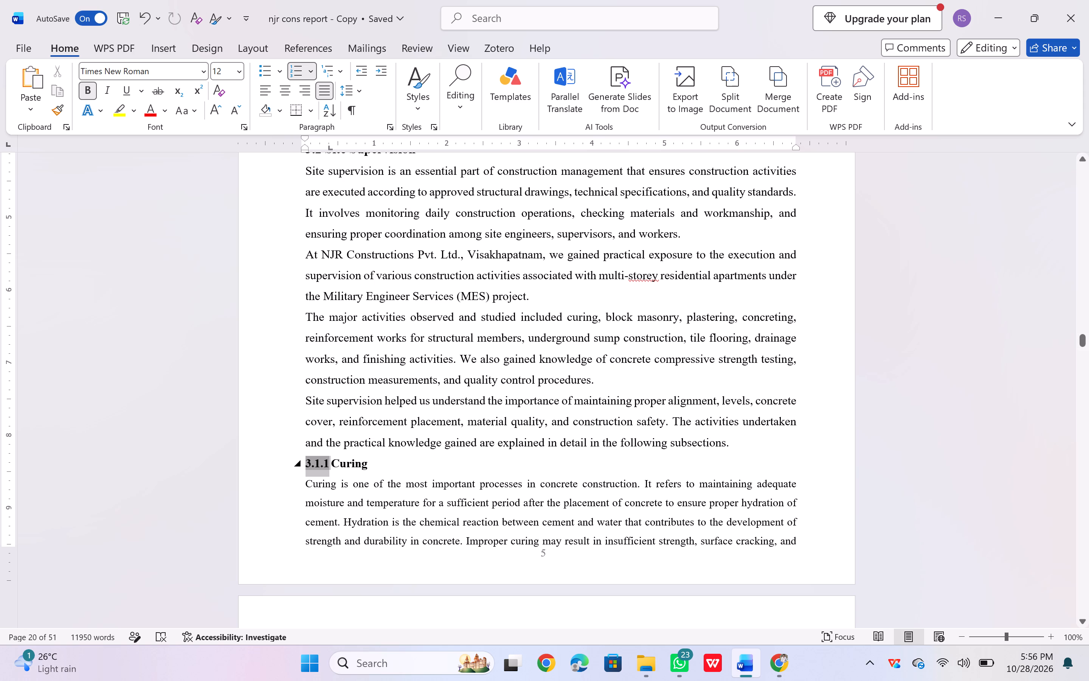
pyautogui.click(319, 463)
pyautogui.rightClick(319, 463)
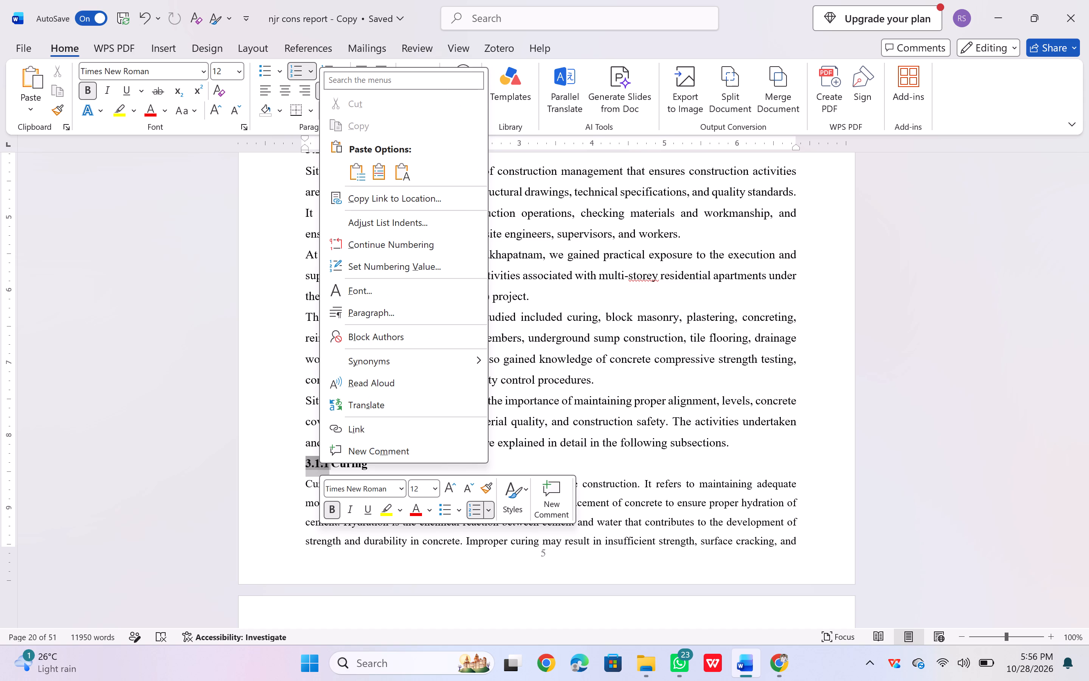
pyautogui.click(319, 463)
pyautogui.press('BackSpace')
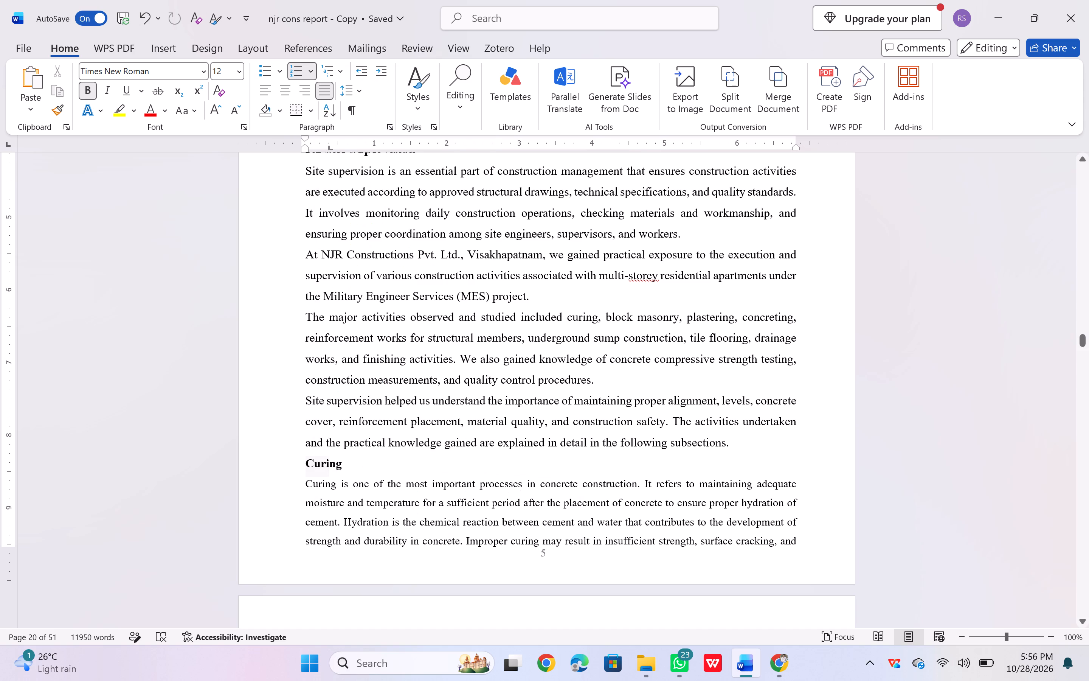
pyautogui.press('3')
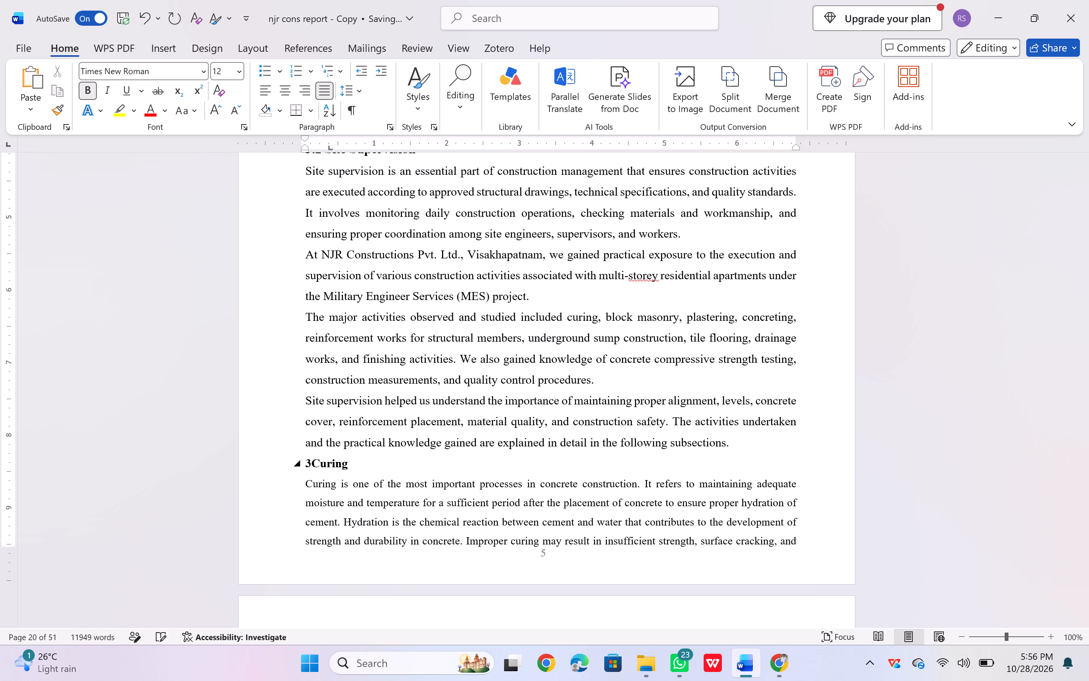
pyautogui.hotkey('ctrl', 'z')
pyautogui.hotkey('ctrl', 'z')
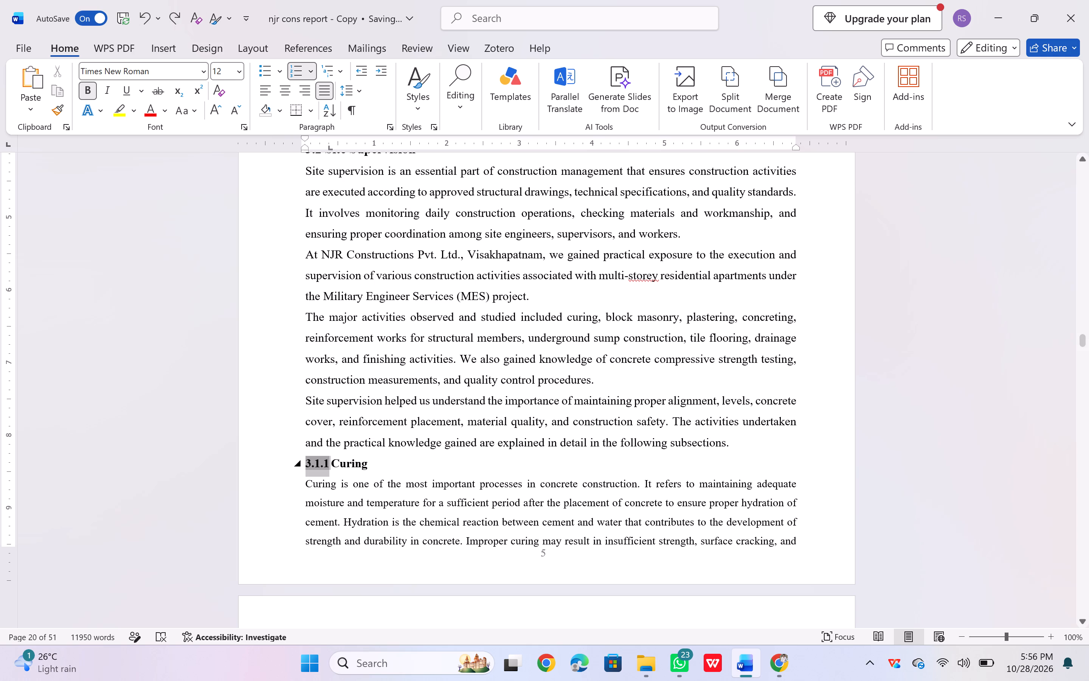
# Change the list level of the Curing heading's number to the two-part 3.1 level.
pyautogui.click(312, 75)
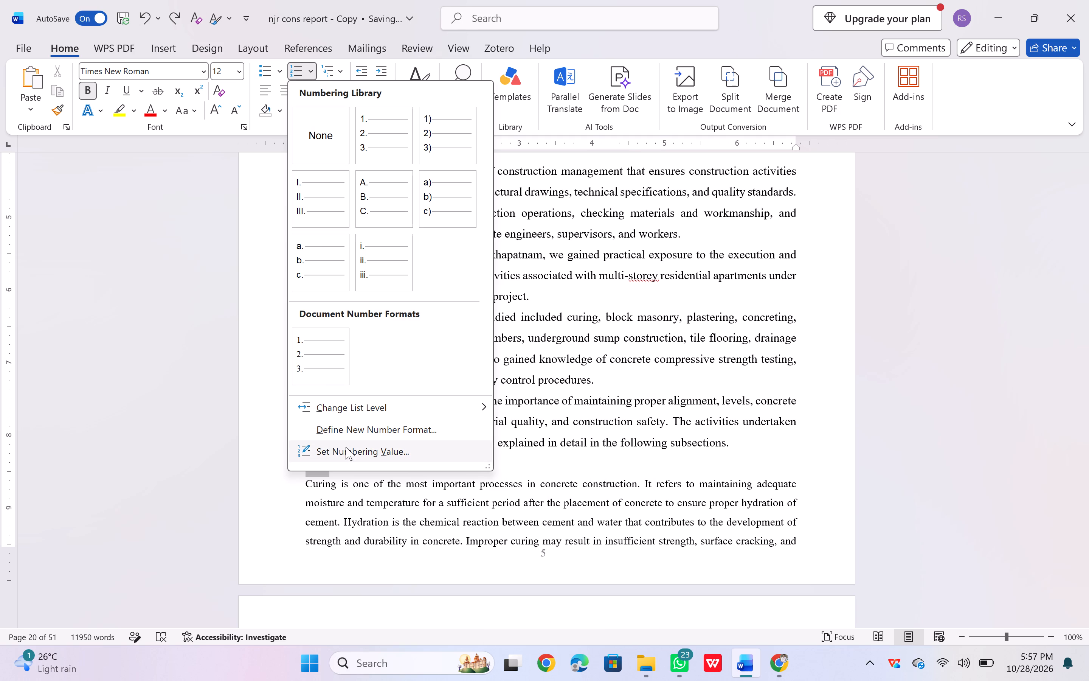
pyautogui.click(359, 411)
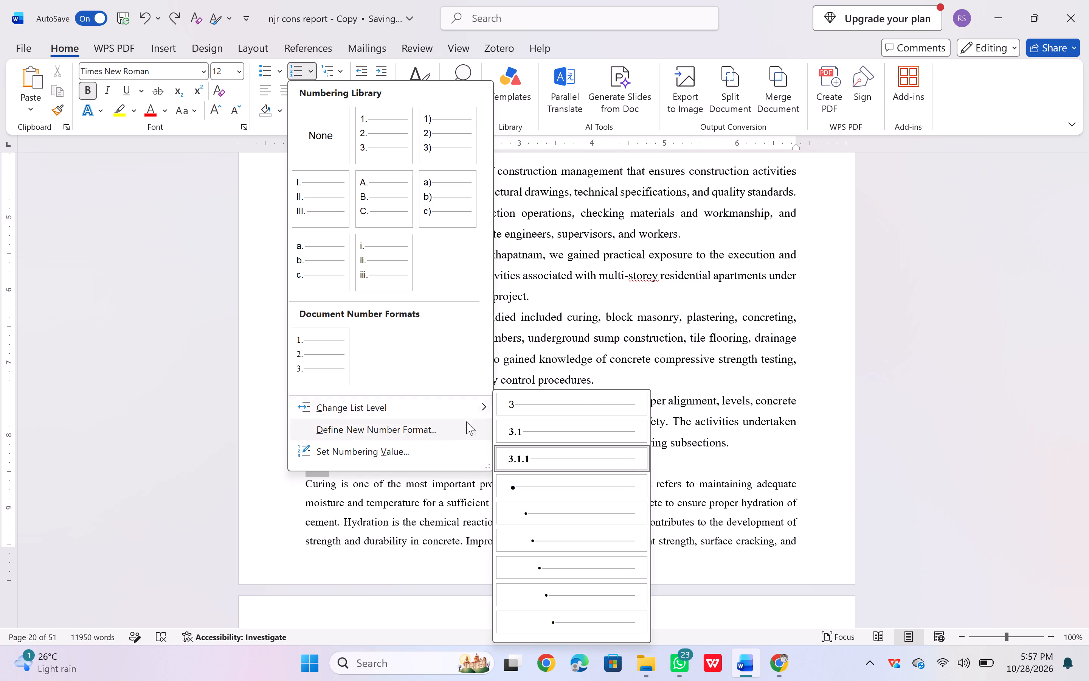
pyautogui.click(513, 461)
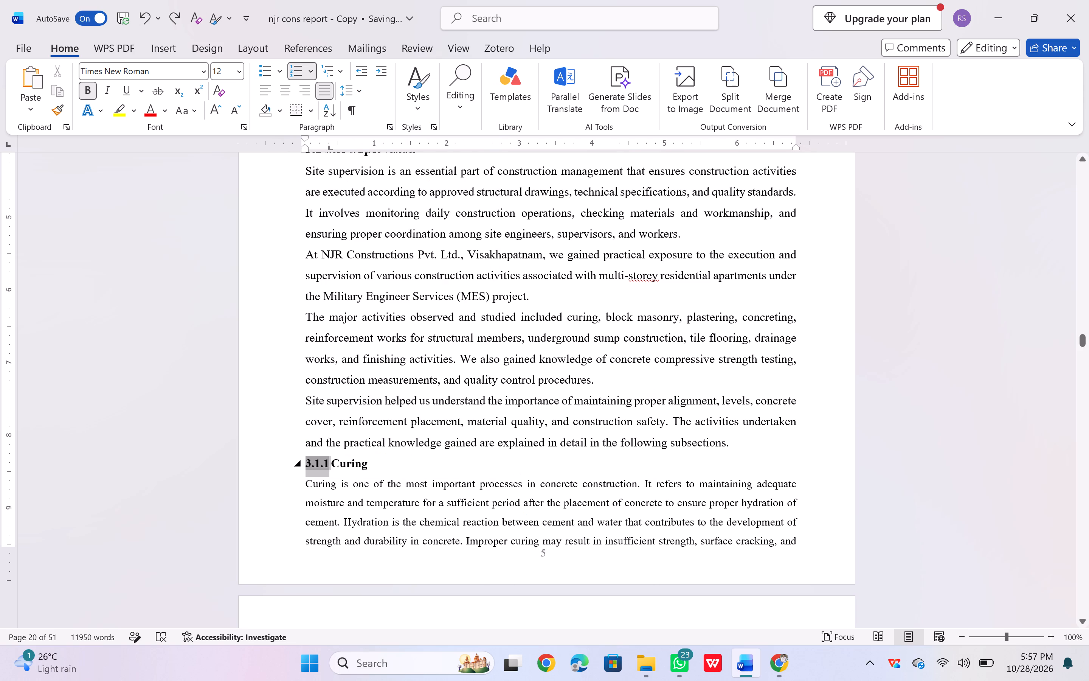
pyautogui.click(309, 72)
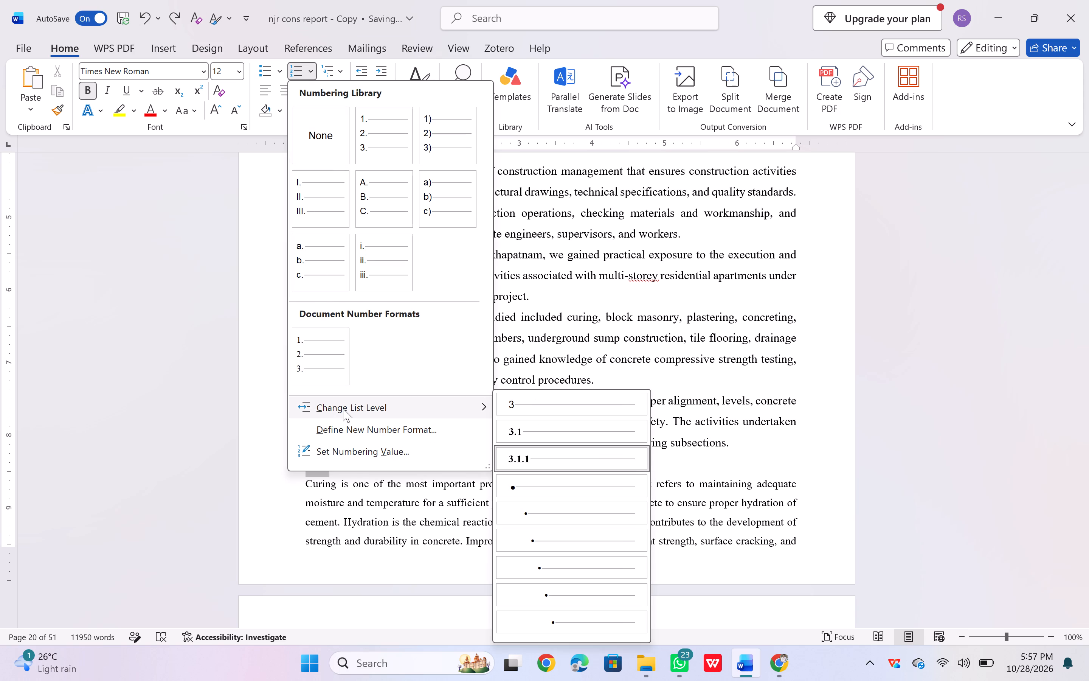
pyautogui.click(521, 427)
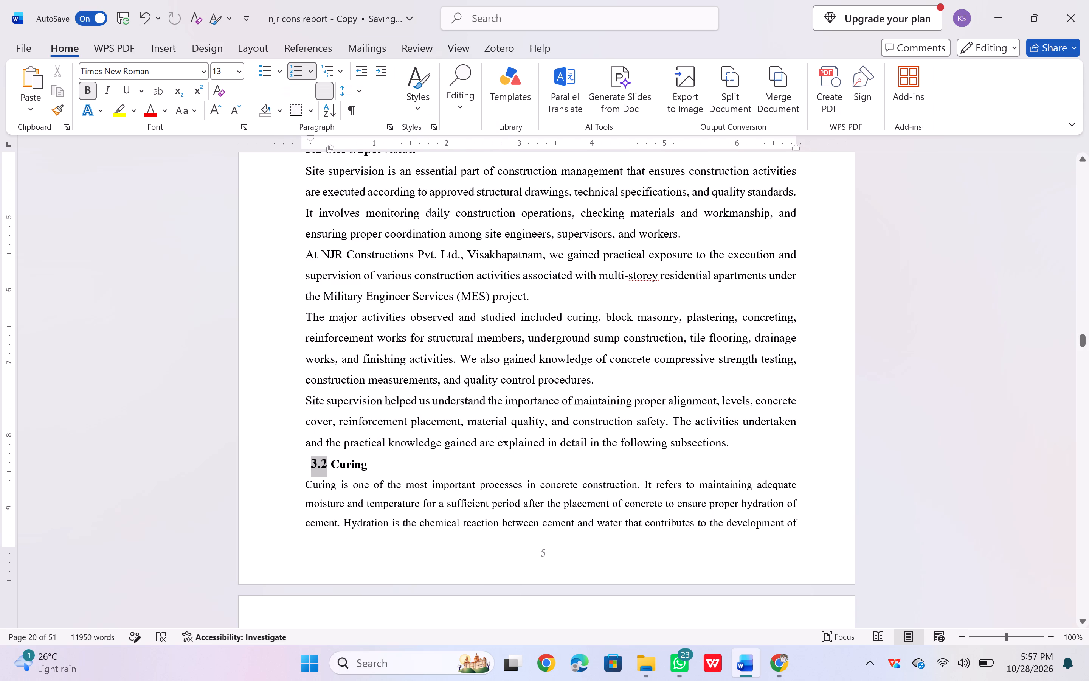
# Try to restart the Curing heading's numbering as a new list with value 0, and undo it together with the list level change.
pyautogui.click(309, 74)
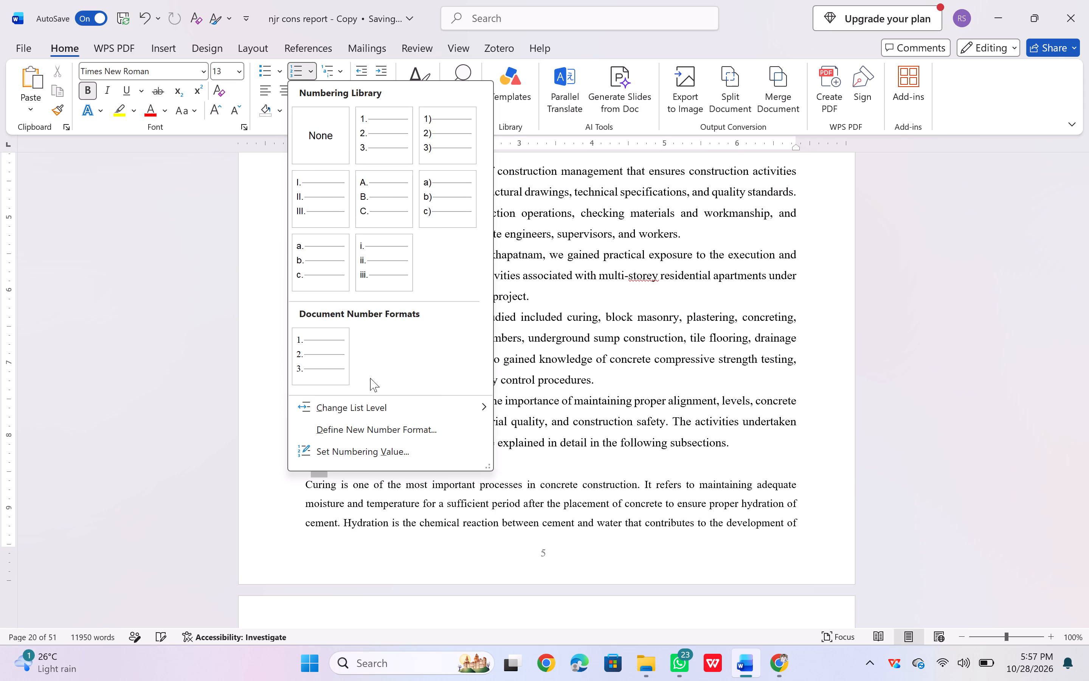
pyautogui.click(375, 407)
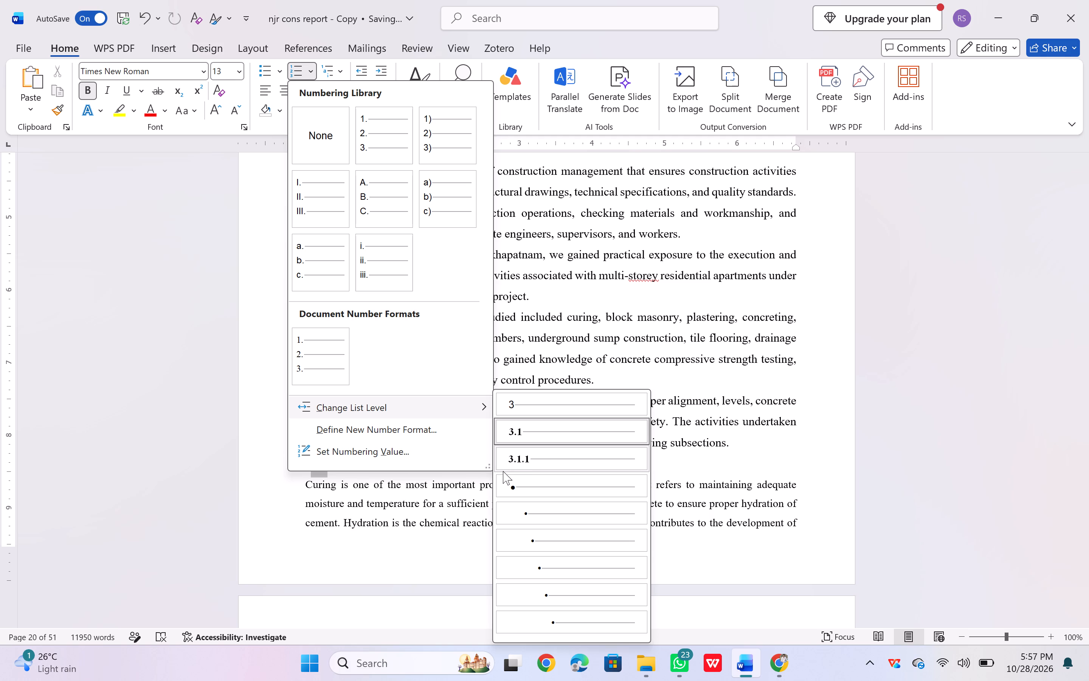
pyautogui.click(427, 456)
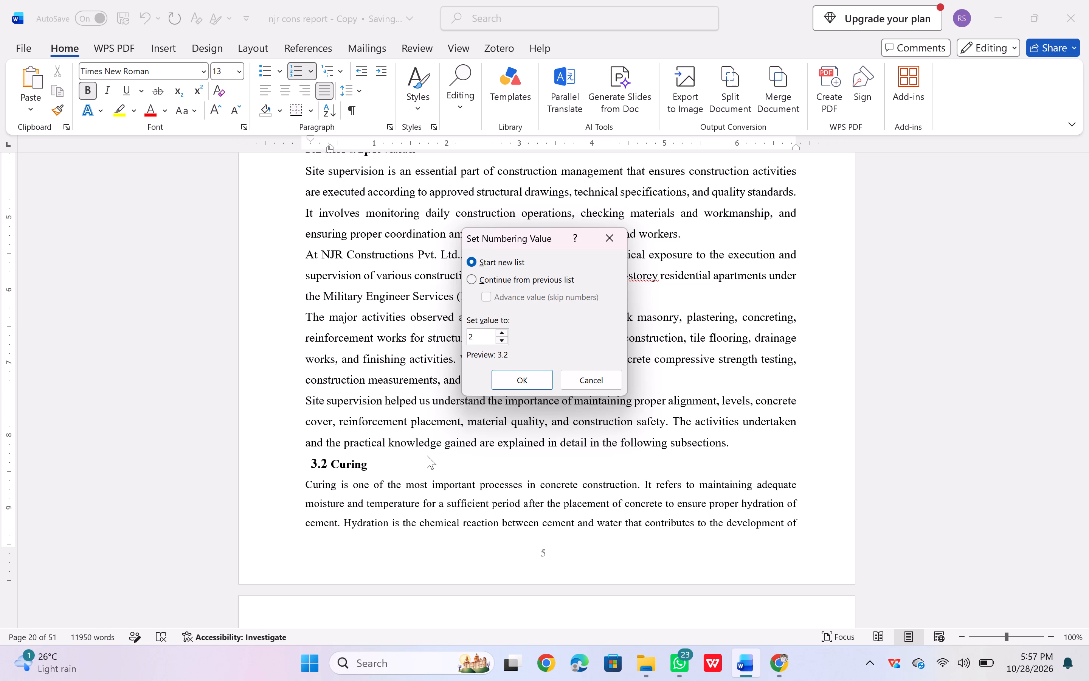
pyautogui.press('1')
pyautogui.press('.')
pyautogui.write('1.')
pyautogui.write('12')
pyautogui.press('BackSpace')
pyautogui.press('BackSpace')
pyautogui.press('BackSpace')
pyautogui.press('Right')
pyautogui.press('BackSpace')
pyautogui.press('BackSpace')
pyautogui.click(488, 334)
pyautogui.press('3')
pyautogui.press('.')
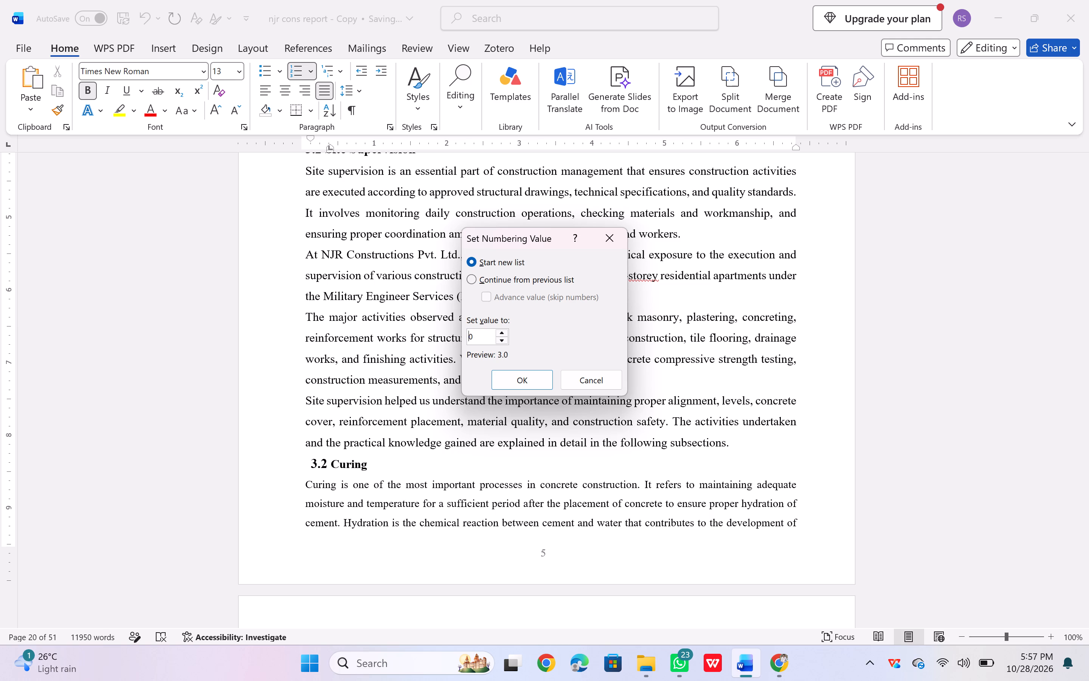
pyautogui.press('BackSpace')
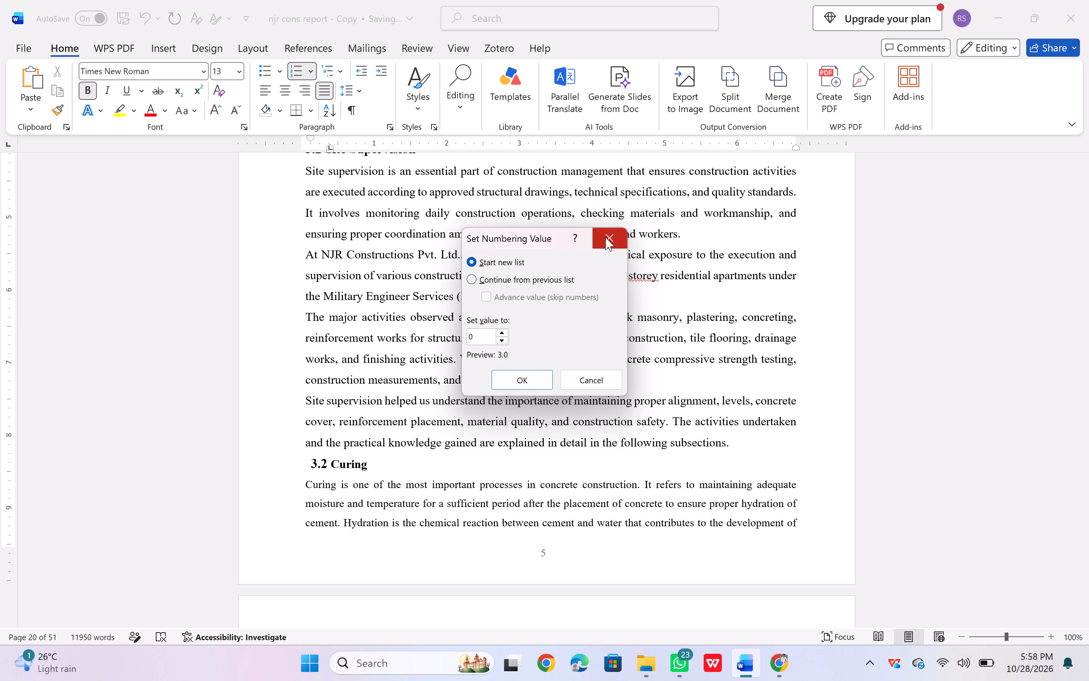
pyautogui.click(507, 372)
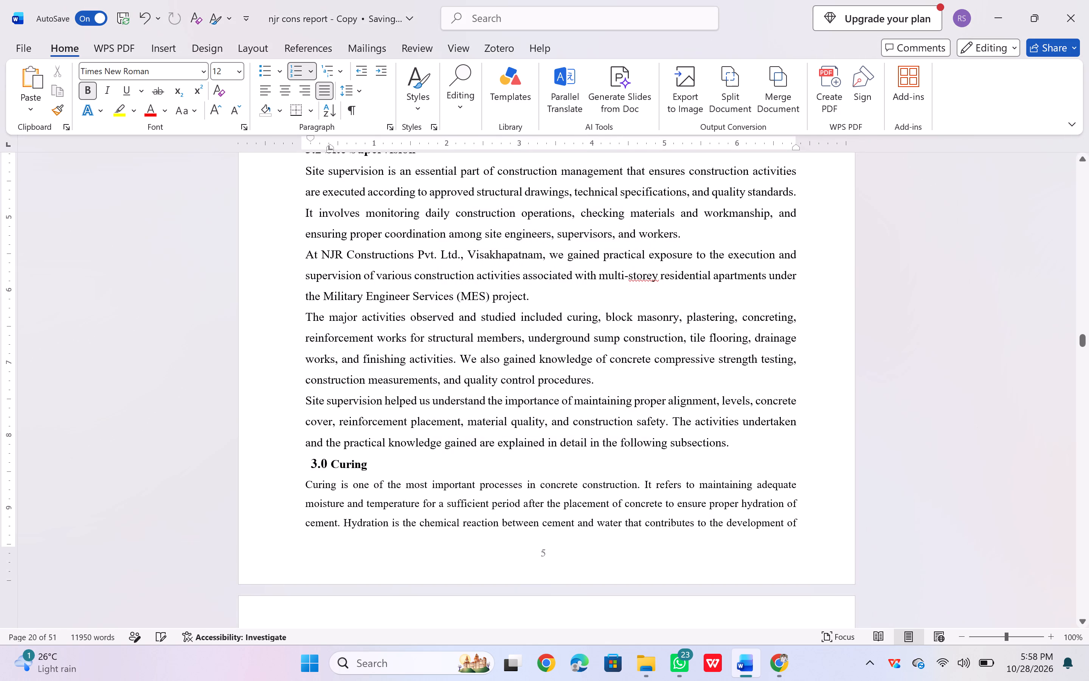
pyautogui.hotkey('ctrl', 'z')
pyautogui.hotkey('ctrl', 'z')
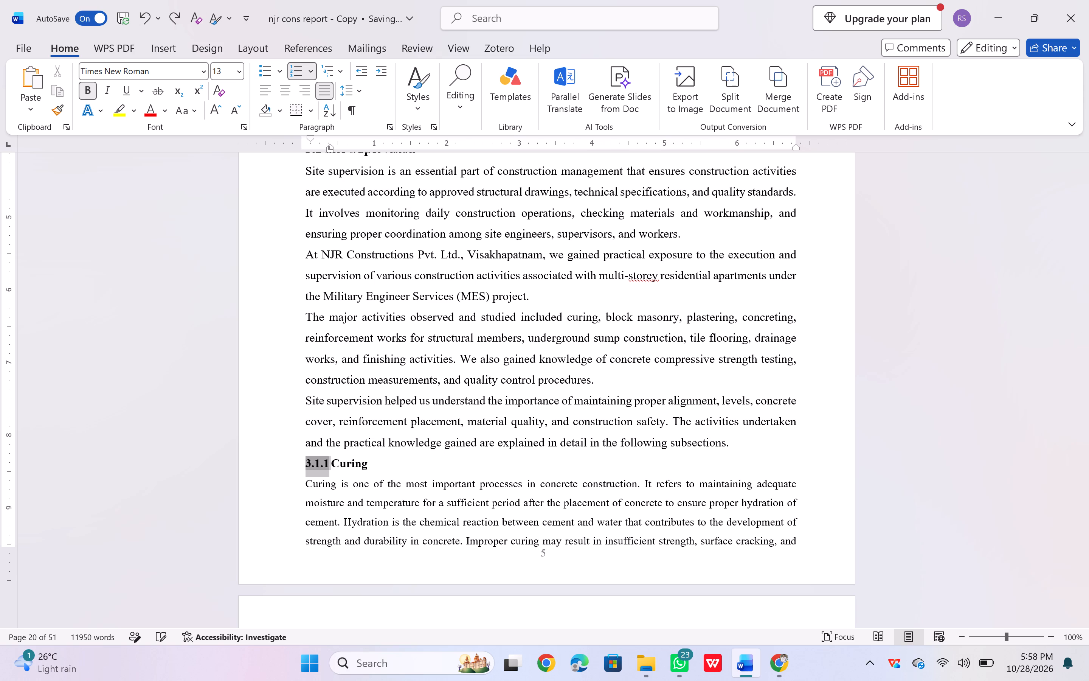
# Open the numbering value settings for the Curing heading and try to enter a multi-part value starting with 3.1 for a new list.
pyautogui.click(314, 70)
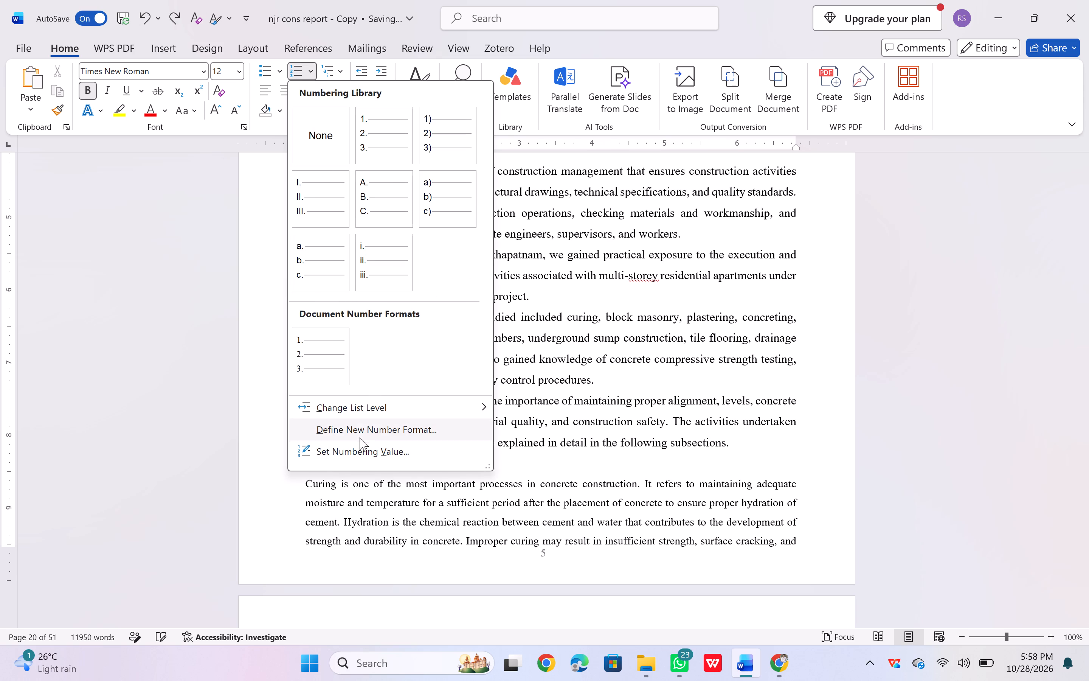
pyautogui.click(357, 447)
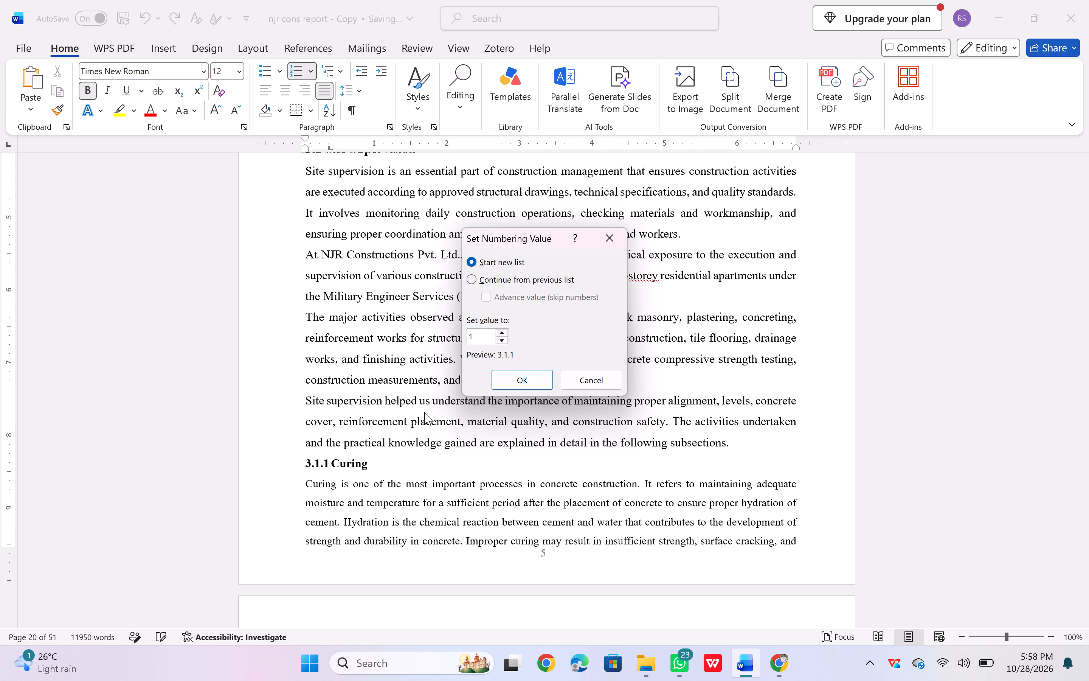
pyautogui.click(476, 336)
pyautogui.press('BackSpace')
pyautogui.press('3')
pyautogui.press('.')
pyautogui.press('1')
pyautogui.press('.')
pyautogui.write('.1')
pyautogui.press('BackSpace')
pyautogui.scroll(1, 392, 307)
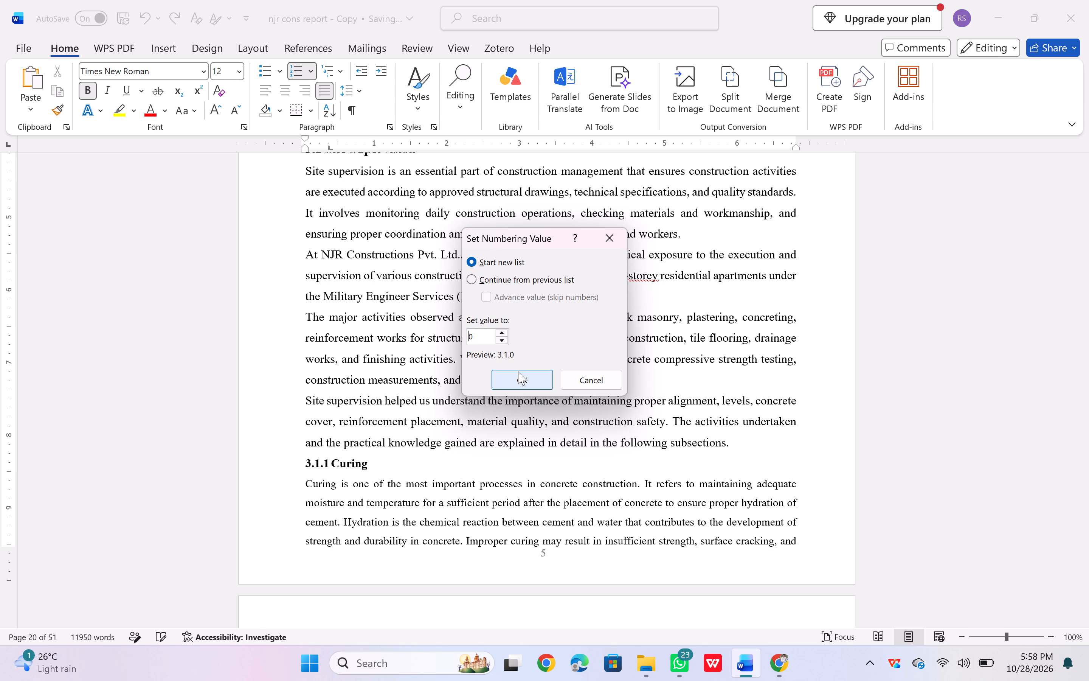
# Set the Curing heading's number to continue from the previous list, advancing the value to 3, 2, 1.
pyautogui.click(473, 275)
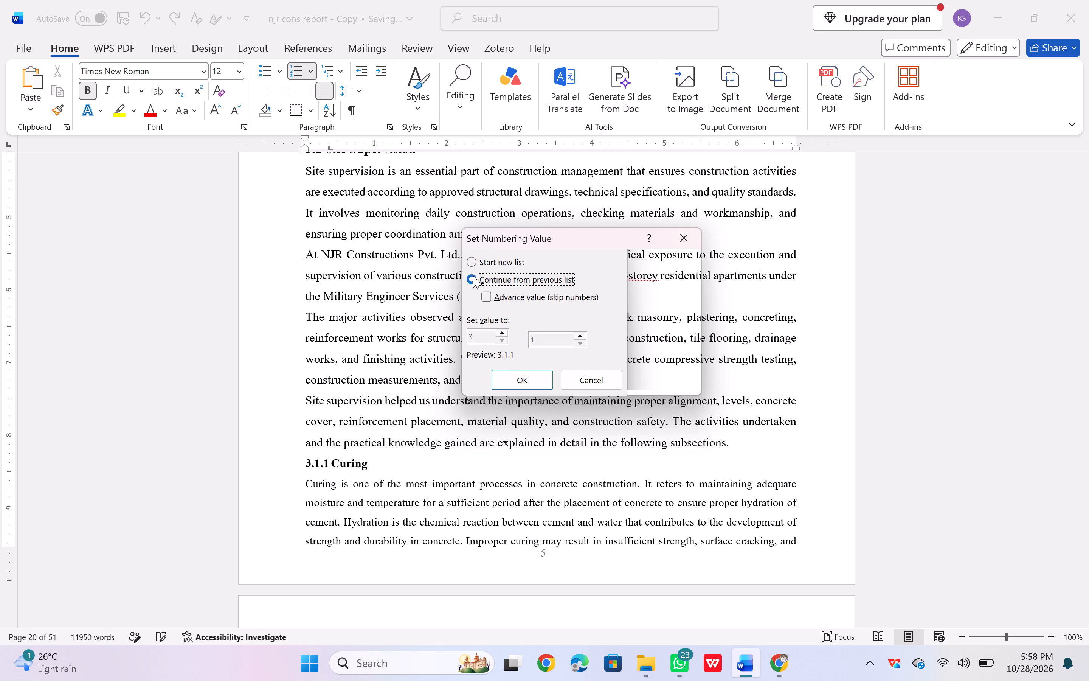
pyautogui.click(481, 335)
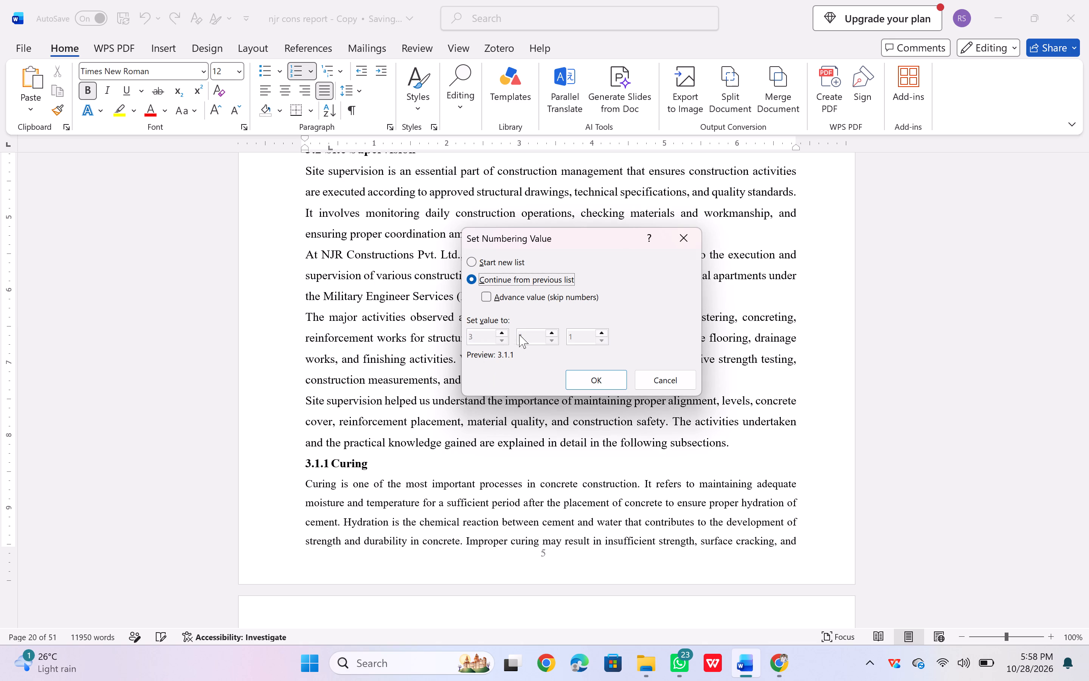
pyautogui.moveTo(529, 339); pyautogui.dragTo(549, 331)
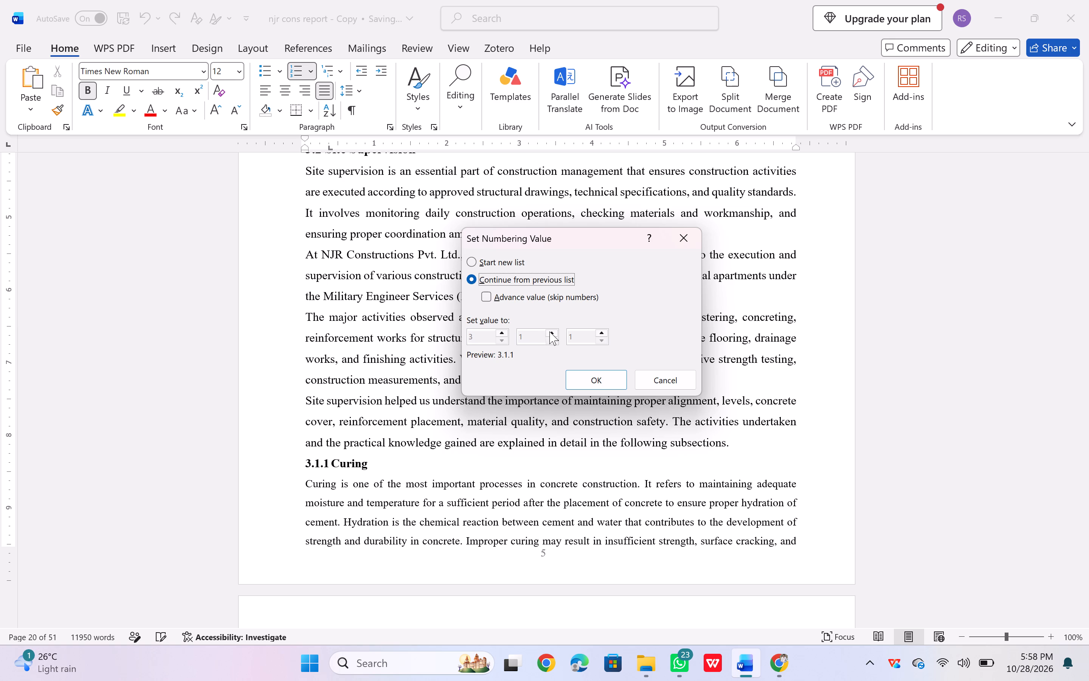
pyautogui.moveTo(549, 331); pyautogui.dragTo(550, 331)
pyautogui.click(550, 331)
pyautogui.tripleClick(550, 331)
pyautogui.click(487, 295)
pyautogui.click(553, 339)
pyautogui.click(553, 339)
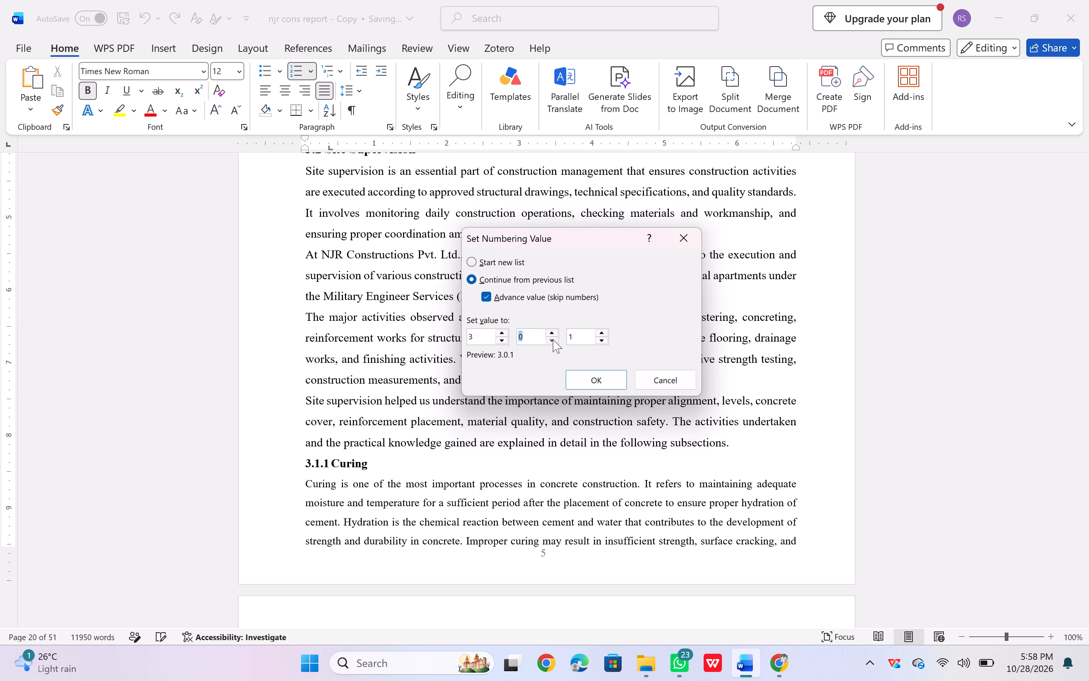
pyautogui.click(553, 339)
pyautogui.click(532, 334)
pyautogui.press('2')
pyautogui.press('BackSpace')
pyautogui.press('BackSpace')
pyautogui.press('2')
pyautogui.click(582, 375)
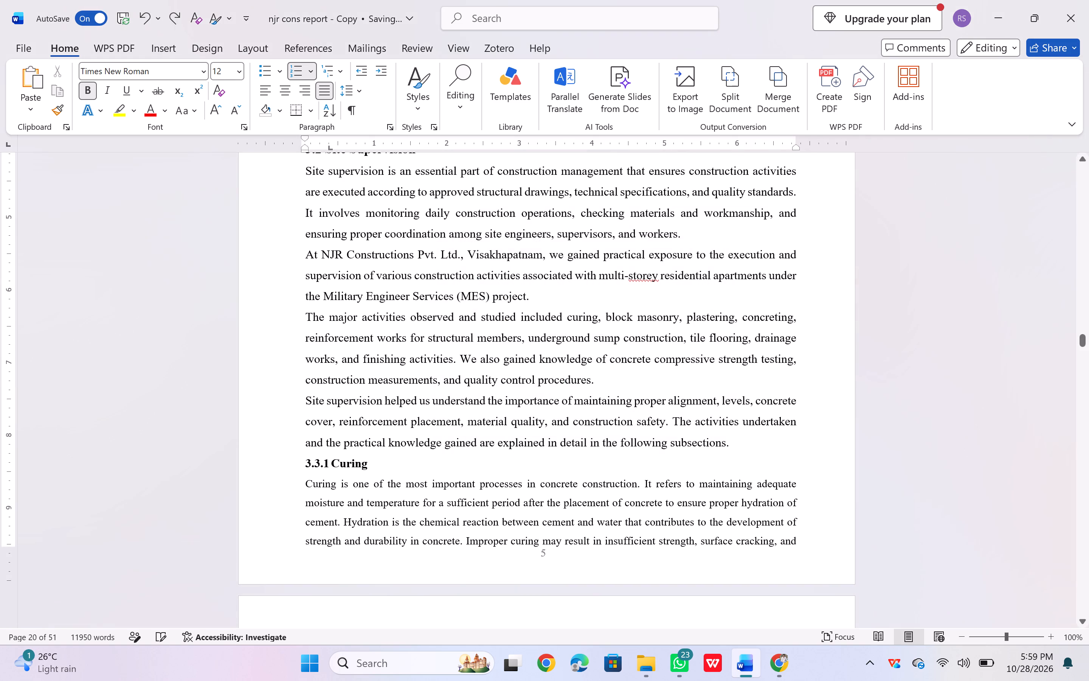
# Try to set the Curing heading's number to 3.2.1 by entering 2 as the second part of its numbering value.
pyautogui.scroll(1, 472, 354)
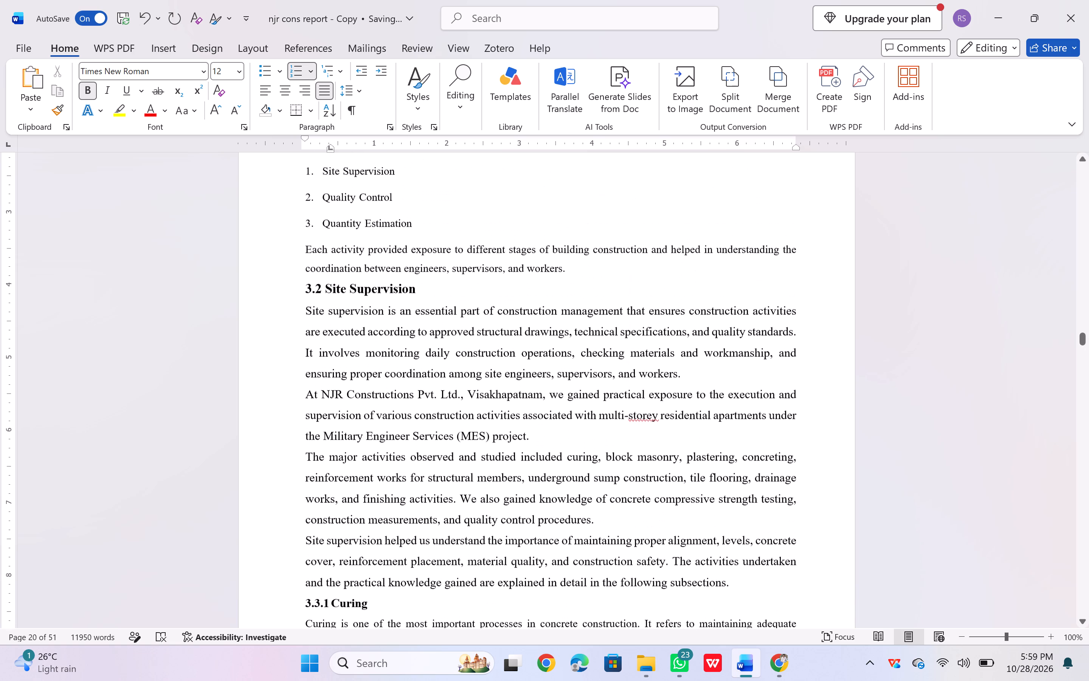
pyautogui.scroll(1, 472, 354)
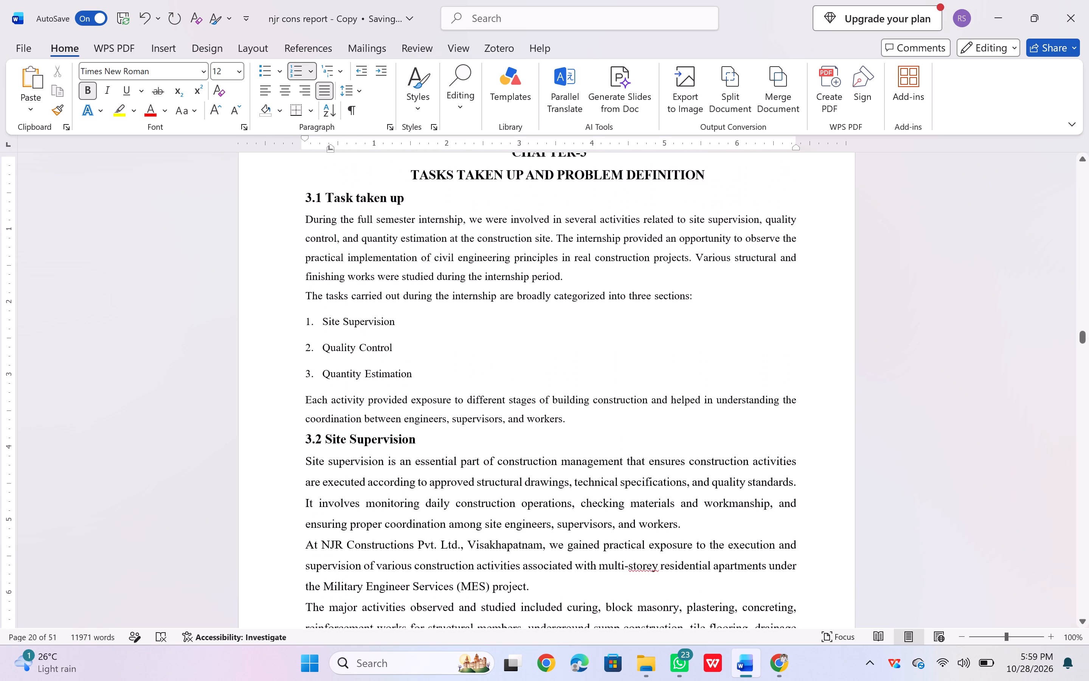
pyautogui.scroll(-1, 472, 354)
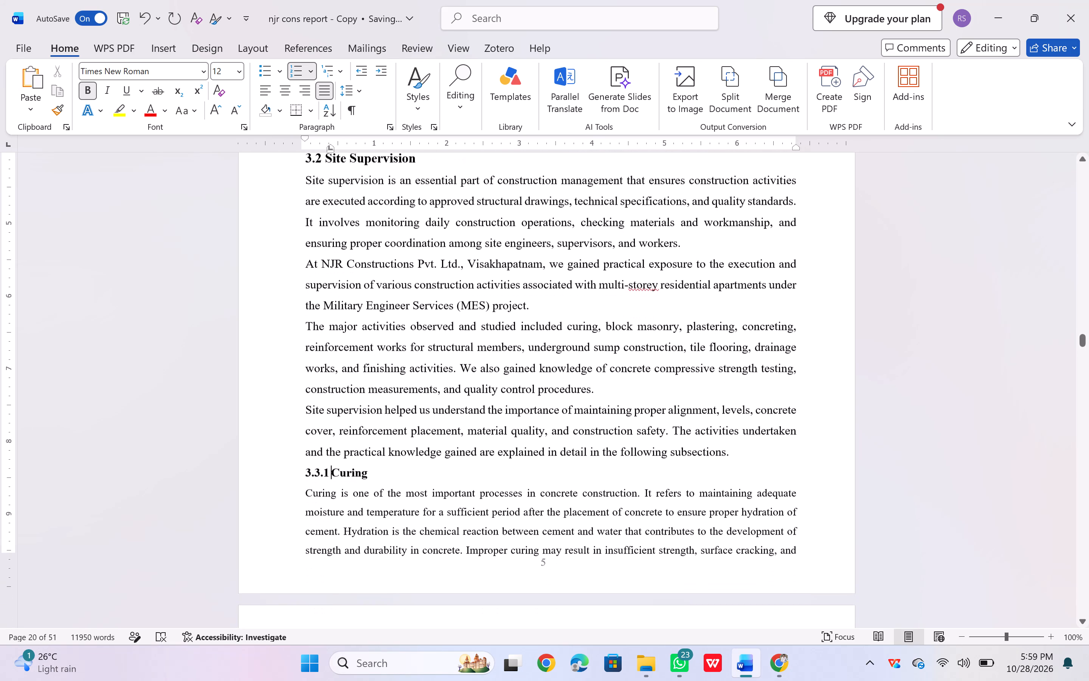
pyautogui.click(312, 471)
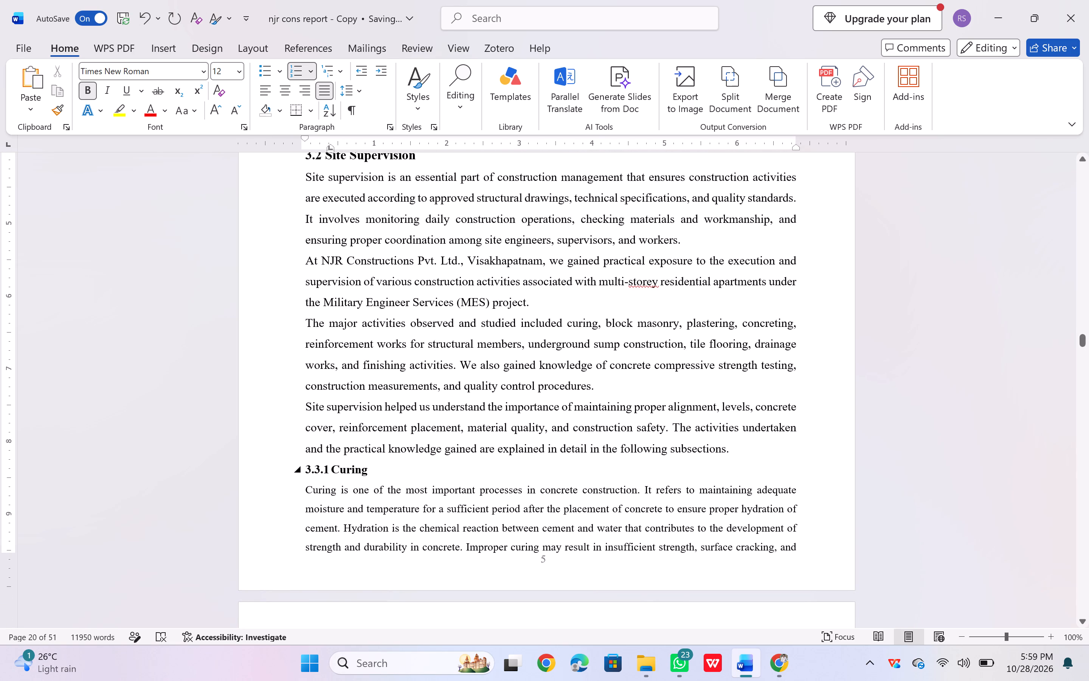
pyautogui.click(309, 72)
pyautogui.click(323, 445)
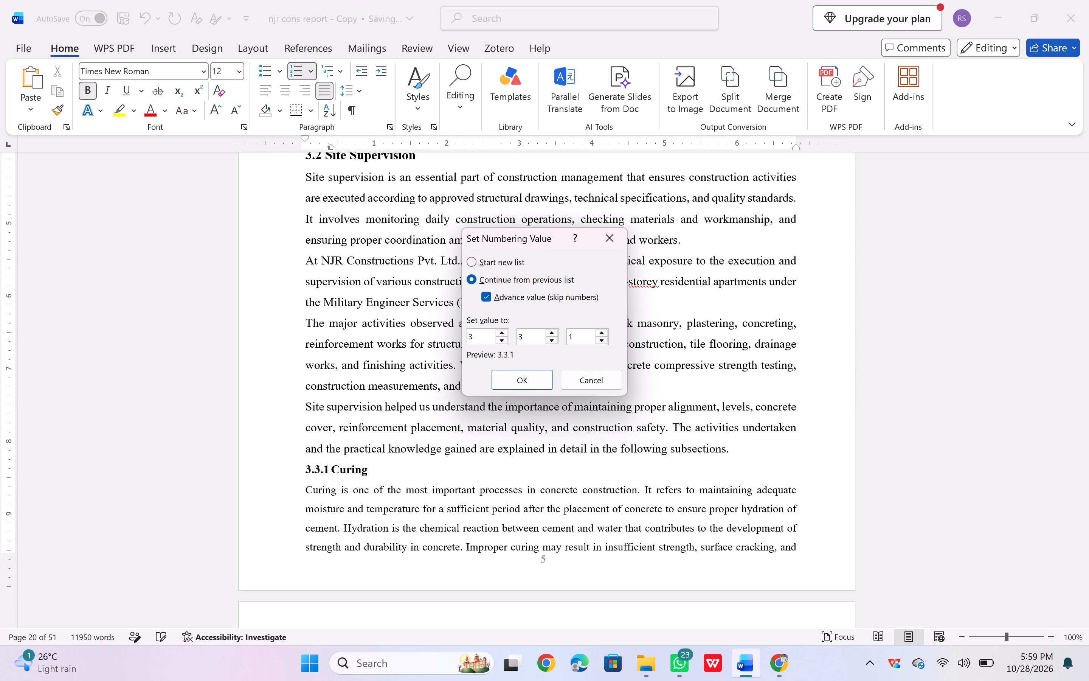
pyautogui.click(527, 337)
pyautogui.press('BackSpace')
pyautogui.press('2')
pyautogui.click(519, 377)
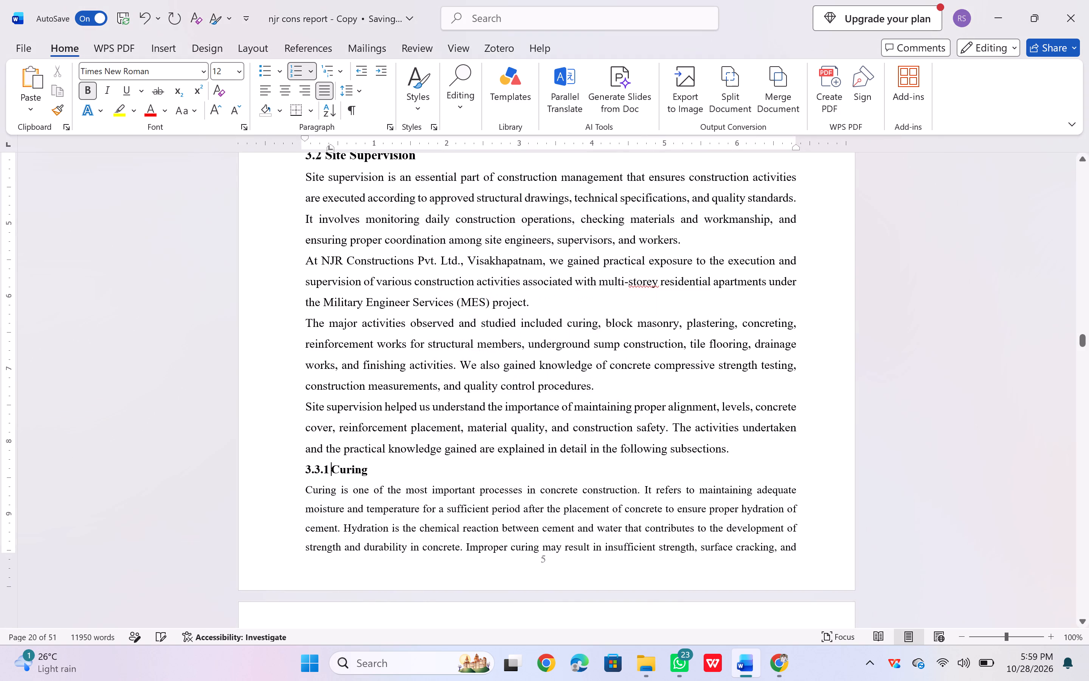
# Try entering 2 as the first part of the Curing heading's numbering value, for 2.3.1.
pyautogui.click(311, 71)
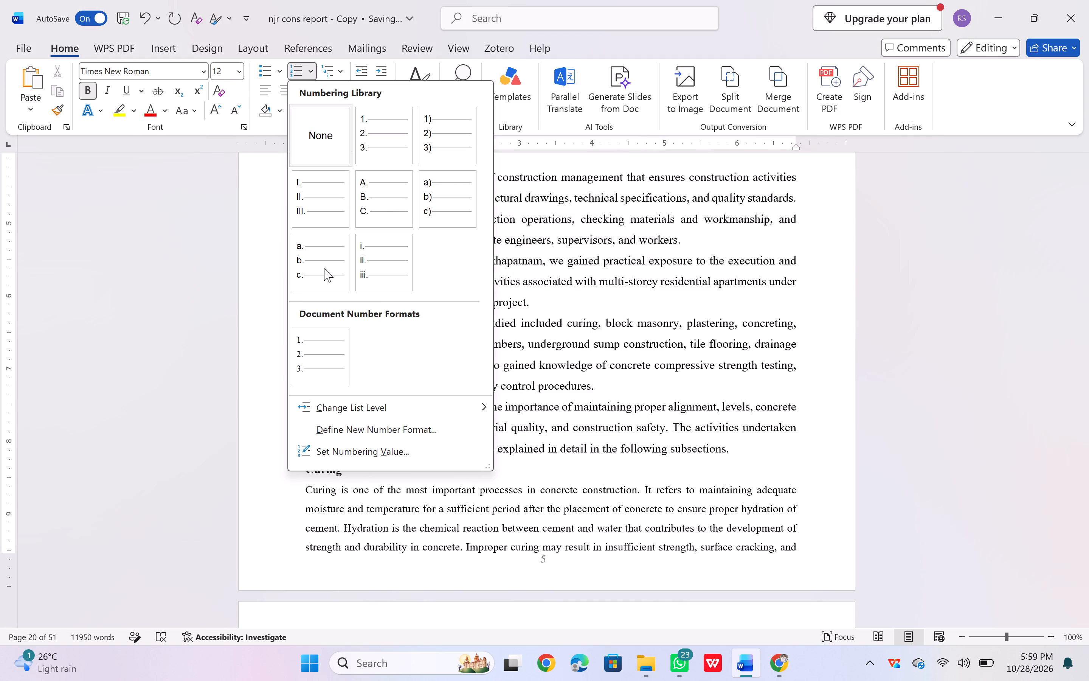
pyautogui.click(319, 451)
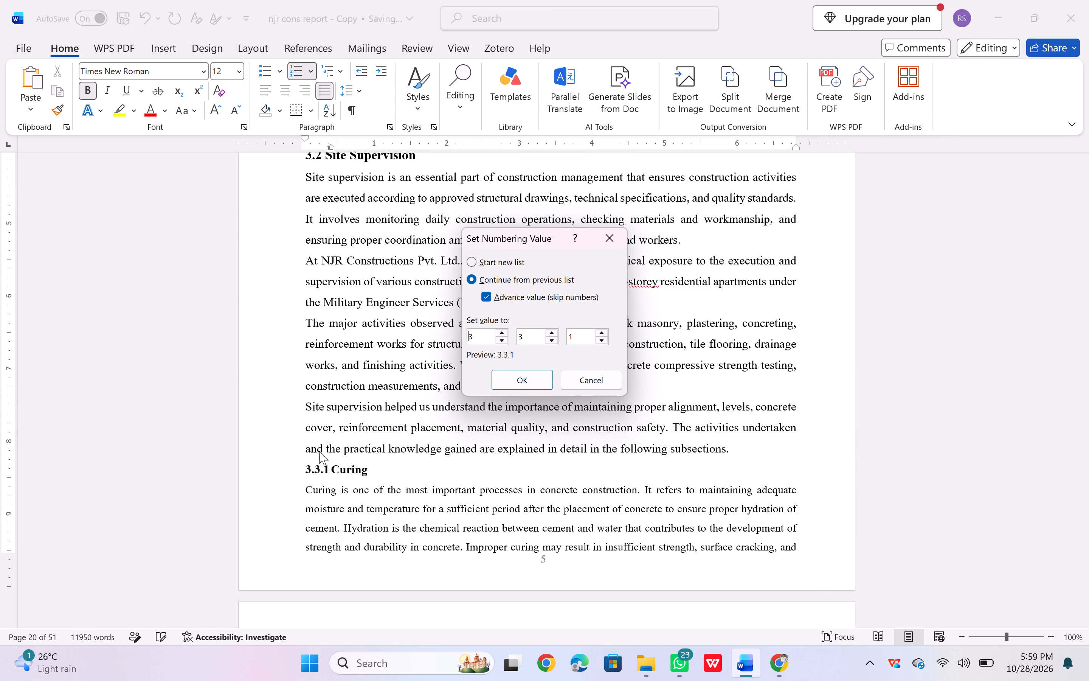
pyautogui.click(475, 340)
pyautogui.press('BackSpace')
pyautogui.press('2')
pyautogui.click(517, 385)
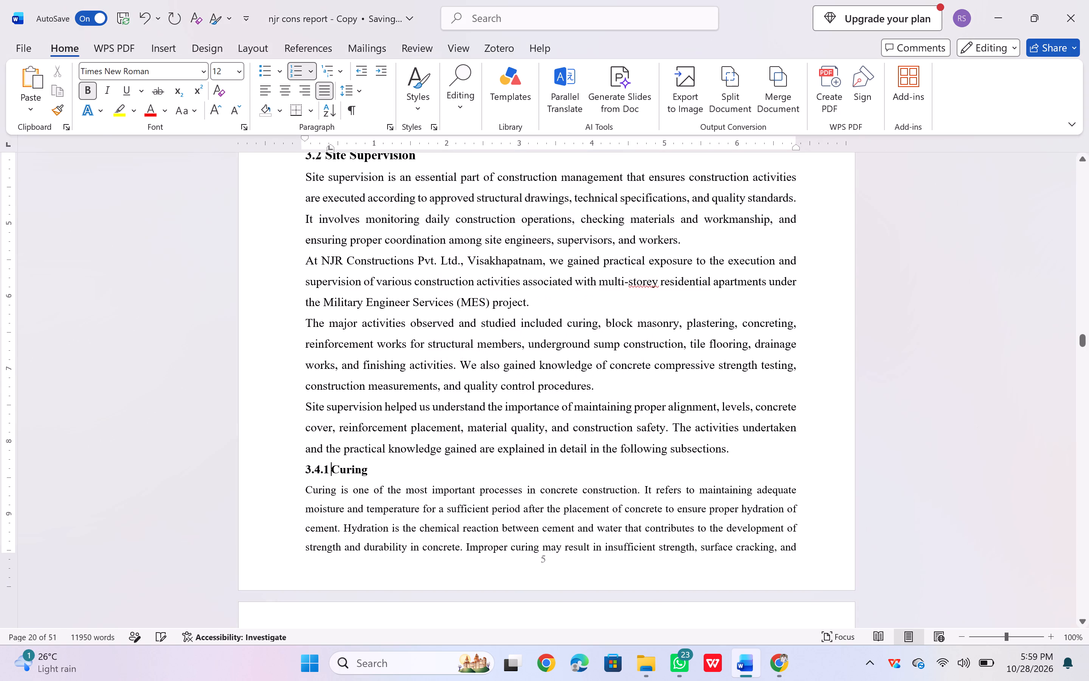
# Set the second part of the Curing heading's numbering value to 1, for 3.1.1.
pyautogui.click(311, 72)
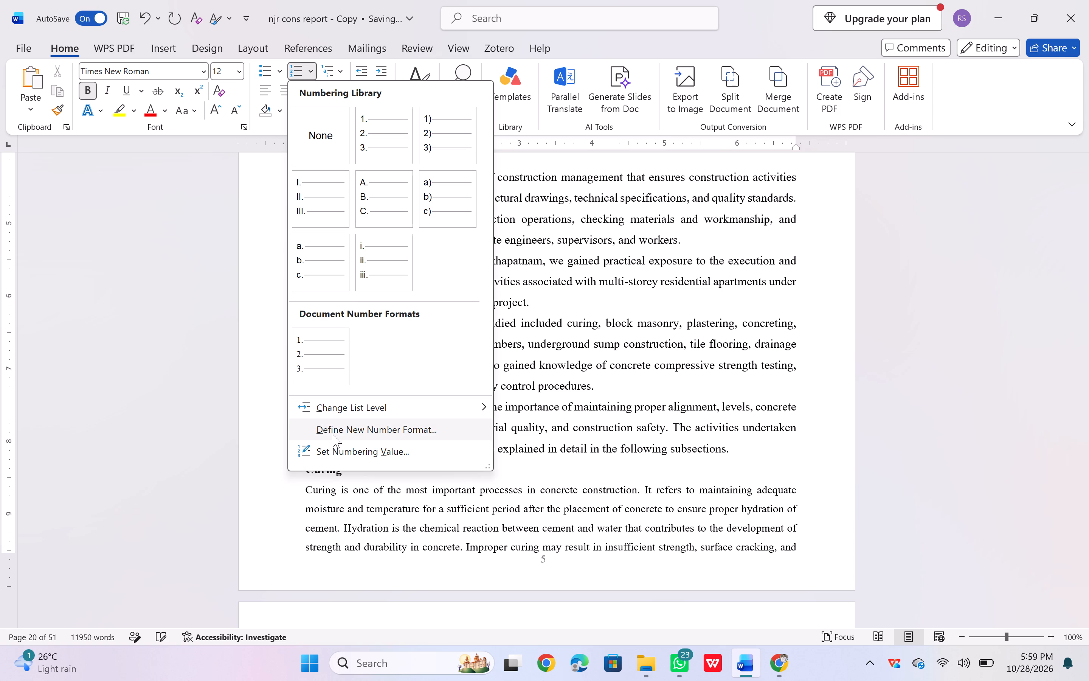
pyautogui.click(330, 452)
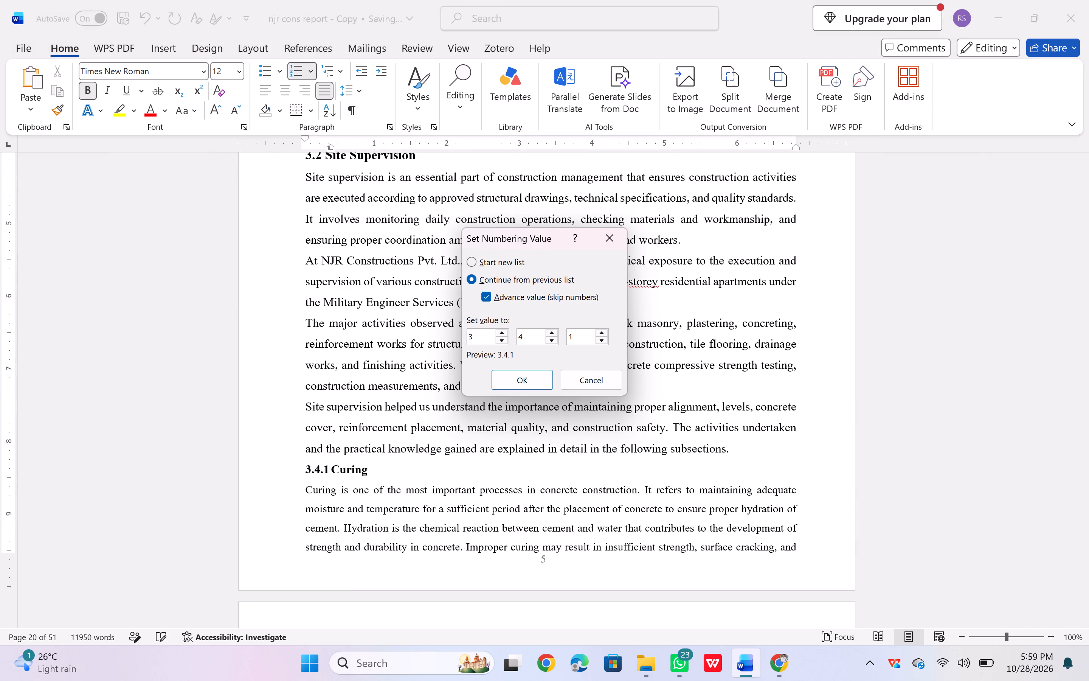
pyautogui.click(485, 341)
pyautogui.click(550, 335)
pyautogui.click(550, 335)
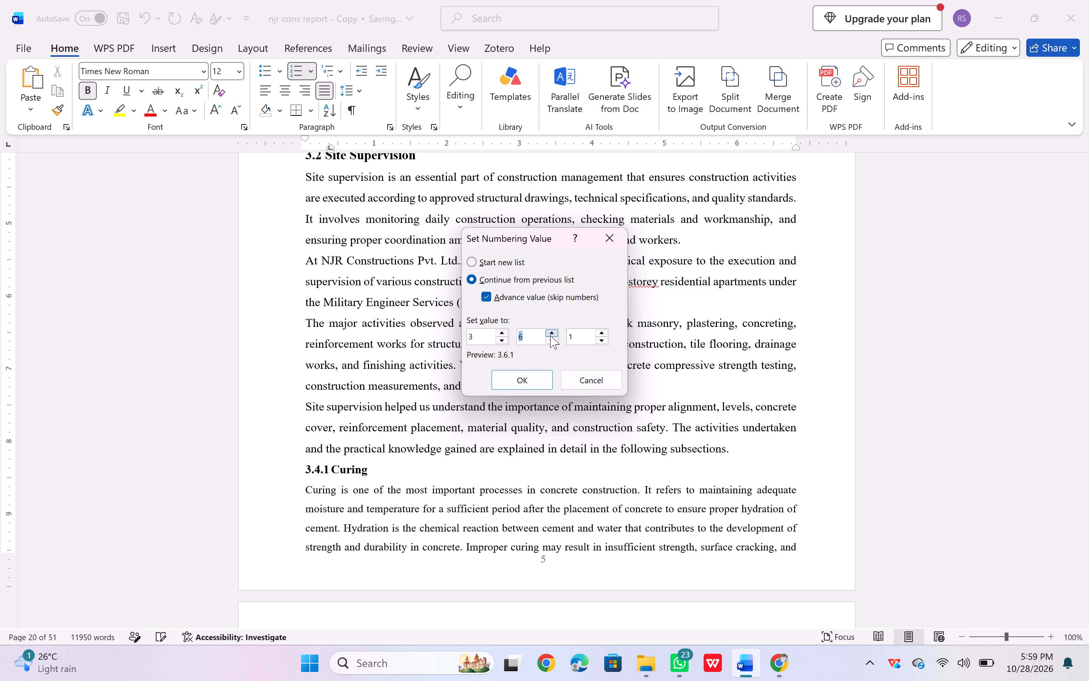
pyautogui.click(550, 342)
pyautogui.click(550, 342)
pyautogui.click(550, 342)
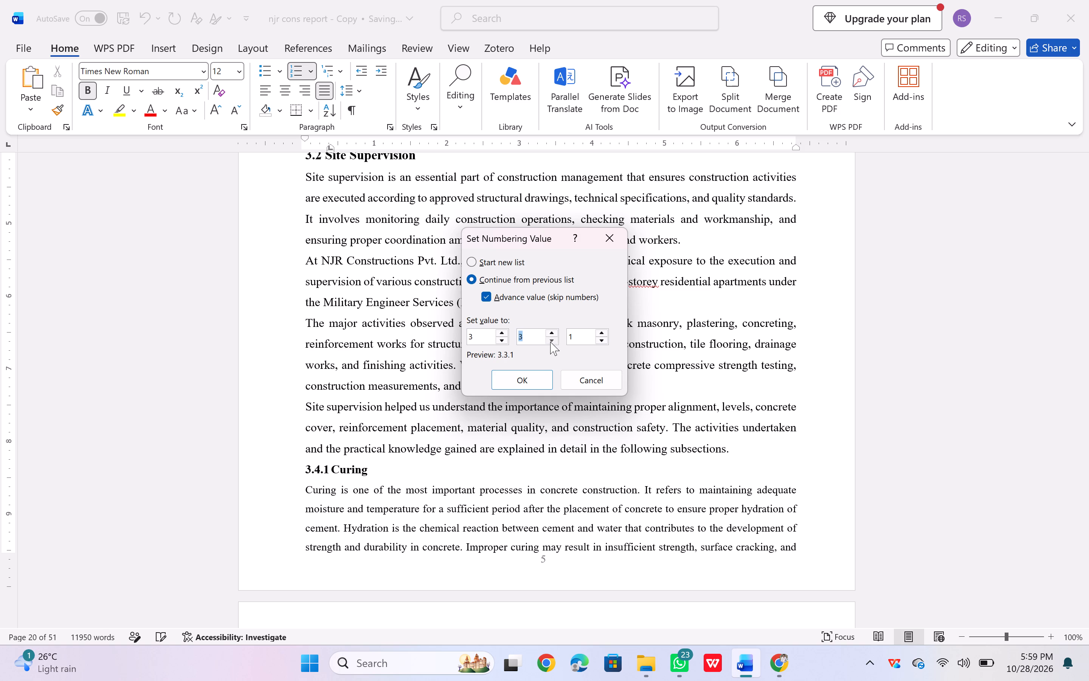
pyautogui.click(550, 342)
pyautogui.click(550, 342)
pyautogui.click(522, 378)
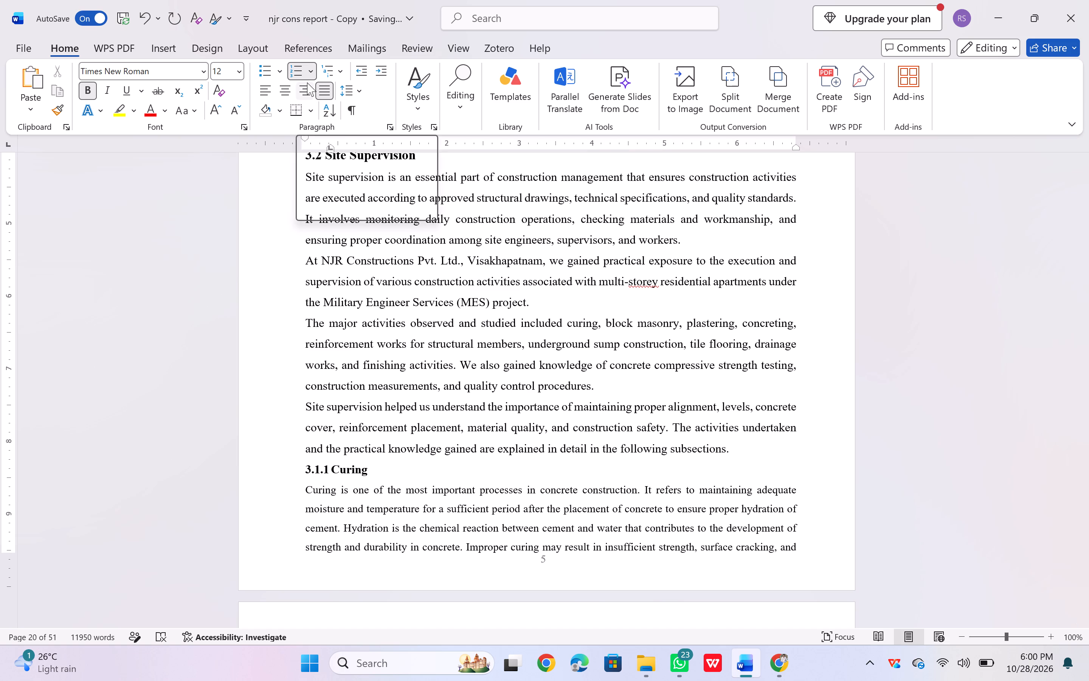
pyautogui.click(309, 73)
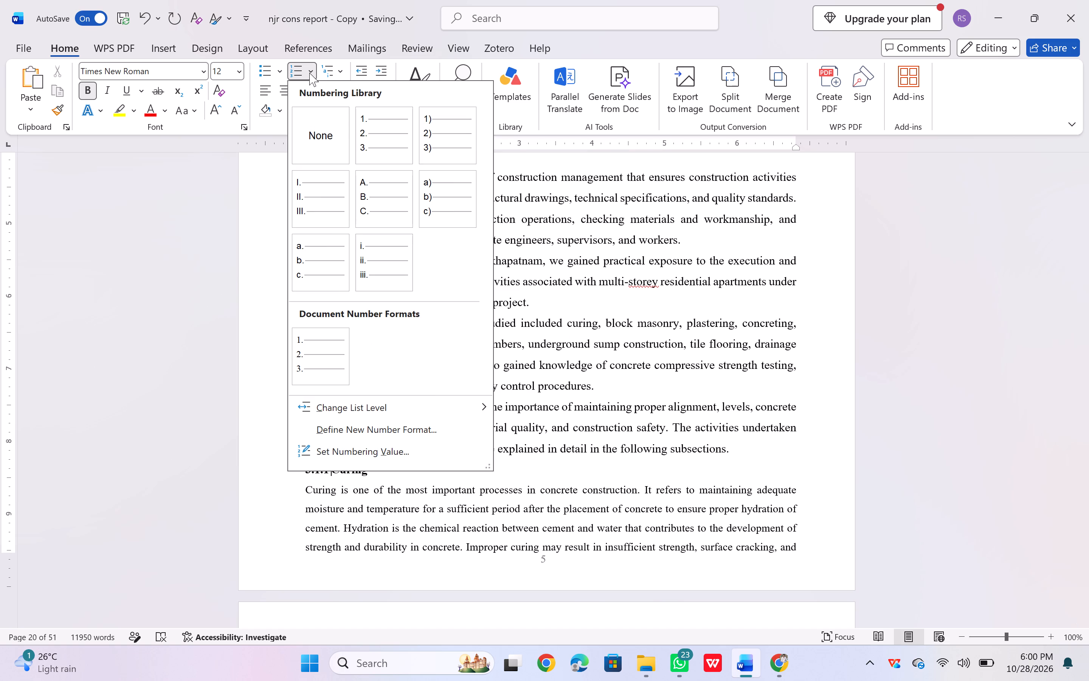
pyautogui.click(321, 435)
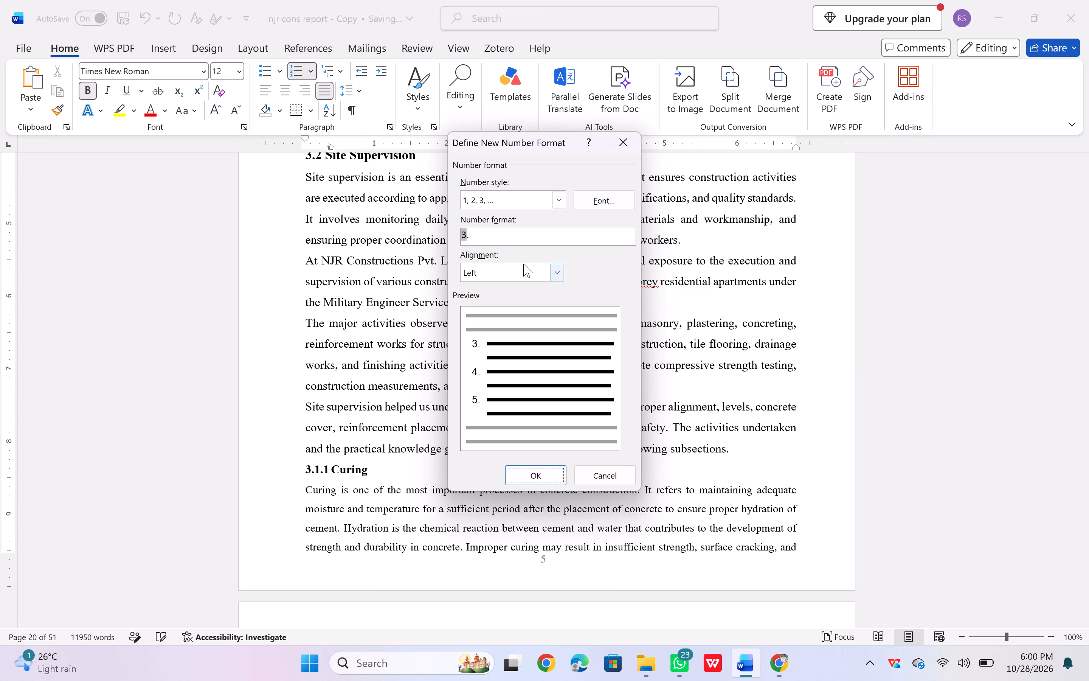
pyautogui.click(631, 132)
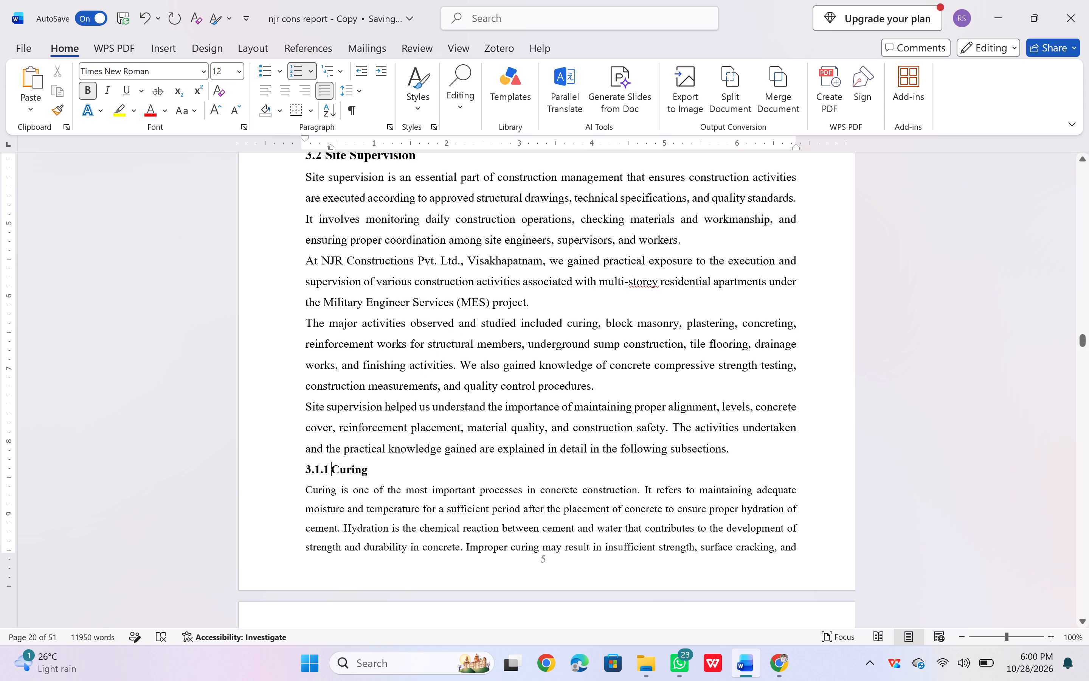
# Remove the automatic number from the Curing heading and enter 3.2.1 as plain text in its place.
pyautogui.press('BackSpace')
pyautogui.write('3.2.')
pyautogui.press('1')
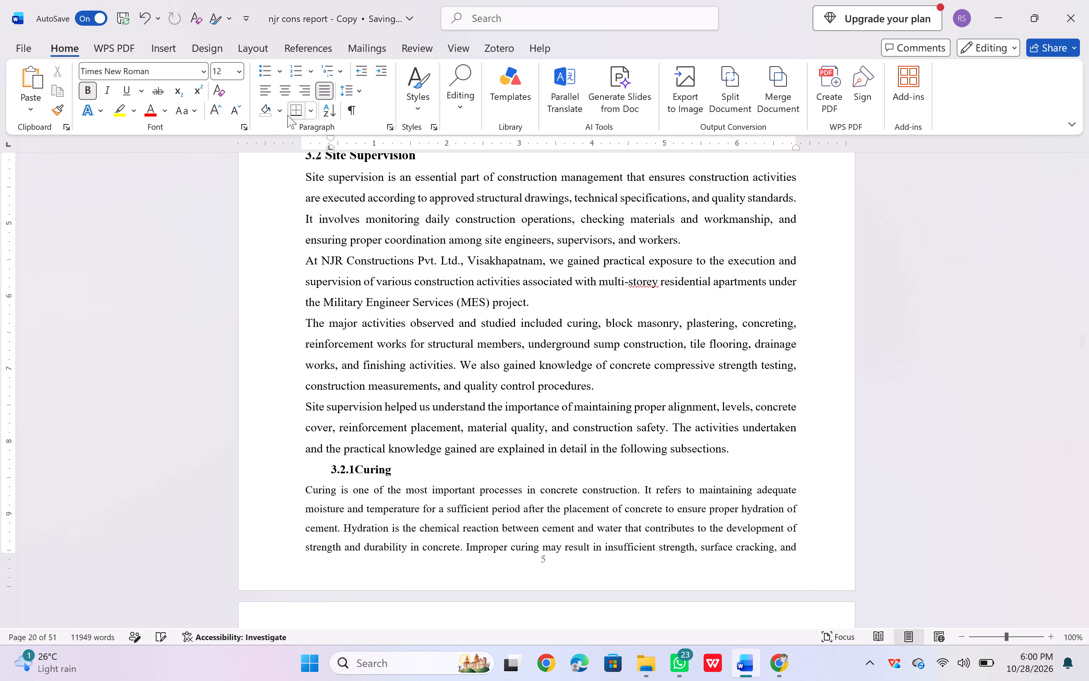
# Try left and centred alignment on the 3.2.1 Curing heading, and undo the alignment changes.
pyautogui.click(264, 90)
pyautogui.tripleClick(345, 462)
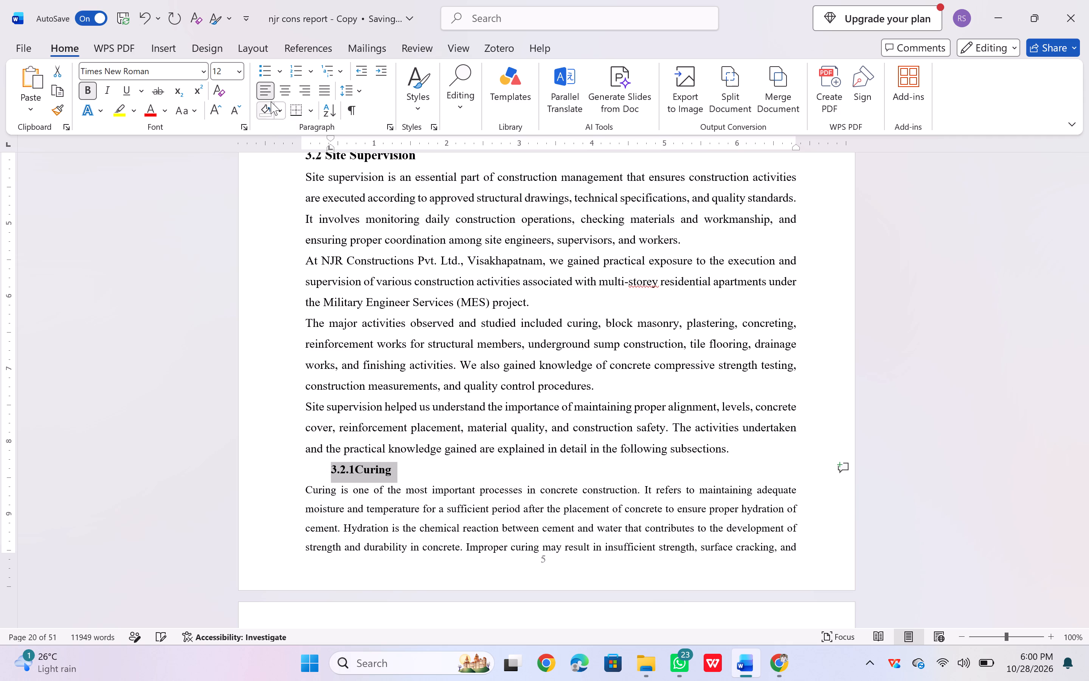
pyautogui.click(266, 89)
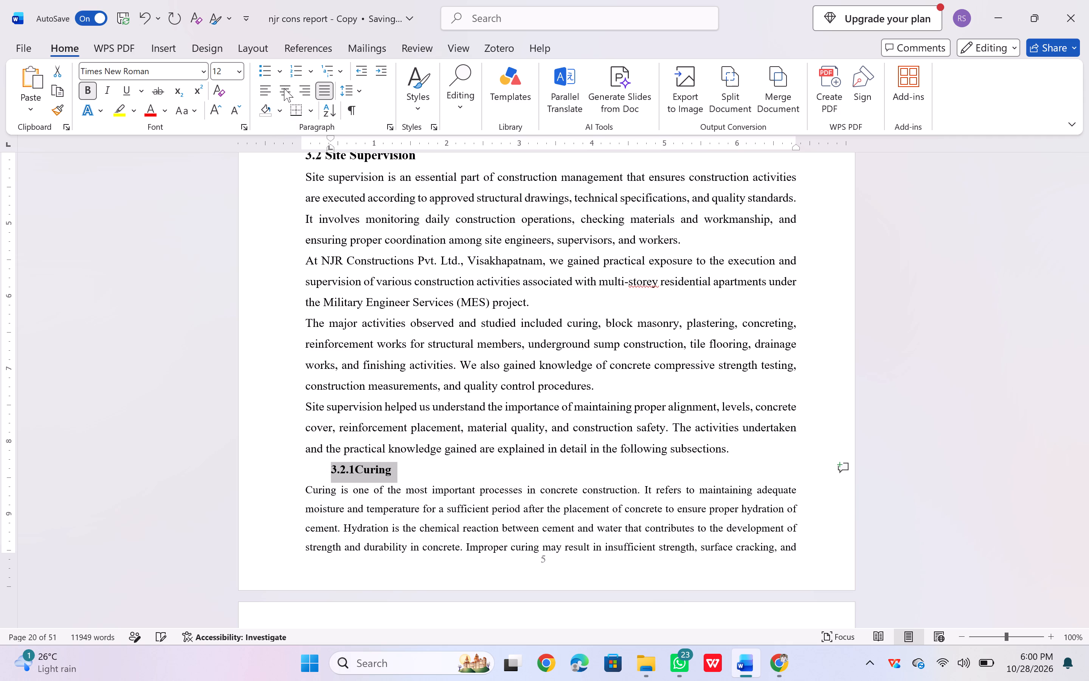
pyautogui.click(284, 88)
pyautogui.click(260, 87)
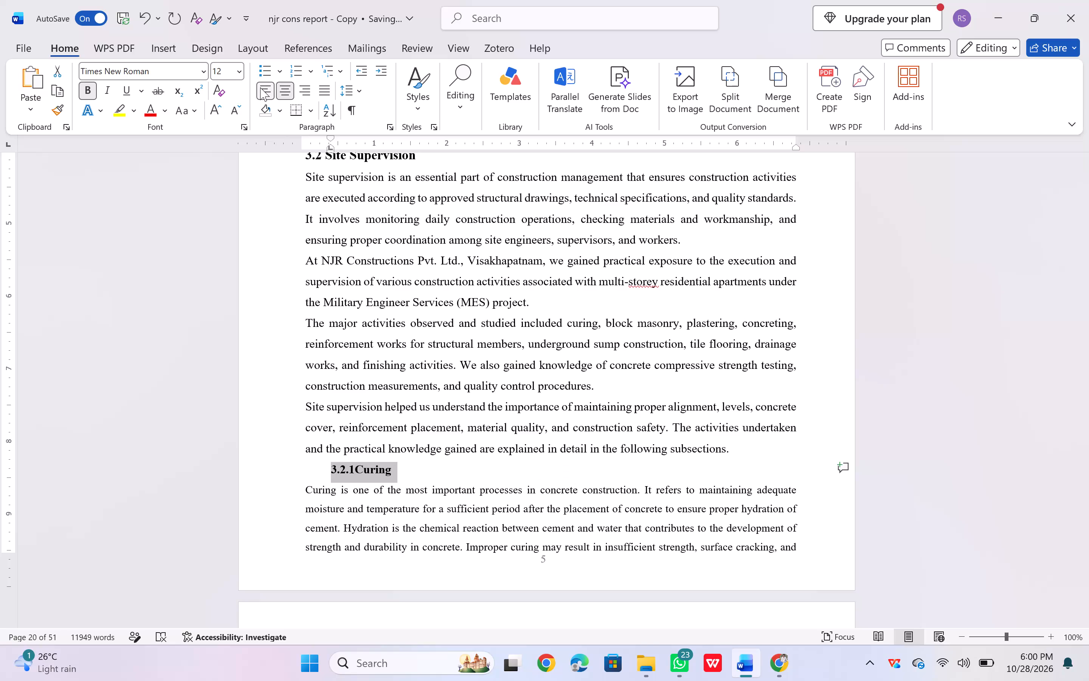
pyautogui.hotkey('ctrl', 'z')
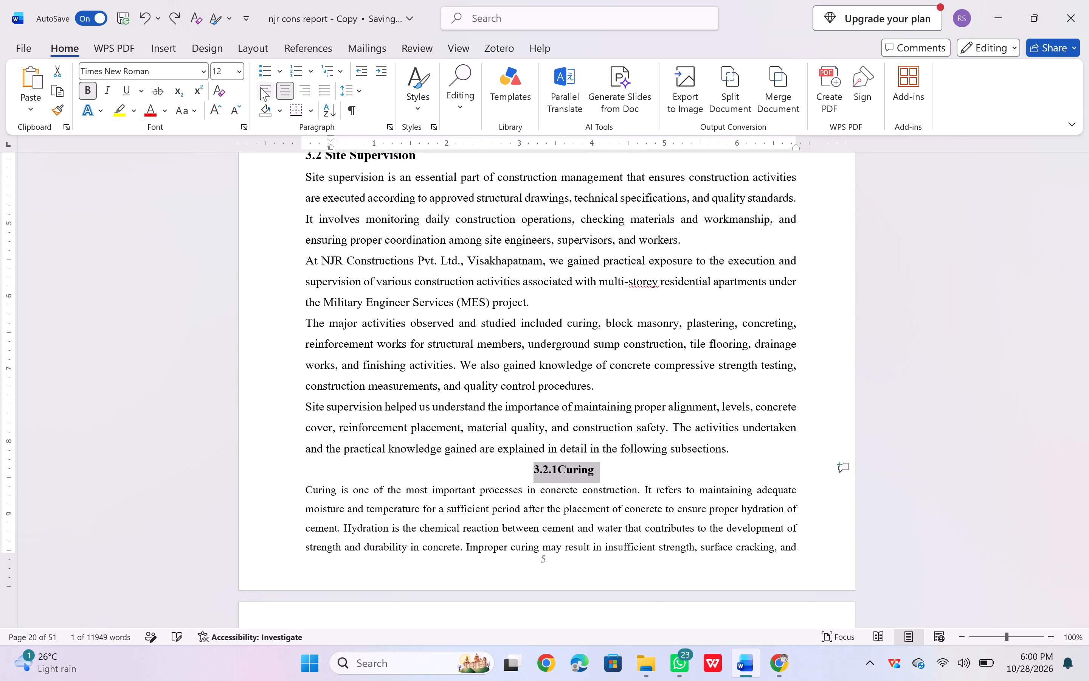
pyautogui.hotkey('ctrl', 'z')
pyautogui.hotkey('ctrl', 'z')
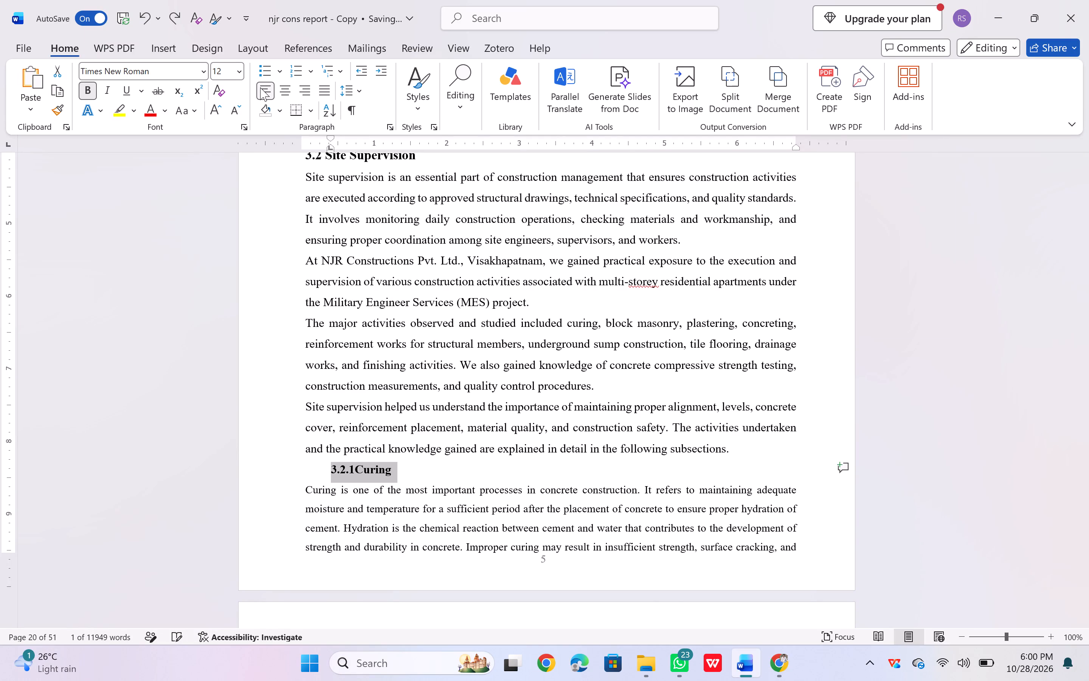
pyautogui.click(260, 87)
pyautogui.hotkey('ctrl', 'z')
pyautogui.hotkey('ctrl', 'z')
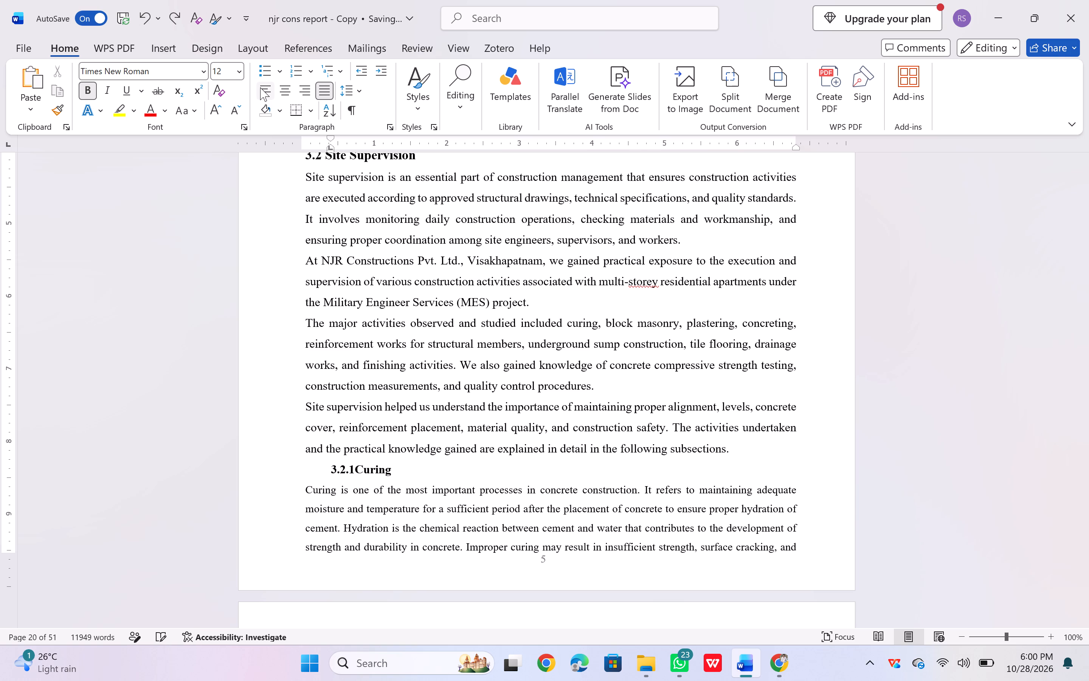
# Left-align the Curing heading, add a space after 3.2.1, and decrease its indent to the left margin.
pyautogui.click(267, 90)
pyautogui.press('space')
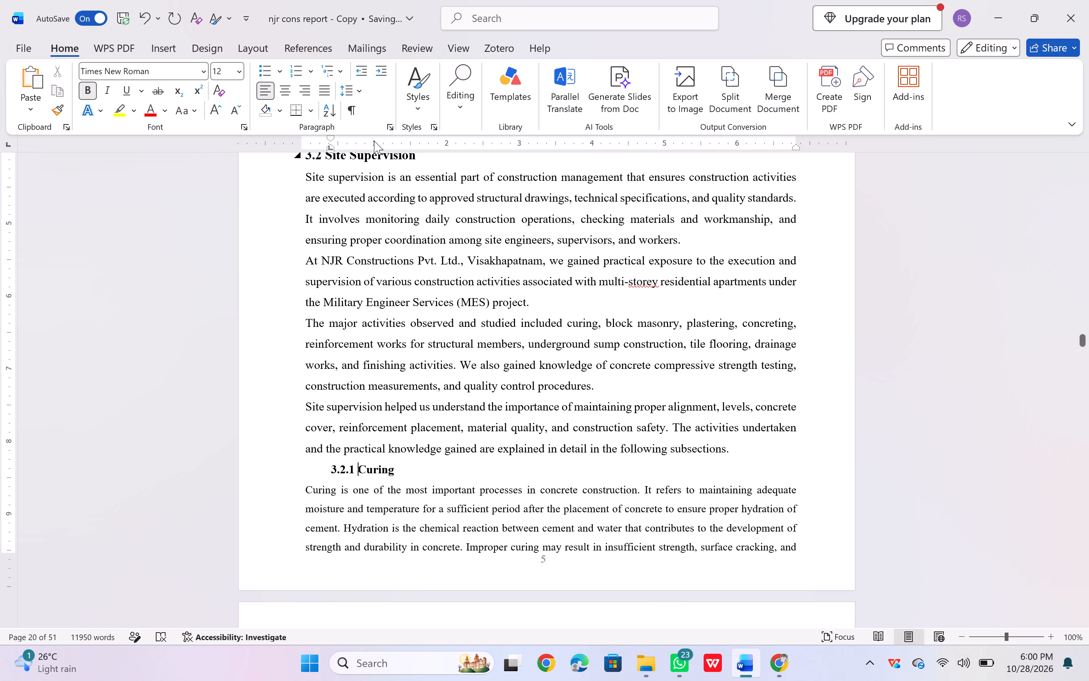
pyautogui.click(362, 68)
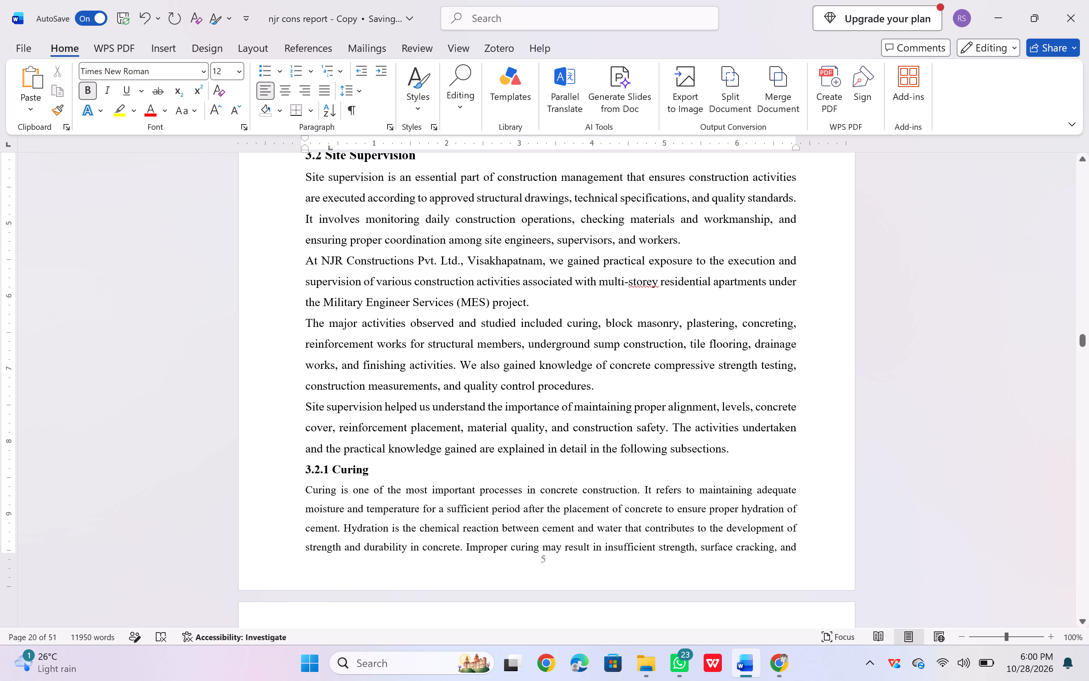
pyautogui.scroll(1, 388, 451)
pyautogui.scroll(-1, 388, 451)
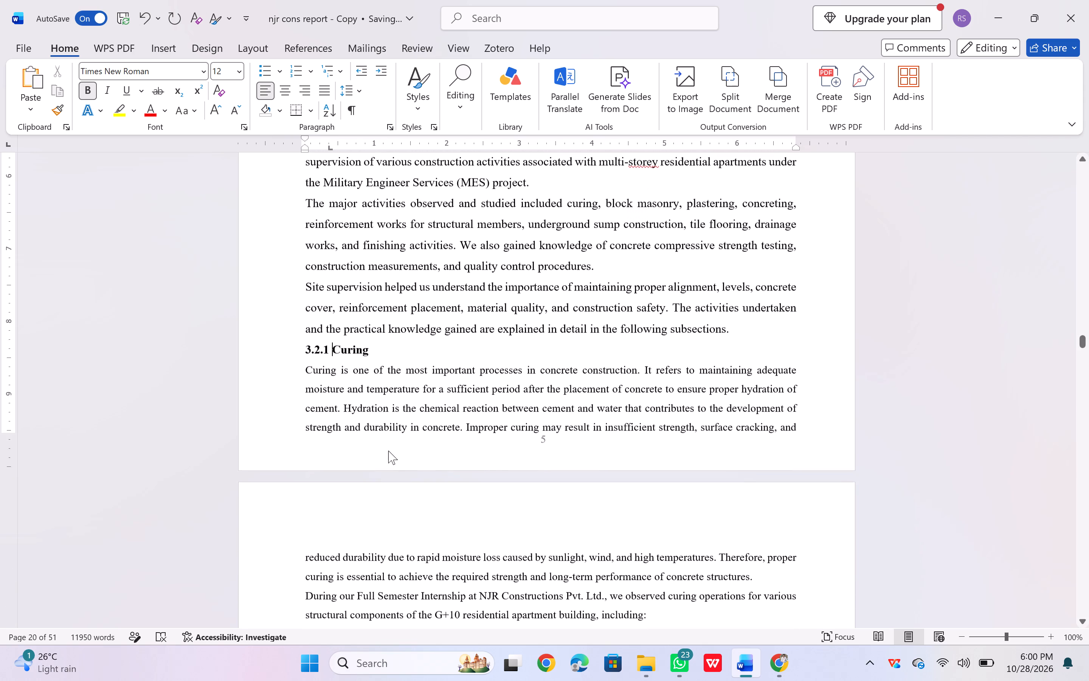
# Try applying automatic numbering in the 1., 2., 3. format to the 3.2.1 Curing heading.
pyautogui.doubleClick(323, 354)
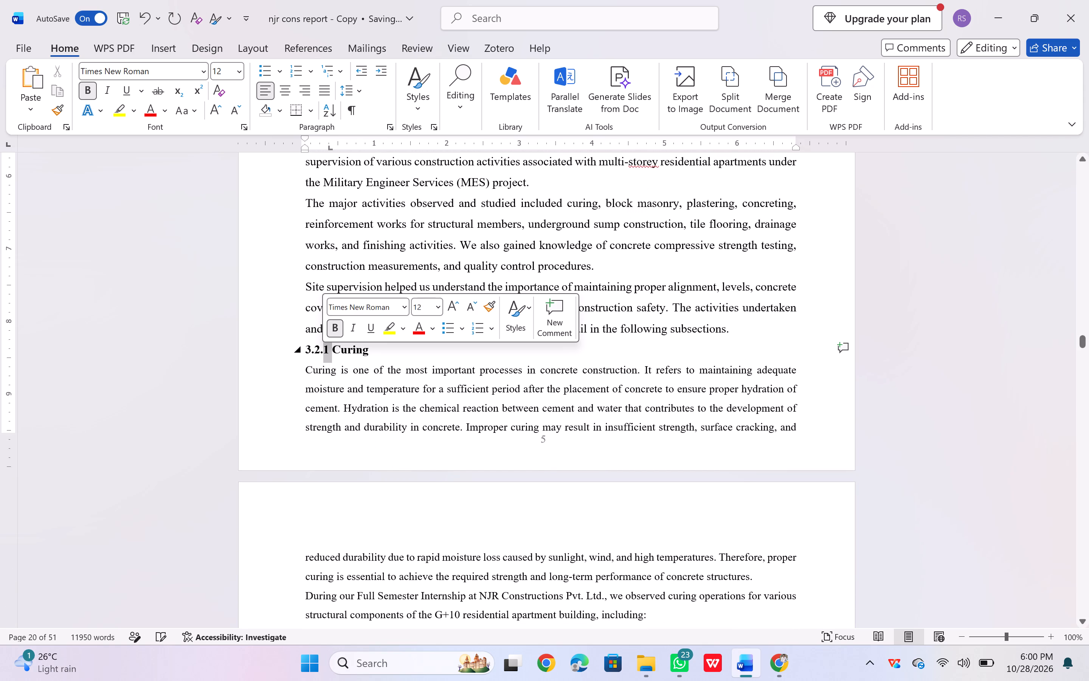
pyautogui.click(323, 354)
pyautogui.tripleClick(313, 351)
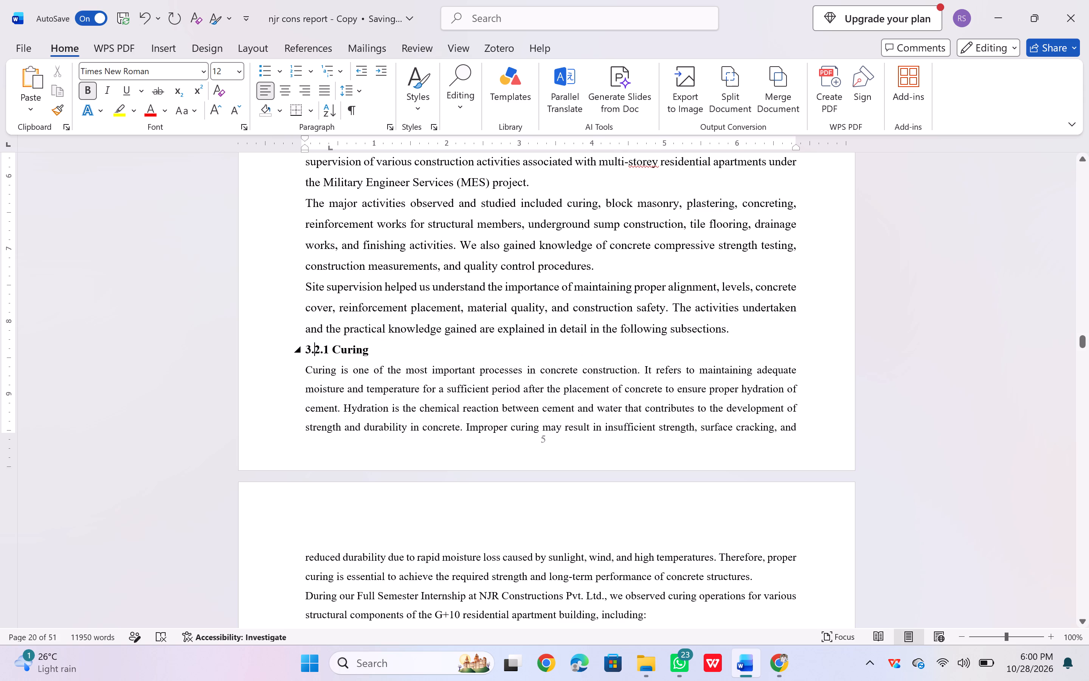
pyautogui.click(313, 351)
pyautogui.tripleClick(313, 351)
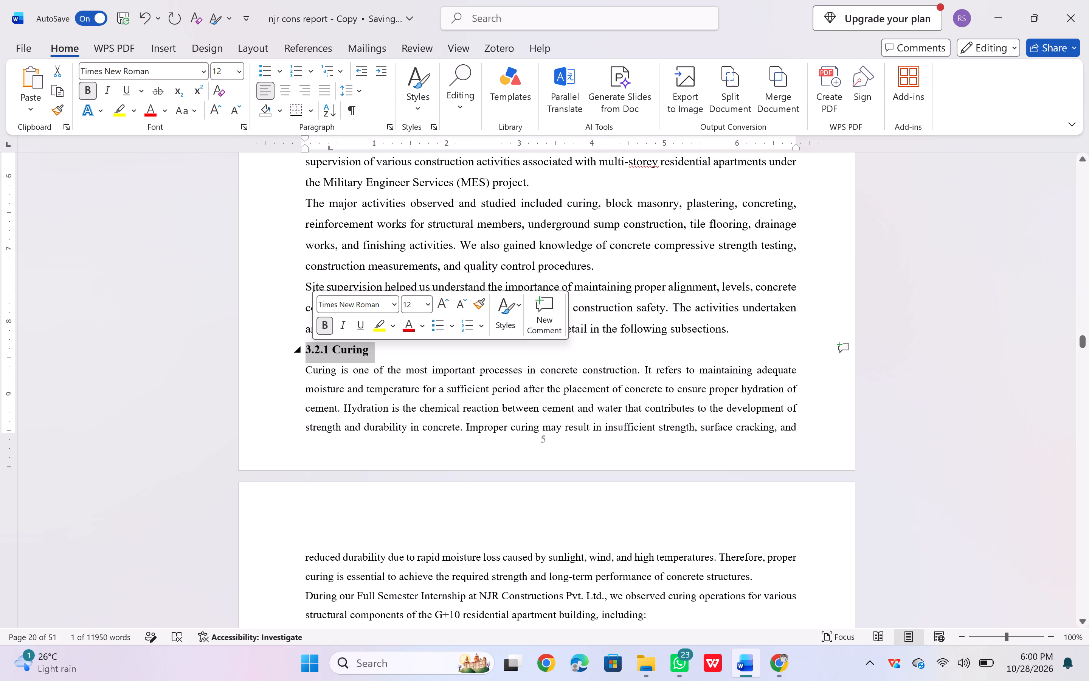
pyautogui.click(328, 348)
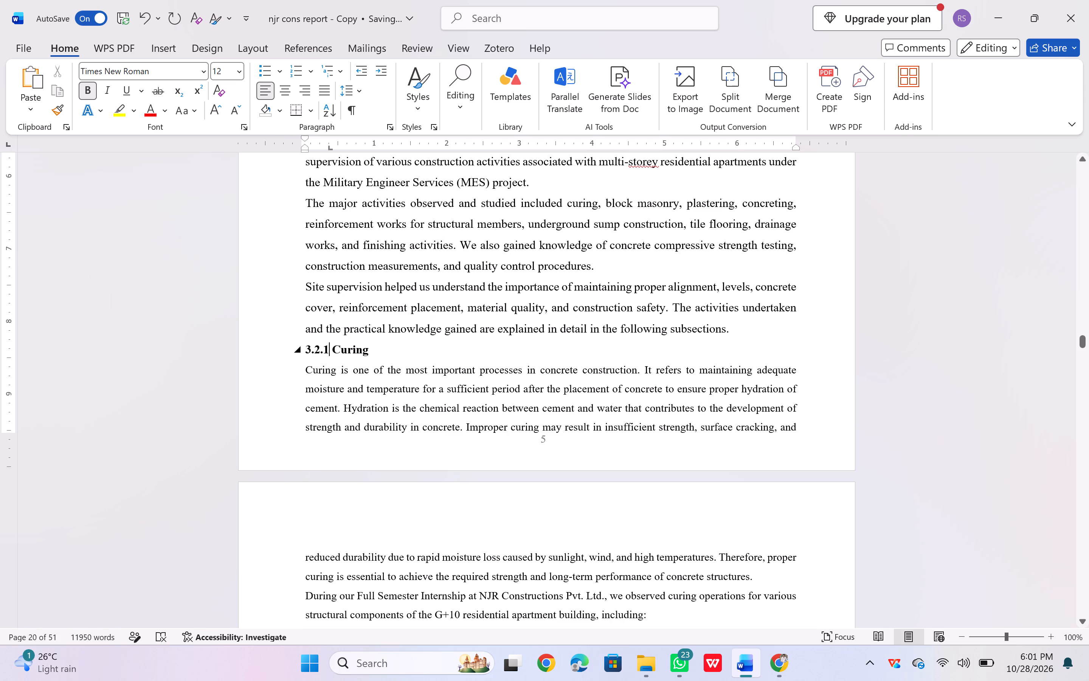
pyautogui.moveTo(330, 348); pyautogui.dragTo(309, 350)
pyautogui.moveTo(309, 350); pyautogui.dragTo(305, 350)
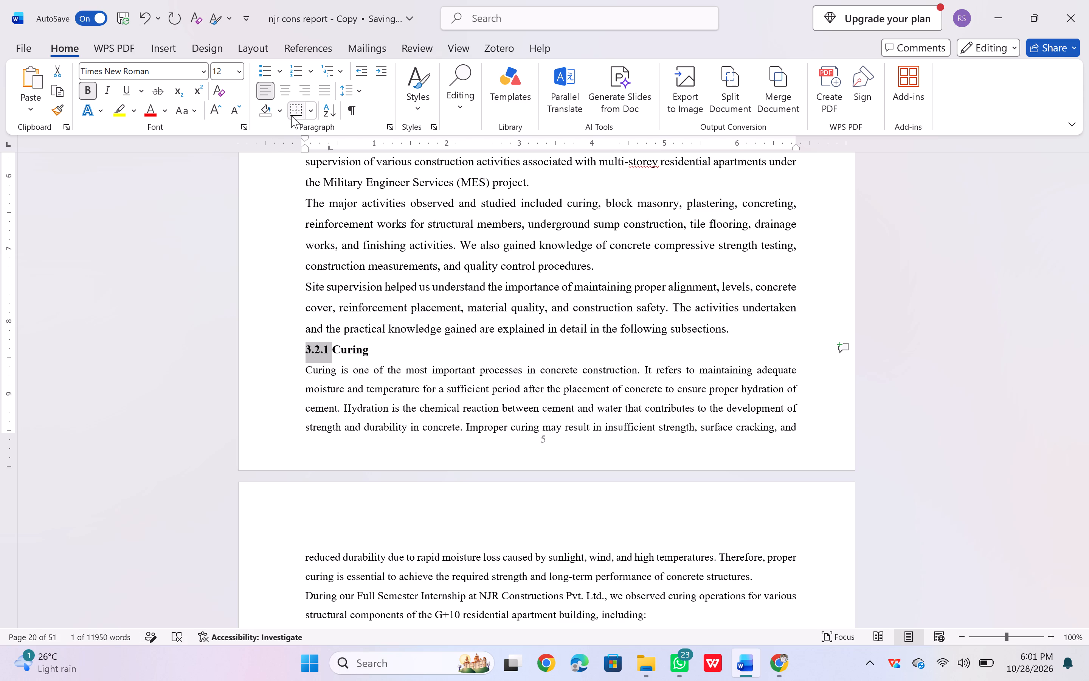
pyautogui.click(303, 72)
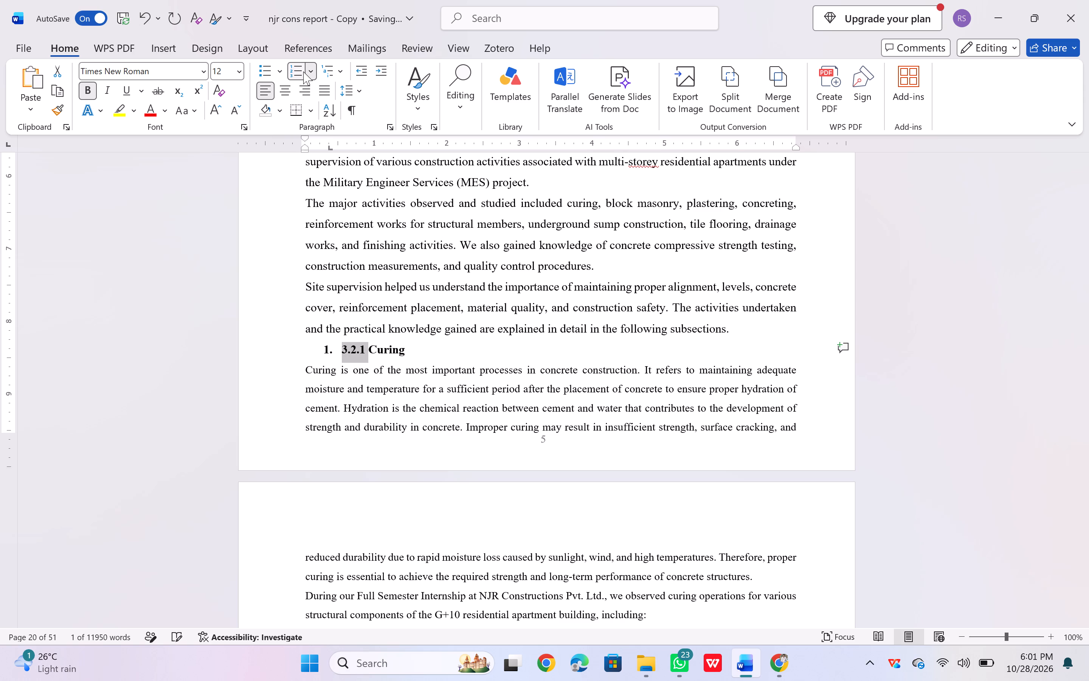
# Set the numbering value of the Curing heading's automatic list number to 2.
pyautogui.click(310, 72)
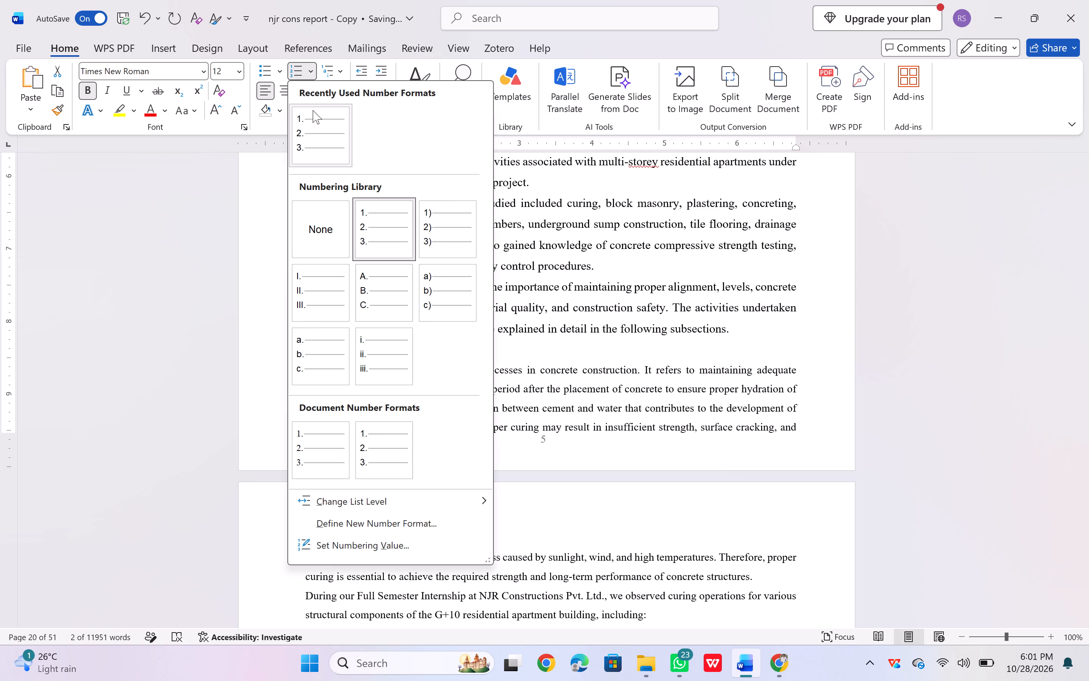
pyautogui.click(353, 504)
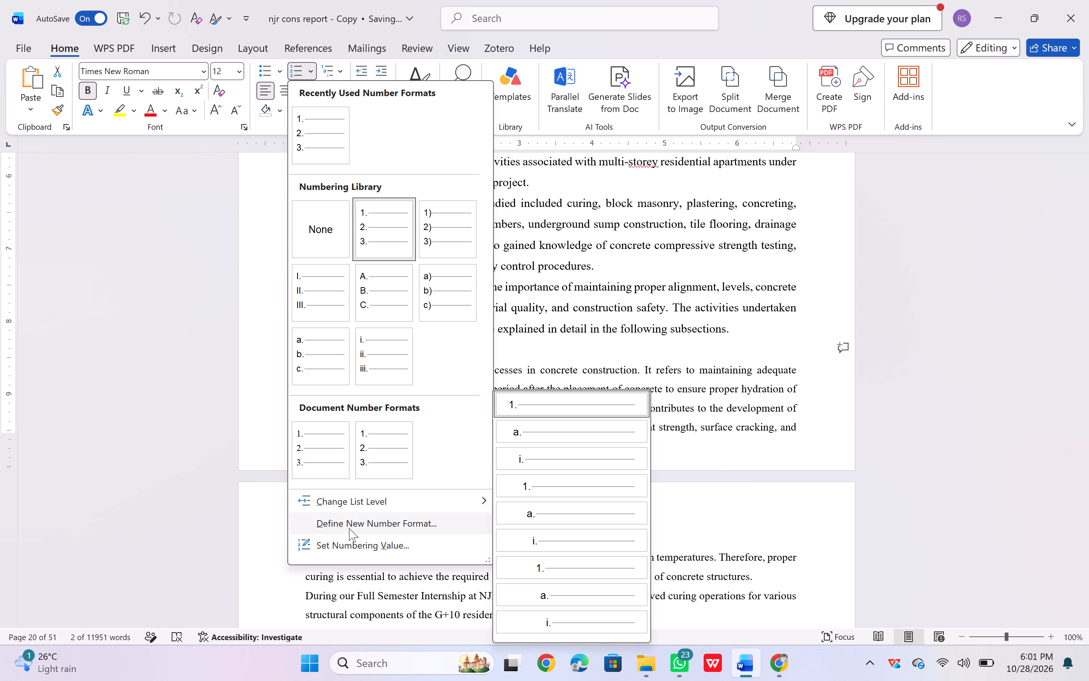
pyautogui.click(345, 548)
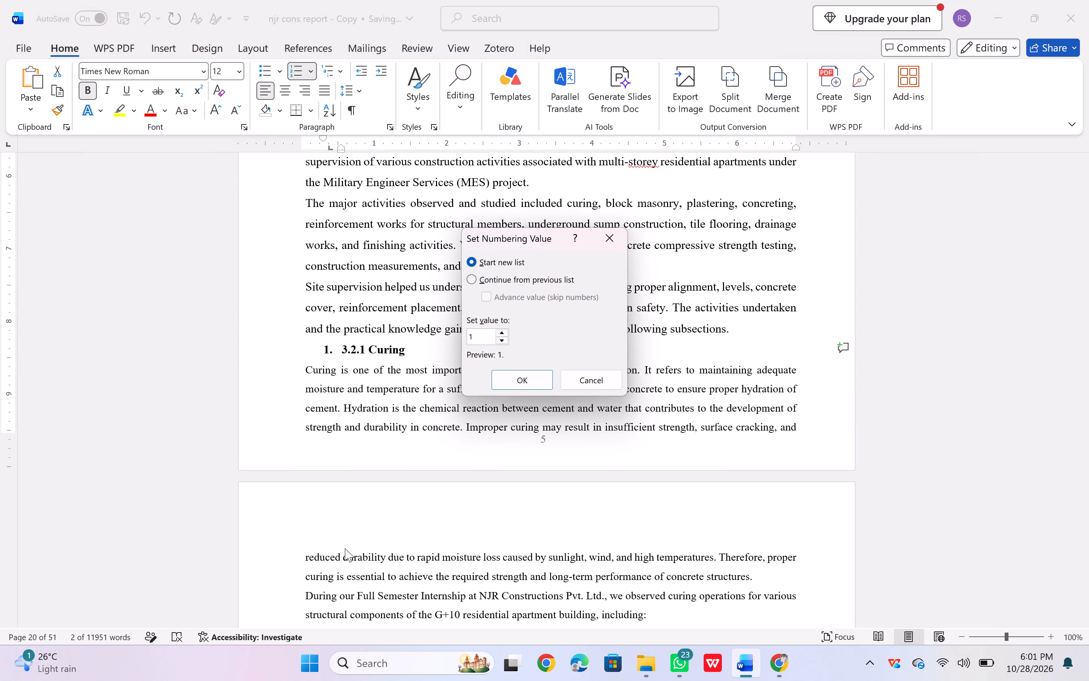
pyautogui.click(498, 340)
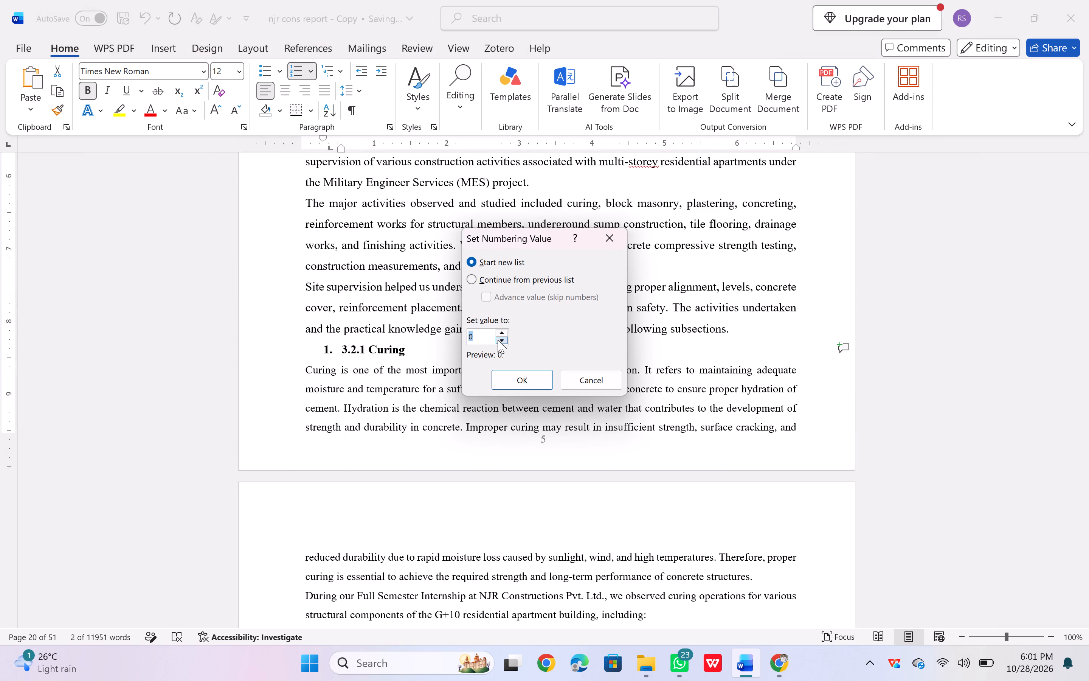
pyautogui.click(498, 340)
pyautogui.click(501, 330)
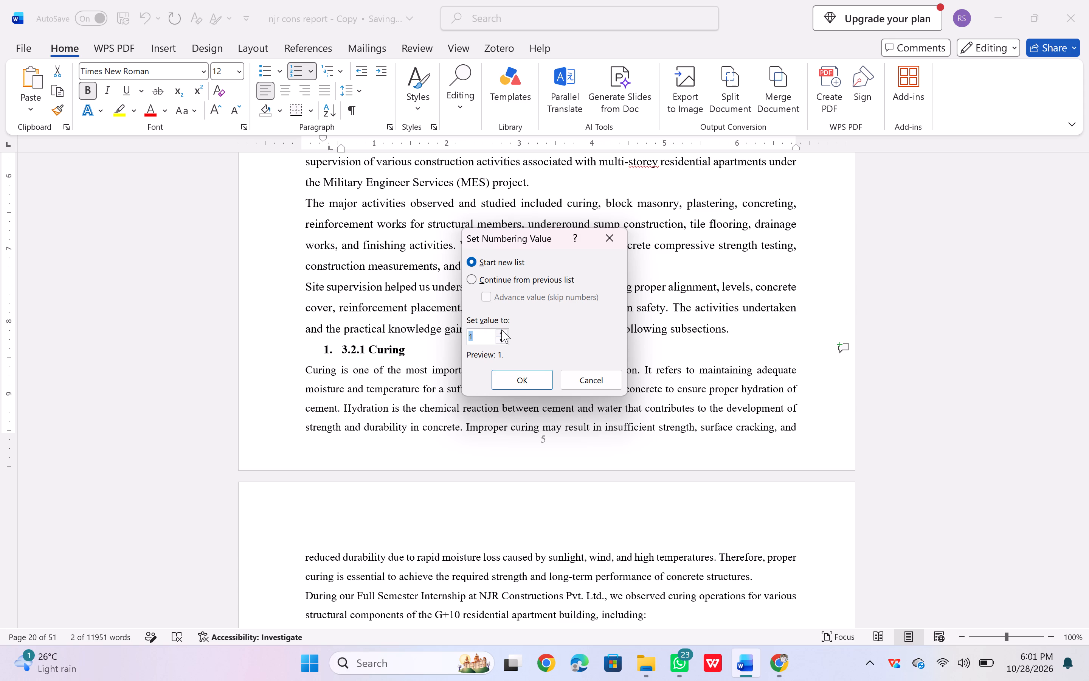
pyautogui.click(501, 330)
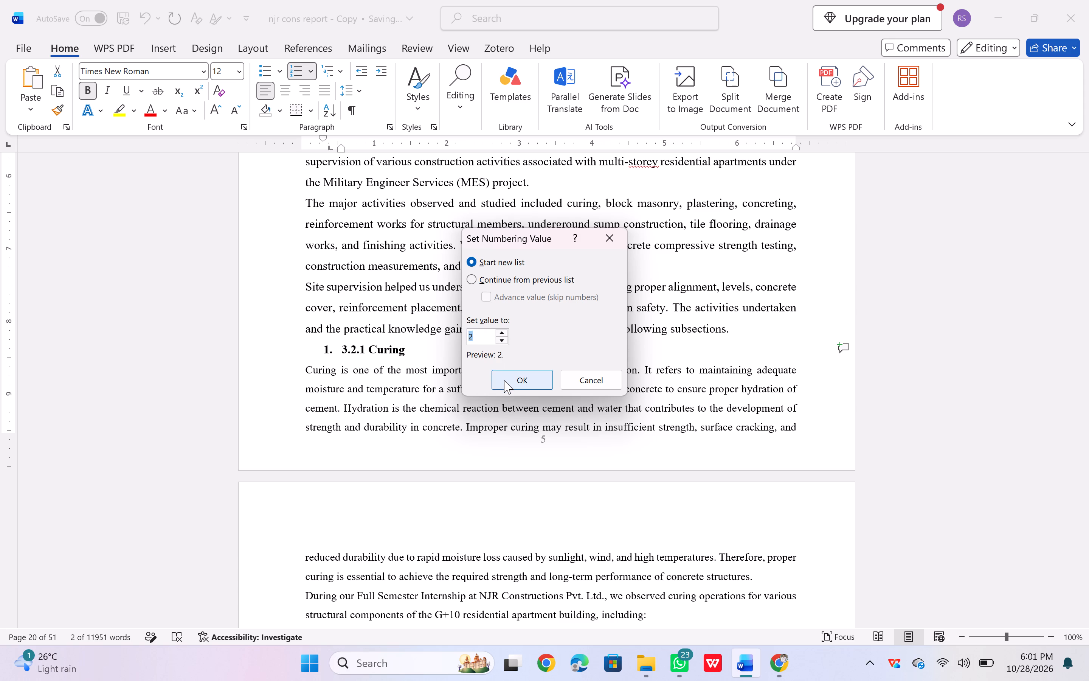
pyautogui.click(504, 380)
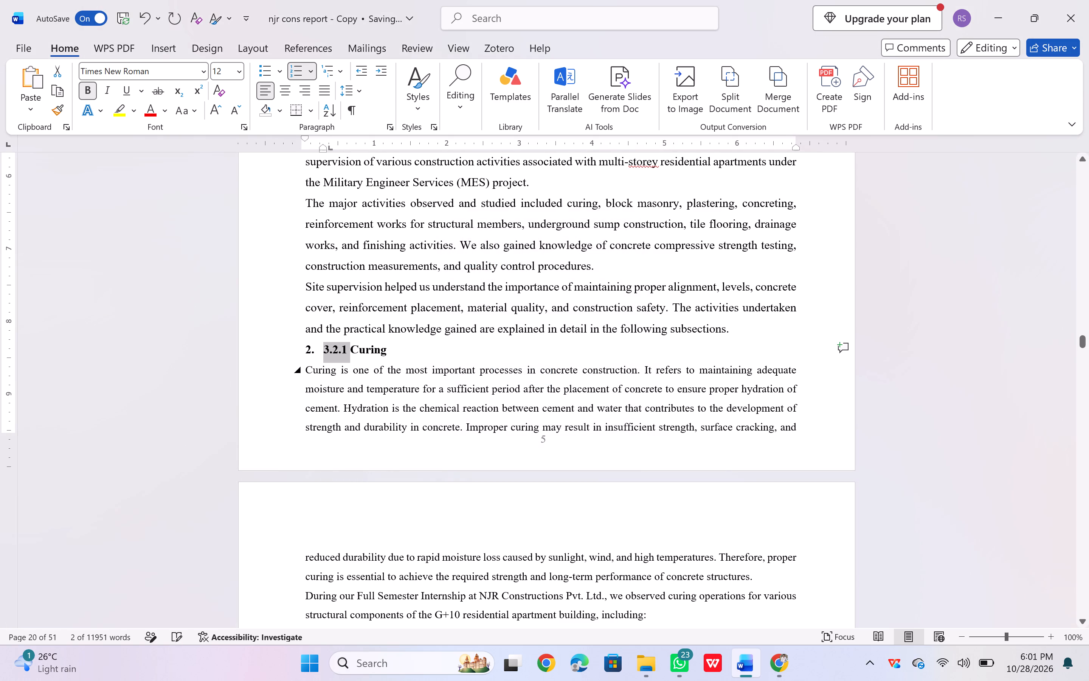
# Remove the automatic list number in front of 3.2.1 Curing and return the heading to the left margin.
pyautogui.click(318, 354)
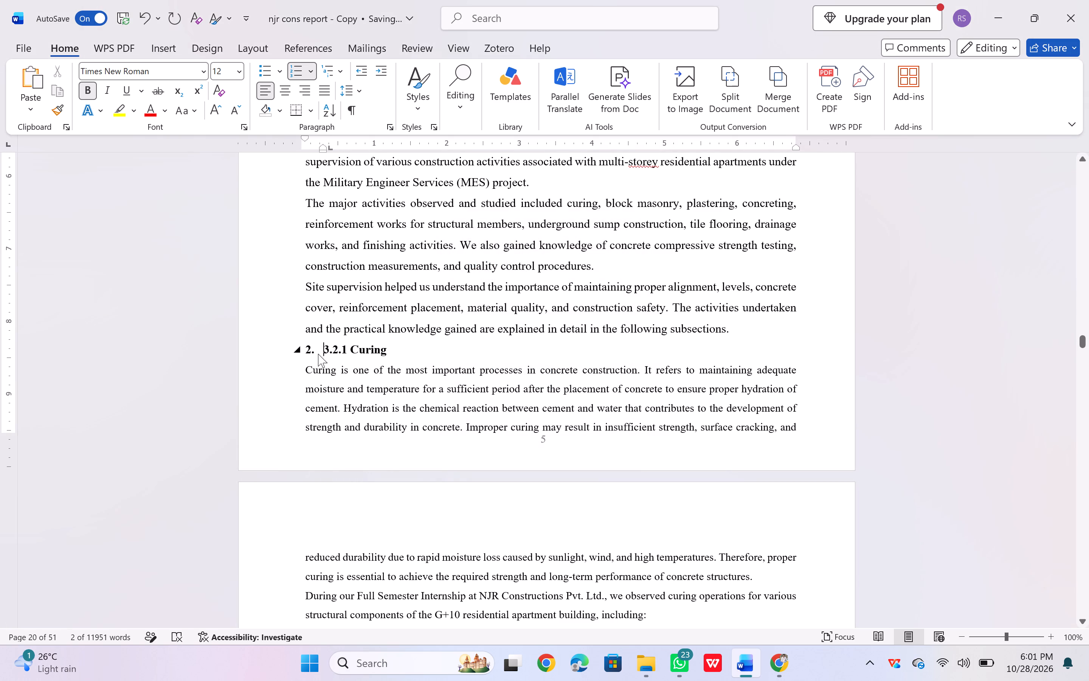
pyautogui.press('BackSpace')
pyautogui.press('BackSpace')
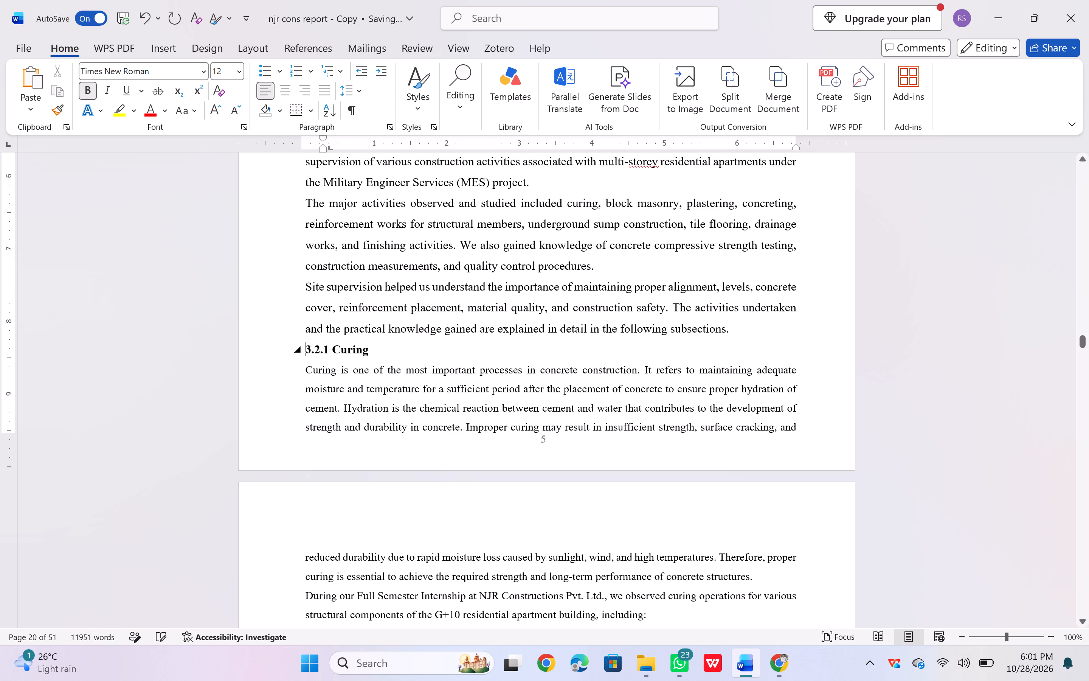
# Review the heading numbering and page layout from 3.2.1 Curing through the brick work and plastering sections.
pyautogui.scroll(-1, 310, 378)
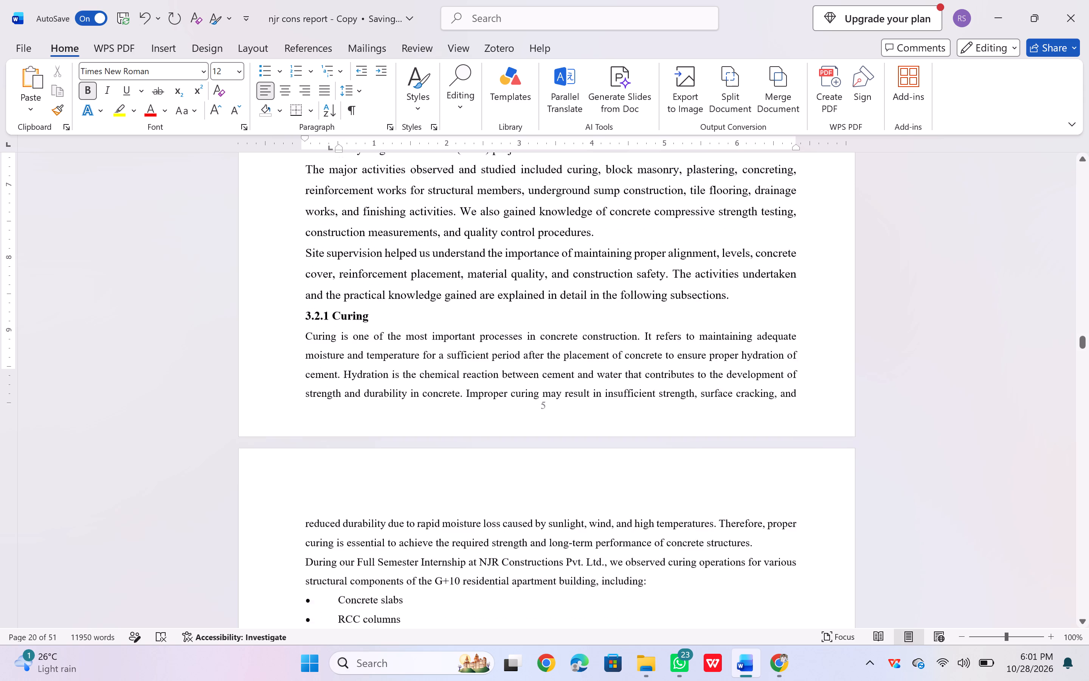
pyautogui.scroll(-3, 310, 378)
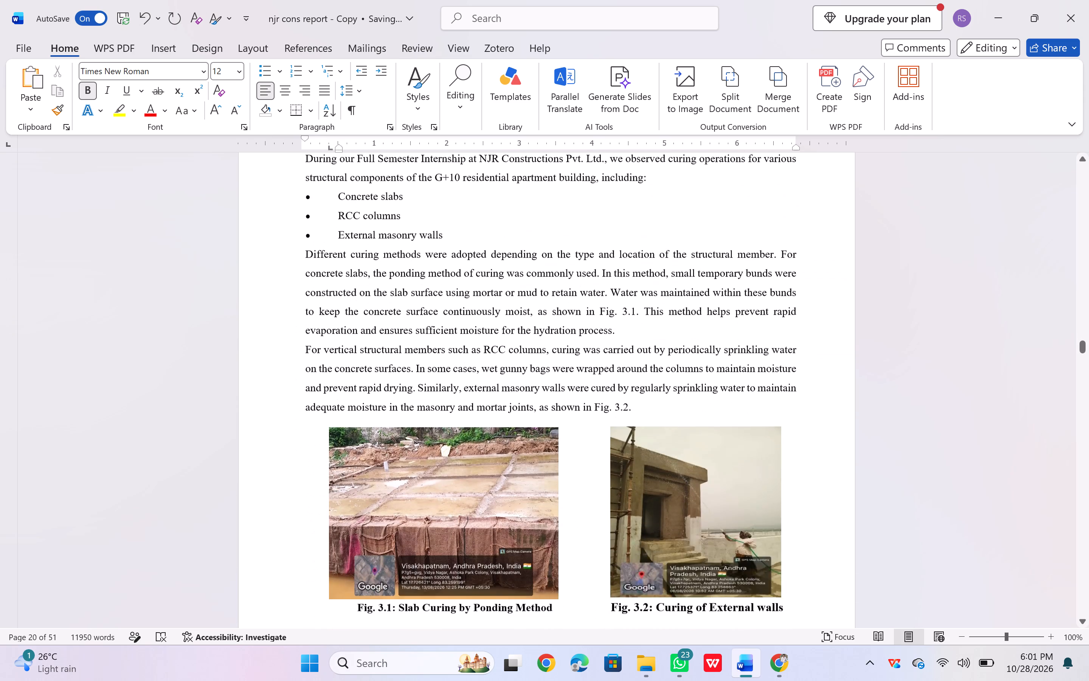
pyautogui.scroll(-3, 310, 378)
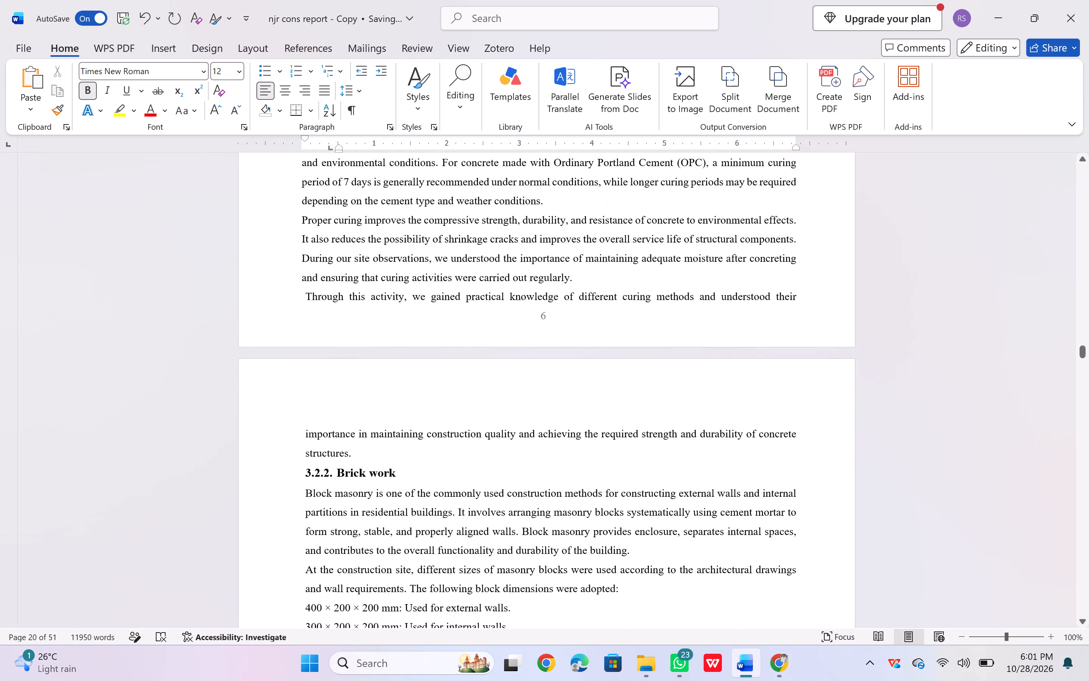
pyautogui.scroll(-1, 310, 378)
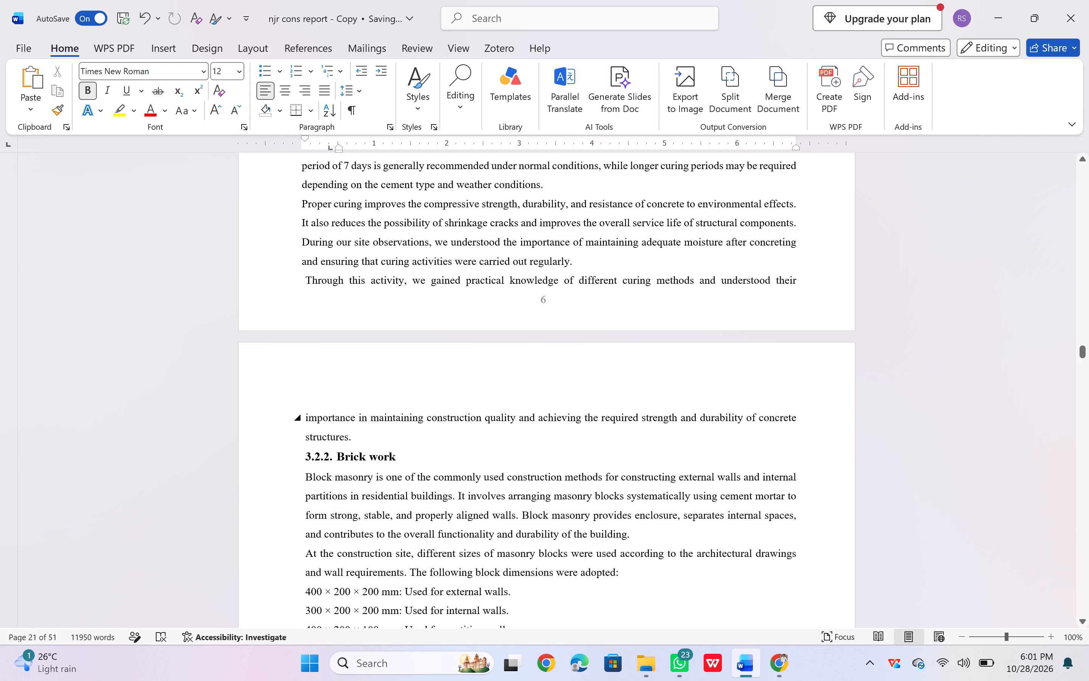
pyautogui.scroll(4, 318, 448)
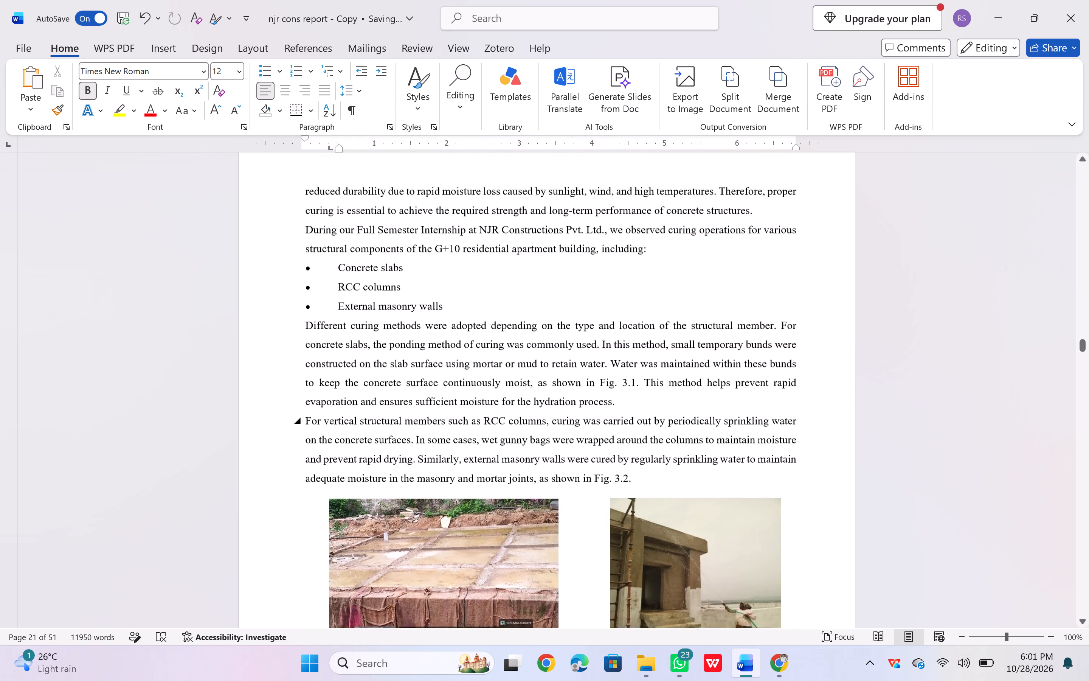
pyautogui.scroll(3, 318, 448)
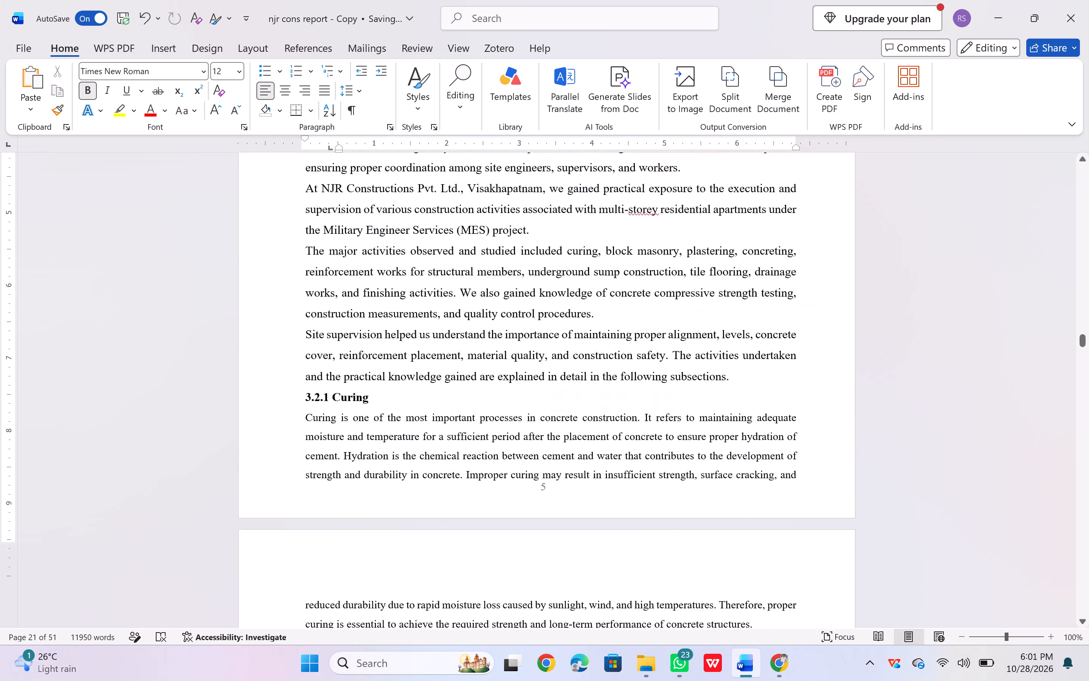
pyautogui.scroll(1, 318, 448)
pyautogui.scroll(-2, 318, 448)
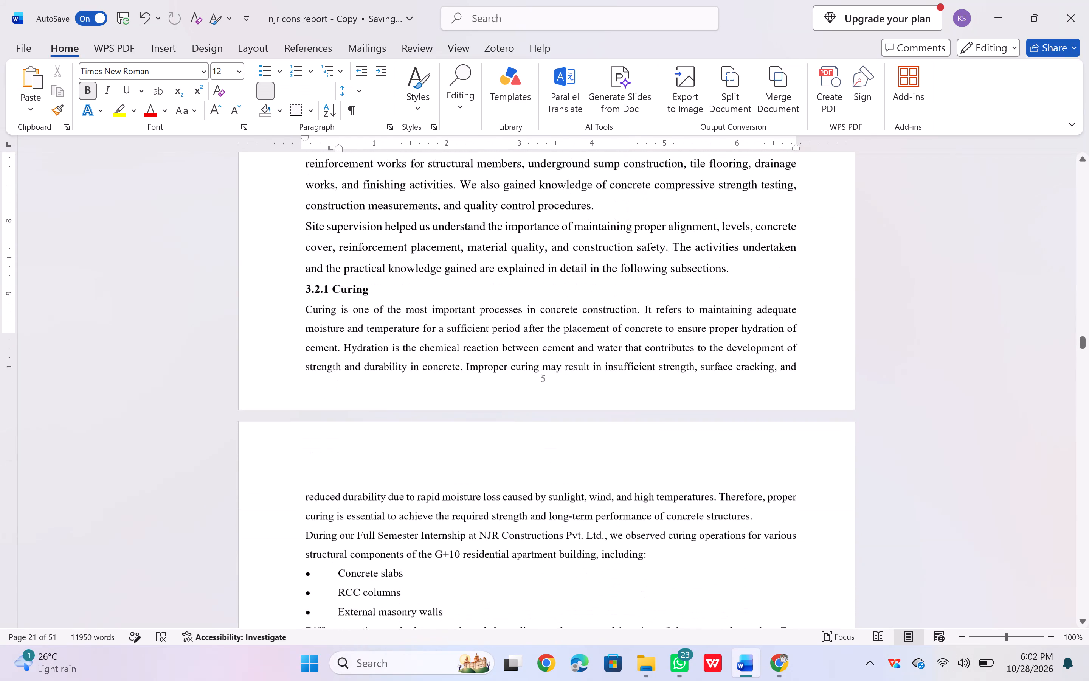
pyautogui.scroll(-3, 318, 448)
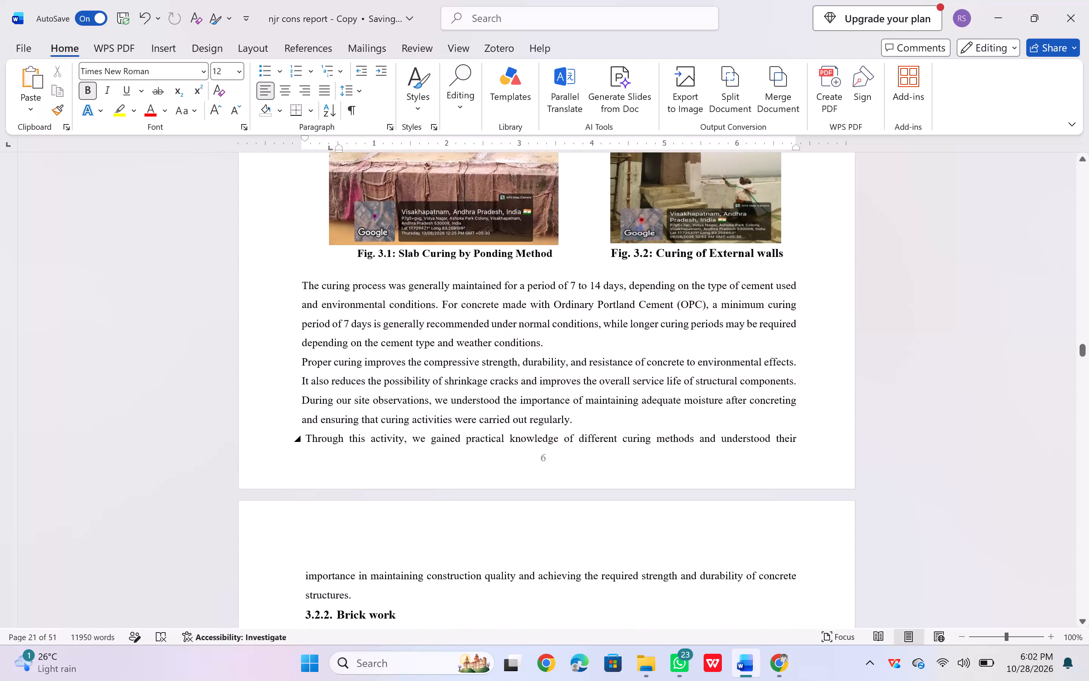
pyautogui.scroll(-3, 318, 448)
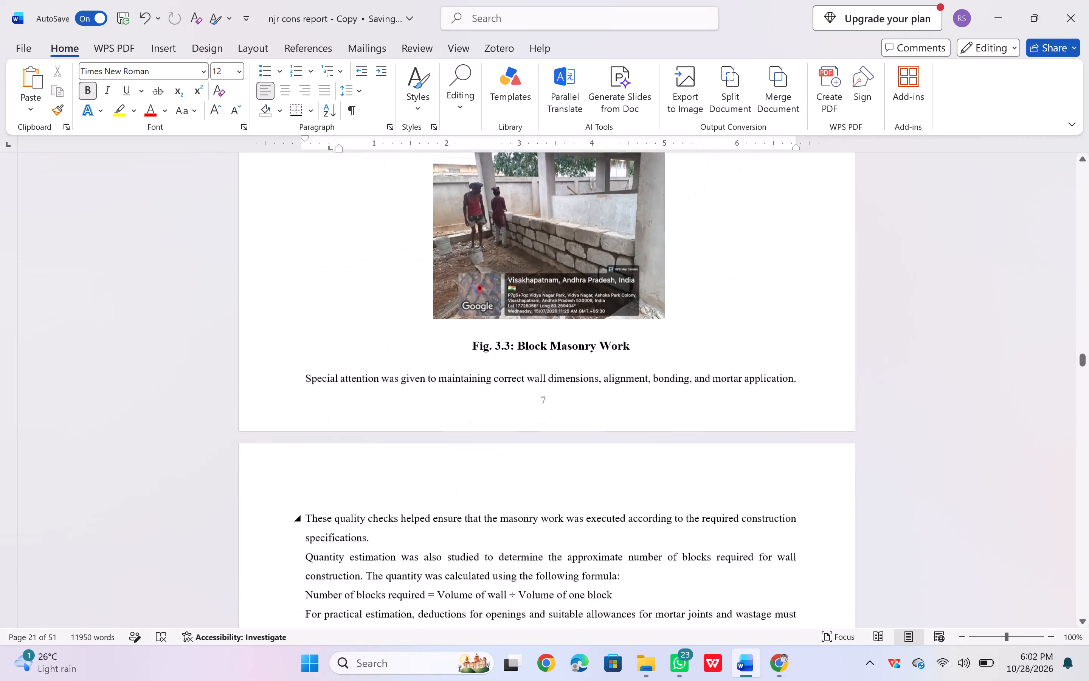
pyautogui.scroll(-4, 318, 448)
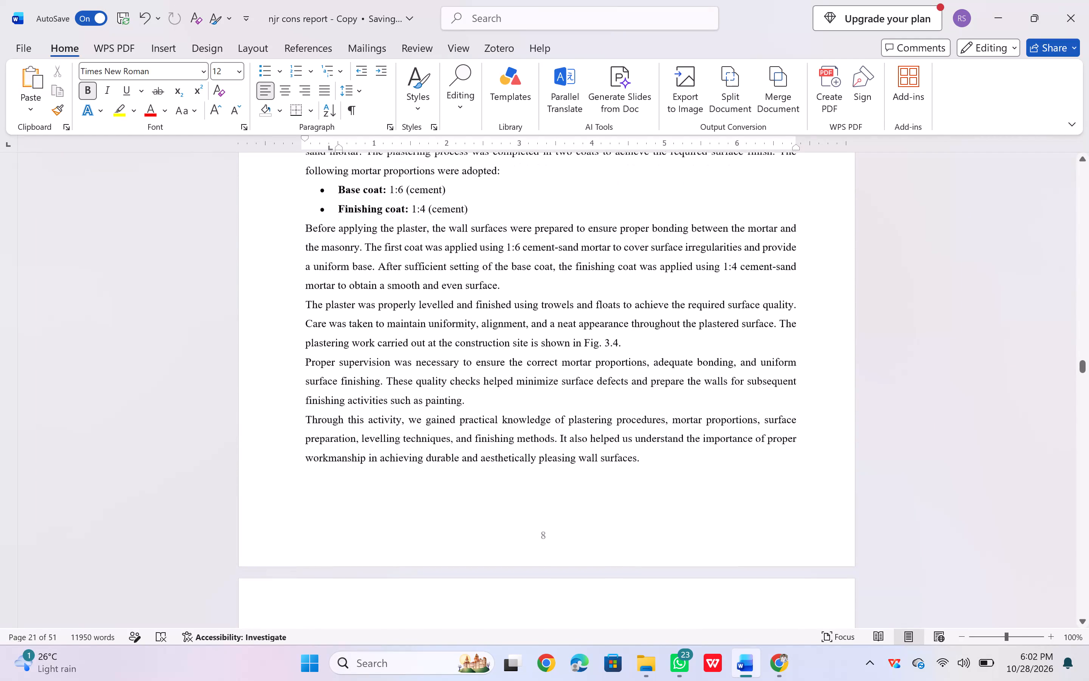
pyautogui.scroll(-2, 318, 448)
# Go back to the front matter and examine the chapter 3 section numbers and titles in the table of contents.
pyautogui.scroll(8, 318, 448)
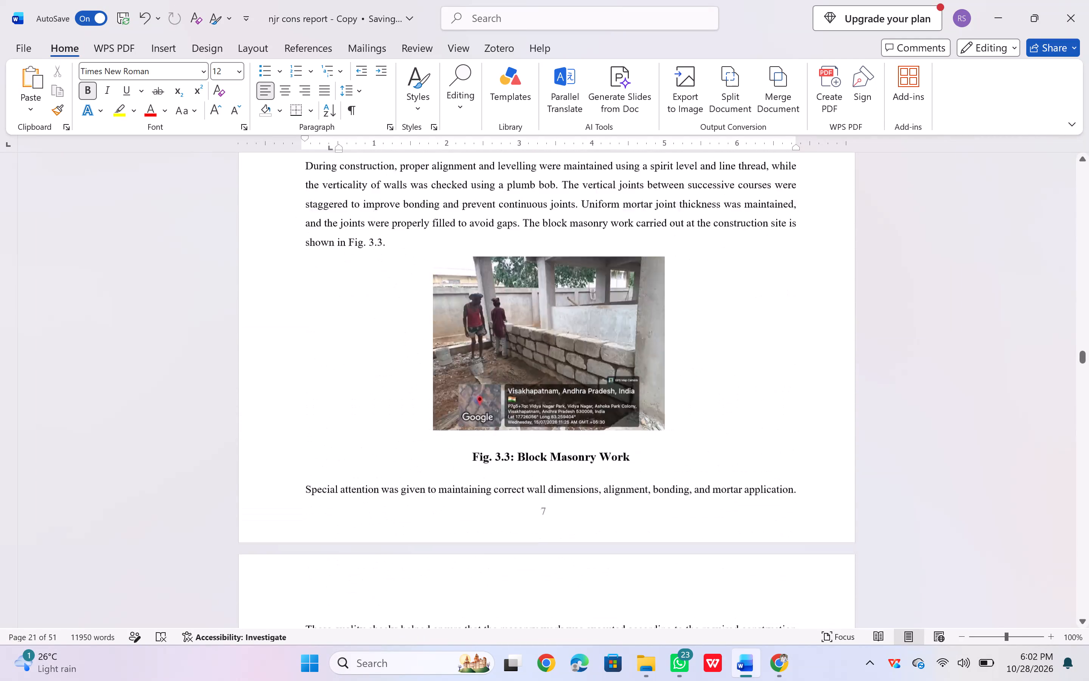
pyautogui.scroll(11, 318, 448)
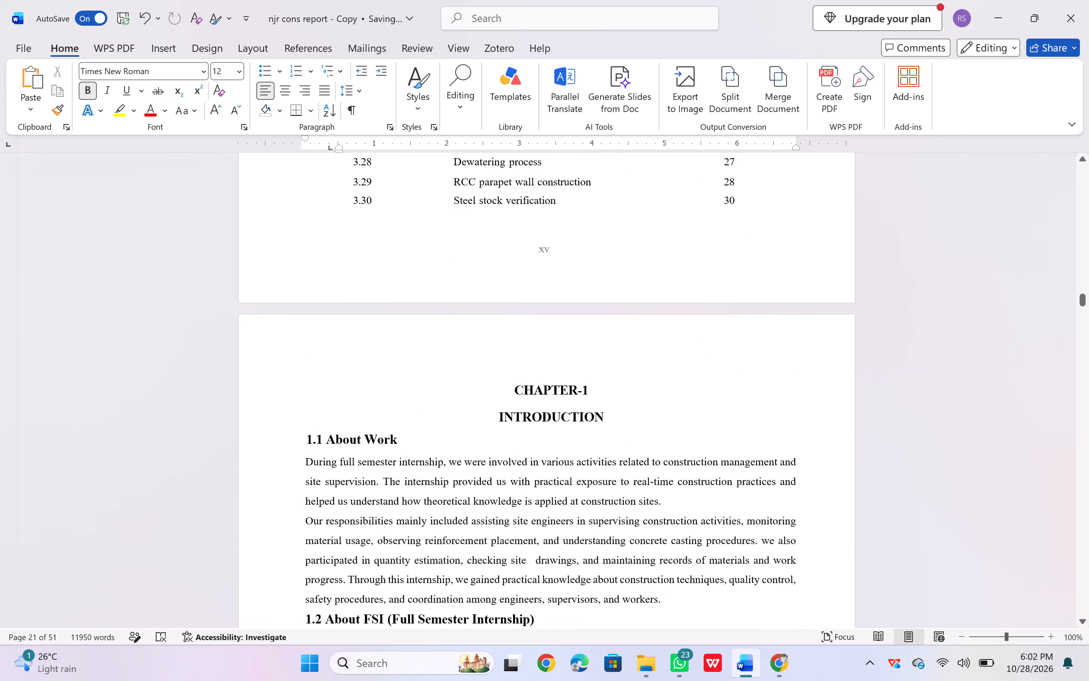
pyautogui.scroll(5, 318, 448)
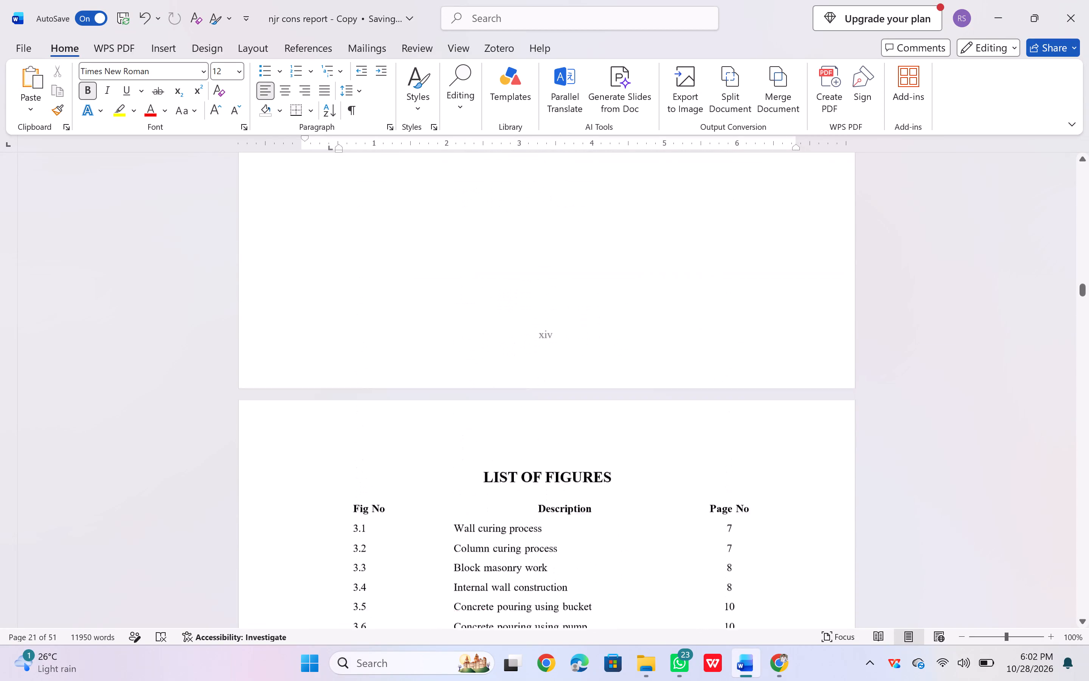
pyautogui.scroll(6, 318, 448)
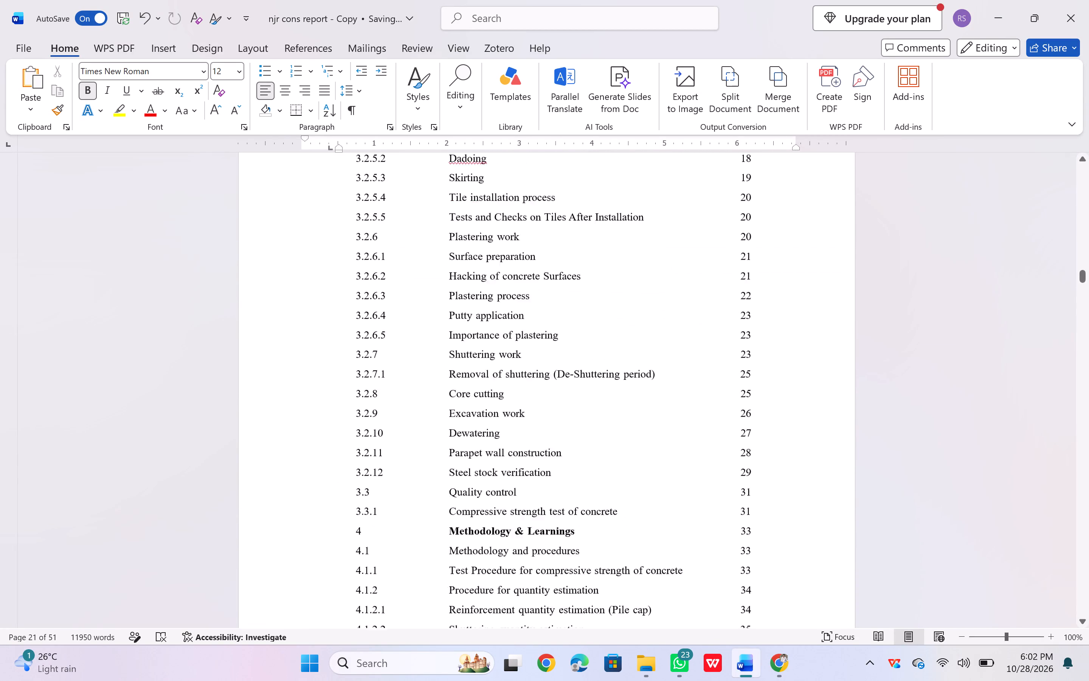
pyautogui.scroll(3, 318, 448)
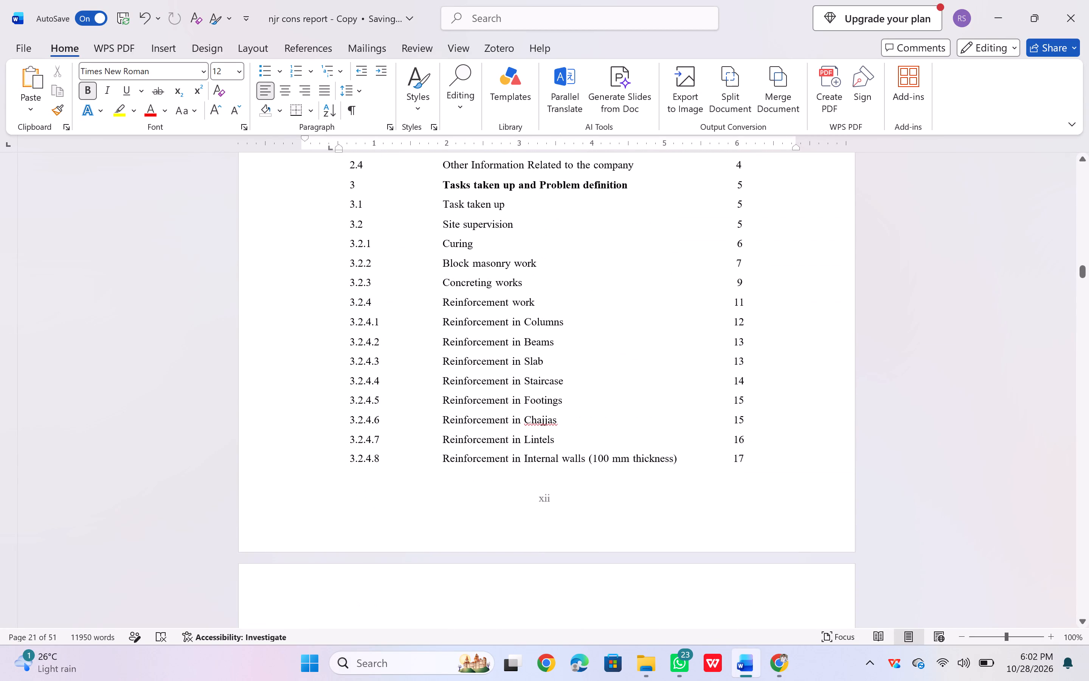
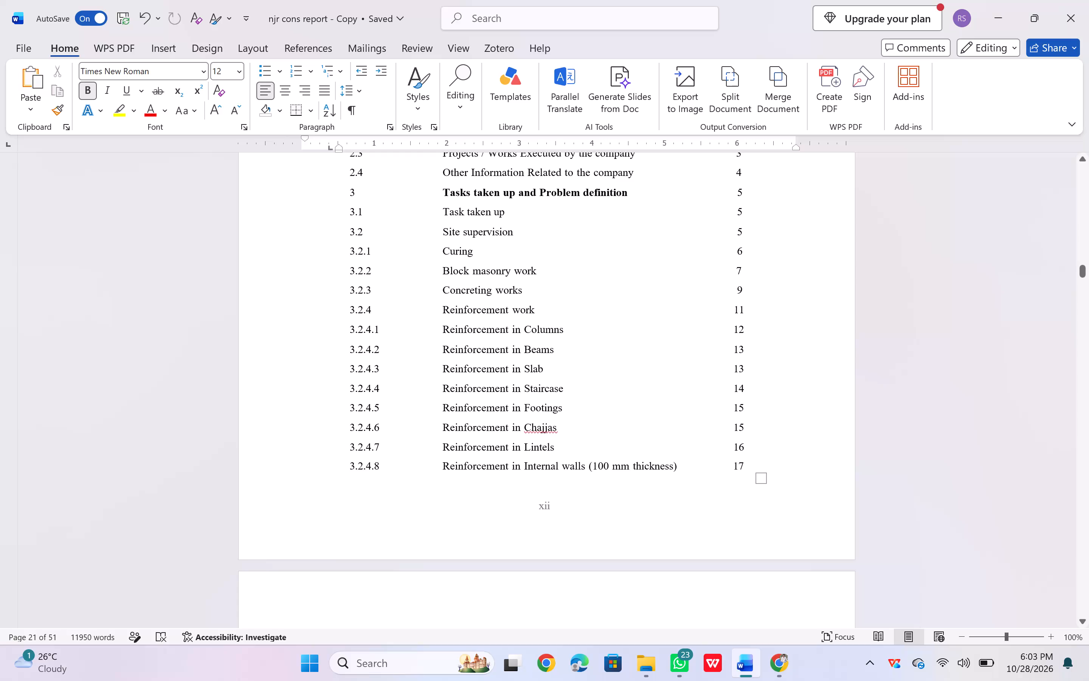
# Examine the chapter 2 and 3 section numbers and titles in the table of contents.
pyautogui.scroll(1, 388, 250)
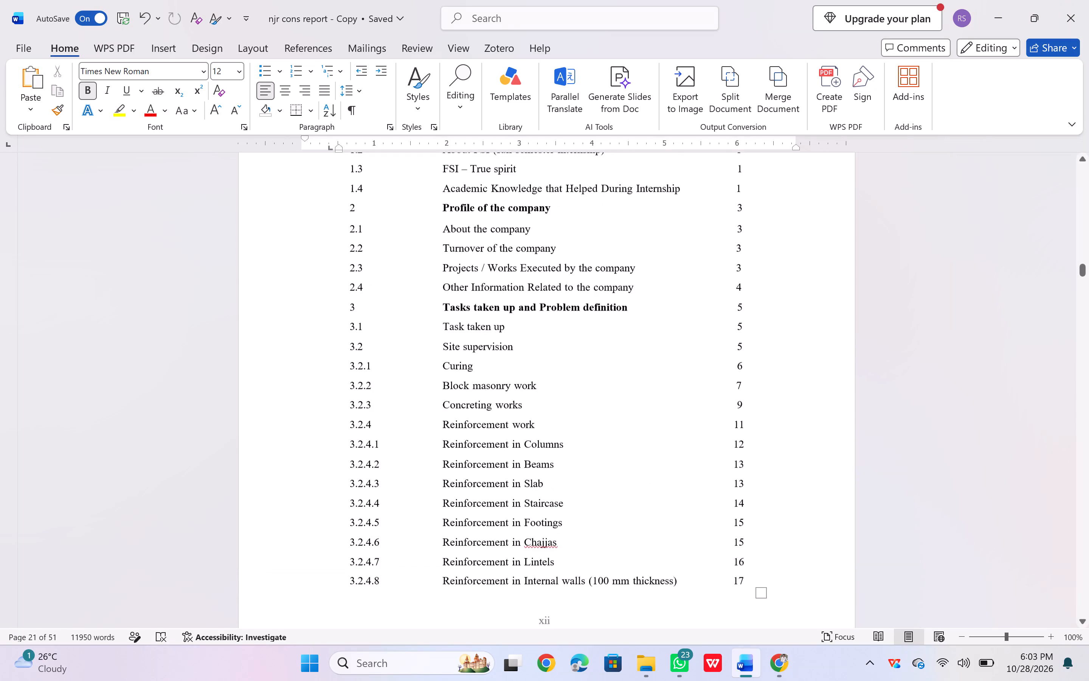
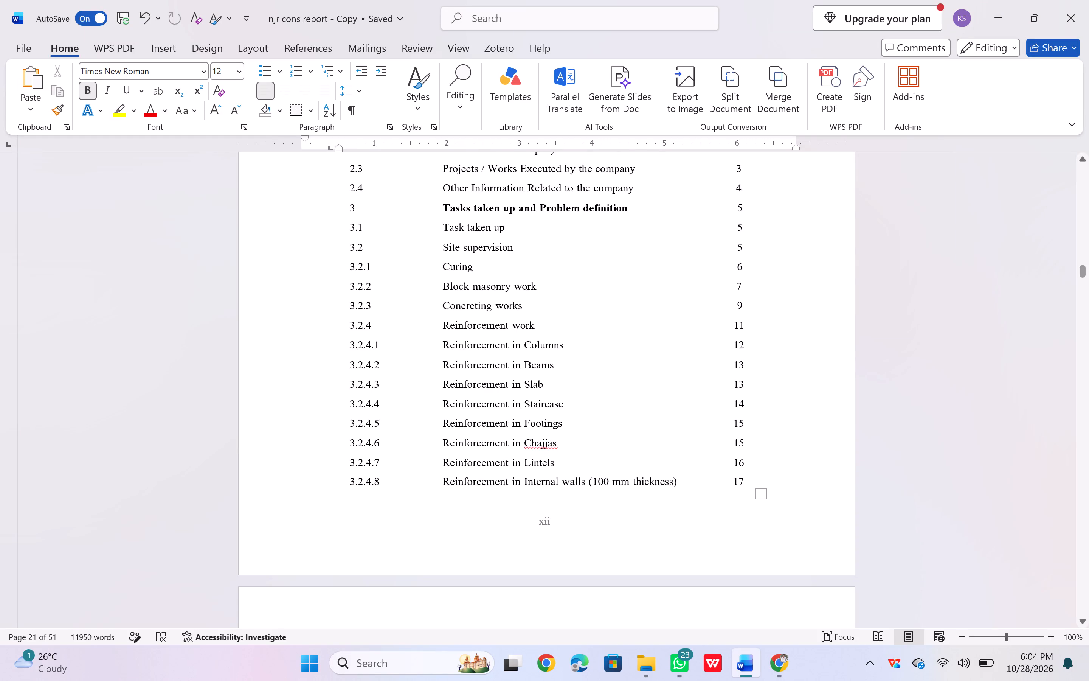
# Retitle the body heading of section 3.2.2 as "Block masonry work" to match its table of contents entry.
pyautogui.scroll(-6, 471, 286)
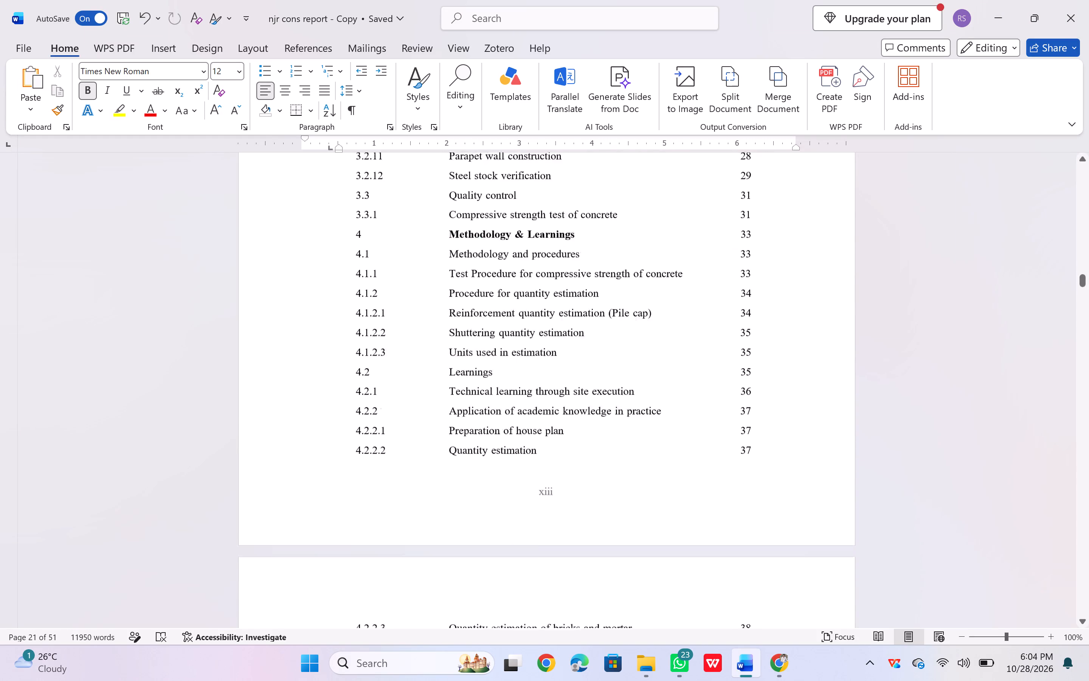
pyautogui.scroll(-10, 471, 286)
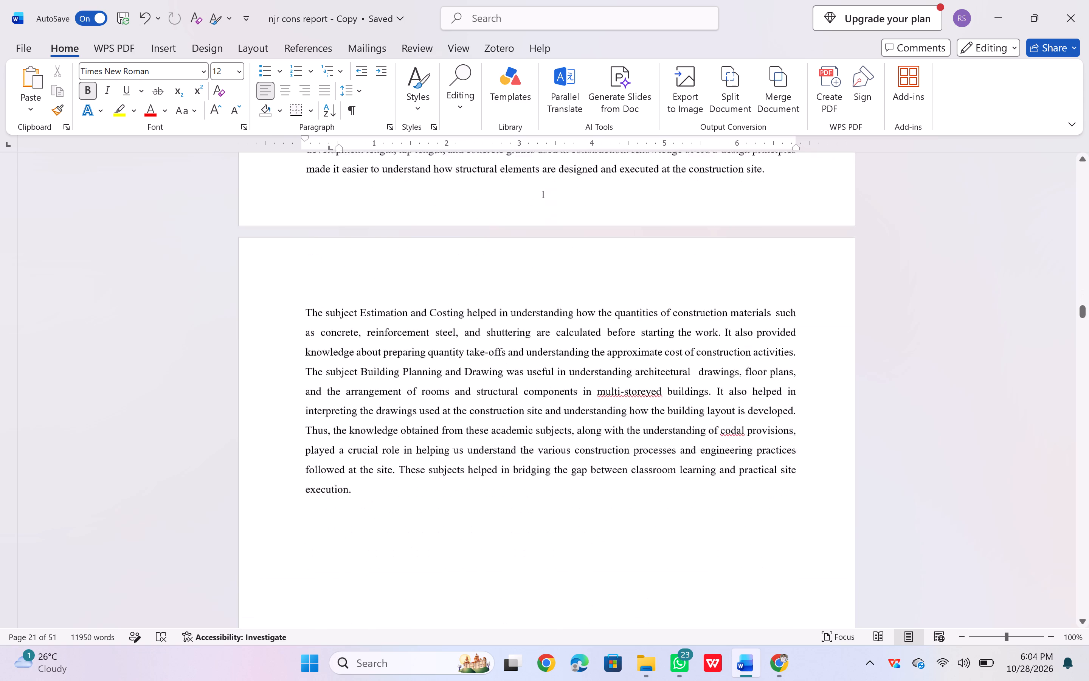
pyautogui.scroll(-9, 471, 286)
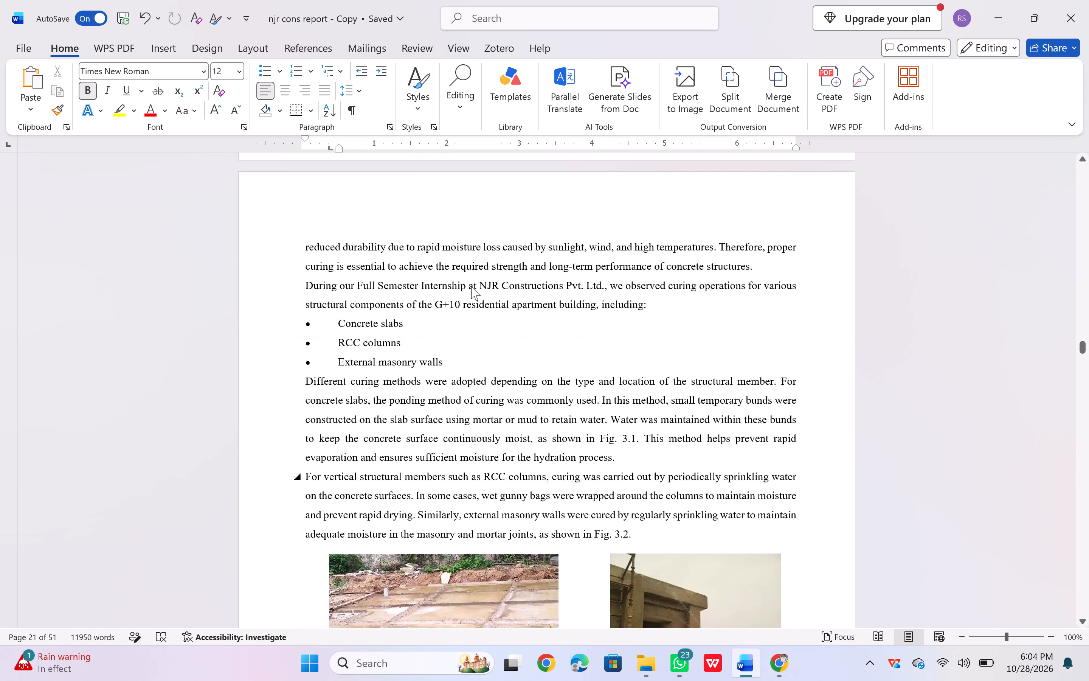
pyautogui.scroll(-3, 471, 286)
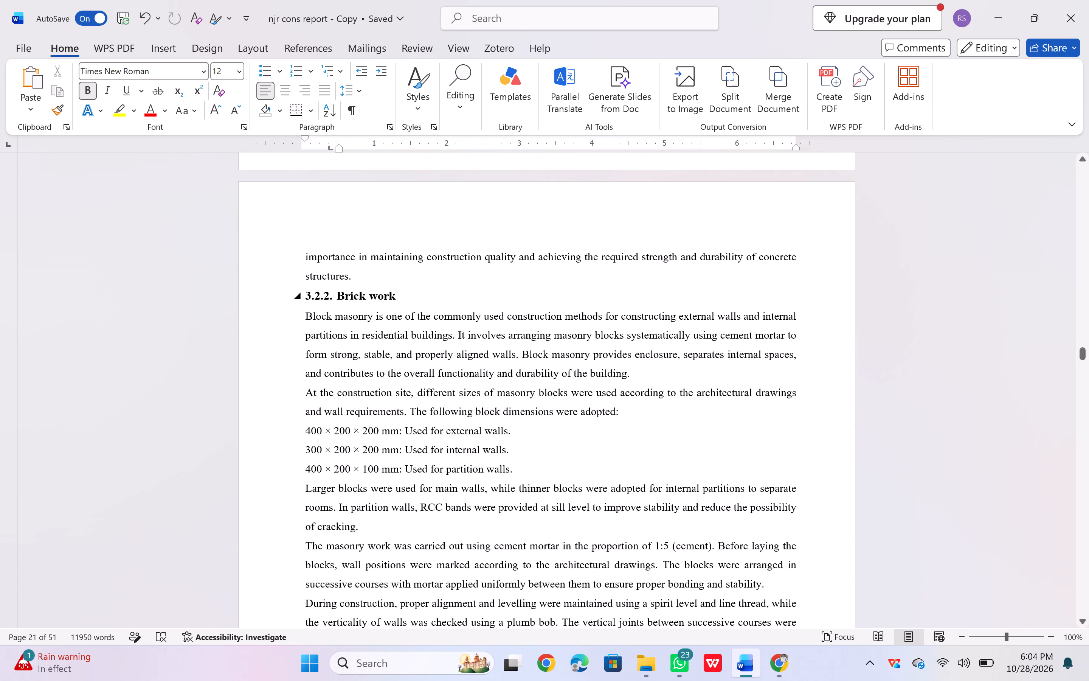
pyautogui.click(367, 299)
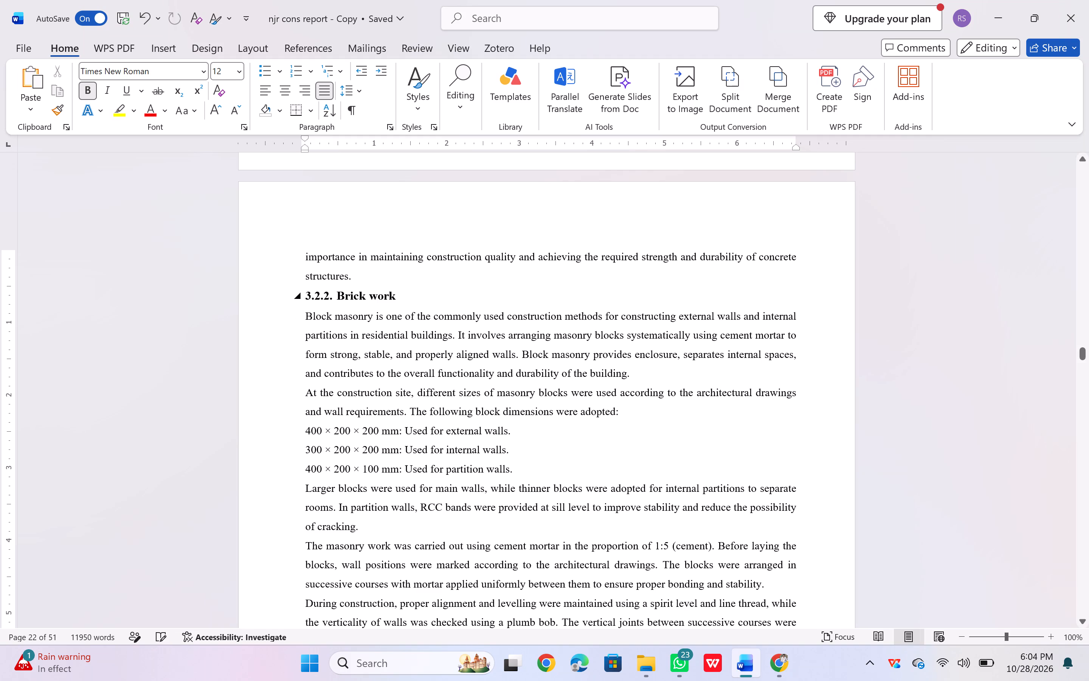
pyautogui.press('BackSpace')
pyautogui.press('BackSpace')
pyautogui.press('BackSpace')
pyautogui.press('BackSpace')
pyautogui.write('lock')
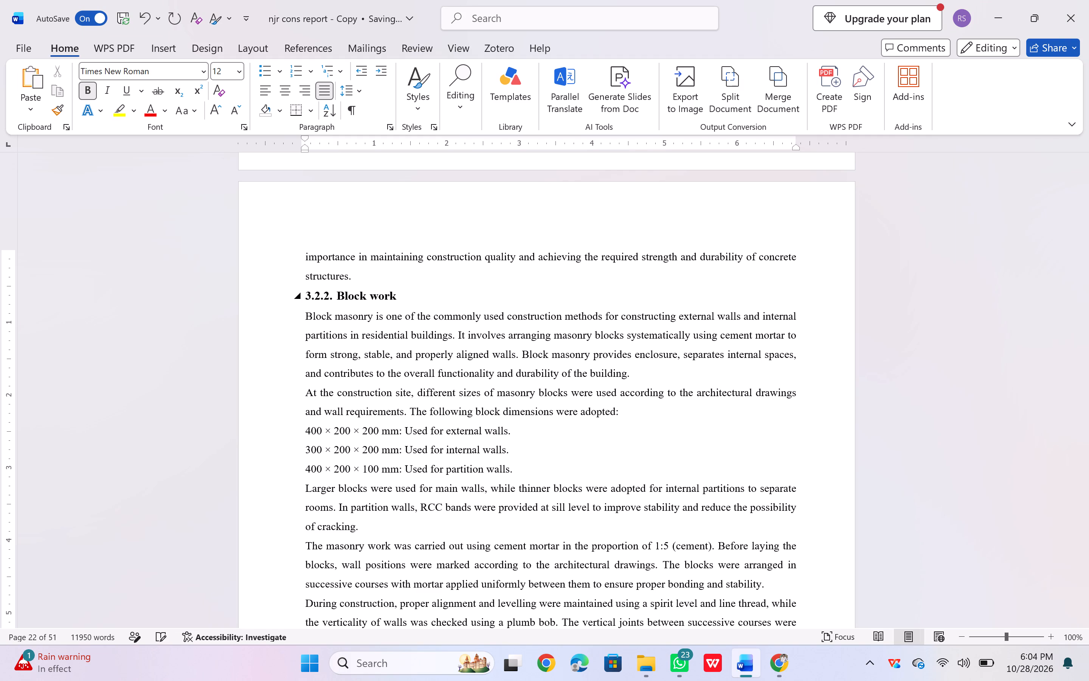
pyautogui.press('space')
pyautogui.write('mo')
pyautogui.press('s')
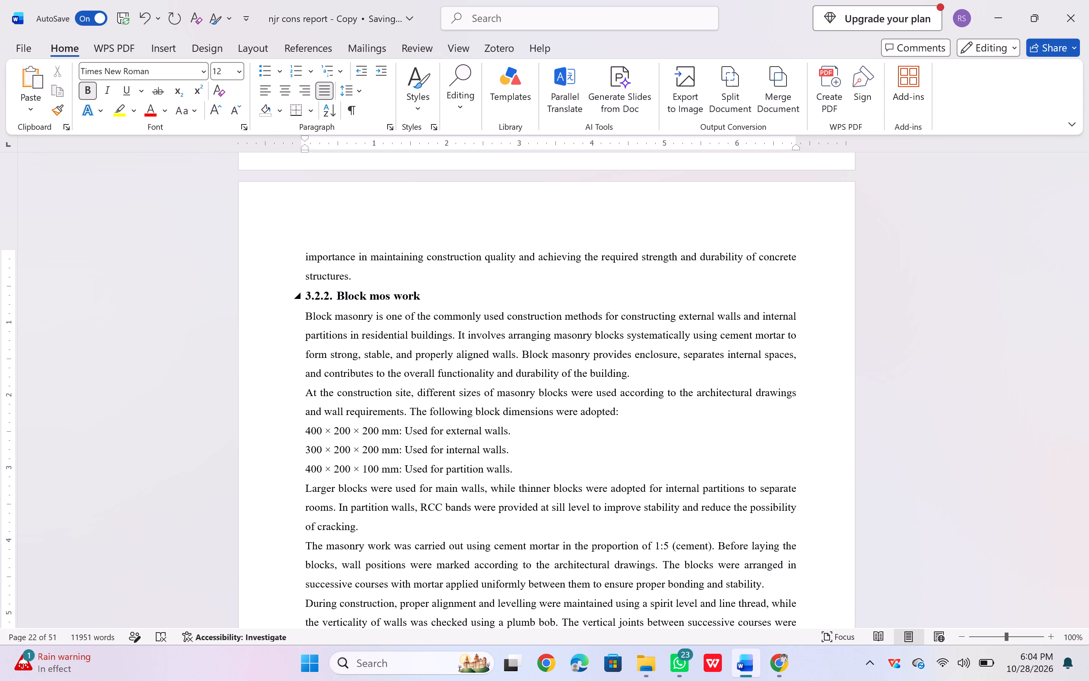
pyautogui.press('BackSpace')
pyautogui.press('BackSpace')
pyautogui.write('aso')
pyautogui.write('nry')
# Save the edited internship report.
pyautogui.scroll(1, 332, 333)
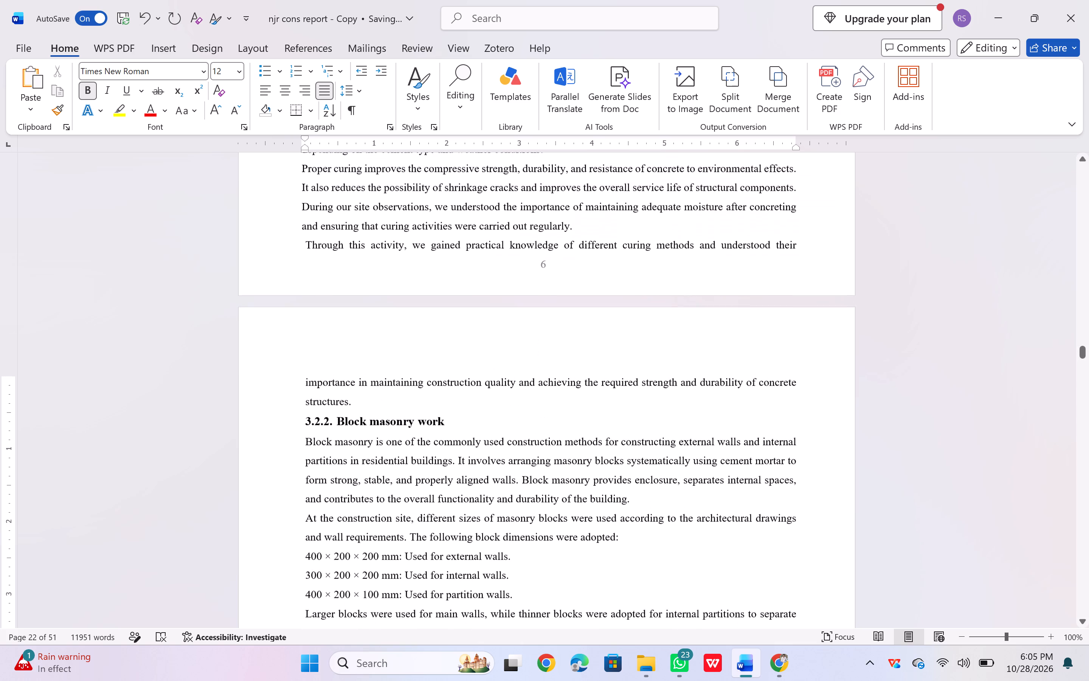
pyautogui.scroll(1, 332, 333)
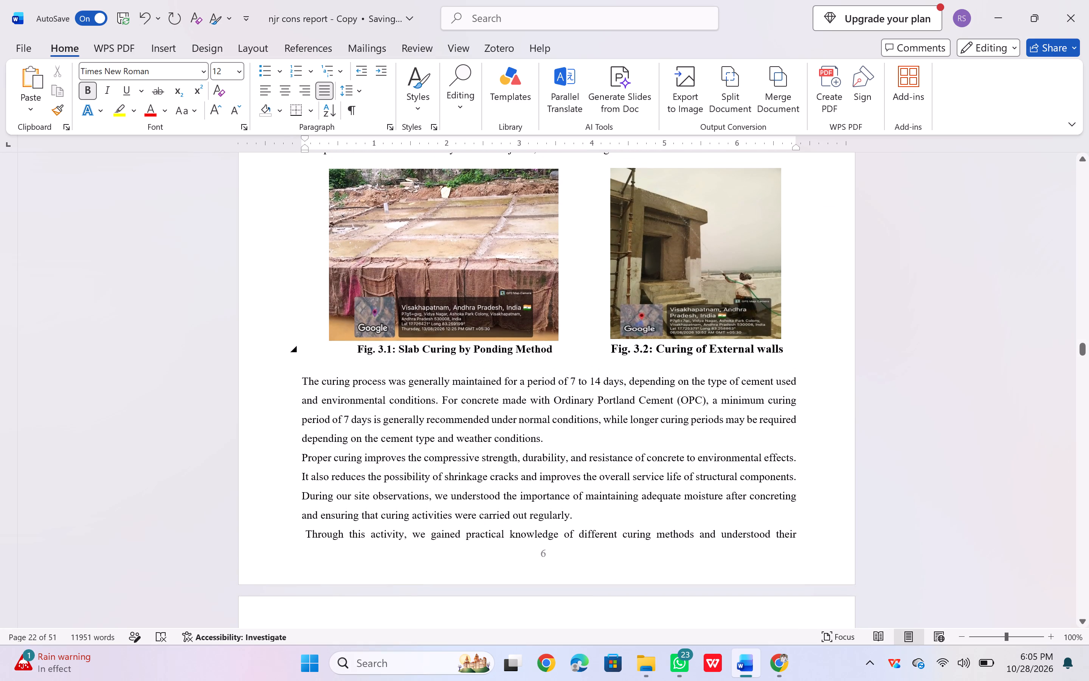
pyautogui.hotkey('ctrl', 's')
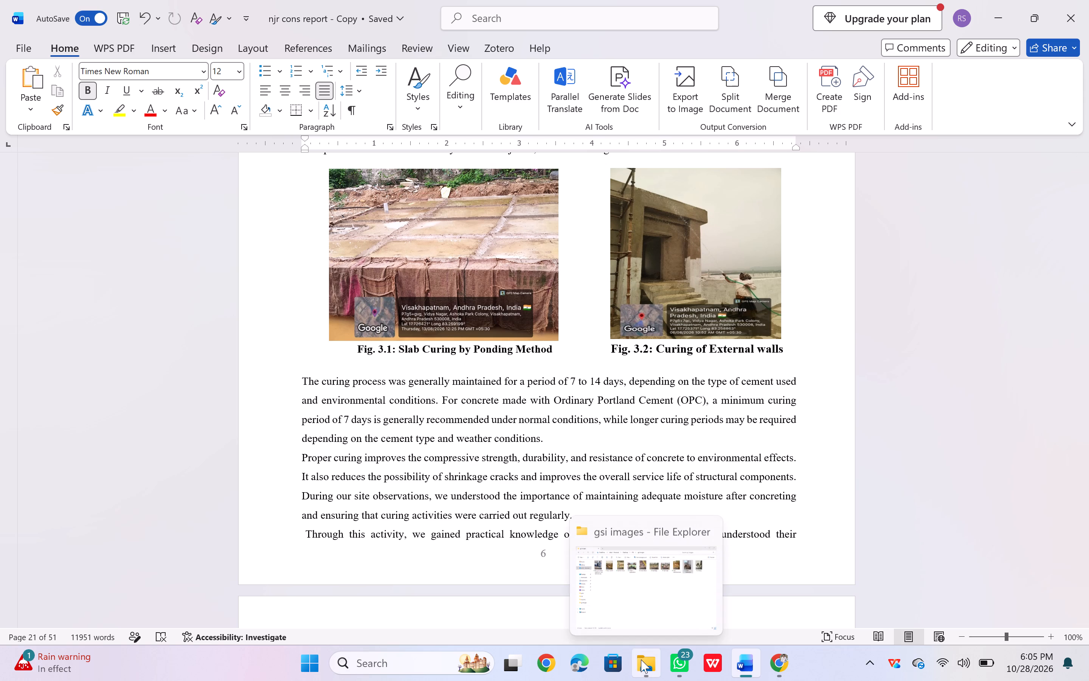
# Open the "njr cons report - Copy" document from the FSI folder and place it side by side with the edited report.
pyautogui.moveTo(647, 609); pyautogui.dragTo(275, 320)
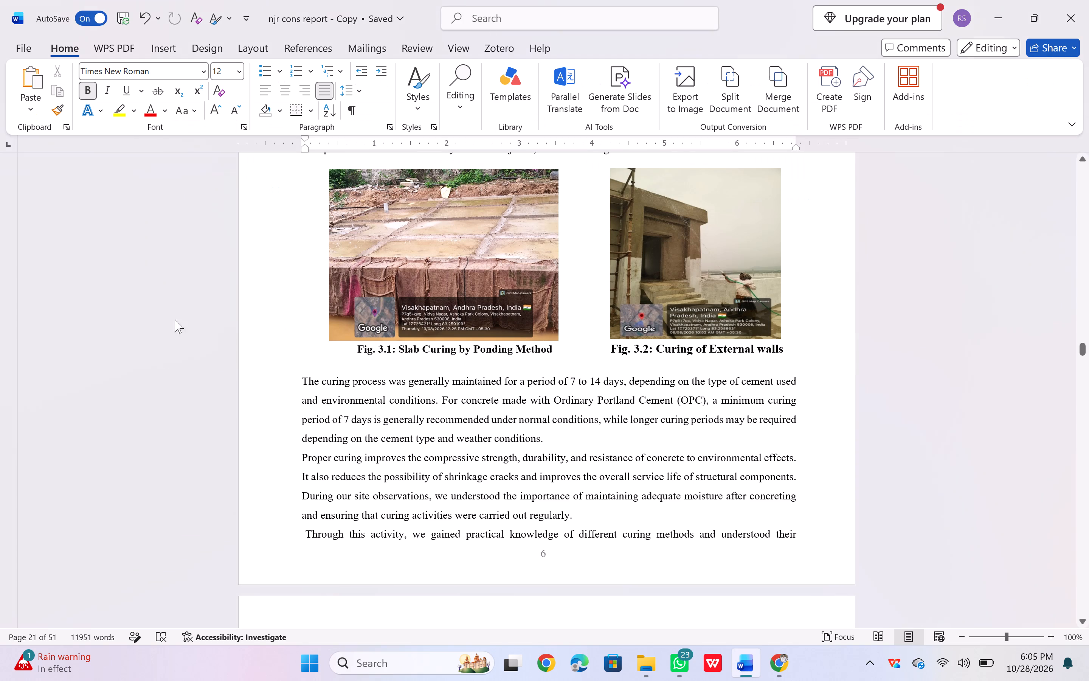
pyautogui.click(654, 661)
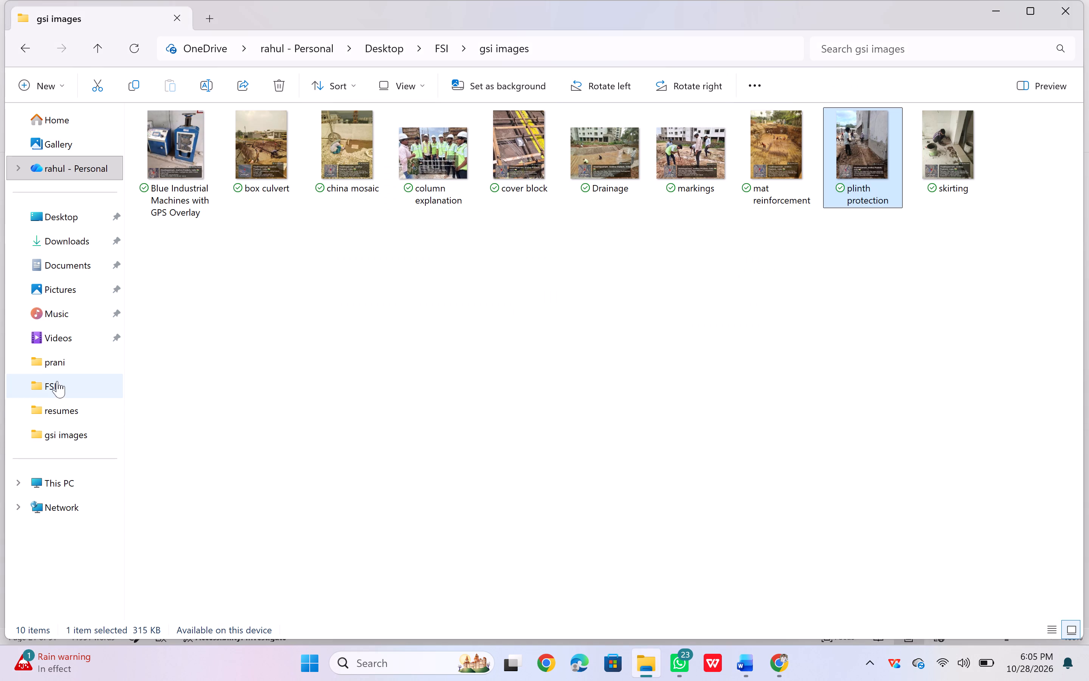
pyautogui.click(57, 381)
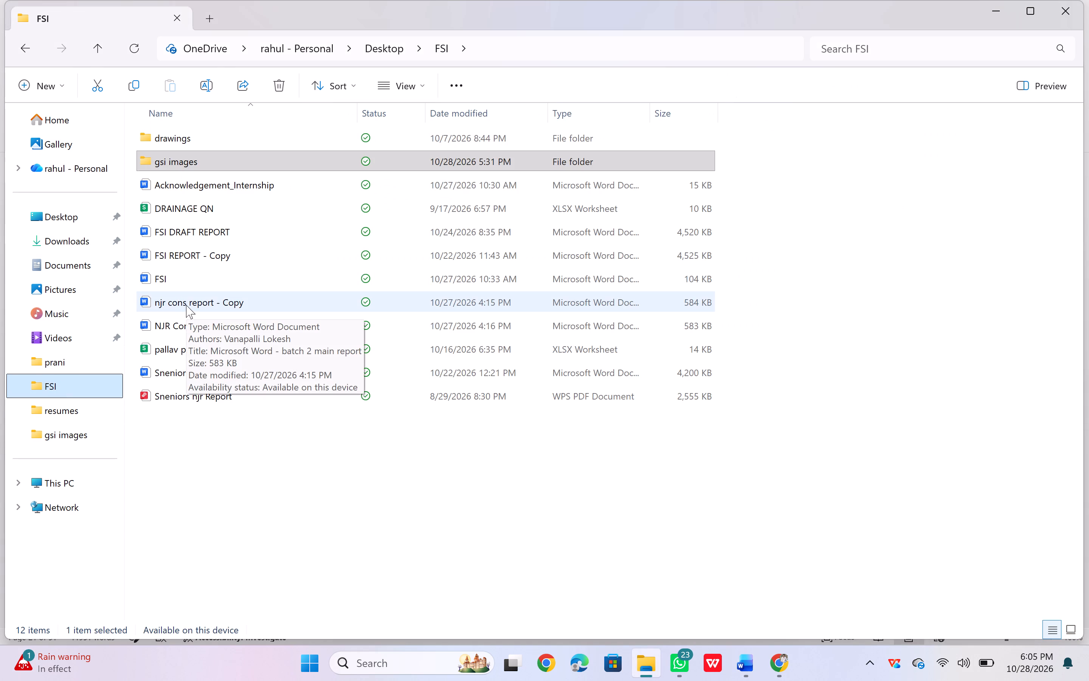
pyautogui.doubleClick(186, 305)
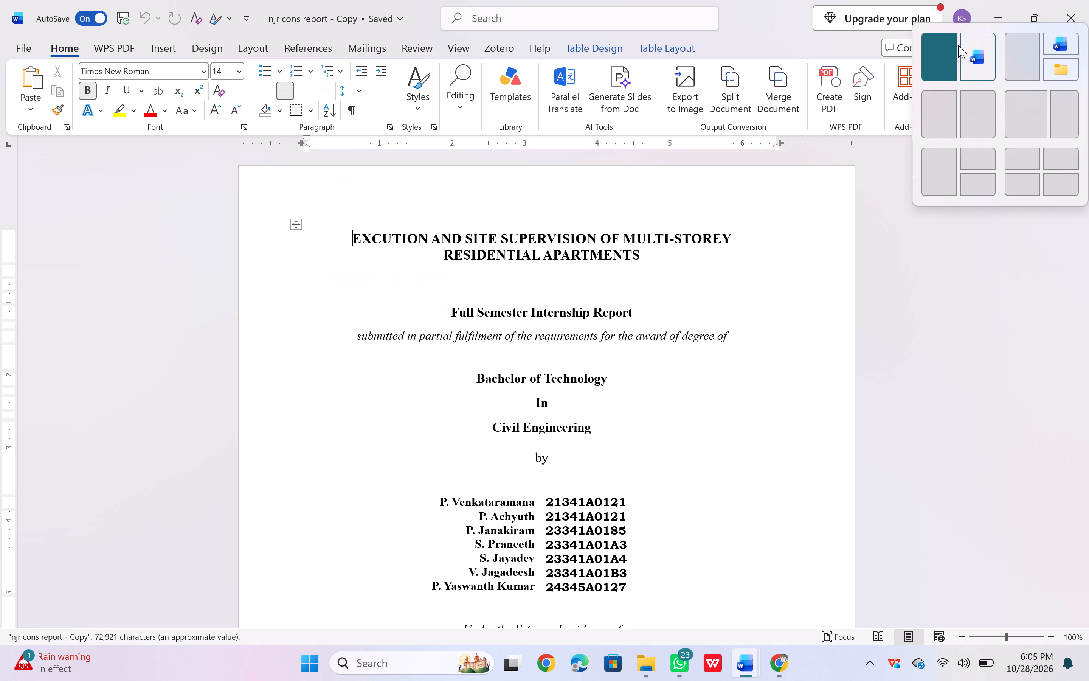
pyautogui.click(959, 46)
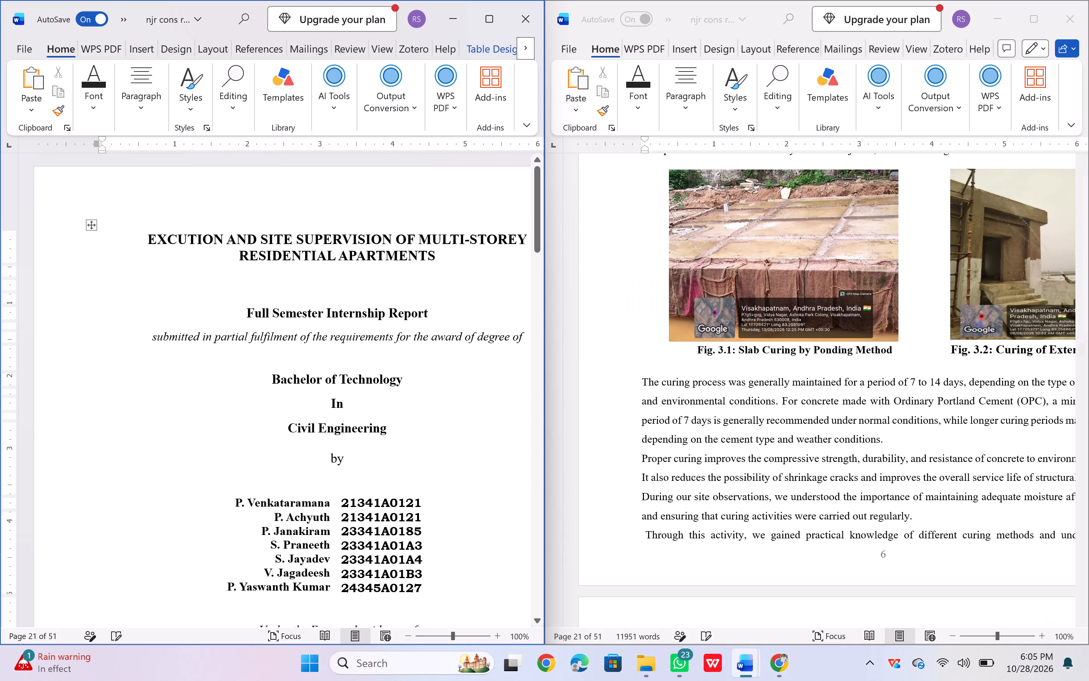
# Look through the newly opened copy from the cover page to the 3.1 and 3.2 headings at the start of chapter 3.
pyautogui.scroll(-7, 307, 412)
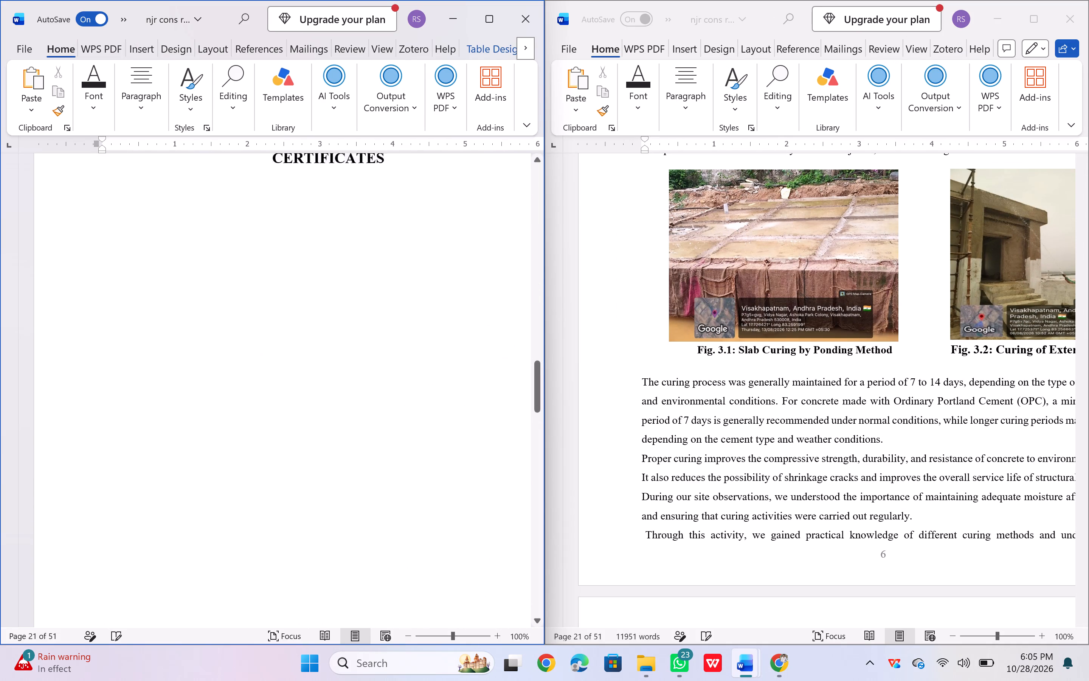
pyautogui.scroll(-9, 307, 412)
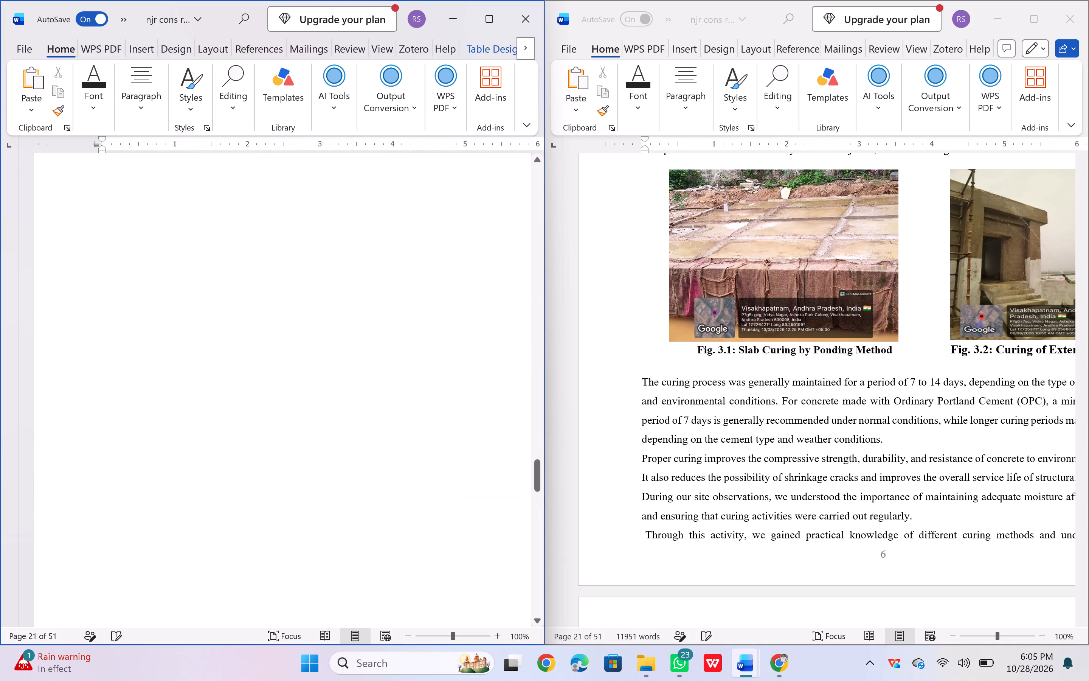
pyautogui.scroll(-15, 307, 412)
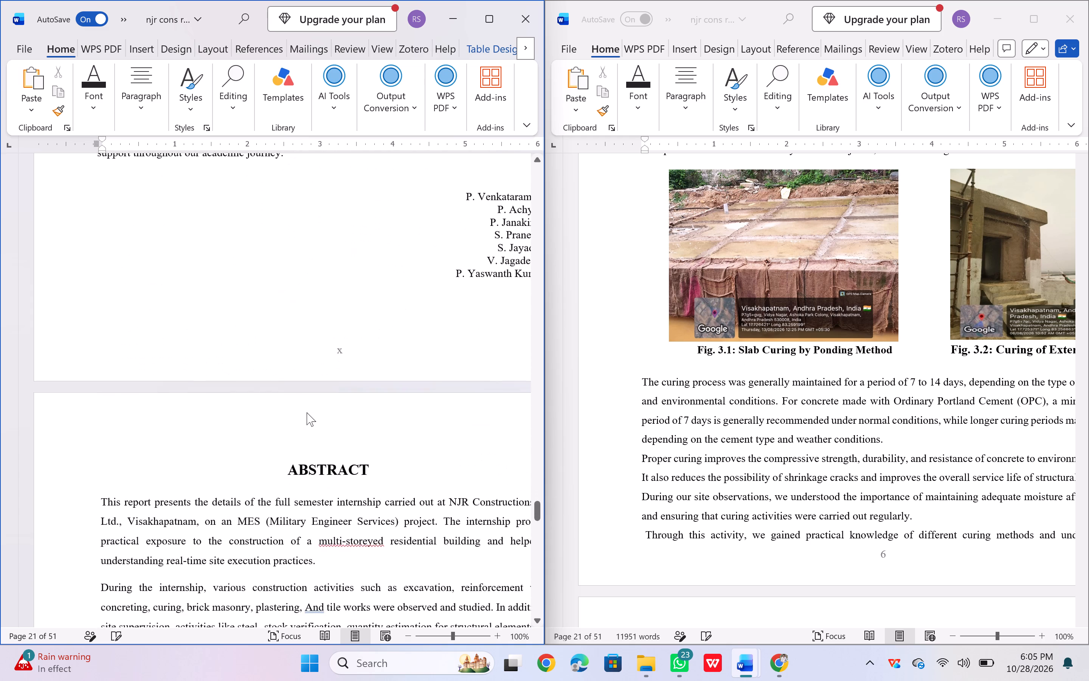
pyautogui.scroll(-7, 307, 412)
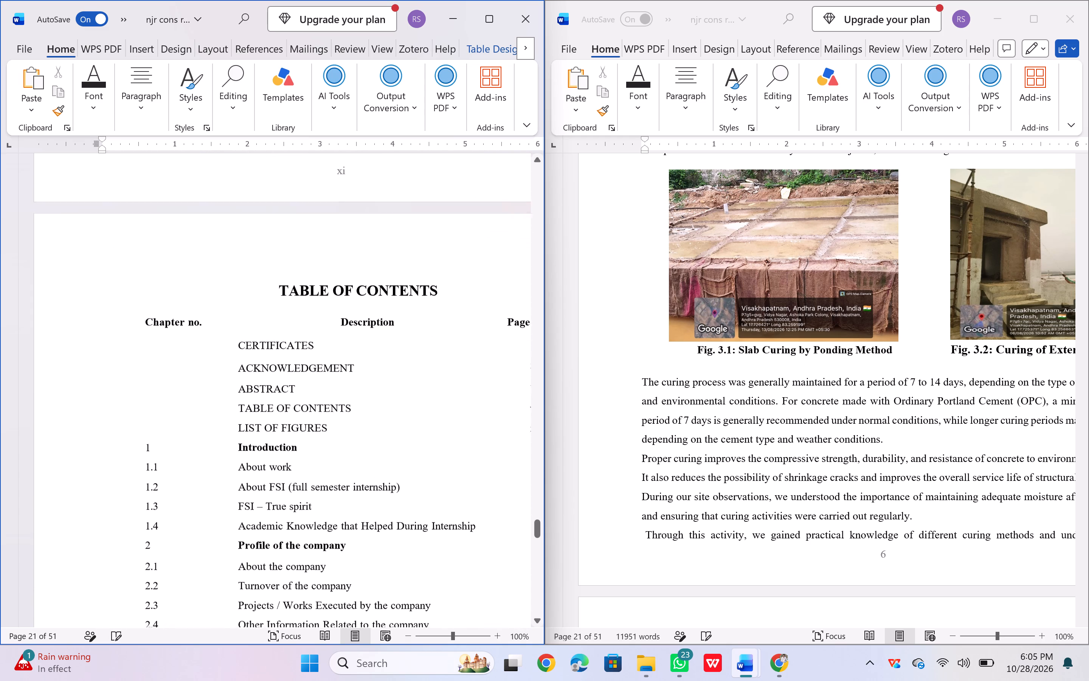
pyautogui.scroll(-7, 307, 412)
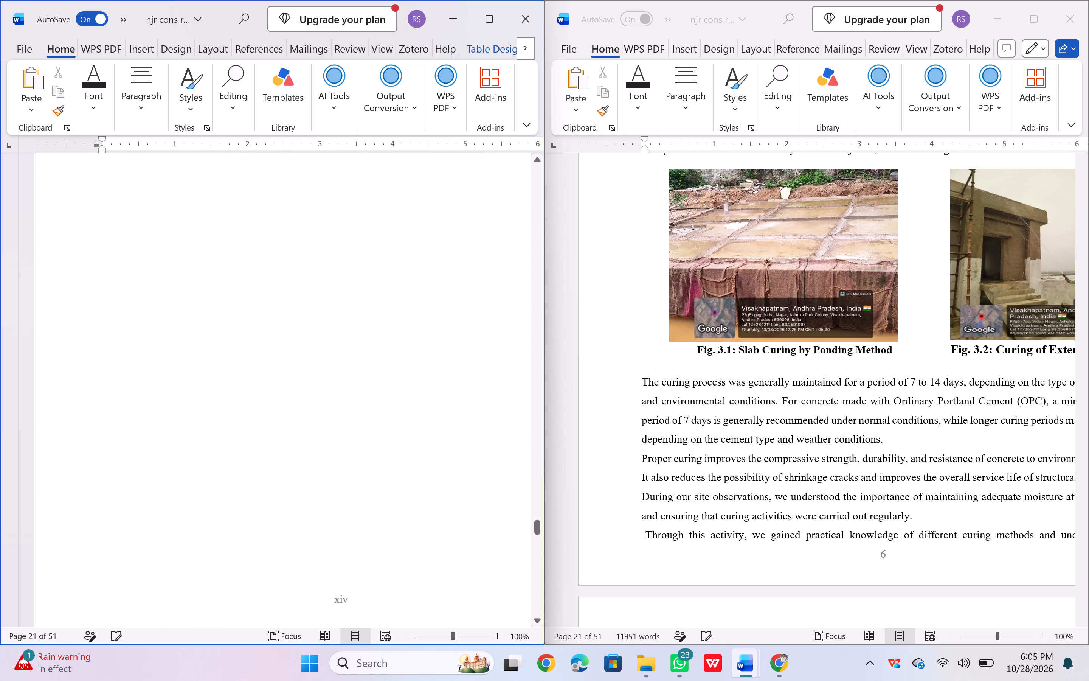
pyautogui.scroll(-5, 307, 412)
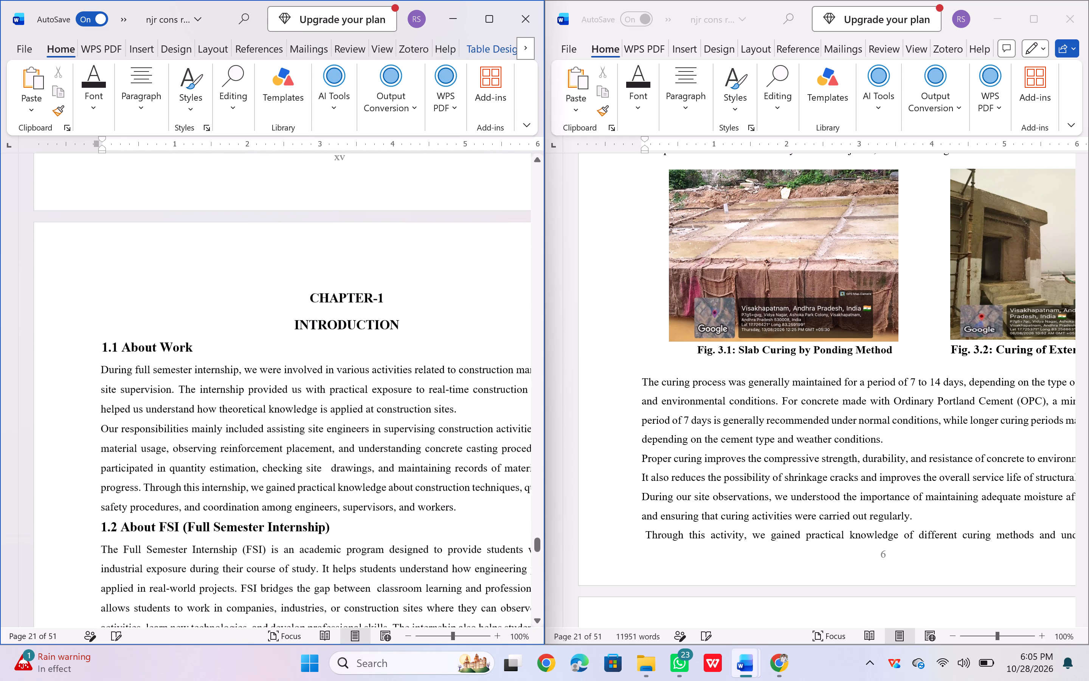
pyautogui.scroll(-4, 307, 412)
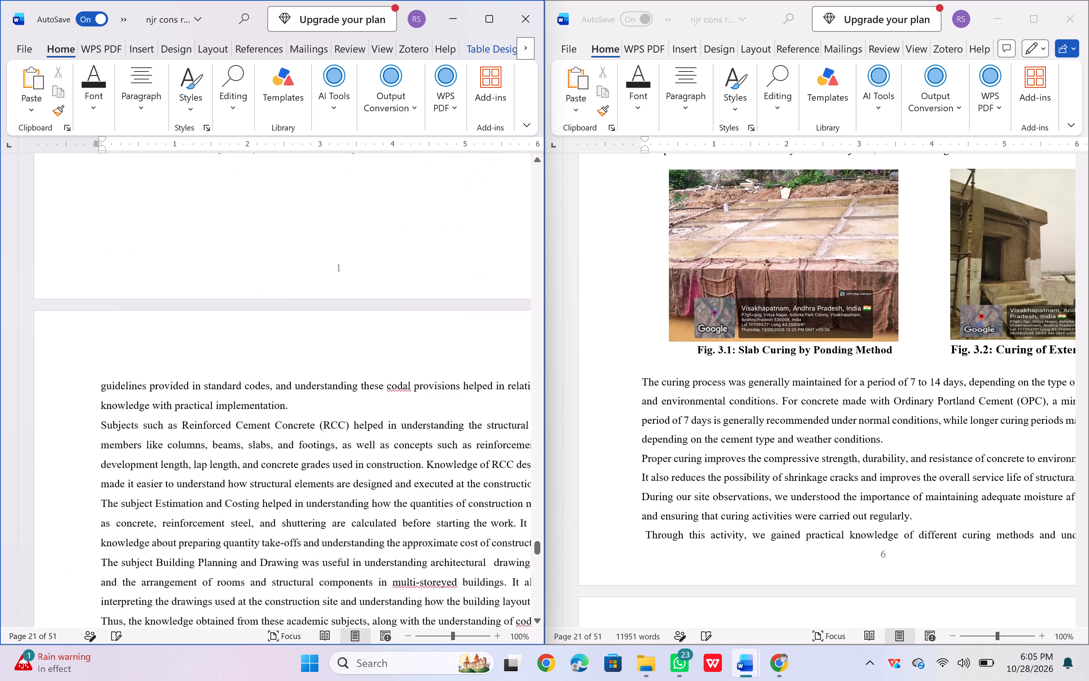
pyautogui.scroll(-8, 307, 412)
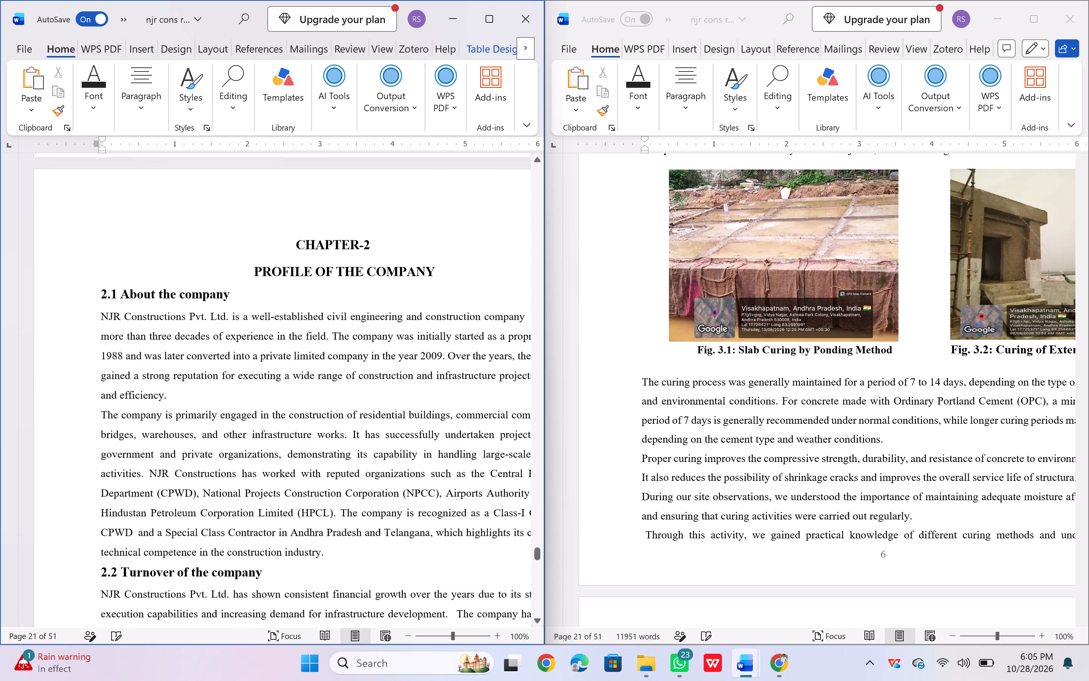
pyautogui.scroll(-4, 307, 412)
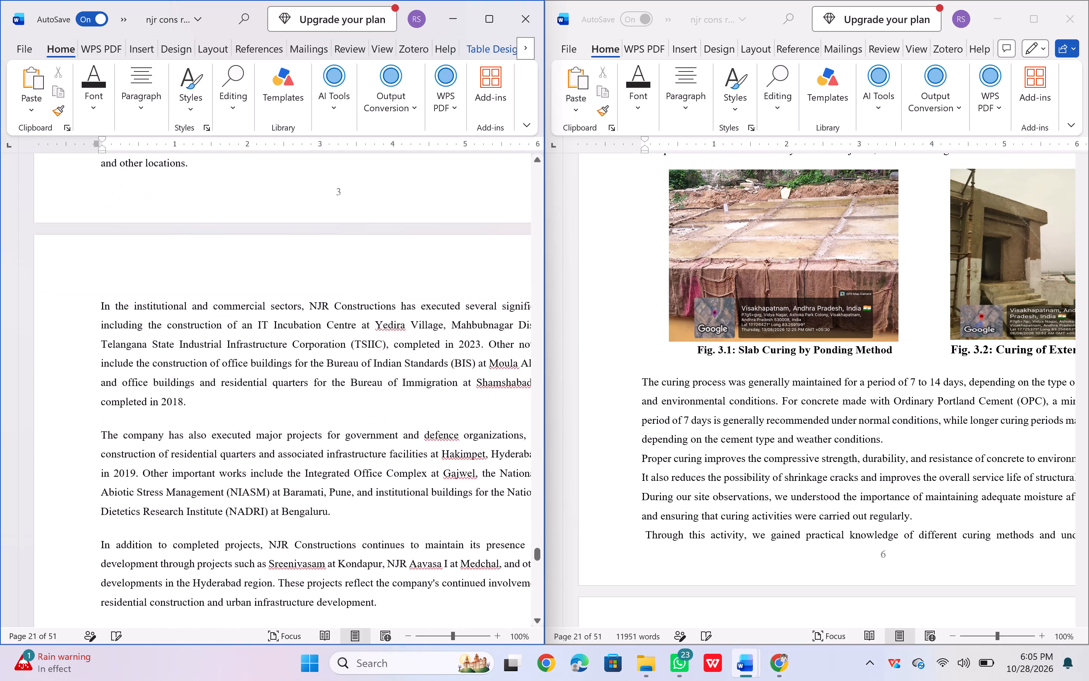
pyautogui.scroll(-3, 307, 412)
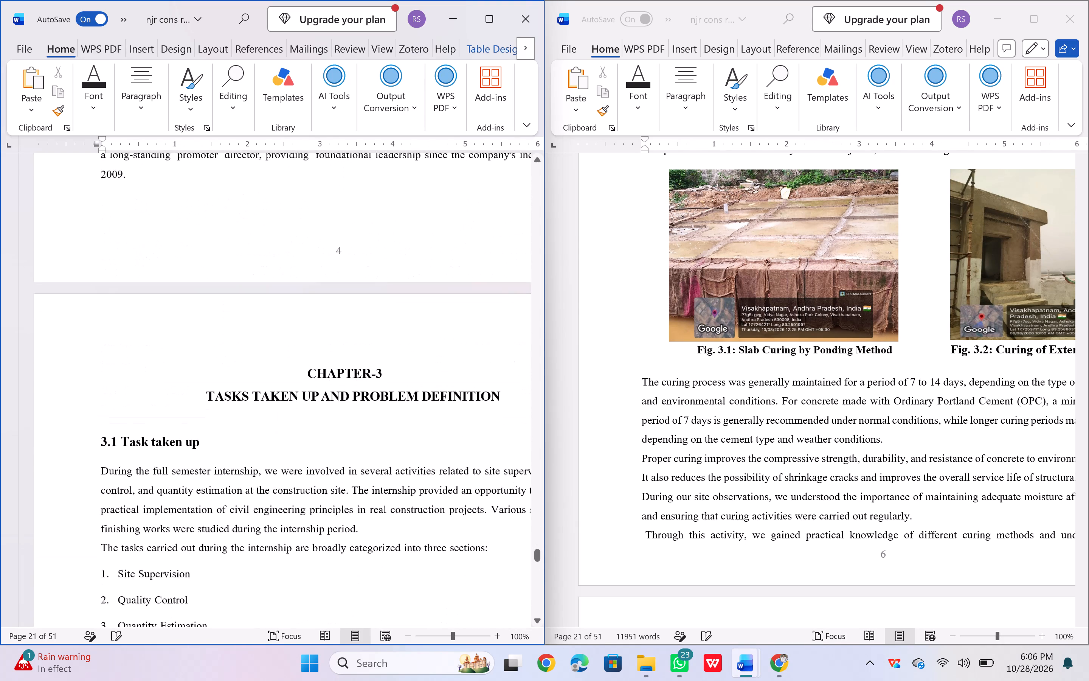
pyautogui.scroll(-1, 307, 412)
# Go back through the edited report to examine the chapter 3 entries in its table of contents beside the other copy.
pyautogui.scroll(2, 663, 376)
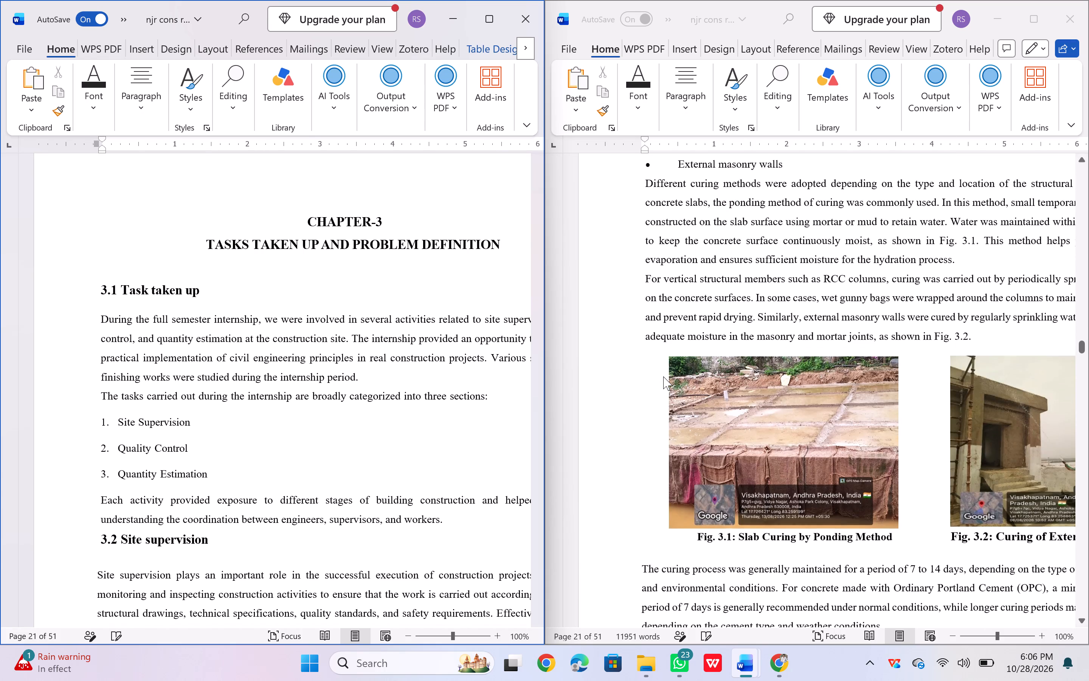
pyautogui.scroll(5, 663, 376)
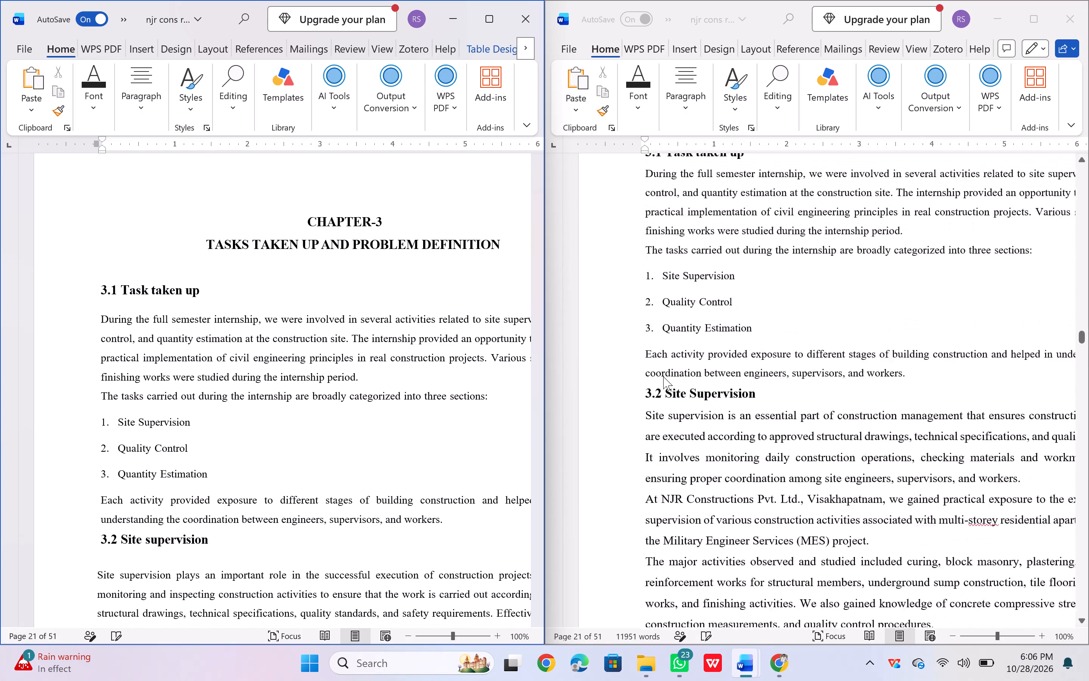
pyautogui.scroll(5, 663, 376)
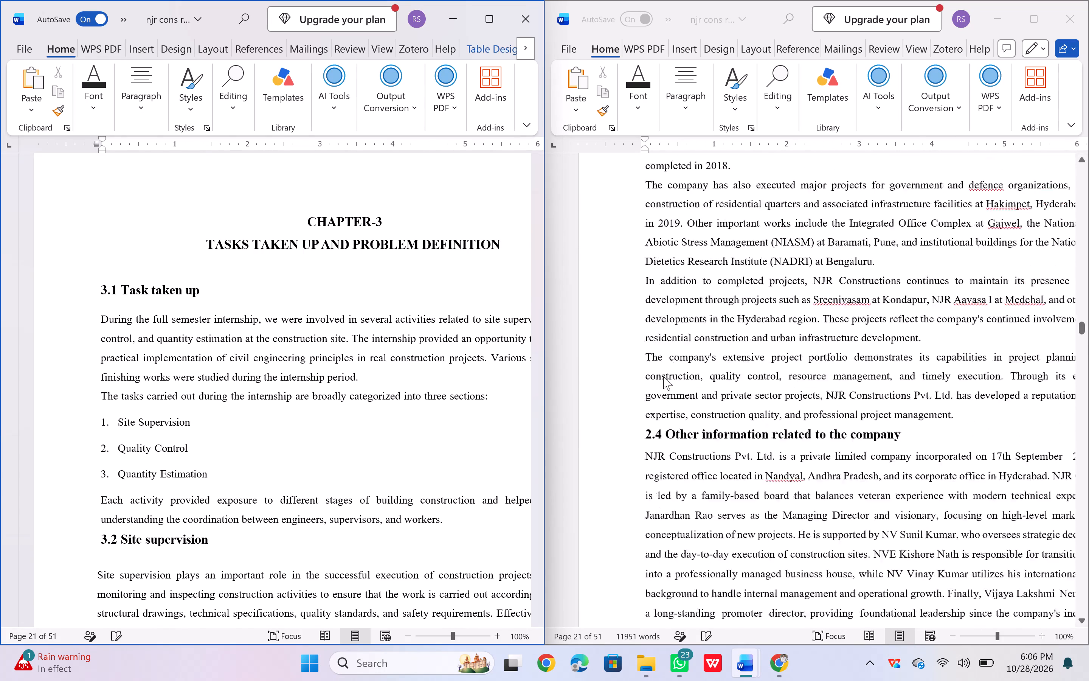
pyautogui.scroll(7, 663, 376)
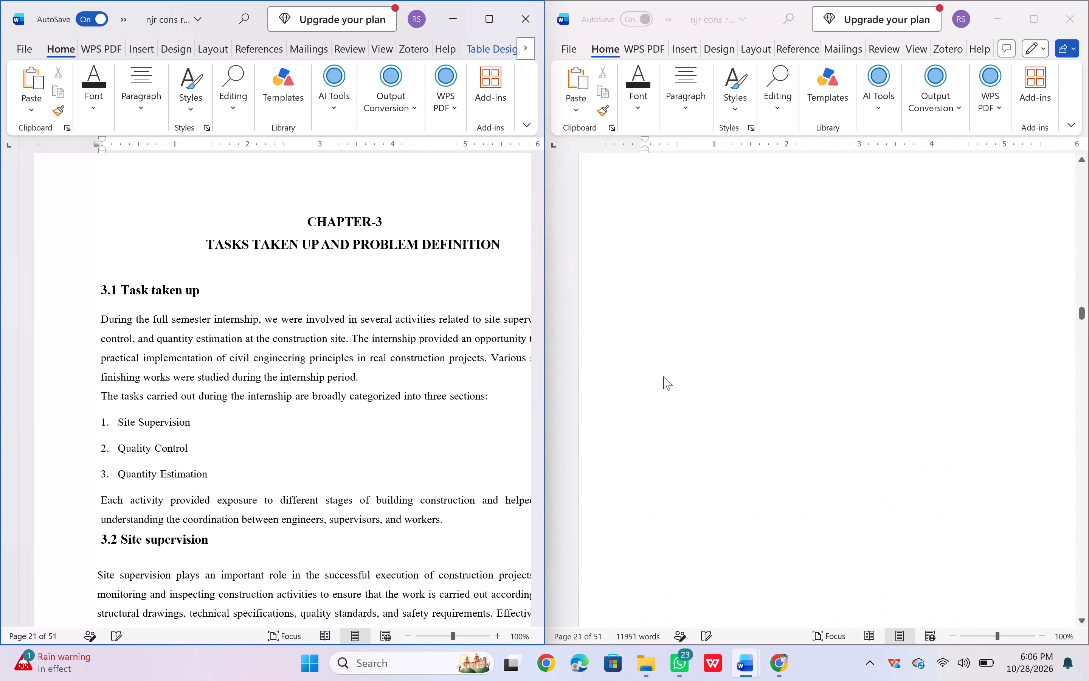
pyautogui.scroll(8, 663, 376)
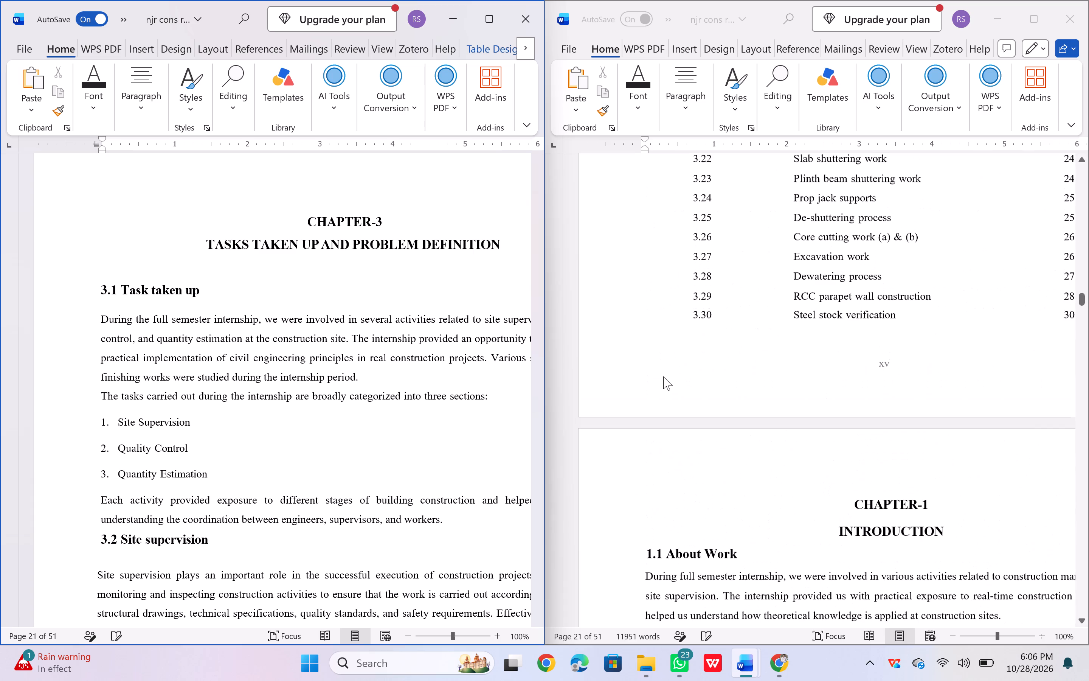
pyautogui.scroll(8, 663, 376)
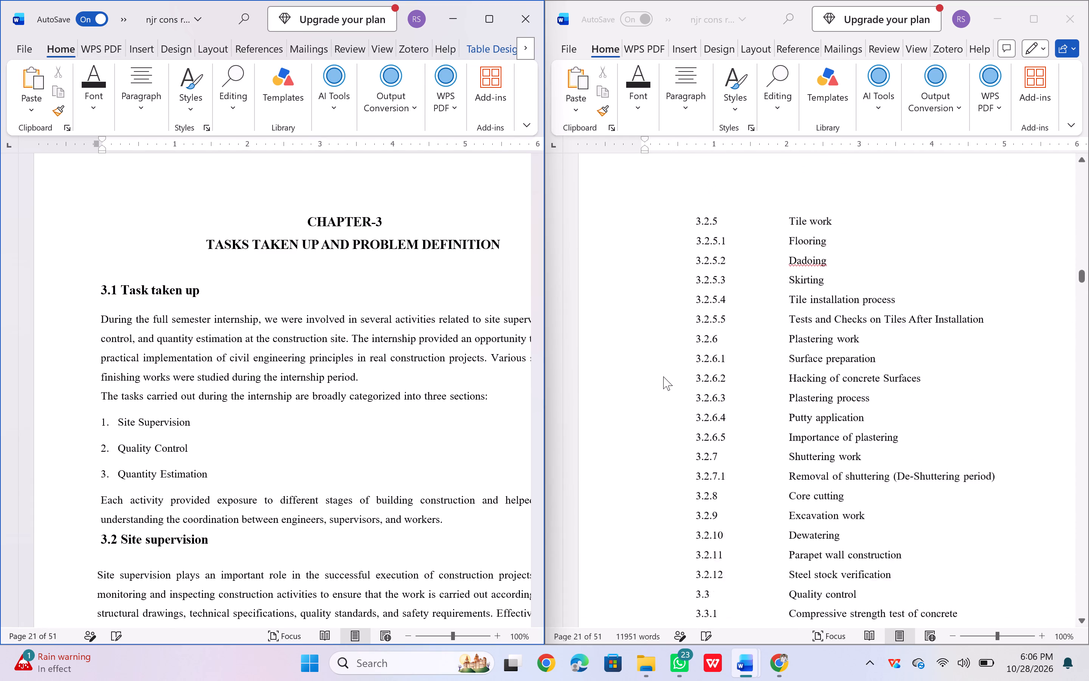
pyautogui.scroll(3, 663, 376)
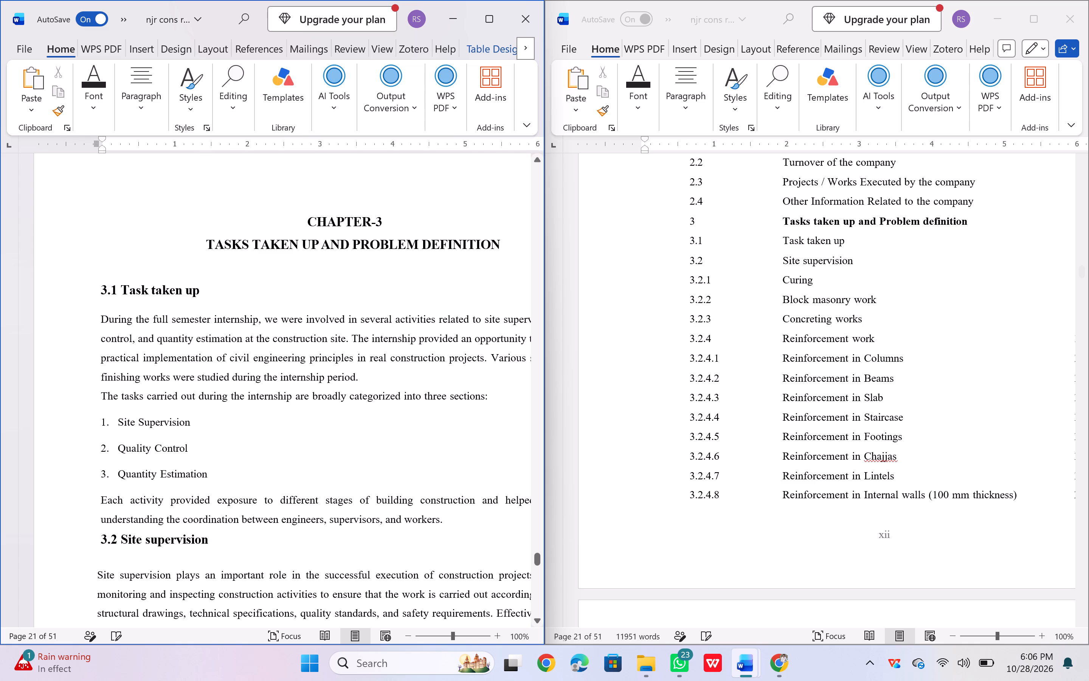
# Read through chapter 3 in the other copy from section 3.1 to the 3.2.3 heading, comparing headings with the table of contents.
pyautogui.scroll(-1, 352, 430)
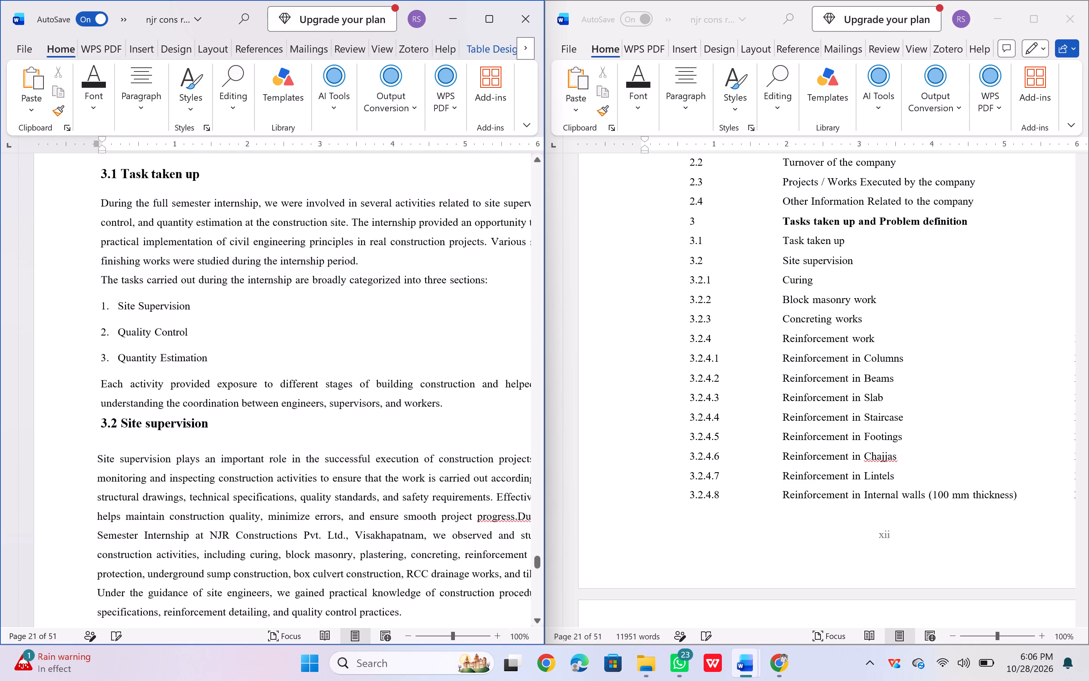
pyautogui.scroll(-2, 352, 430)
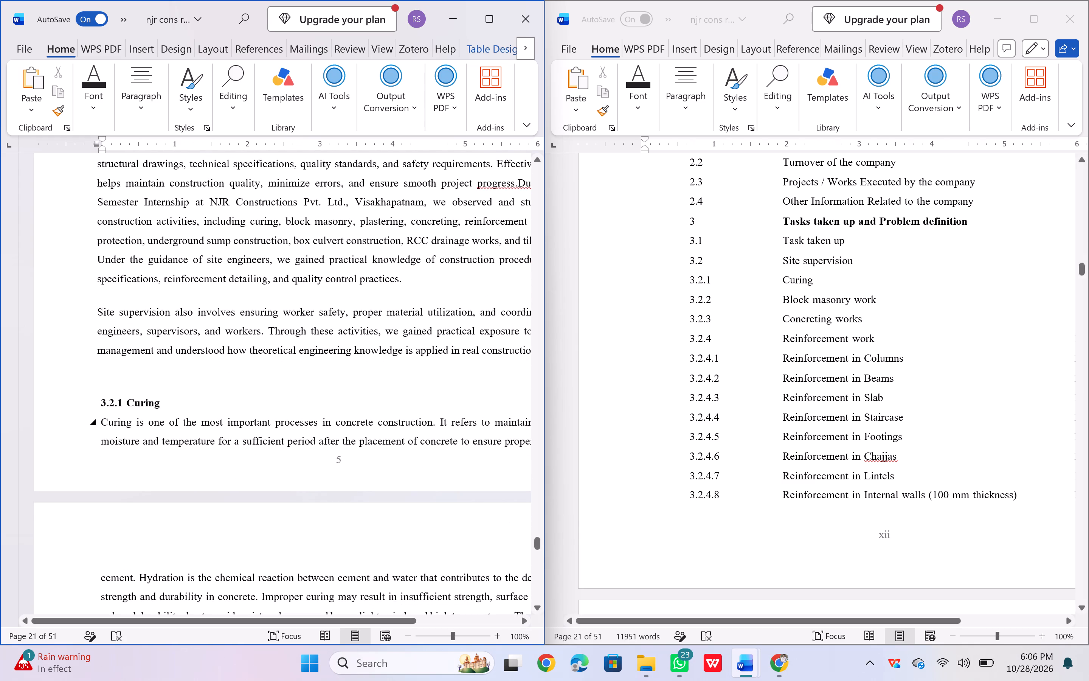
pyautogui.scroll(-2, 352, 430)
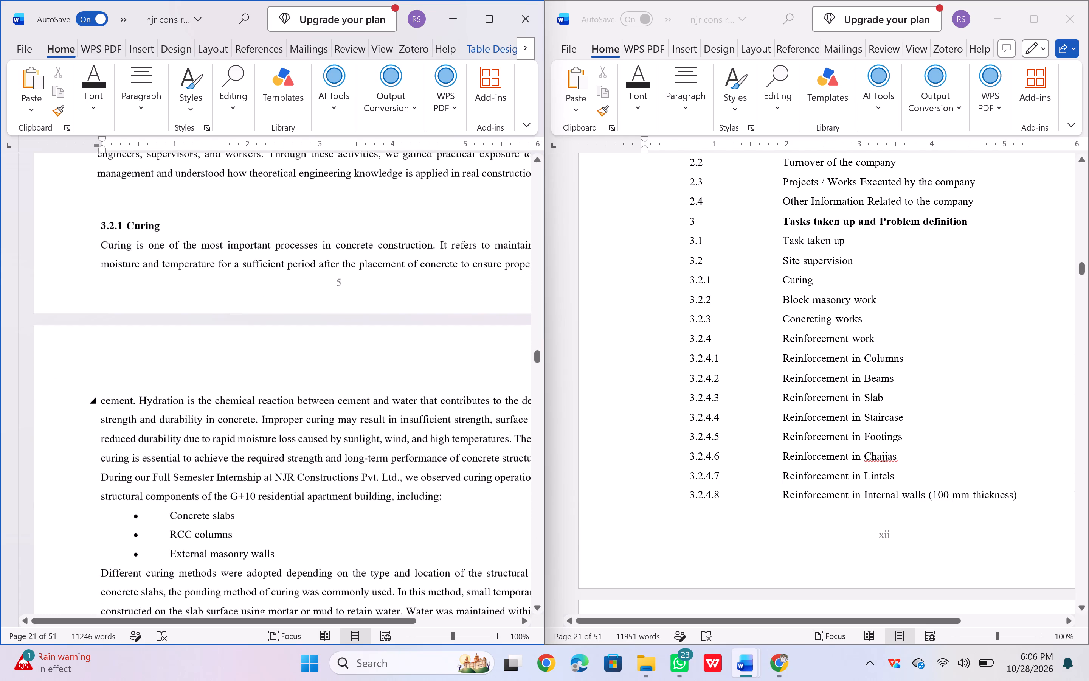
pyautogui.scroll(-3, 352, 430)
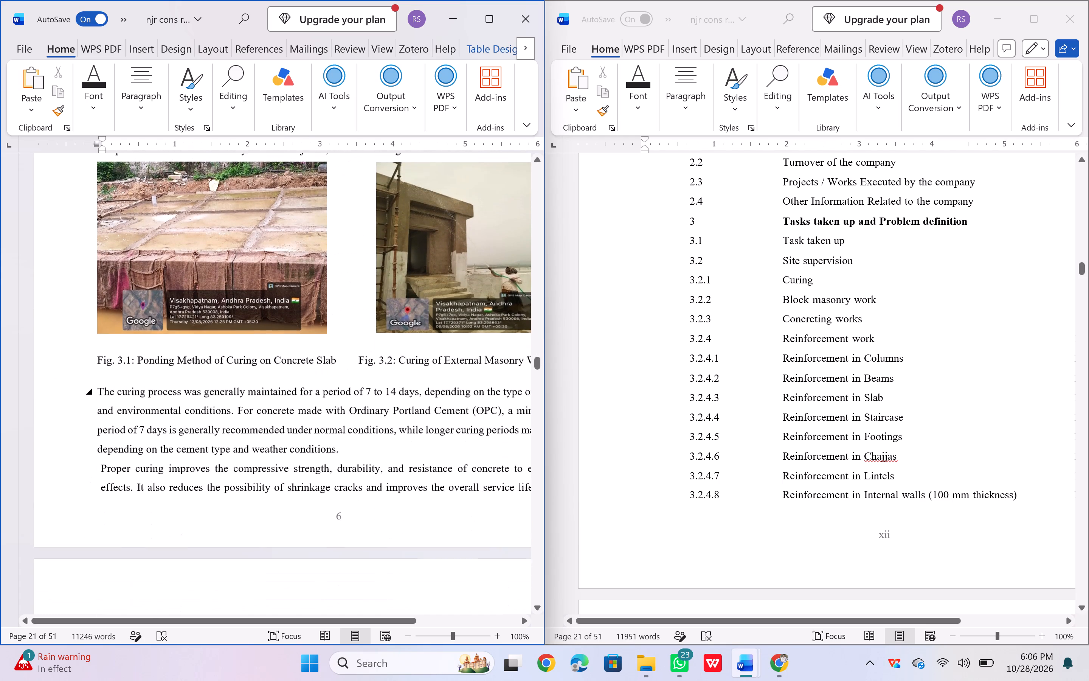
pyautogui.scroll(-2, 352, 430)
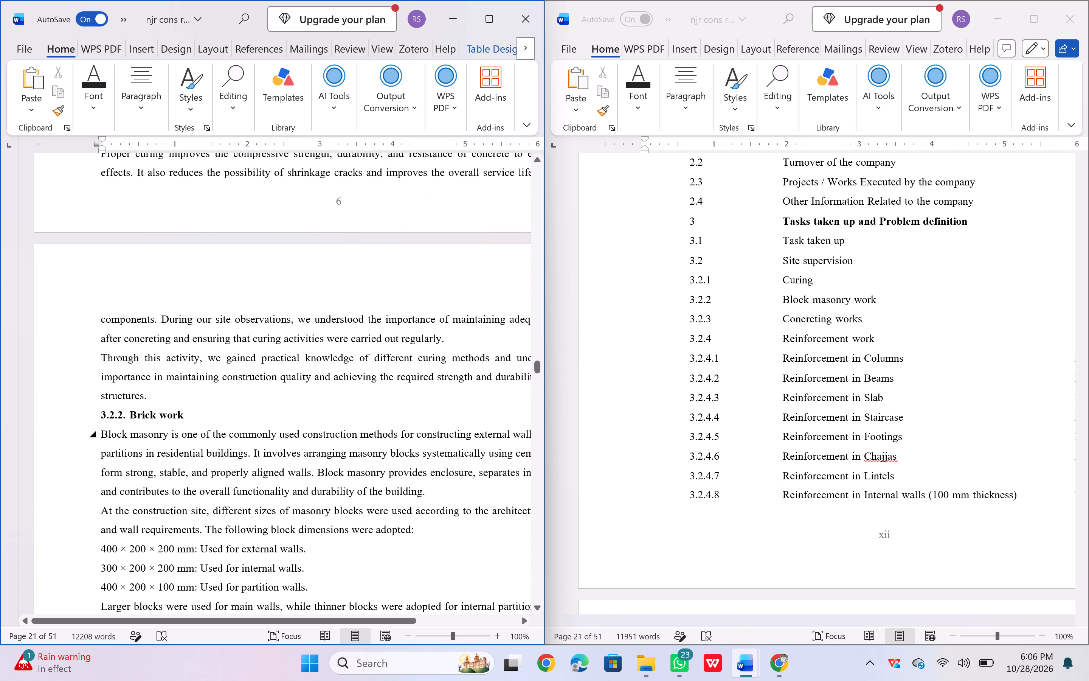
pyautogui.scroll(-3, 293, 452)
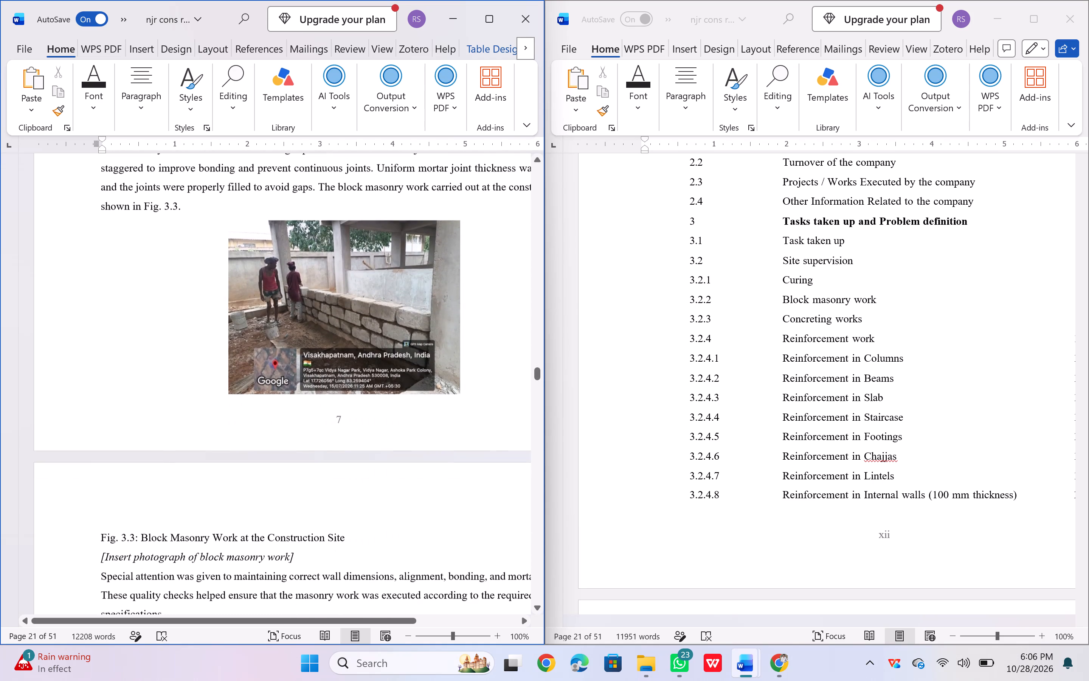
pyautogui.scroll(-2, 293, 452)
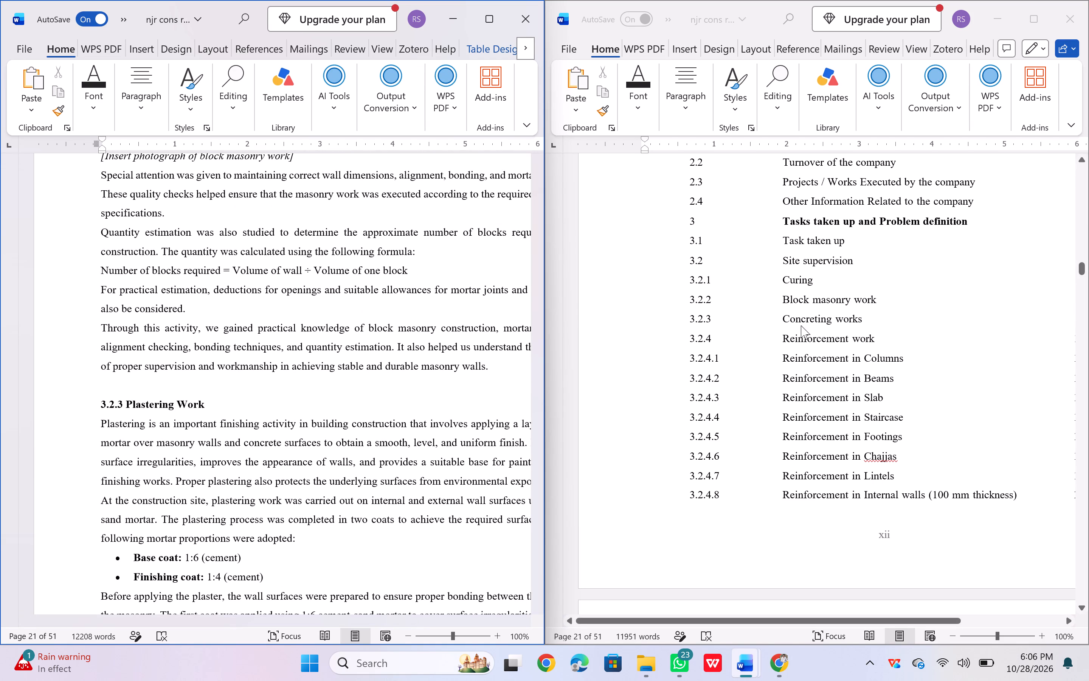
# Change the title of the 3.2.3 entry in the table of contents to "Plastering work".
pyautogui.click(831, 317)
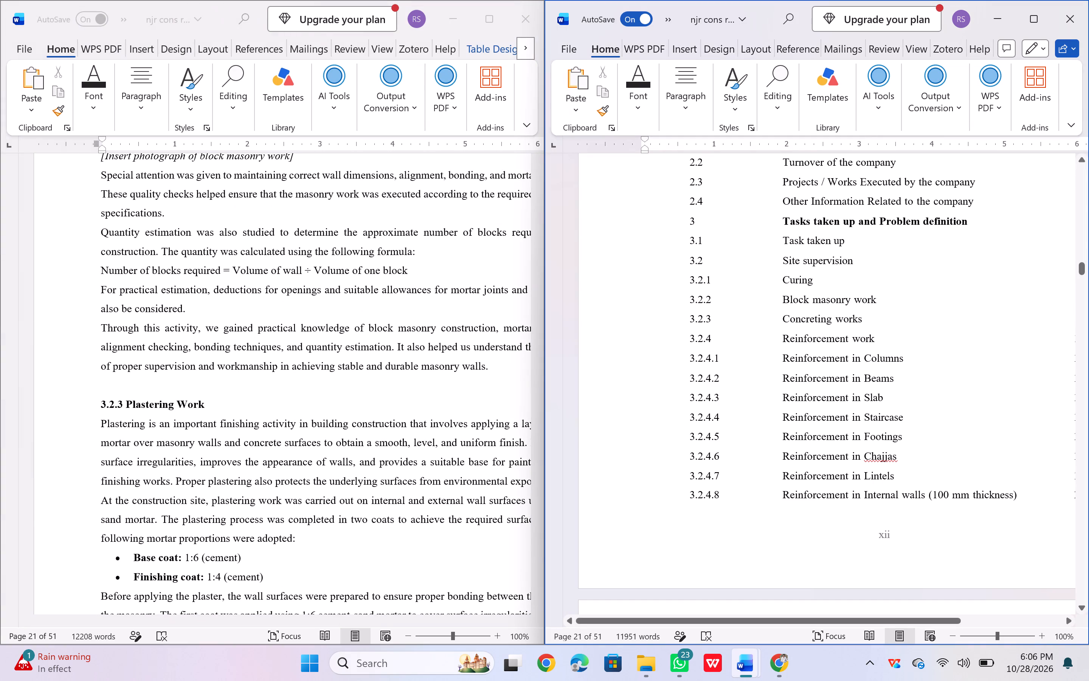
pyautogui.click(831, 319)
pyautogui.press('BackSpace')
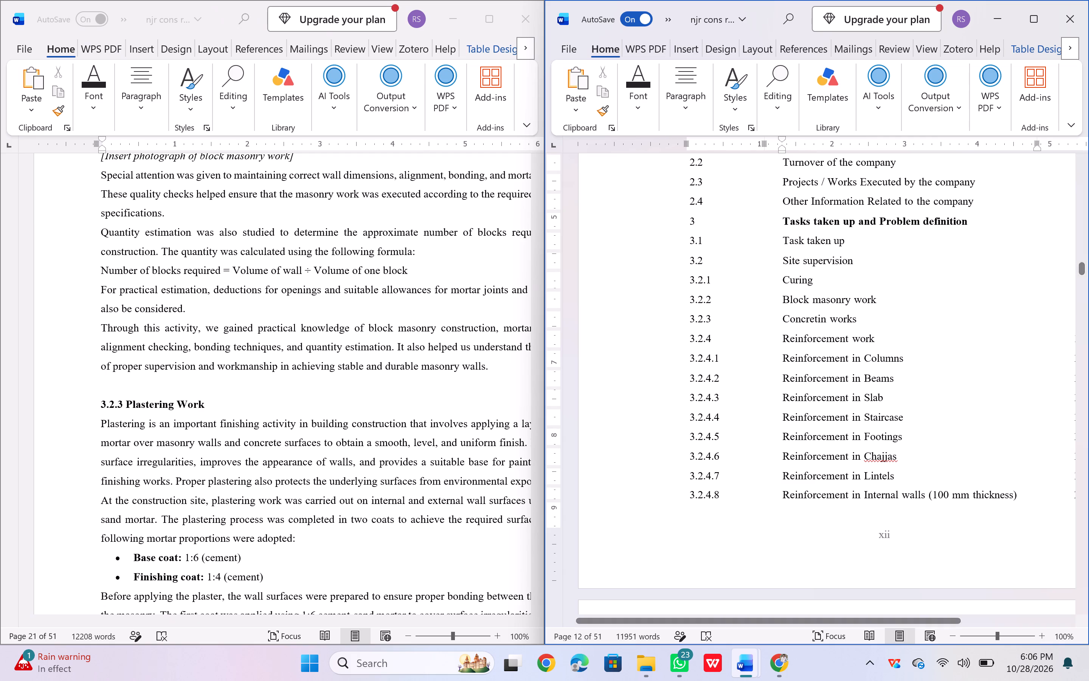
pyautogui.press('BackSpace')
pyautogui.press('BackSpace')
pyautogui.press('BackSpace')
pyautogui.press('BackSpace')
pyautogui.press('BackSpace')
pyautogui.press('BackSpace')
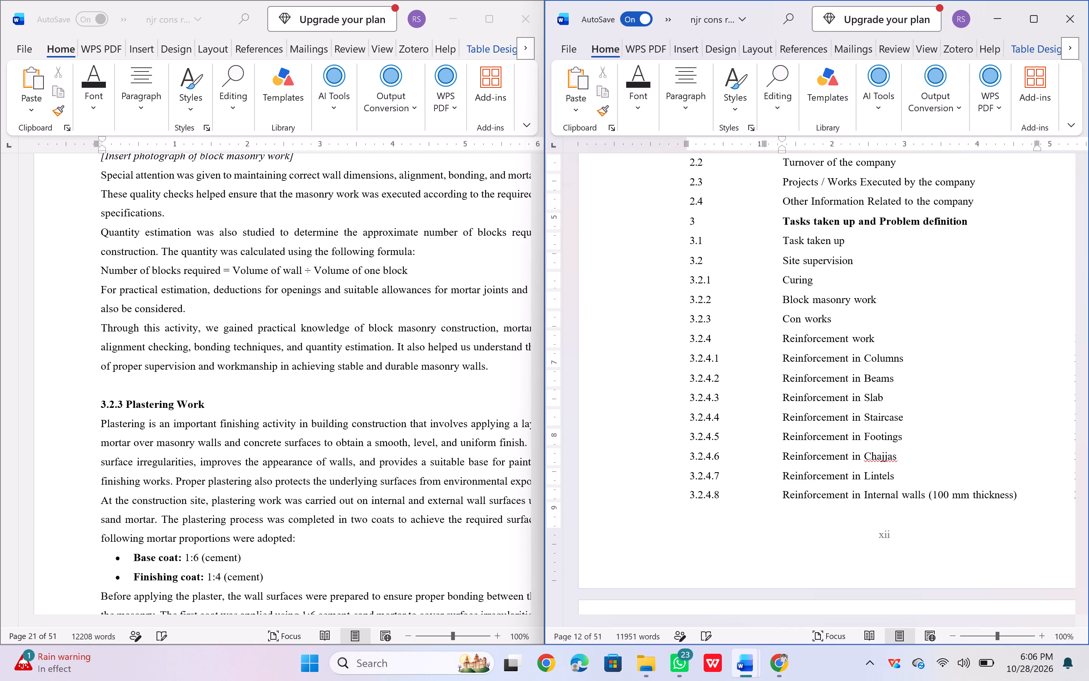
pyautogui.press('BackSpace')
pyautogui.press('BackSpace')
pyautogui.press('BackSpace')
pyautogui.hotkey('shift', 'p')
pyautogui.write('la')
pyautogui.write('stering')
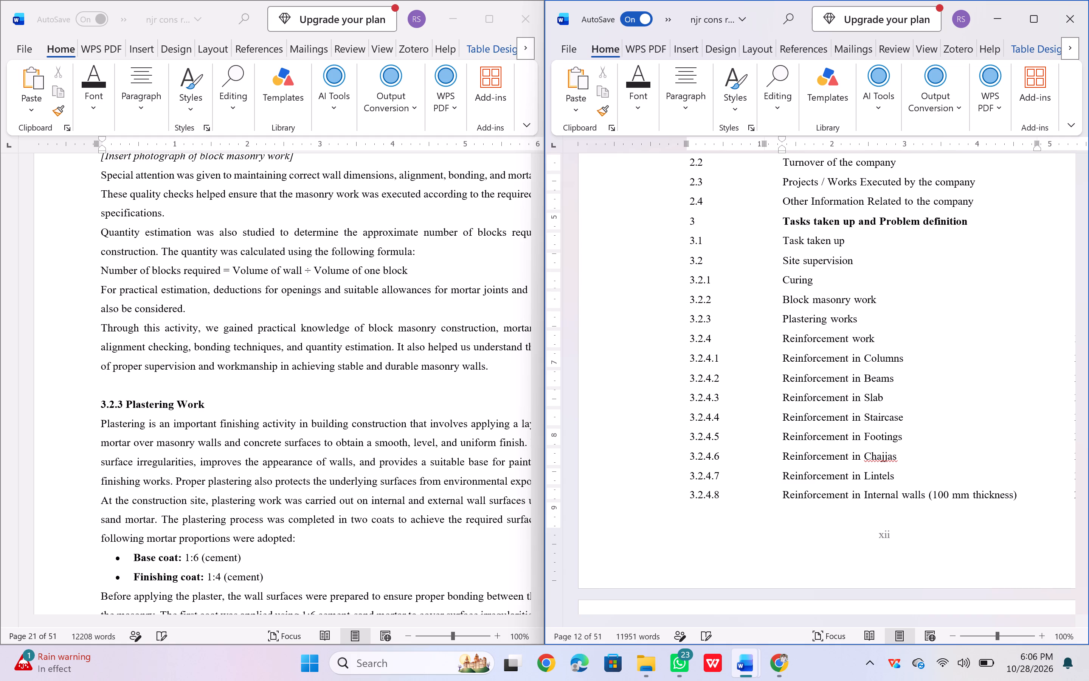
pyautogui.click(861, 317)
pyautogui.press('BackSpace')
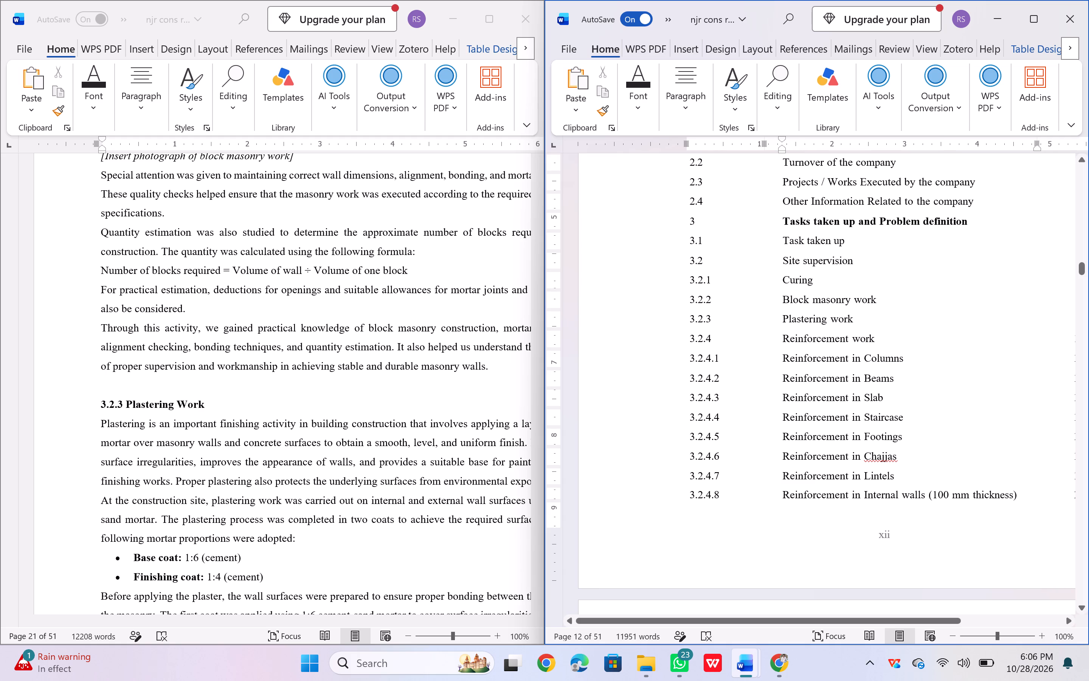
# Check the next section heading in the other copy and change the 3.2.4 contents entry's title to "Concreting work".
pyautogui.scroll(-1, 403, 415)
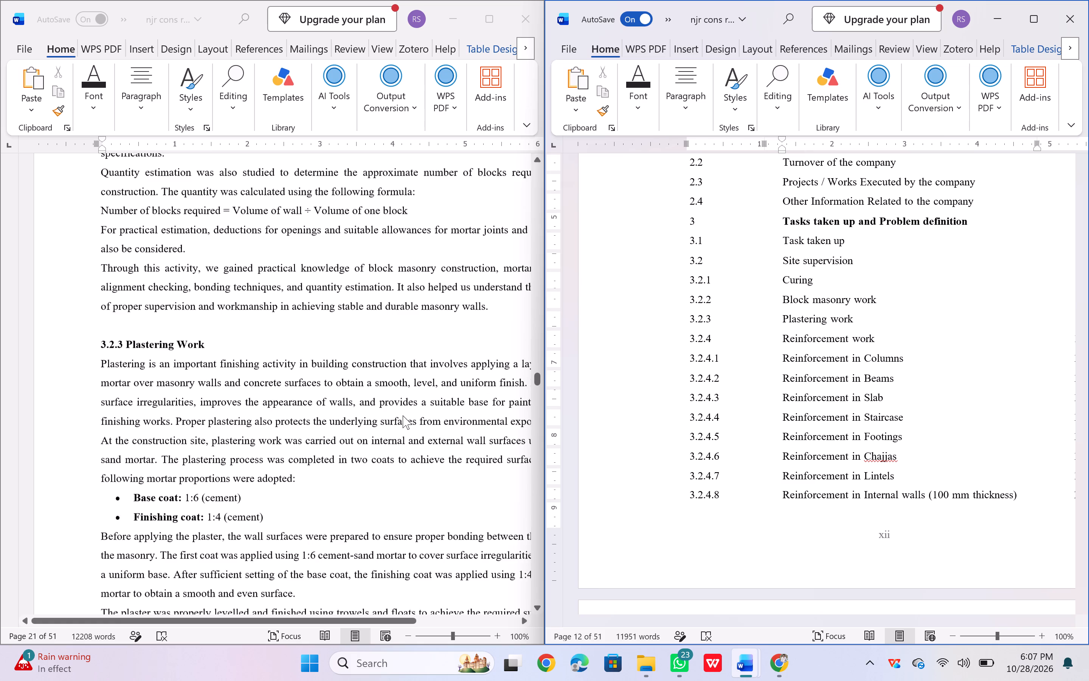
pyautogui.scroll(-2, 403, 415)
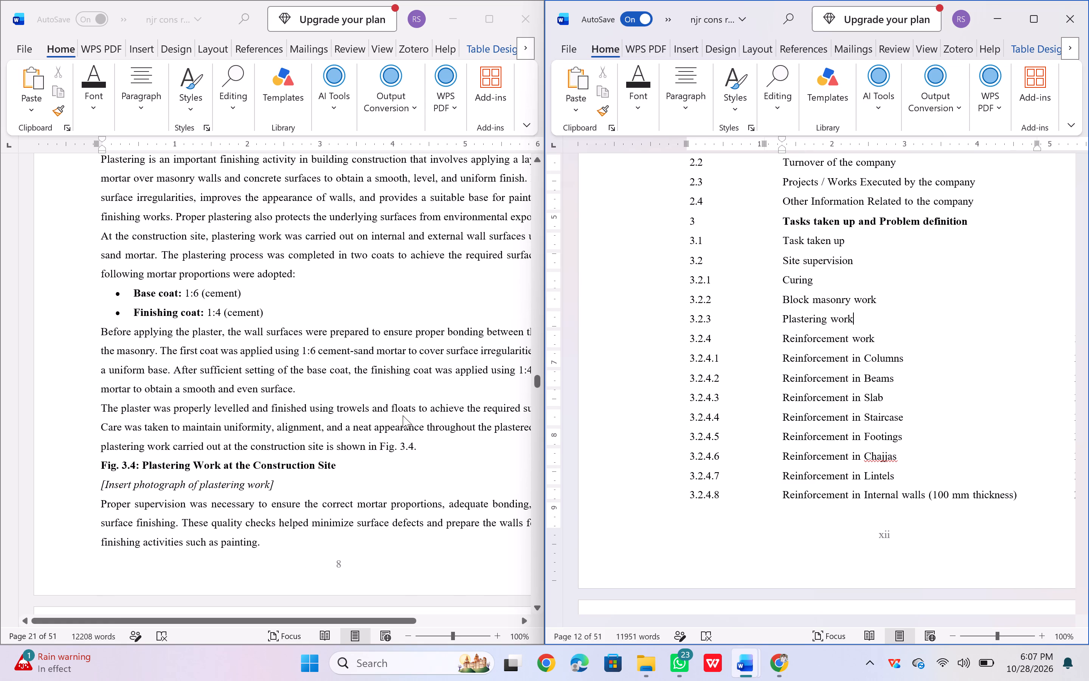
pyautogui.scroll(-2, 403, 415)
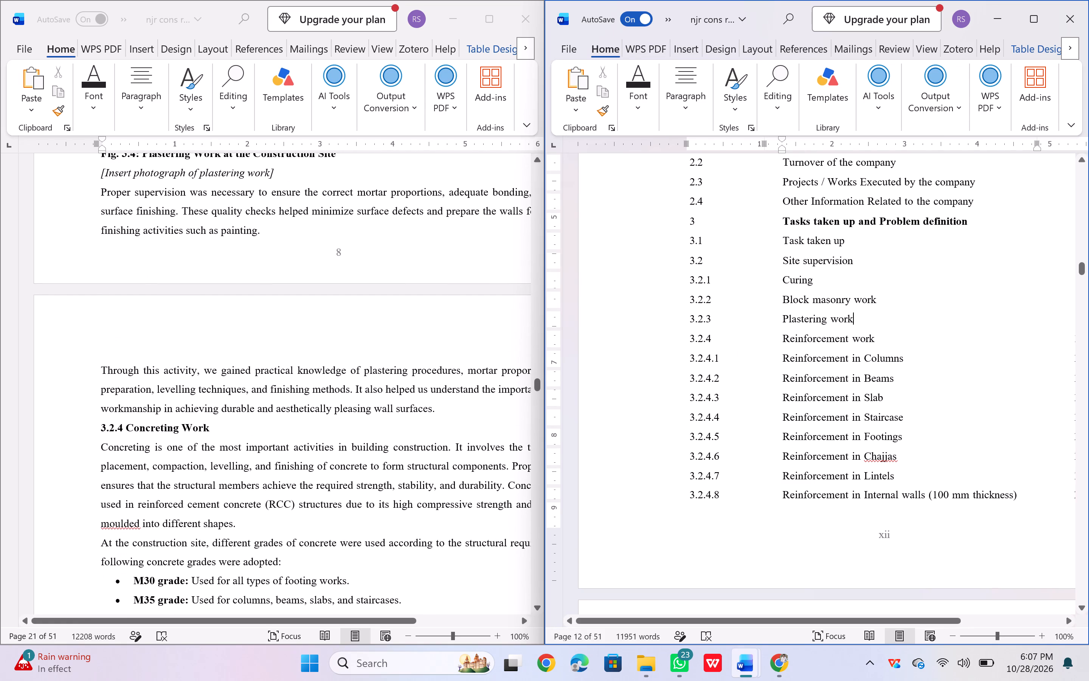
pyautogui.click(847, 342)
pyautogui.press('BackSpace')
pyautogui.press('BackSpace')
pyautogui.press('BackSpace')
pyautogui.press('BackSpace')
pyautogui.press('BackSpace')
pyautogui.press('BackSpace')
pyautogui.press('BackSpace')
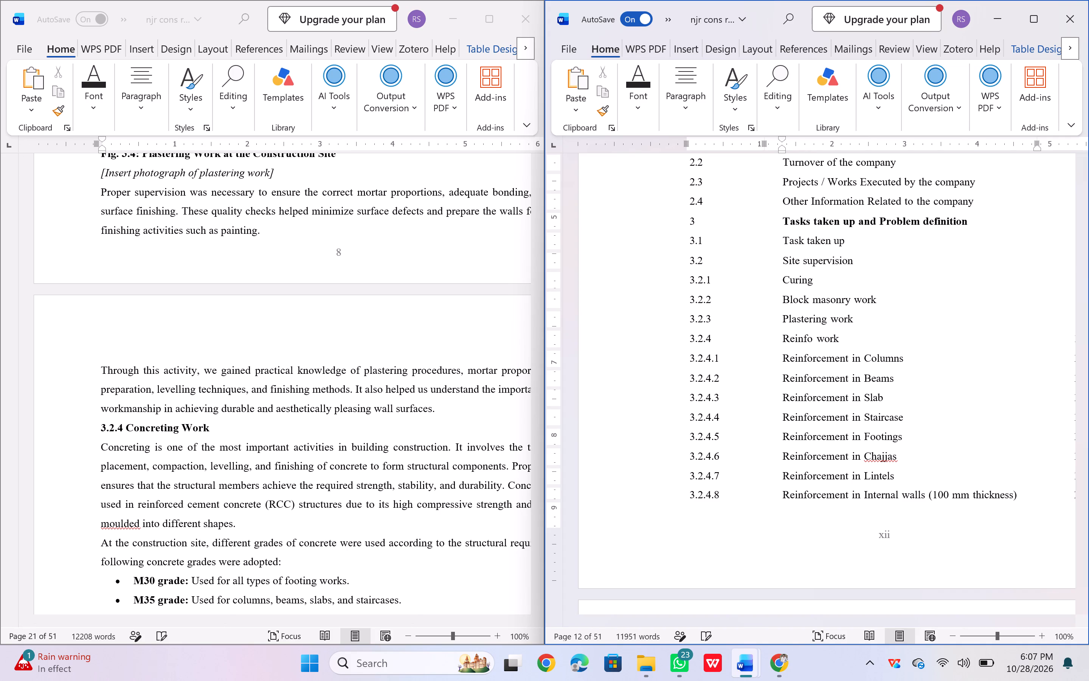
pyautogui.press('BackSpace')
pyautogui.press('BackSpace')
pyautogui.press('BackSpace')
pyautogui.press('BackSpace')
pyautogui.press('BackSpace')
pyautogui.press('BackSpace')
pyautogui.hotkey('shift', 'c')
pyautogui.write('oncreteing')
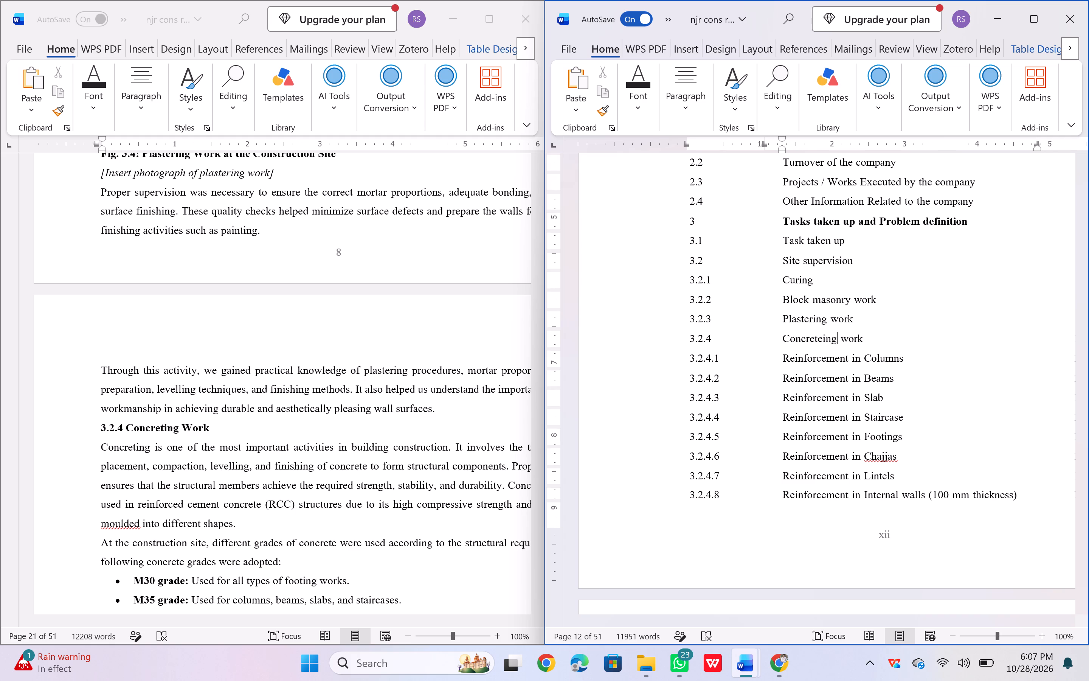
pyautogui.click(822, 343)
pyautogui.press('BackSpace')
# Find the column reinforcement heading in the other copy and renumber the "Reinforcement in Columns" contents entry to 3.2.5.
pyautogui.scroll(-2, 287, 470)
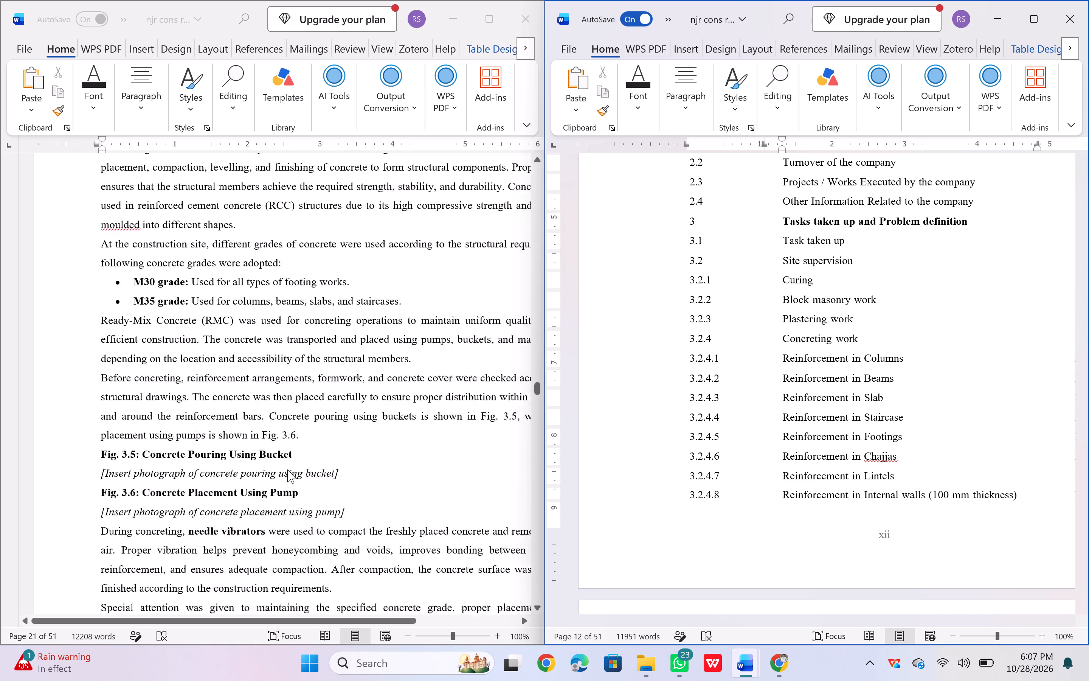
pyautogui.scroll(-3, 287, 470)
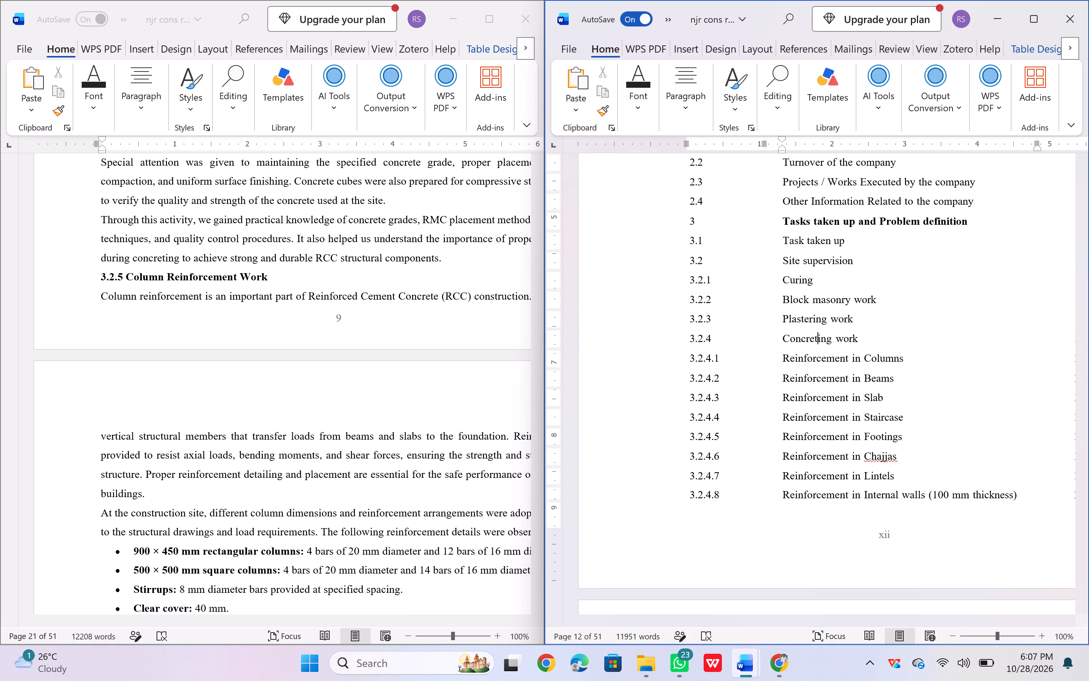
pyautogui.click(721, 362)
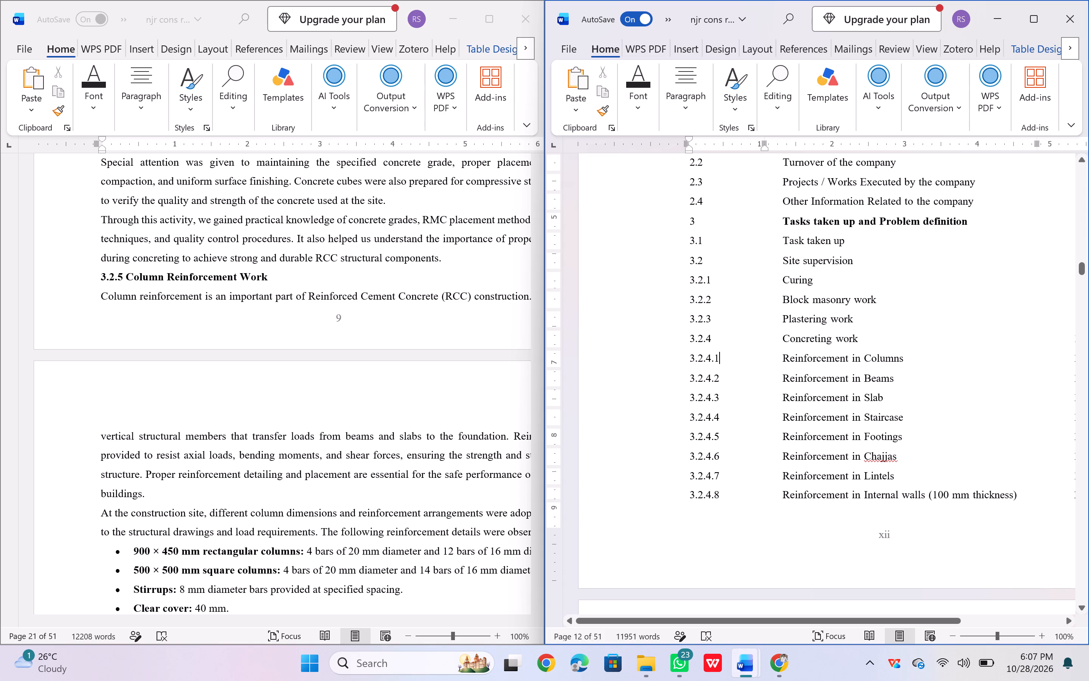
pyautogui.press('BackSpace')
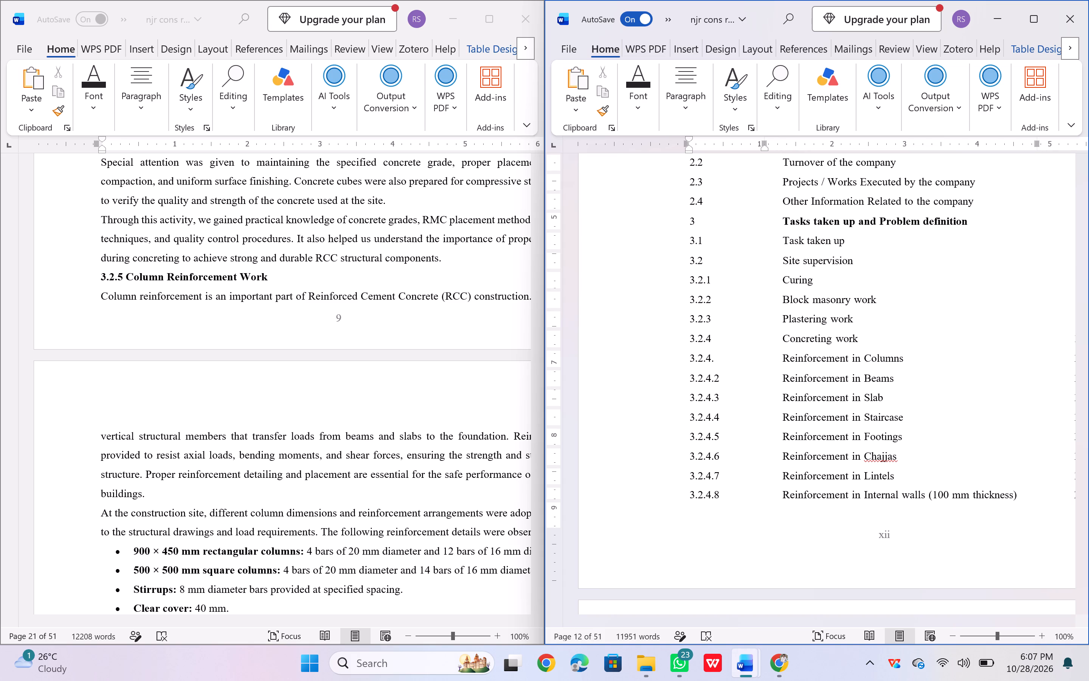
pyautogui.press('BackSpace')
pyautogui.press('BackSpace')
pyautogui.press('5')
# Reword the title of the 3.2.5 entry in the table of contents to "Column Reinforcement".
pyautogui.click(905, 358)
pyautogui.press('BackSpace')
pyautogui.press('BackSpace')
pyautogui.press('BackSpace')
pyautogui.press('BackSpace')
pyautogui.press('BackSpace')
pyautogui.press('BackSpace')
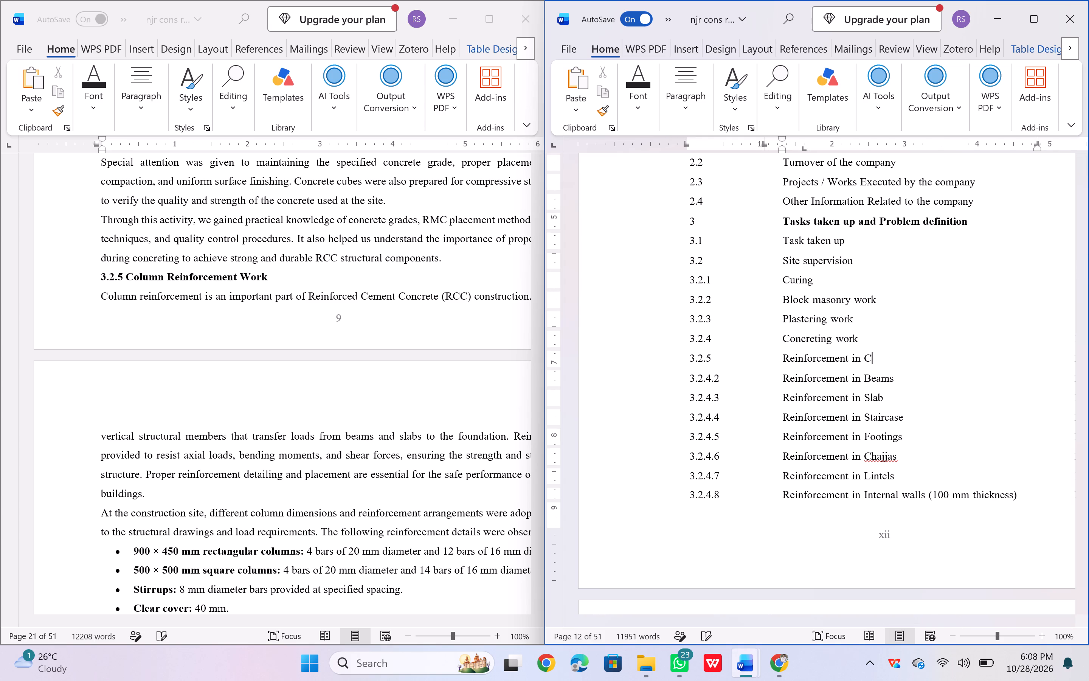
pyautogui.press('BackSpace')
pyautogui.press('BackSpace')
pyautogui.press('BackSpace')
pyautogui.press('BackSpace')
pyautogui.press('BackSpace')
pyautogui.press('BackSpace')
pyautogui.press('t')
pyautogui.click(785, 360)
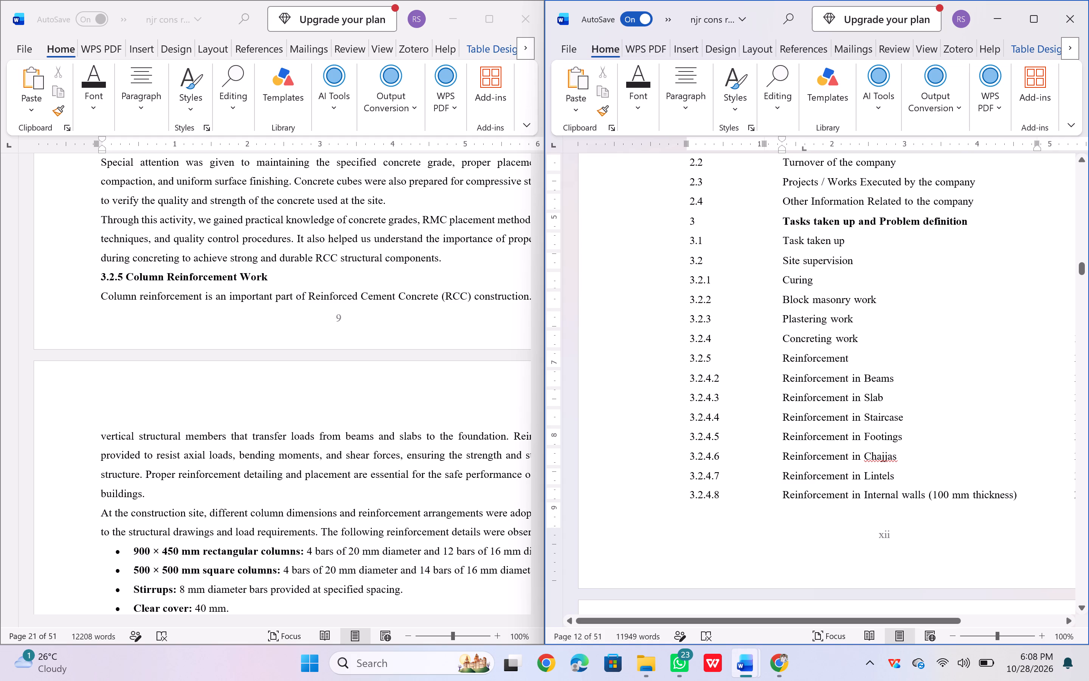
pyautogui.hotkey('shift', 'c')
pyautogui.write('olumn')
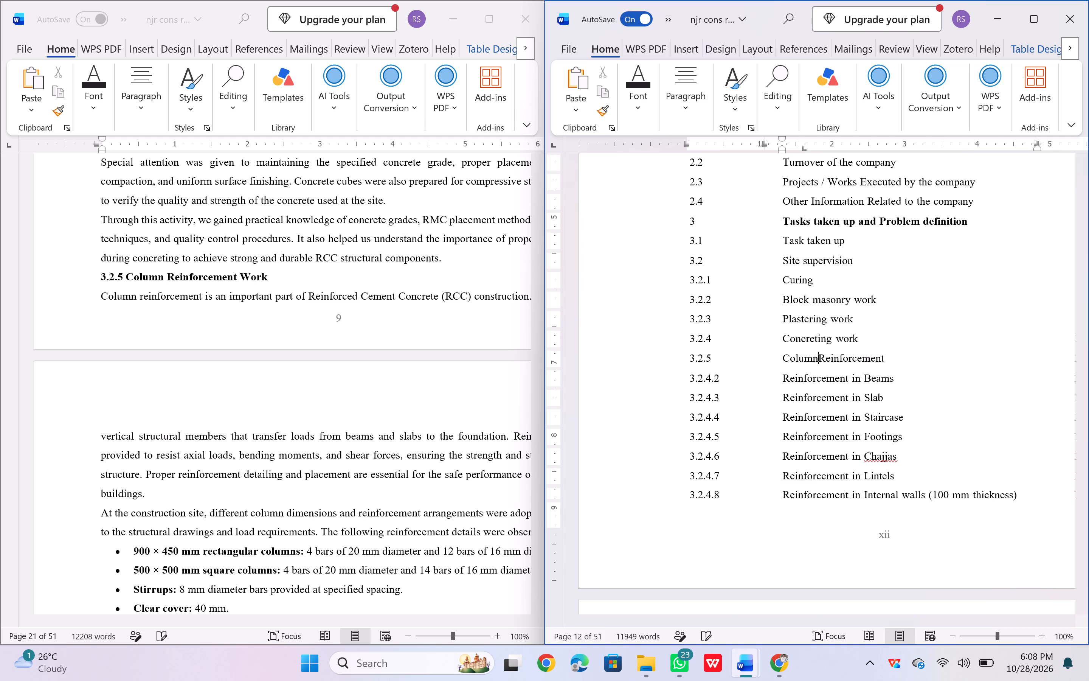
pyautogui.press('space')
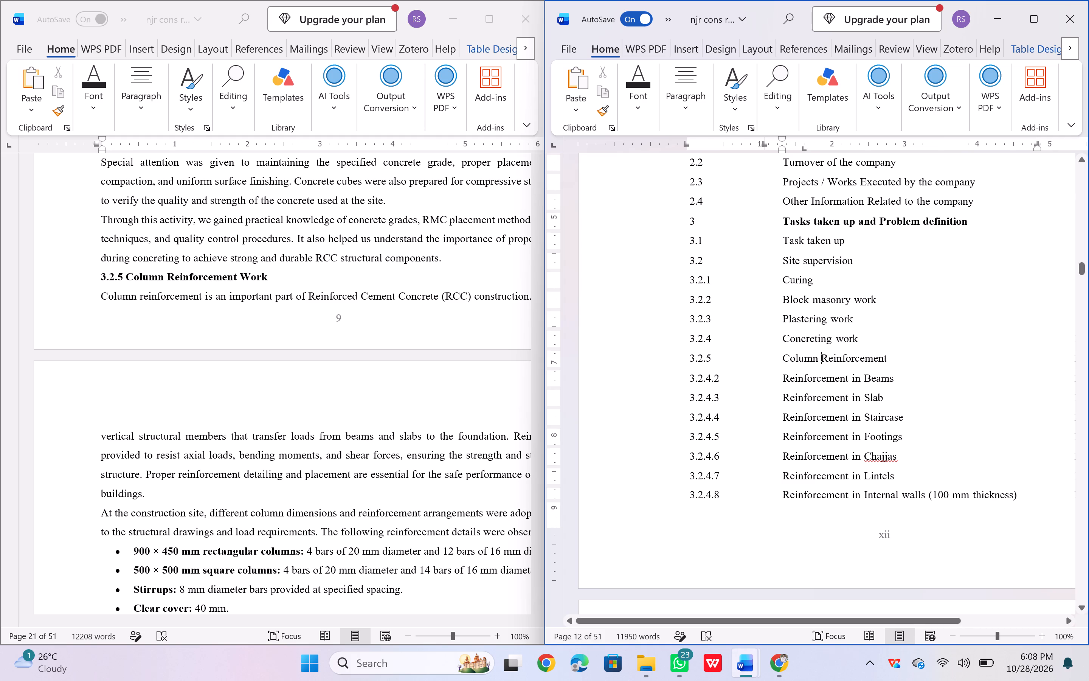
# Extend the title of the 3.2.5 contents entry to "Column Reinforcement Work".
pyautogui.click(892, 354)
pyautogui.press('space')
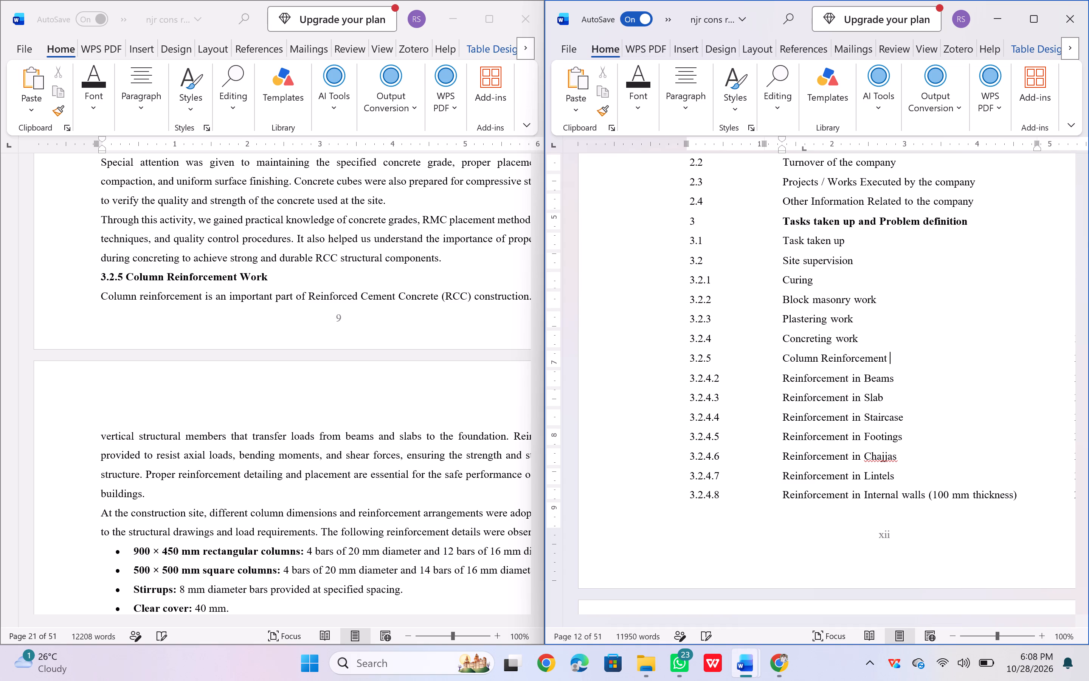
pyautogui.hotkey('shift', 'w')
pyautogui.write('ork')
pyautogui.press('BackSpace')
pyautogui.press('BackSpace')
pyautogui.press('BackSpace')
pyautogui.press('BackSpace')
pyautogui.write('wprk')
pyautogui.press('BackSpace')
pyautogui.press('BackSpace')
pyautogui.press('BackSpace')
pyautogui.press('BackSpace')
pyautogui.write('Work')
# Capitalise "Work" in the titles of the 3.2.4, 3.2.3 and 3.2.2 contents entries.
pyautogui.click(845, 342)
pyautogui.press('BackSpace')
pyautogui.hotkey('shift', 'w')
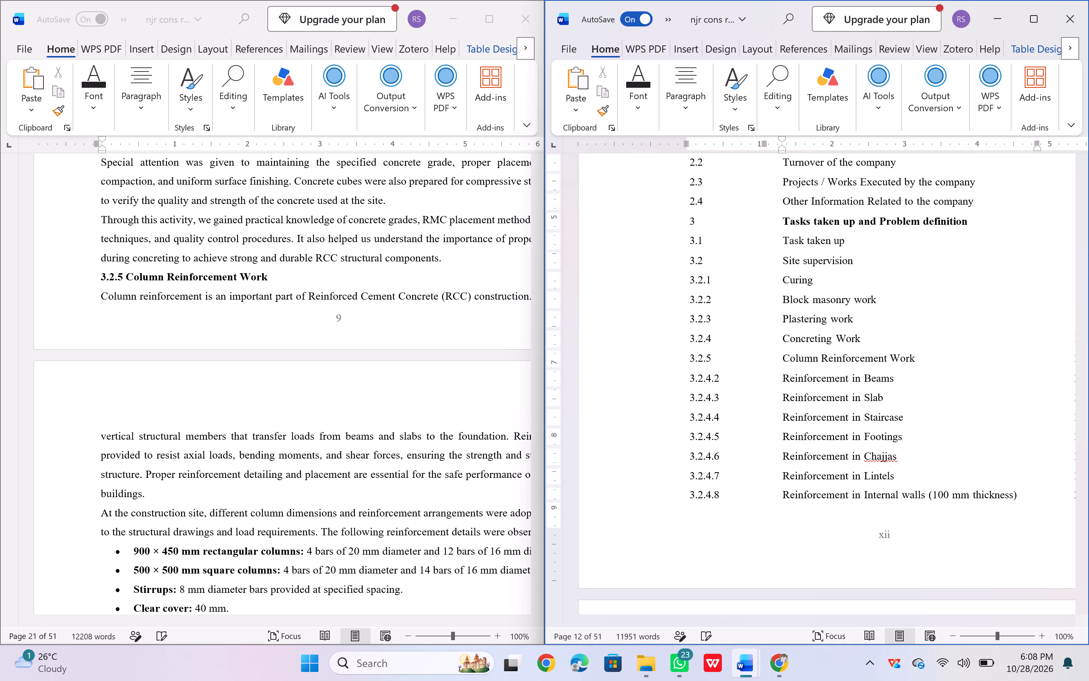
pyautogui.click(838, 321)
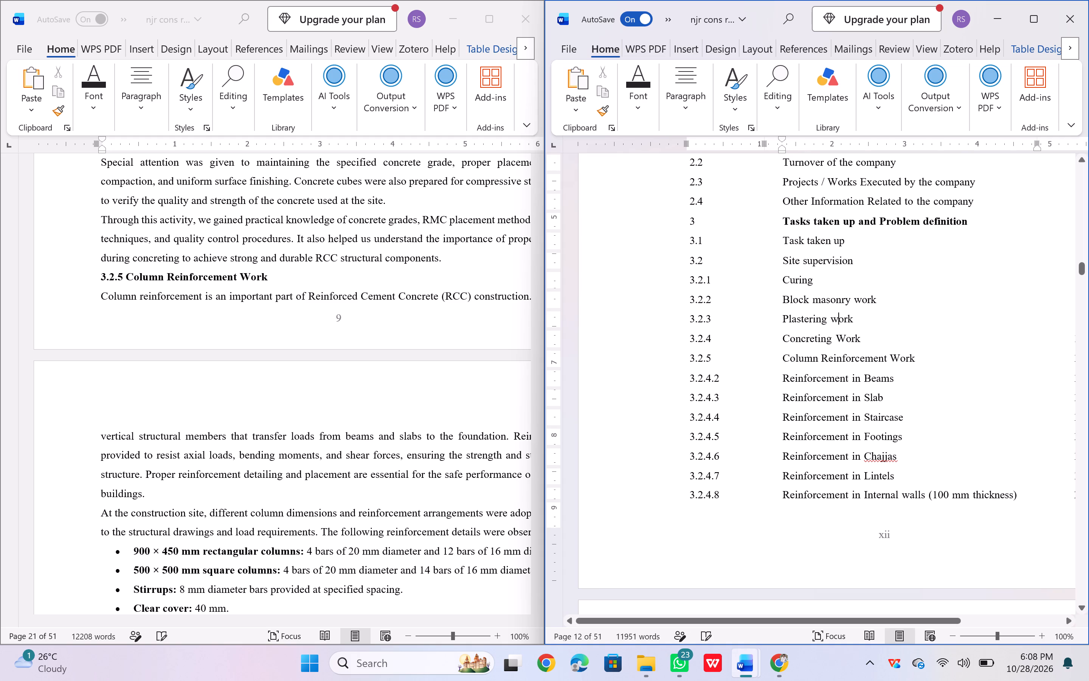
pyautogui.press('BackSpace')
pyautogui.hotkey('shift', 'w')
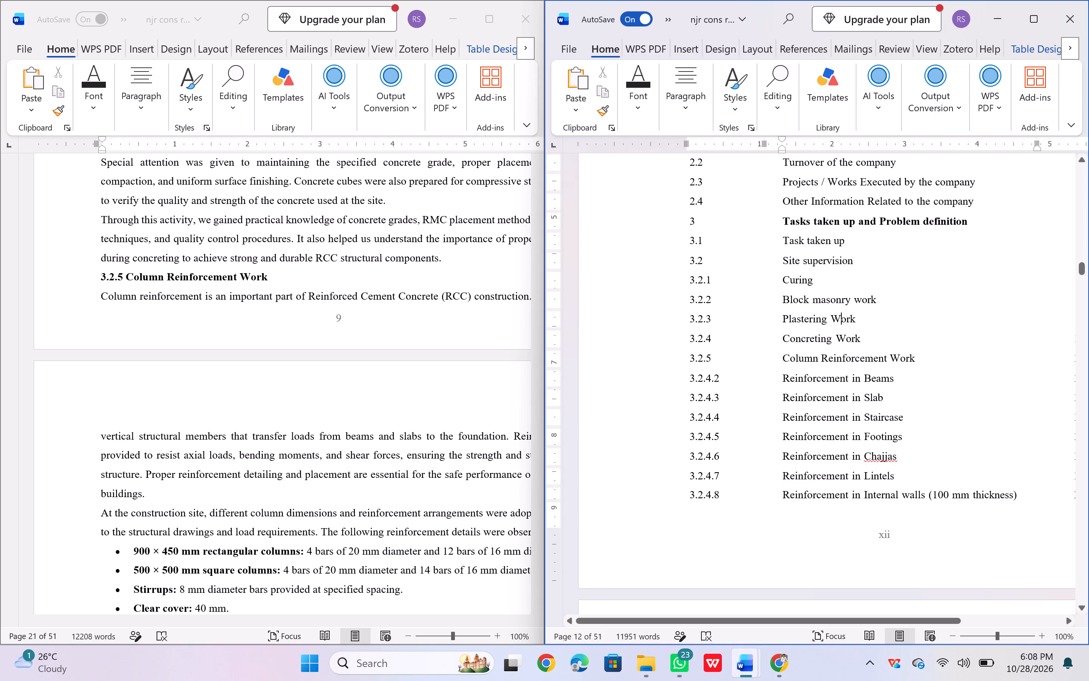
pyautogui.click(860, 304)
pyautogui.press('BackSpace')
pyautogui.hotkey('shift', 'w')
# Capitalise the second word of the 3.2 and 3.1 contents entries to read "Site Supervision" and "Task Taken up".
pyautogui.click(808, 264)
pyautogui.press('BackSpace')
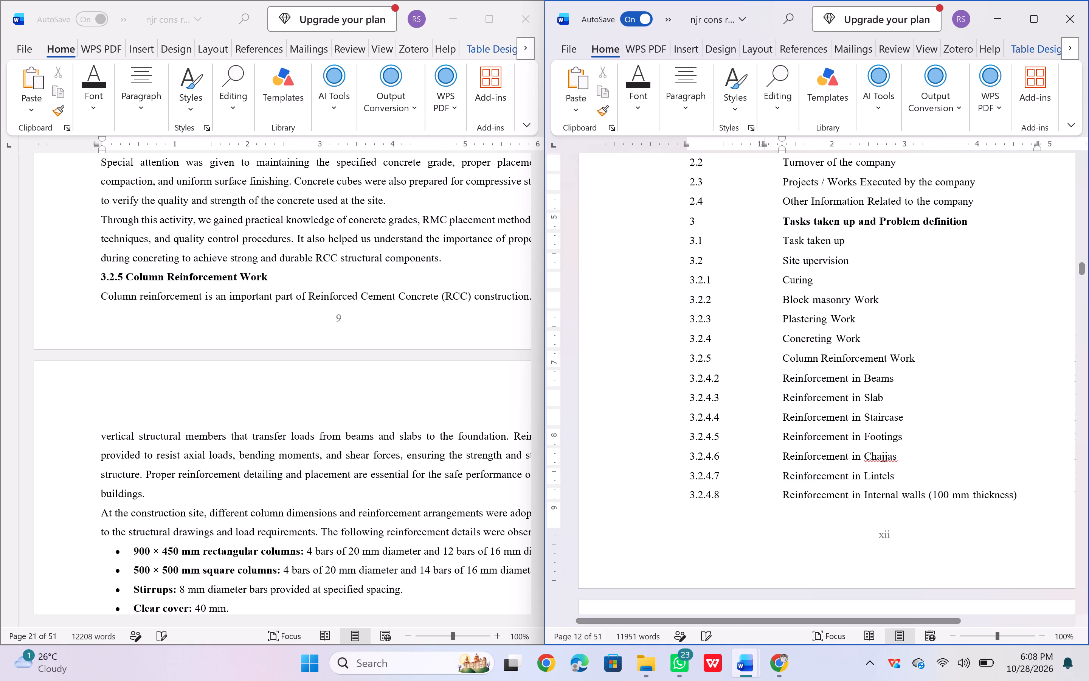
pyautogui.hotkey('shift', 's')
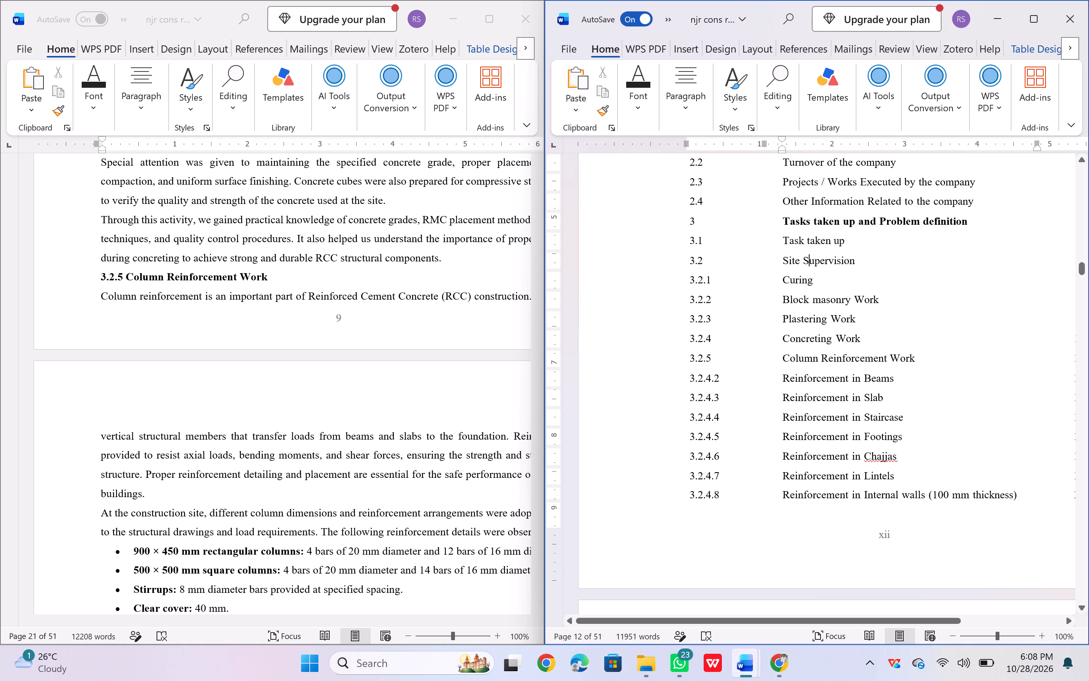
pyautogui.click(810, 241)
pyautogui.press('BackSpace')
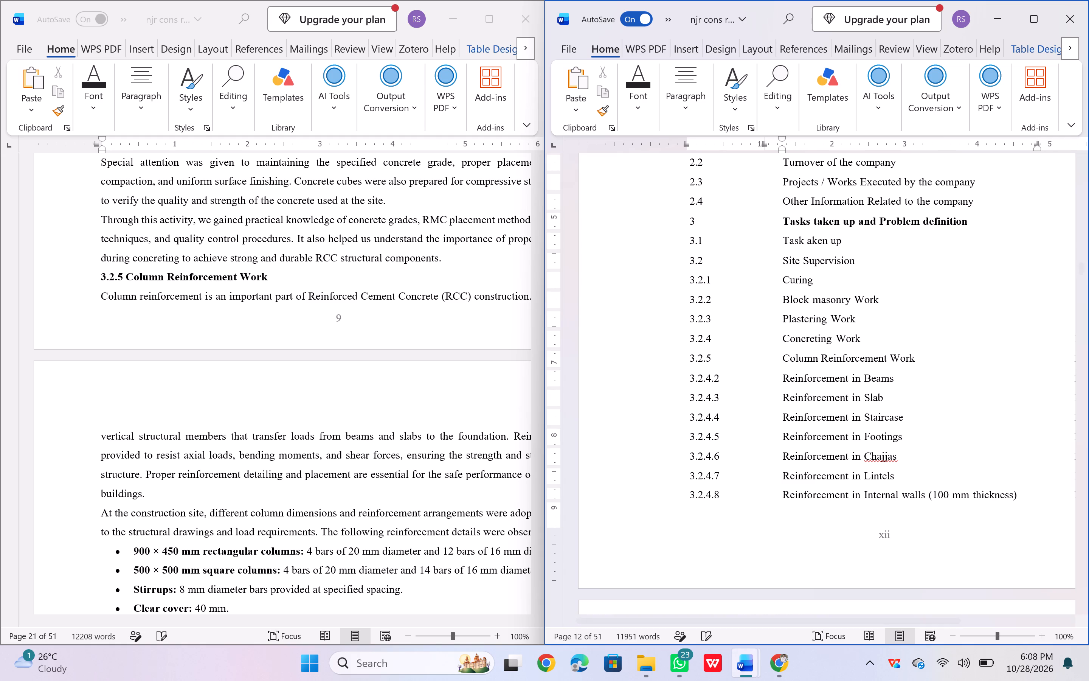
pyautogui.hotkey('shift', 't')
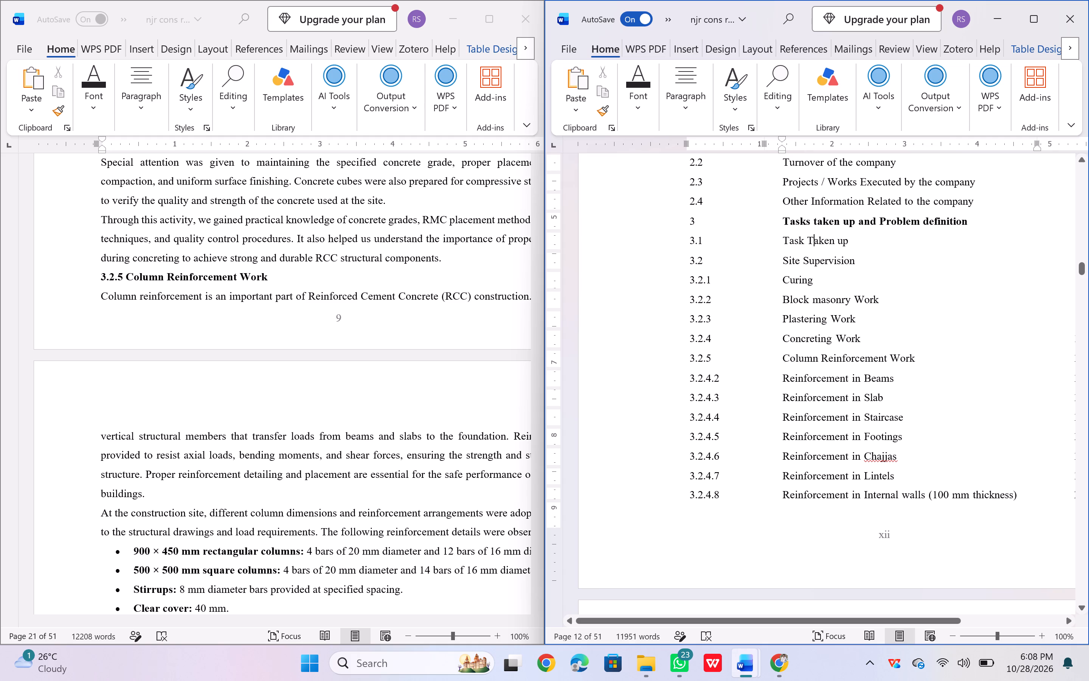
# Find the beam reinforcement heading in the other copy and renumber the "Reinforcement in Beams" contents entry to 3.2.6.
pyautogui.scroll(-1, 439, 440)
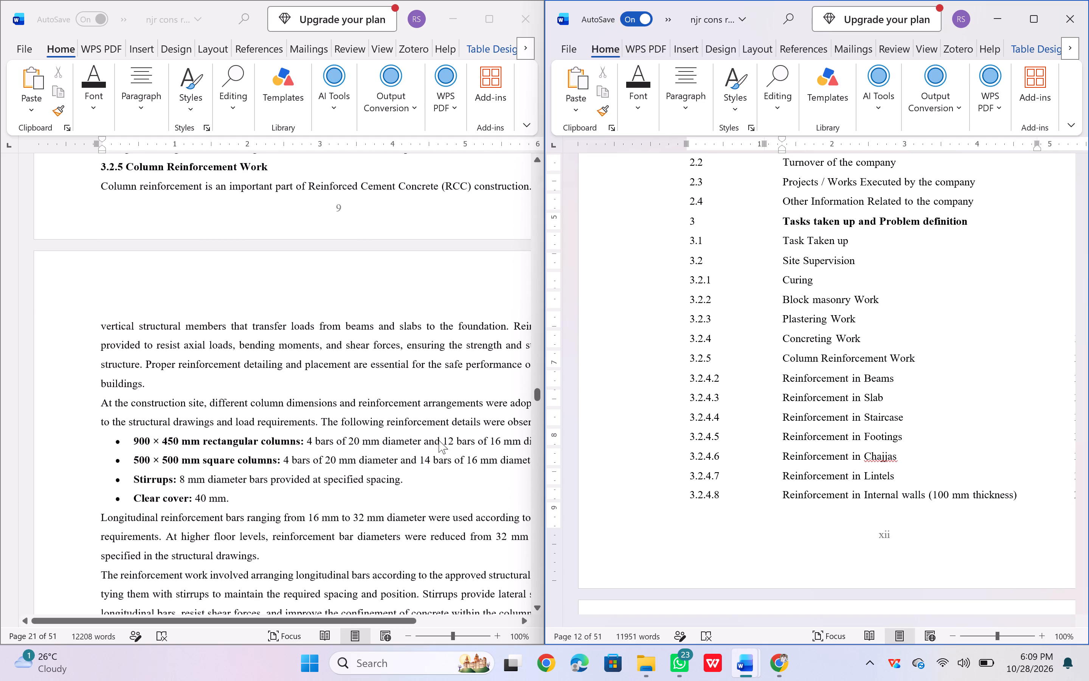
pyautogui.scroll(-3, 439, 440)
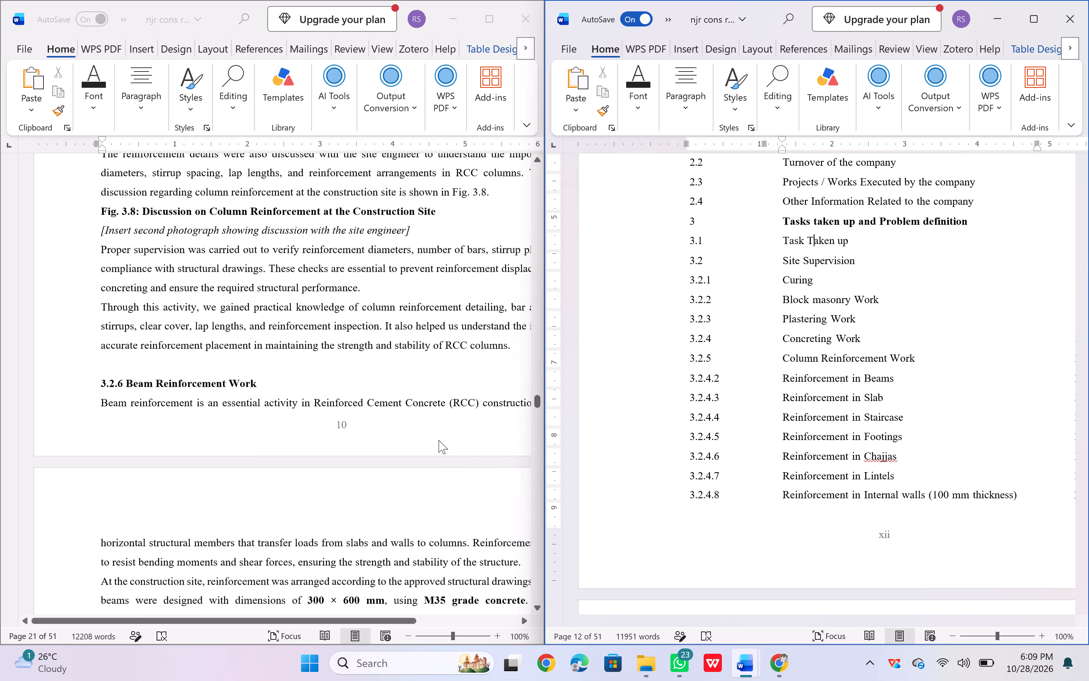
pyautogui.click(720, 381)
pyautogui.press('BackSpace')
pyautogui.press('BackSpace')
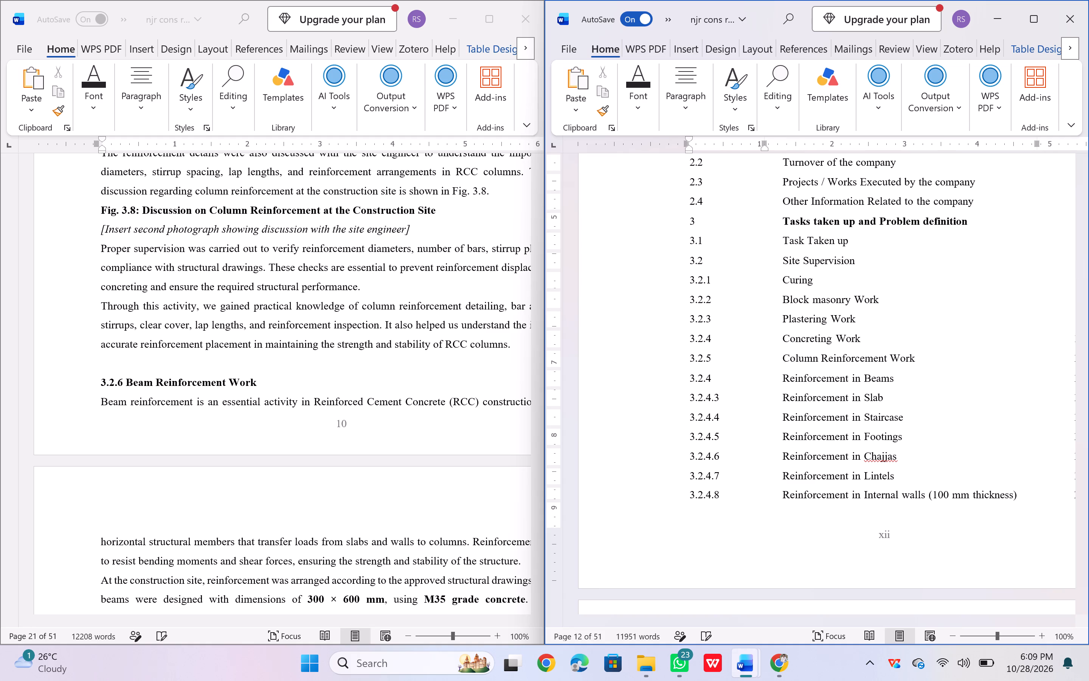
pyautogui.press('BackSpace')
pyautogui.press('6')
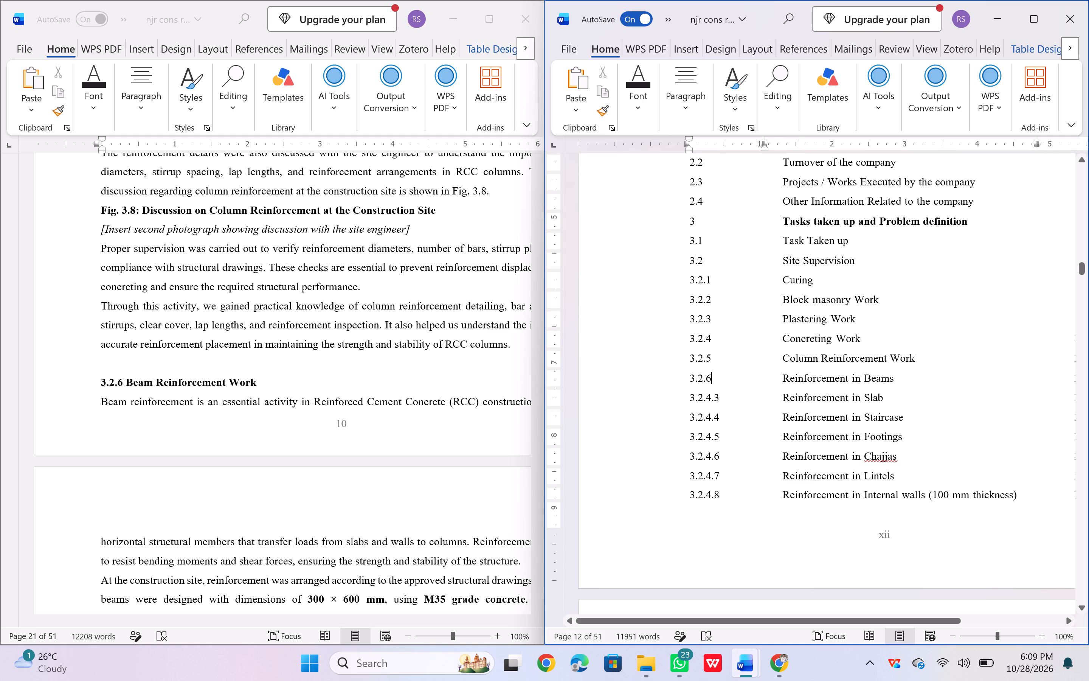
# Reword the title of the 3.2.6 entry in the table of contents to "Beam Reinforcement Work".
pyautogui.click(894, 380)
pyautogui.moveTo(887, 378); pyautogui.dragTo(865, 378)
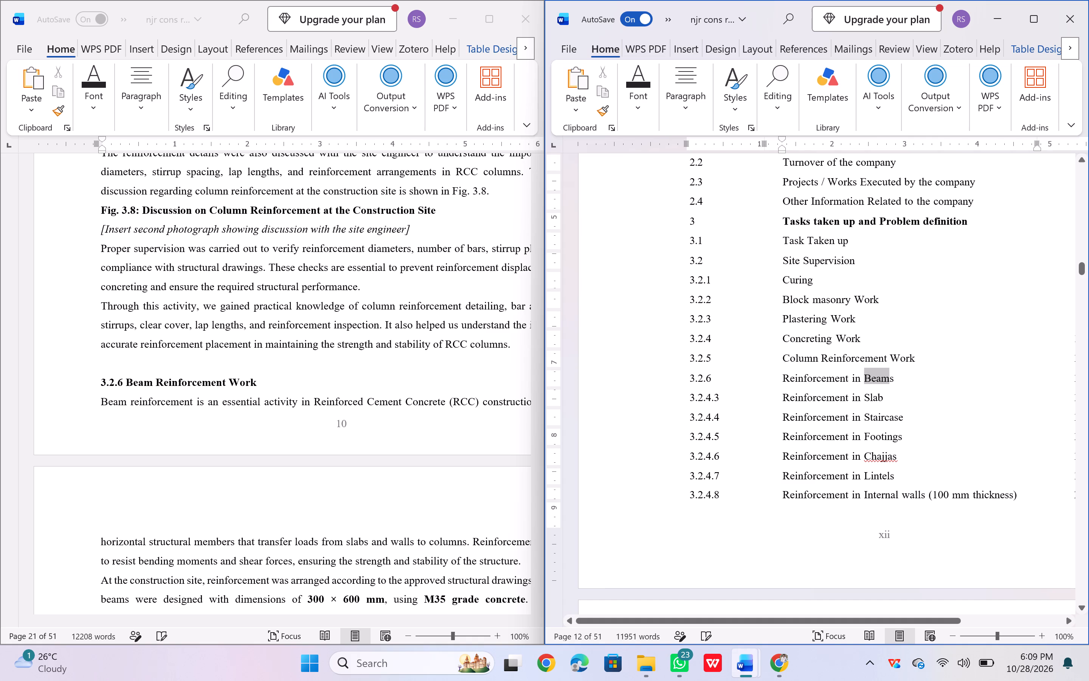
pyautogui.moveTo(865, 378); pyautogui.dragTo(867, 378)
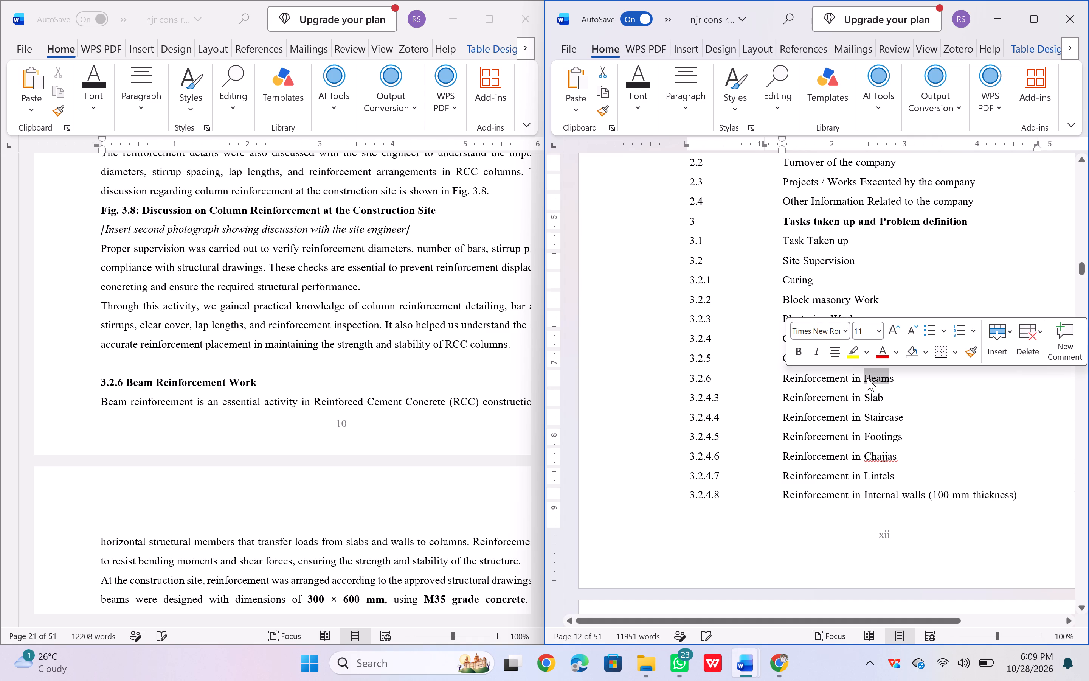
pyautogui.hotkey('ctrl', 'x')
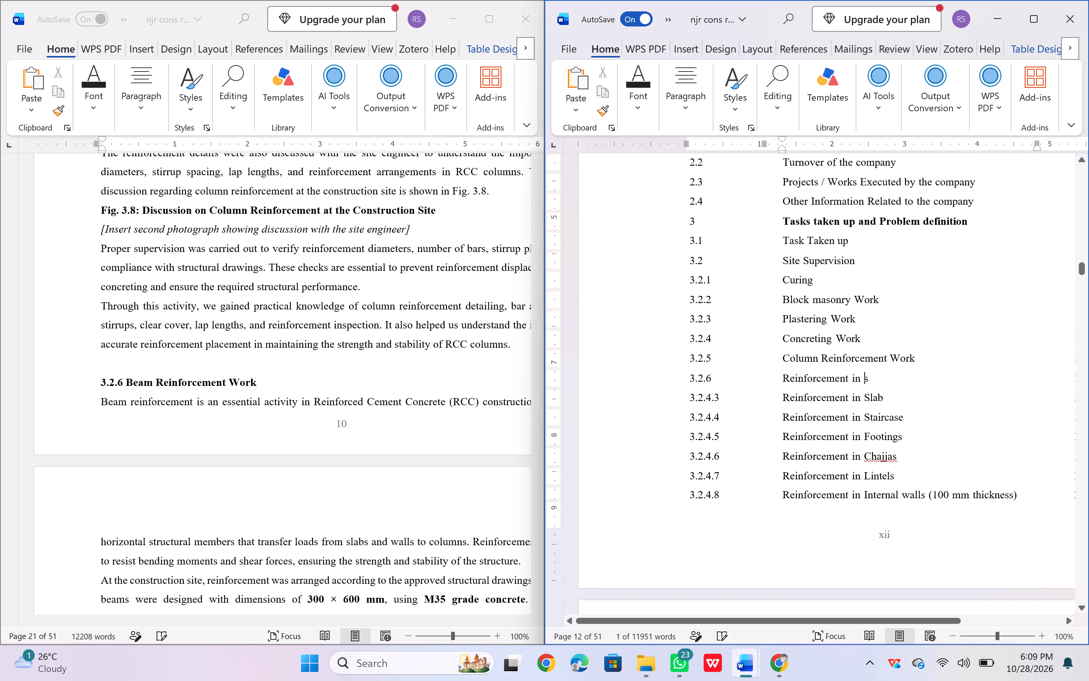
pyautogui.click(780, 378)
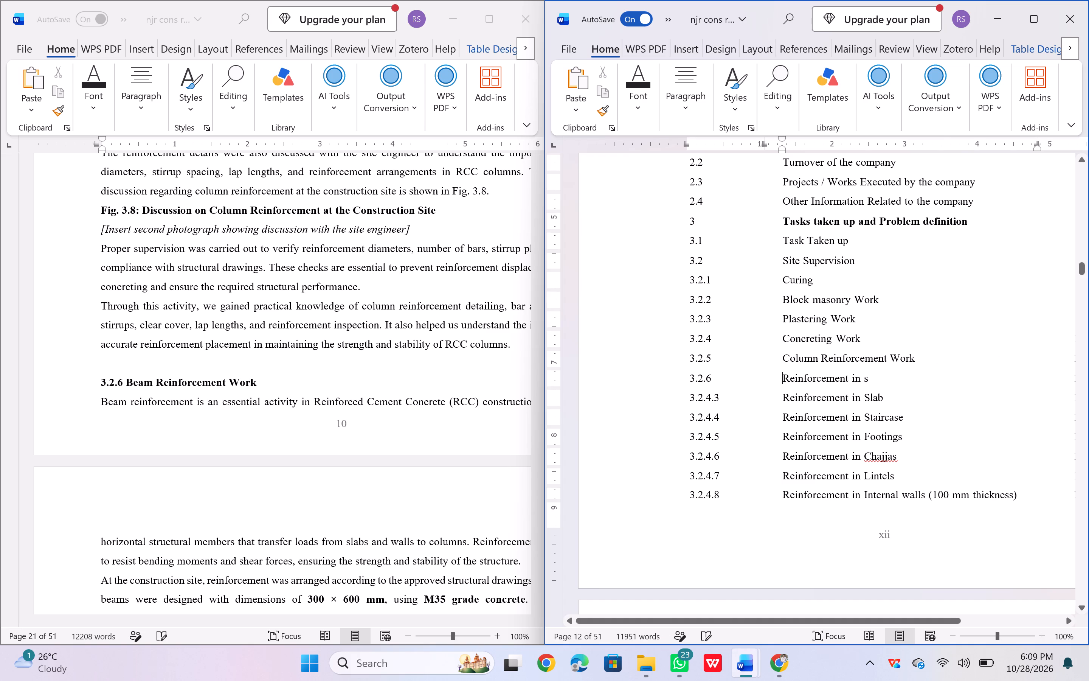
pyautogui.hotkey('ctrl', 'v')
pyautogui.press('space')
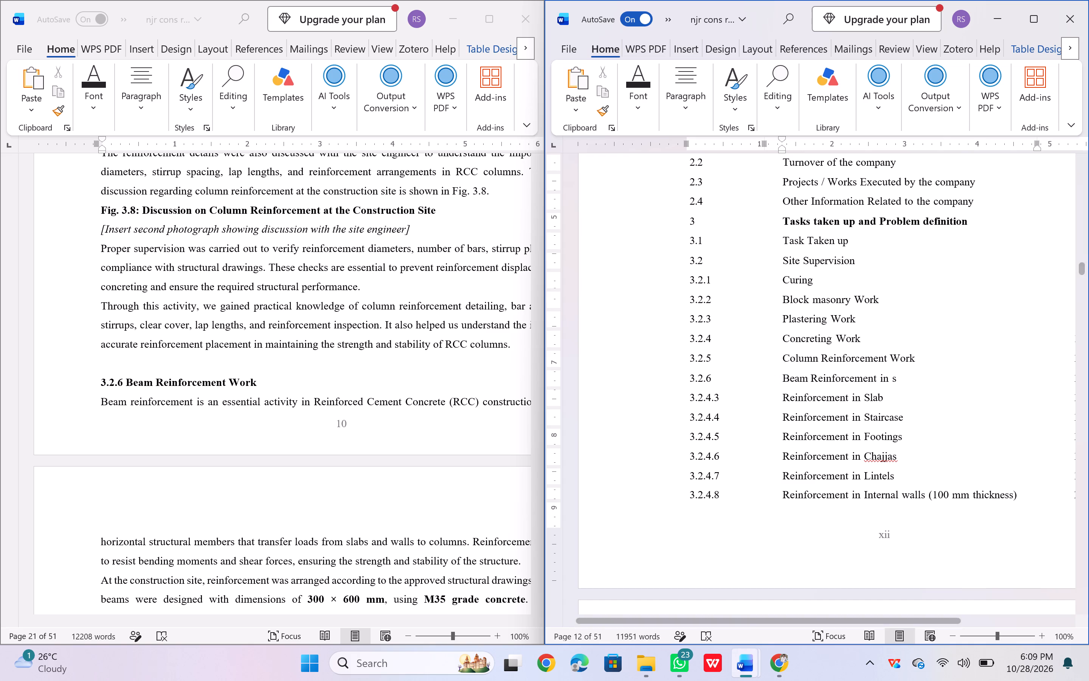
pyautogui.click(902, 373)
pyautogui.press('BackSpace')
pyautogui.press('BackSpace')
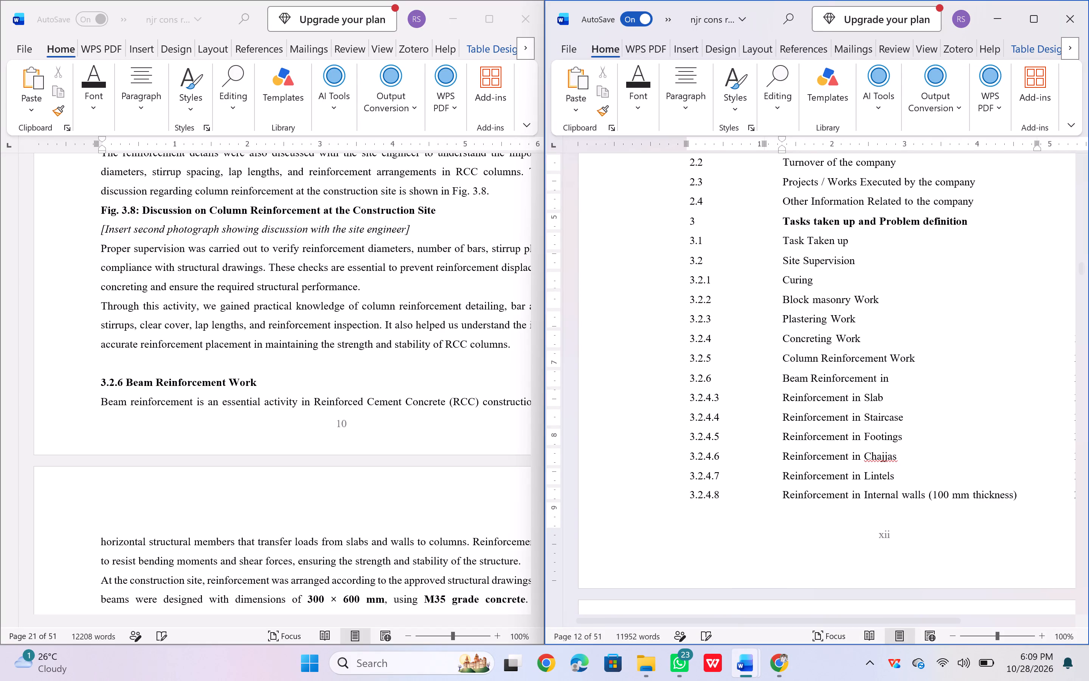
pyautogui.press('BackSpace')
pyautogui.press('BackSpace')
pyautogui.hotkey('shift', 'w')
pyautogui.write('ork')
# Find the slab reinforcement heading in the other copy and renumber the "Reinforcement in Slab" contents entry to 3.2.7.
pyautogui.scroll(-3, 449, 436)
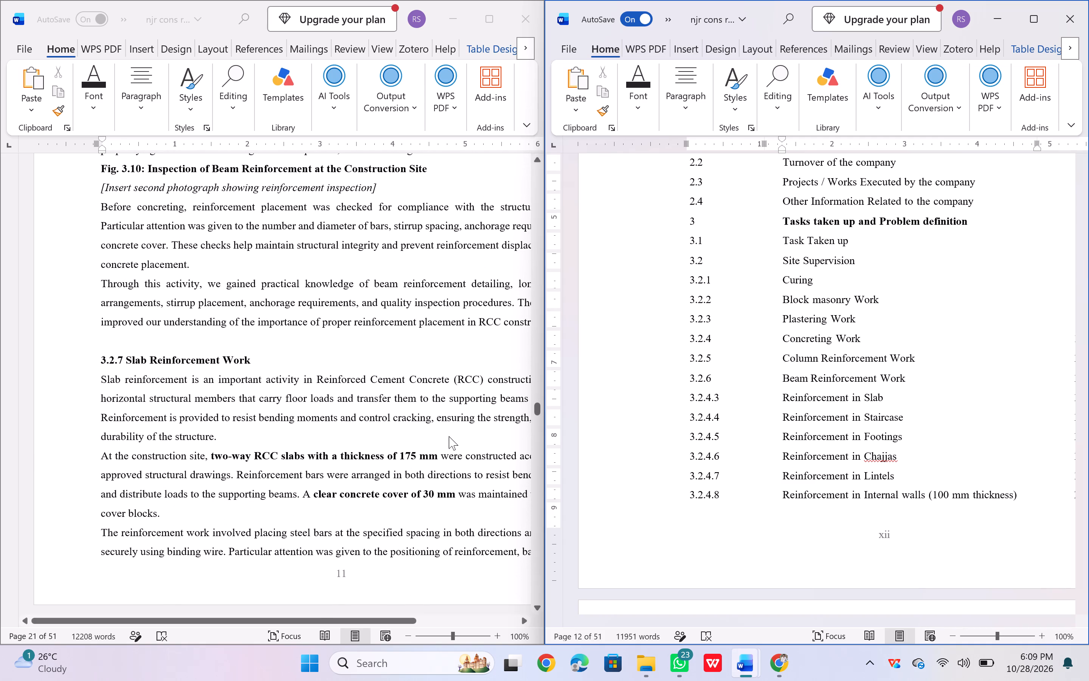
pyautogui.click(720, 398)
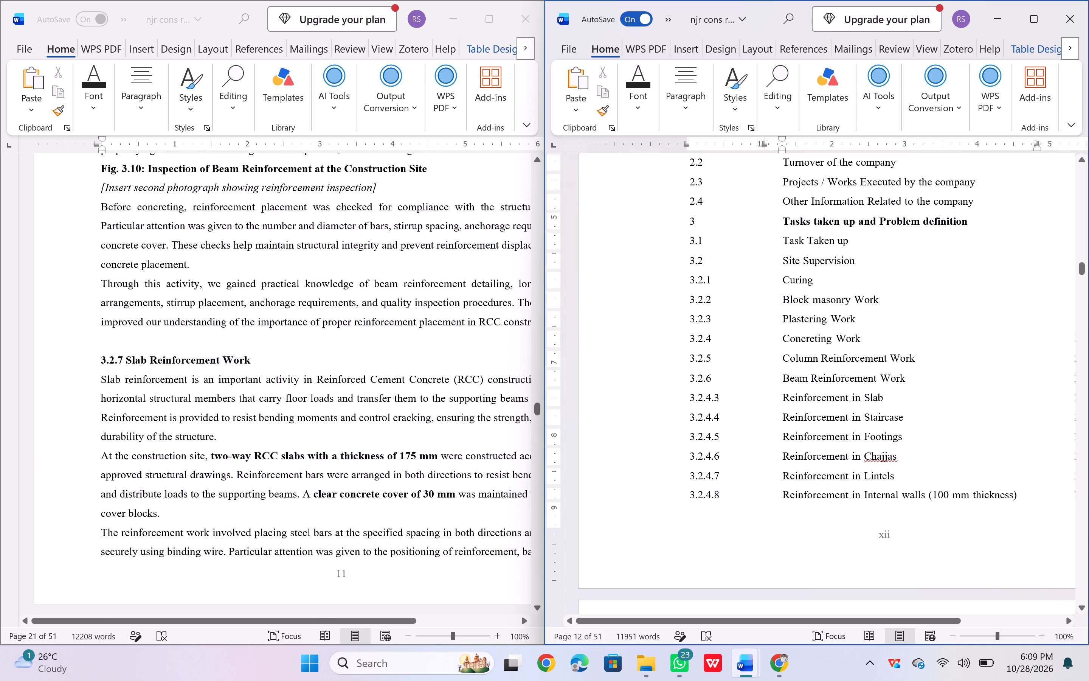
pyautogui.press('BackSpace')
pyautogui.press('BackSpace')
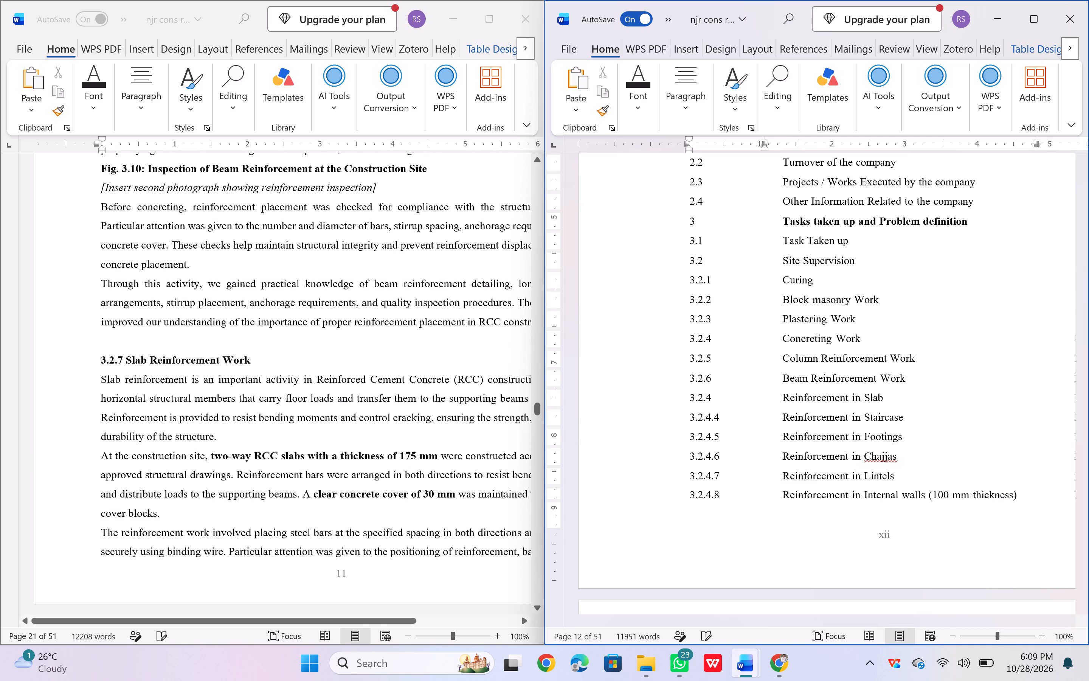
pyautogui.press('7')
pyautogui.press('BackSpace')
pyautogui.press('BackSpace')
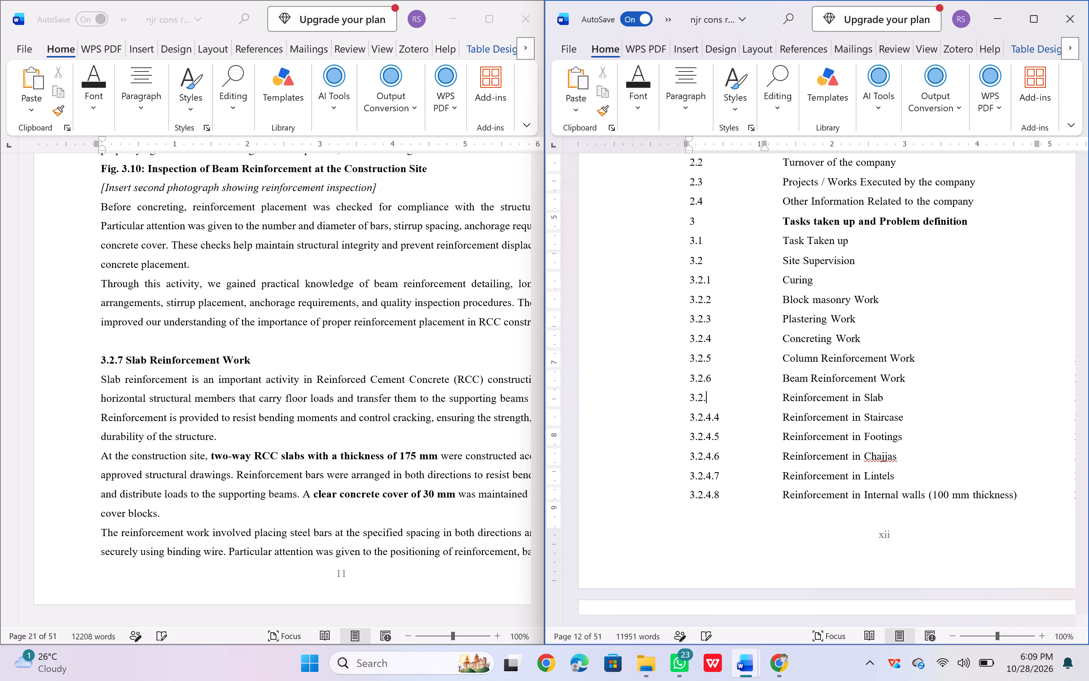
pyautogui.press('7')
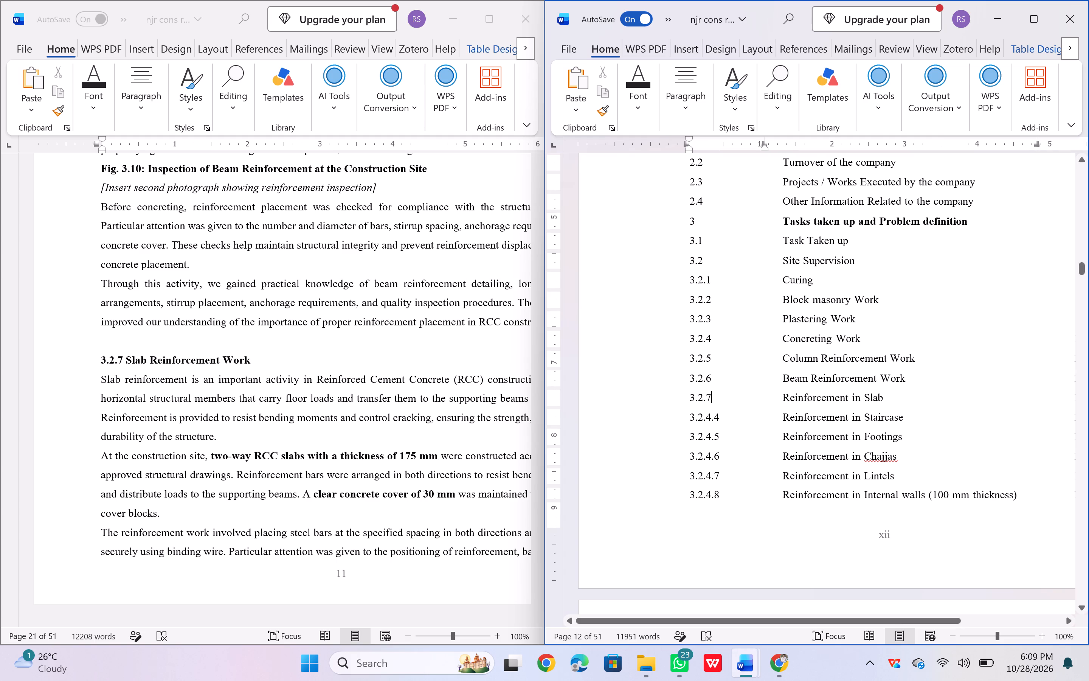
# Reword the title of the 3.2.7 entry in the table of contents to "Slab Reinforcement Work".
pyautogui.moveTo(883, 398); pyautogui.dragTo(866, 398)
pyautogui.moveTo(866, 398); pyautogui.dragTo(864, 398)
pyautogui.hotkey('ctrl', 'x')
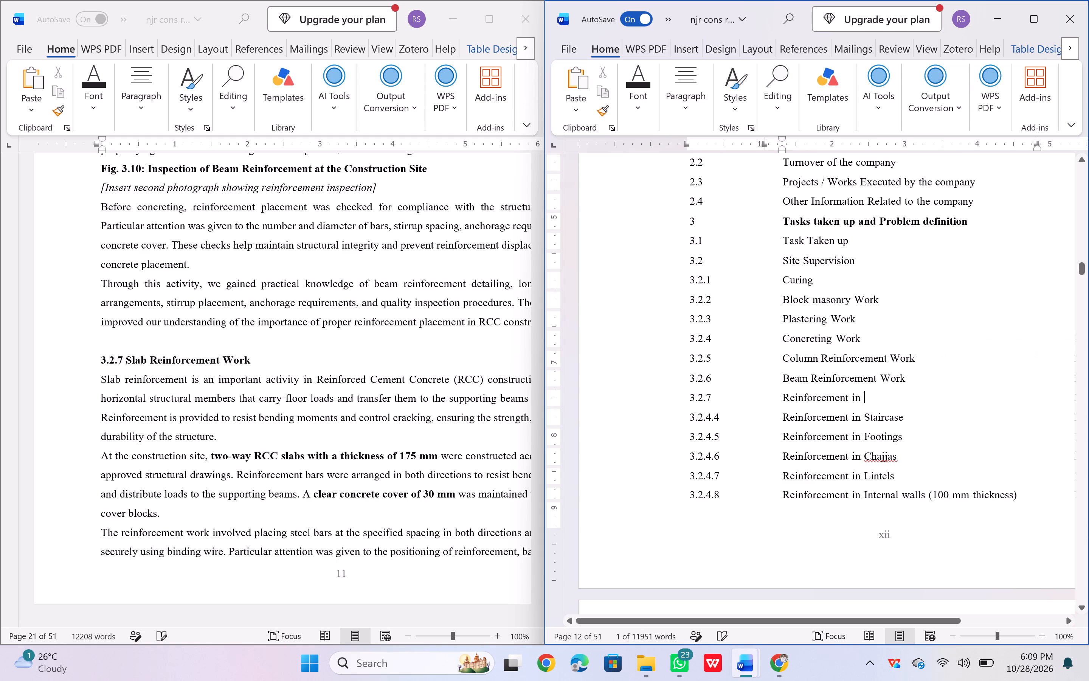
pyautogui.click(783, 399)
pyautogui.hotkey('ctrl', 'v')
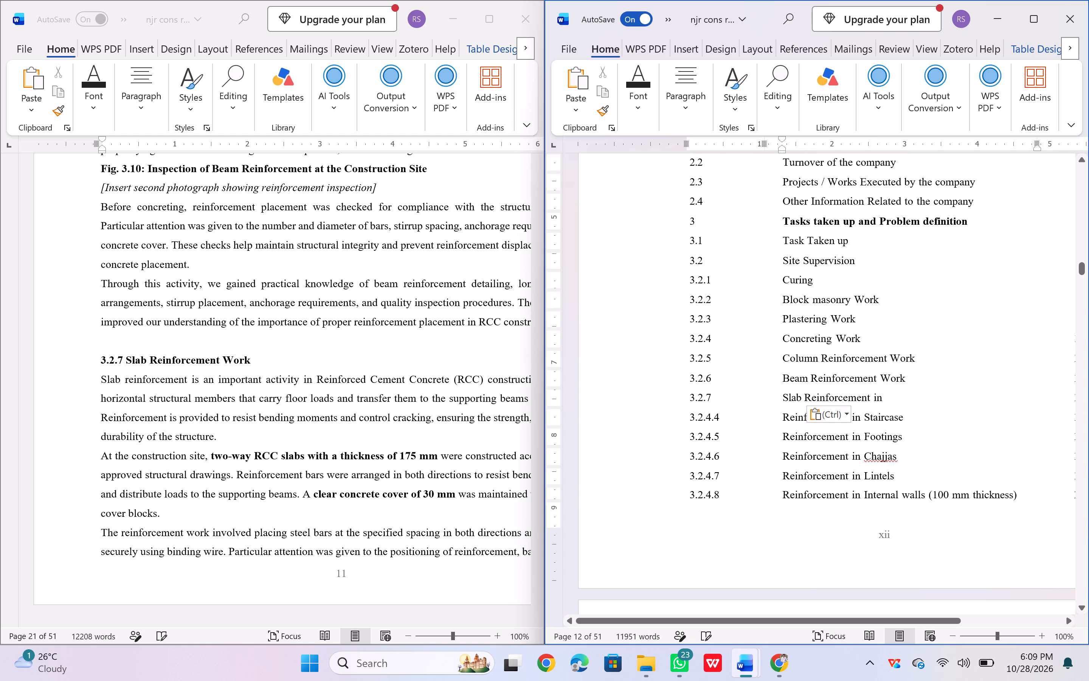
pyautogui.click(883, 401)
pyautogui.press('BackSpace')
pyautogui.press('BackSpace')
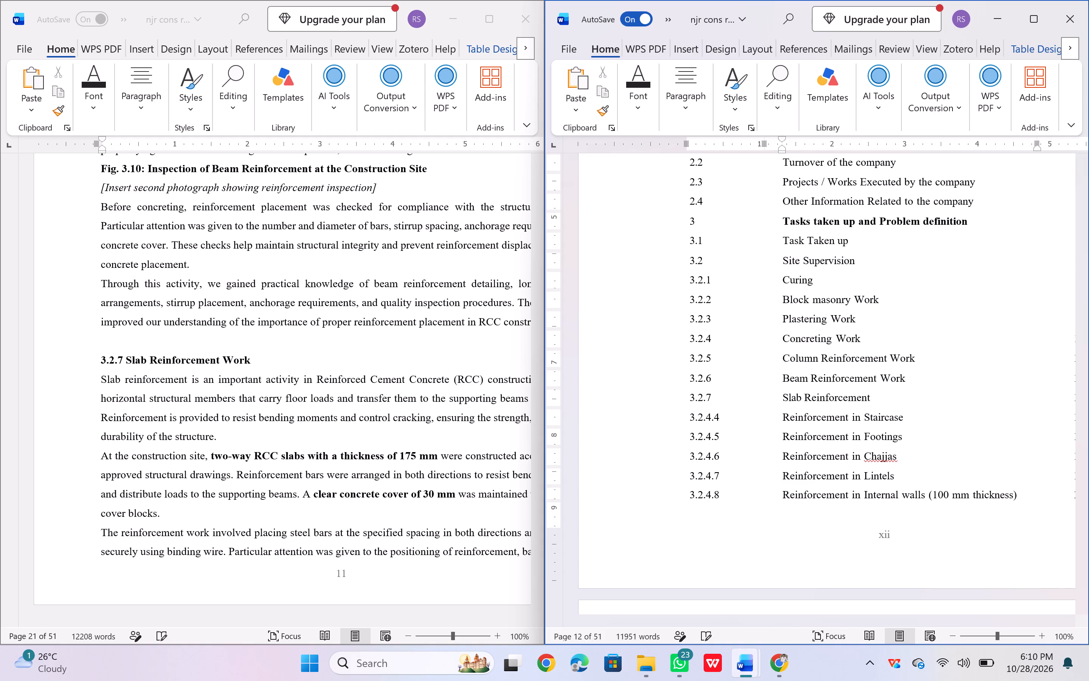
pyautogui.write('Work')
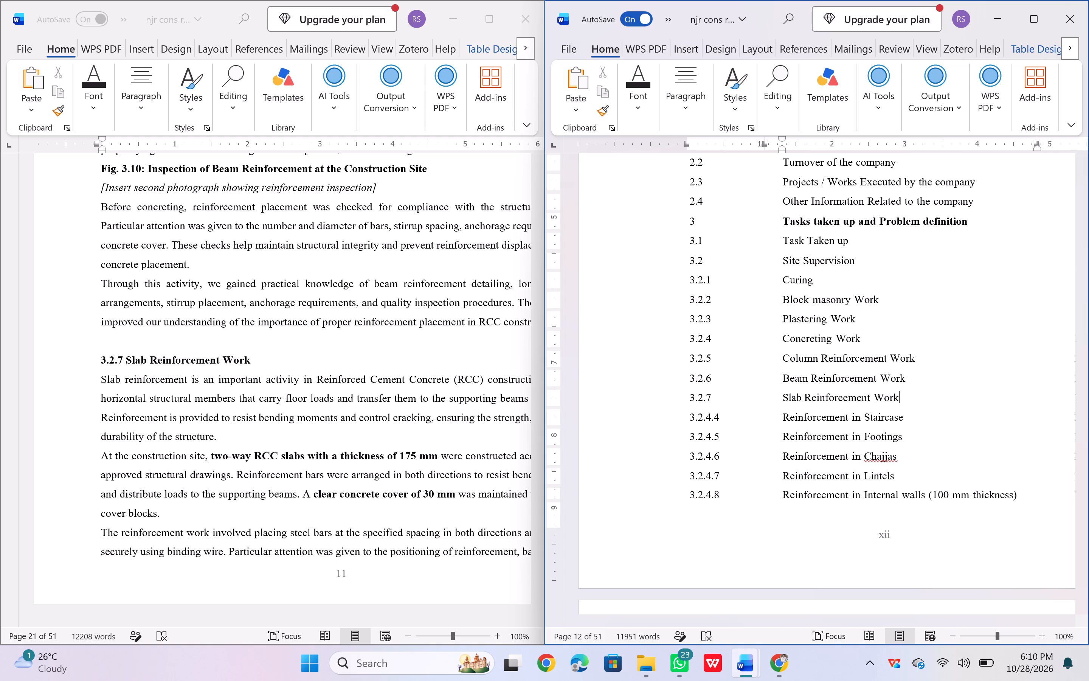
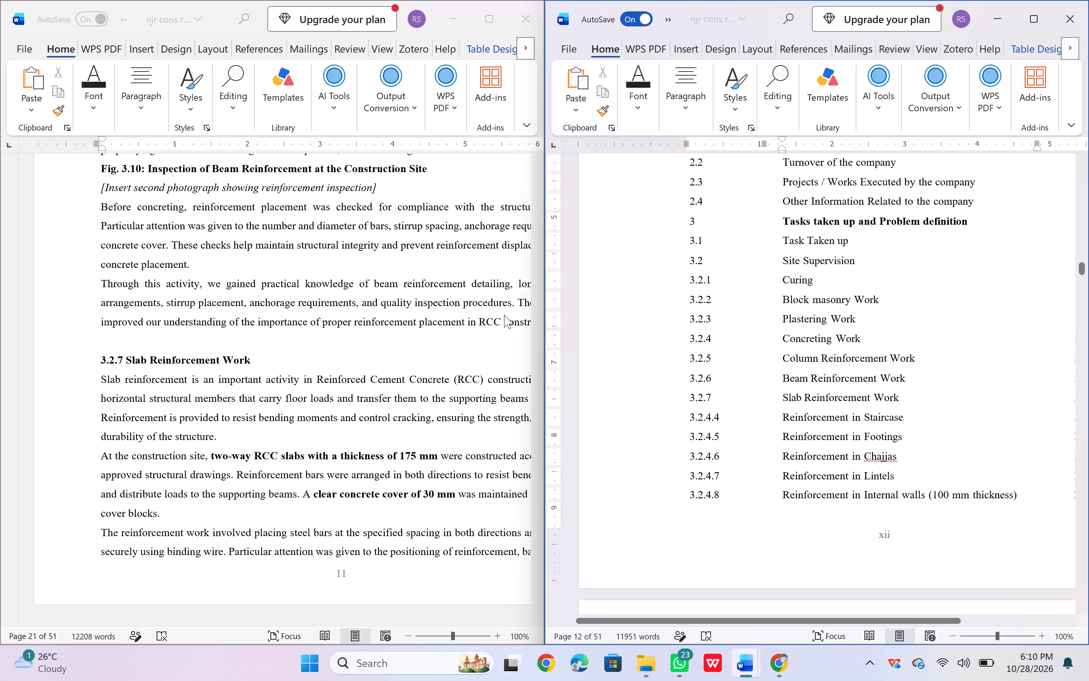
# Renumber the "Reinforcement in Staircase" entry in the contents table as 3.2.8, following the report's section headings.
pyautogui.scroll(-1, 309, 413)
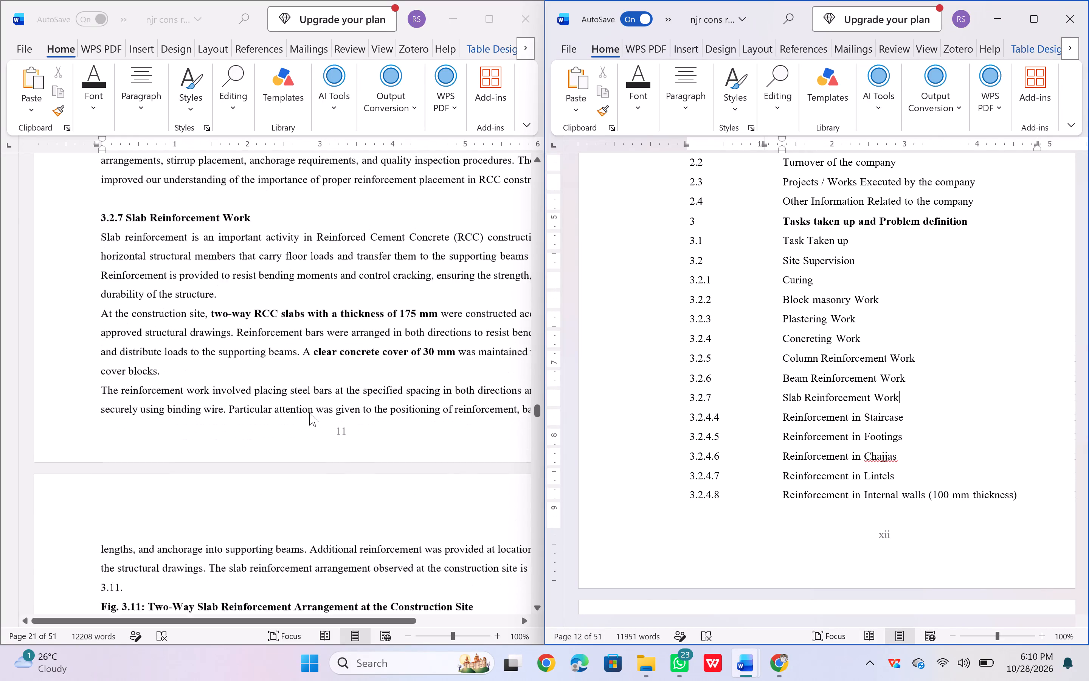
pyautogui.scroll(-3, 309, 413)
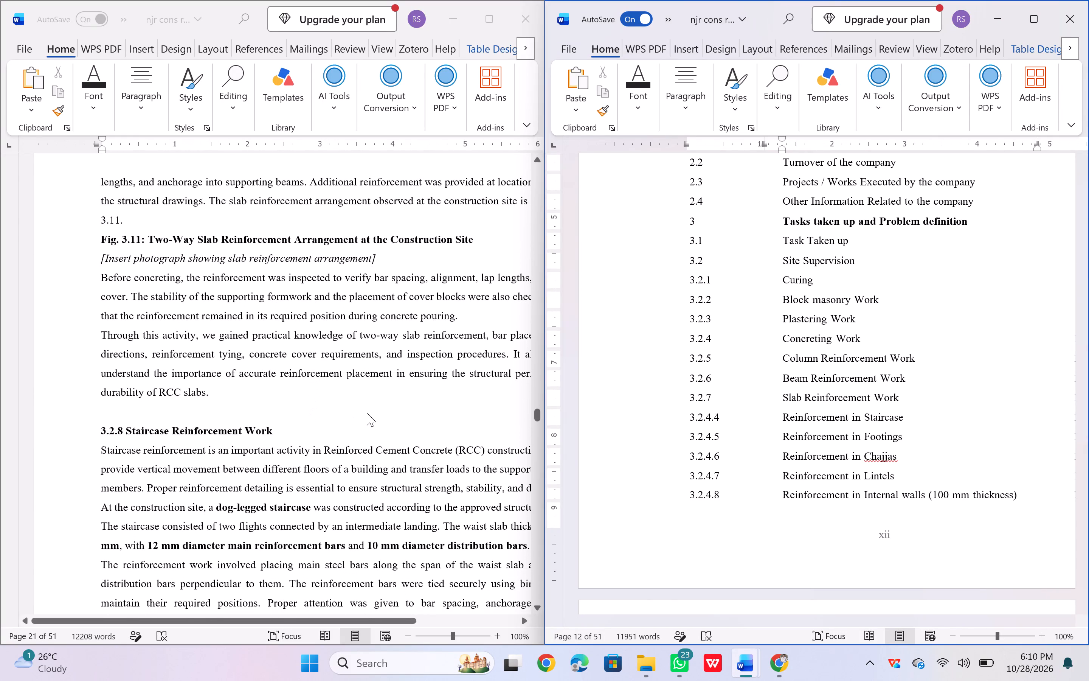
pyautogui.scroll(2, 299, 412)
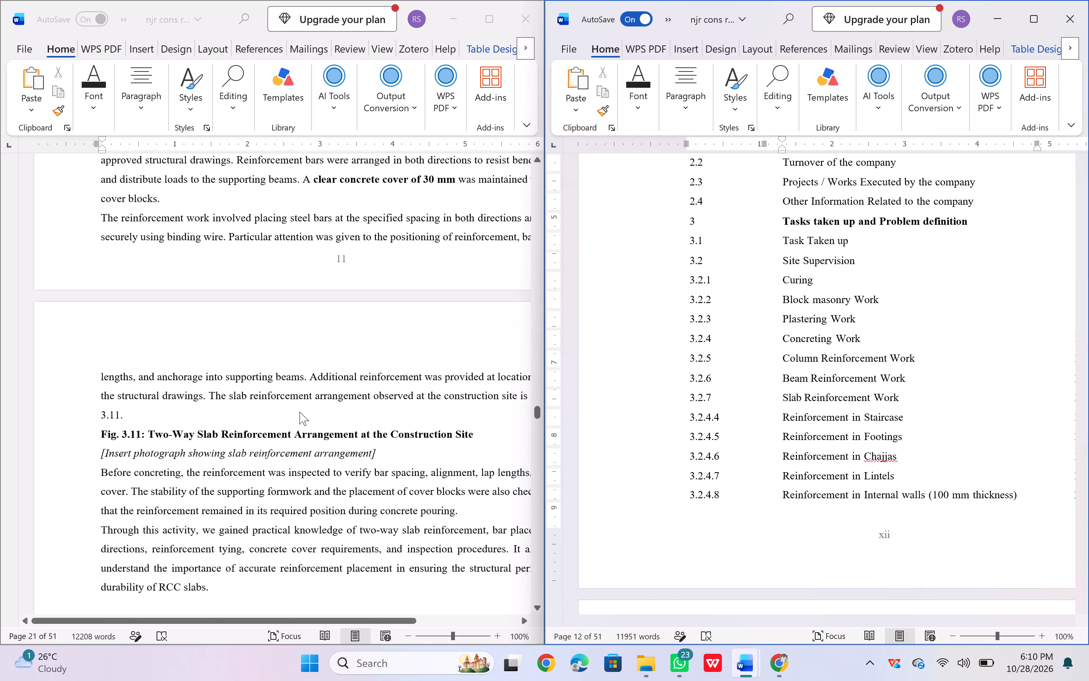
pyautogui.scroll(2, 299, 412)
pyautogui.scroll(-1, 299, 412)
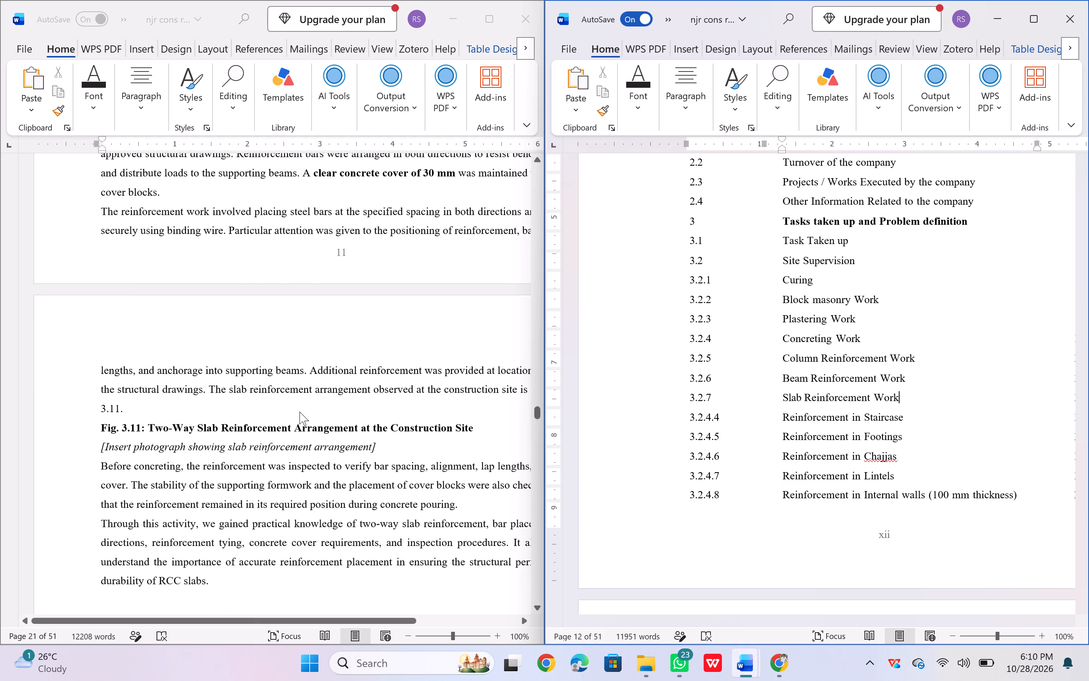
pyautogui.scroll(-2, 299, 412)
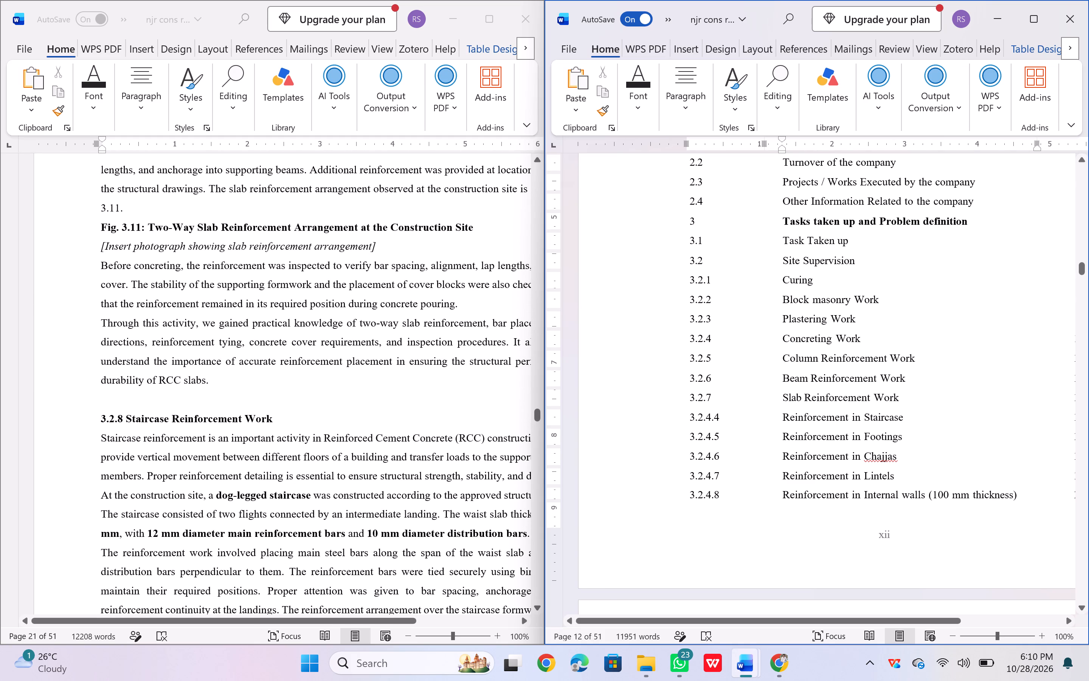
pyautogui.click(722, 417)
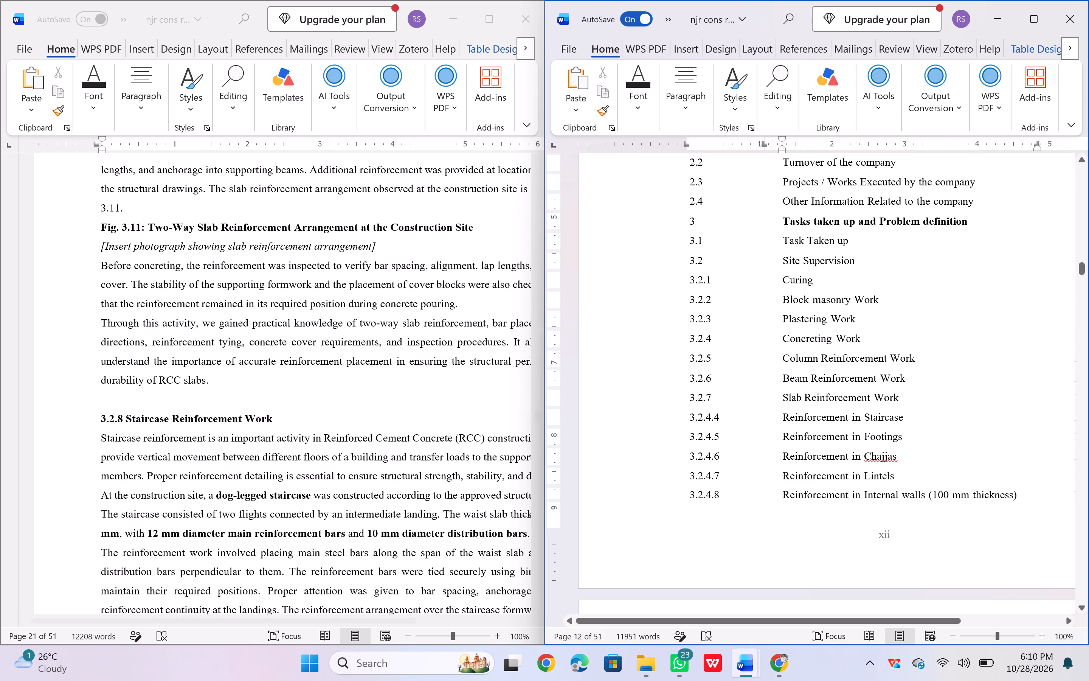
pyautogui.press('BackSpace')
pyautogui.press('BackSpace')
pyautogui.press('BackSpace')
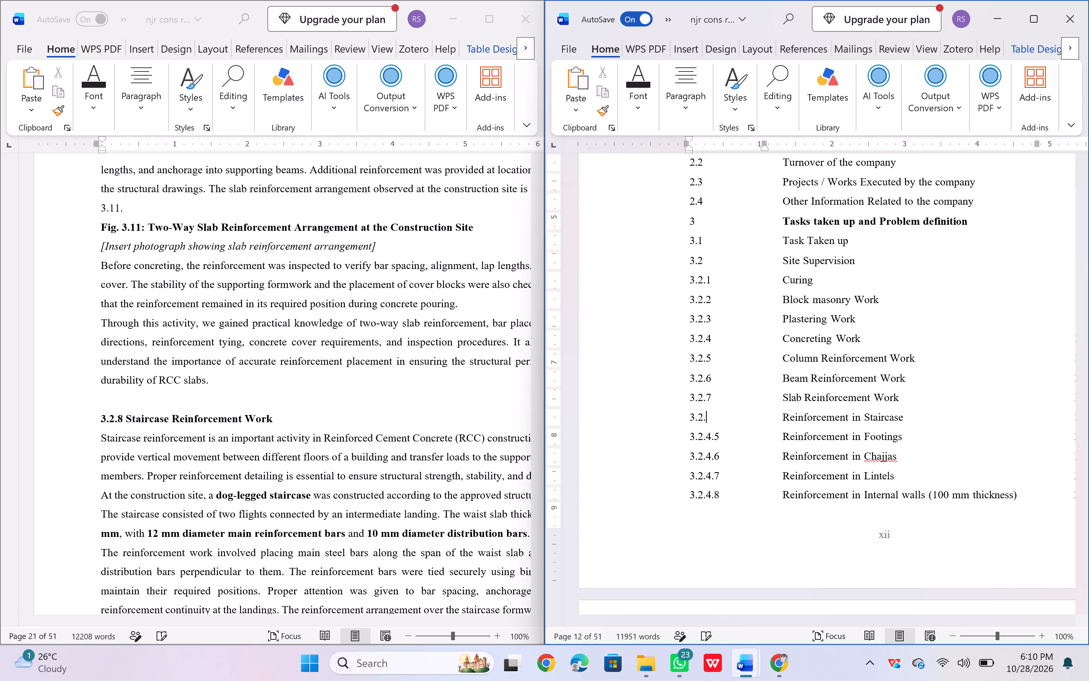
pyautogui.press('8')
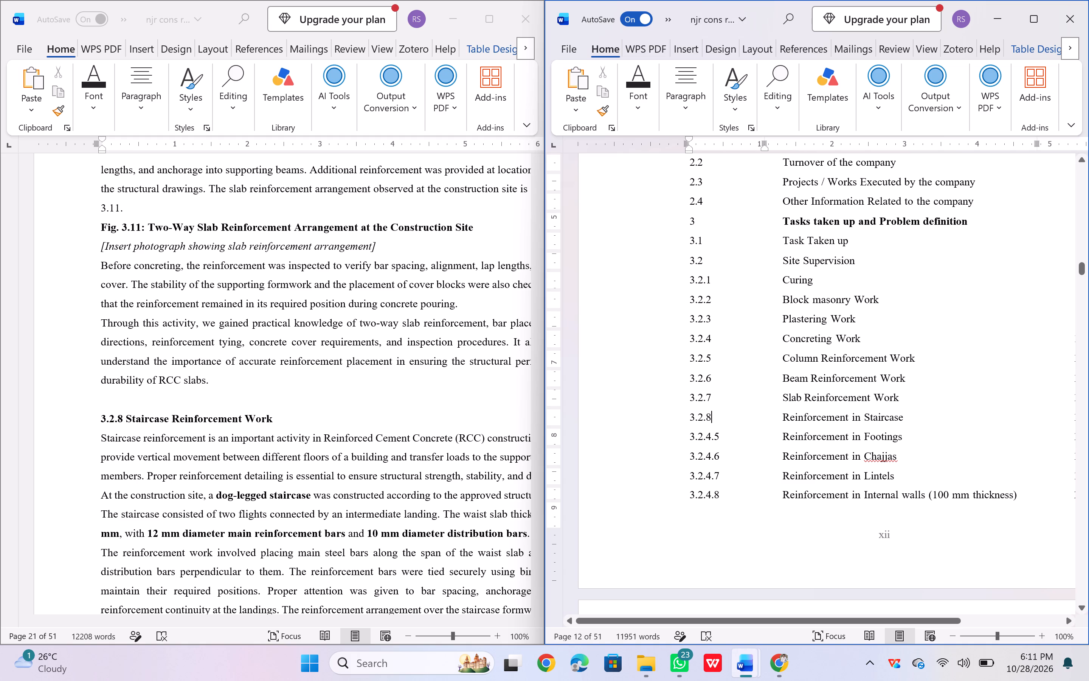
# Reword the title of contents entry 3.2.8 as "Staircase Reinforcement Work".
pyautogui.moveTo(864, 418); pyautogui.dragTo(867, 417)
pyautogui.moveTo(867, 417); pyautogui.dragTo(903, 421)
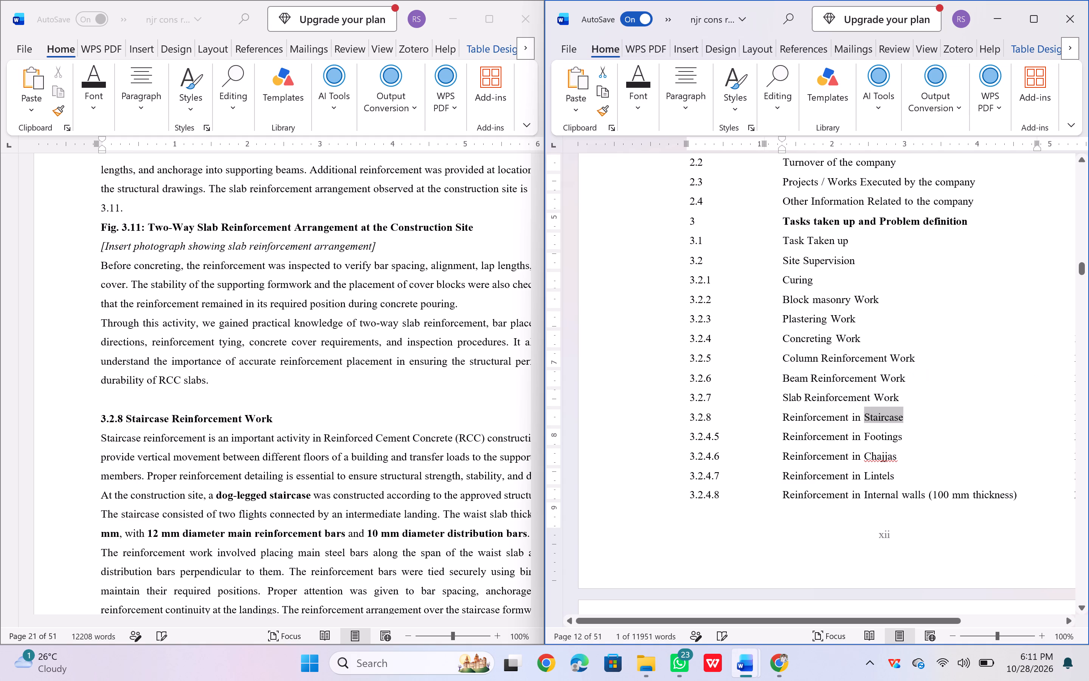
pyautogui.hotkey('ctrl', 'x')
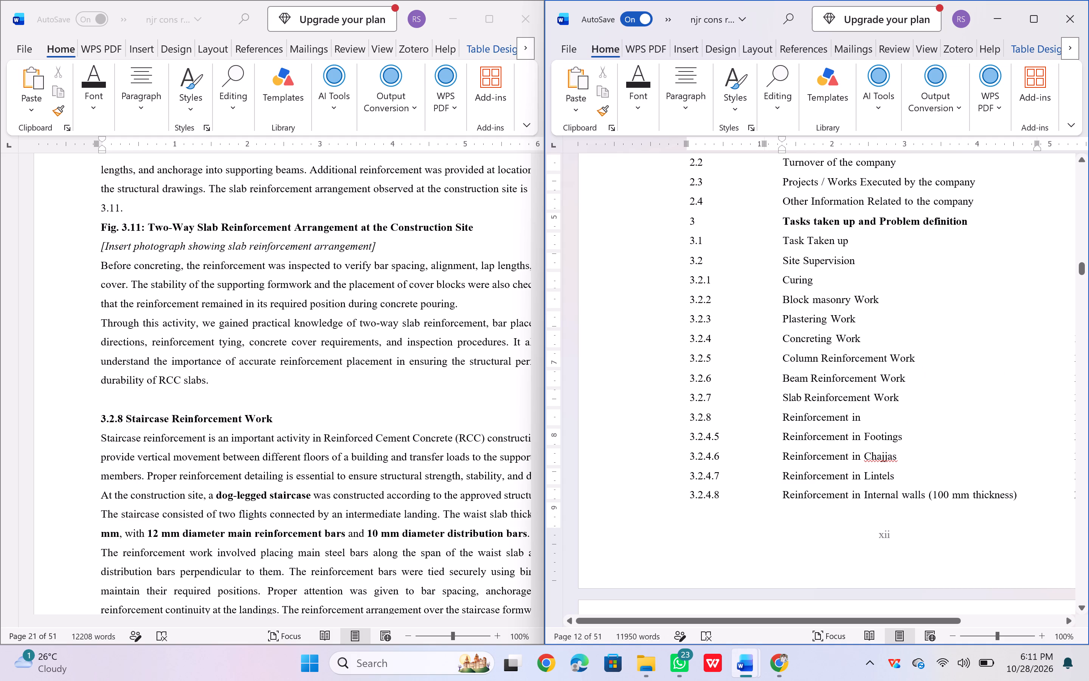
pyautogui.click(782, 414)
pyautogui.hotkey('ctrl', 'v')
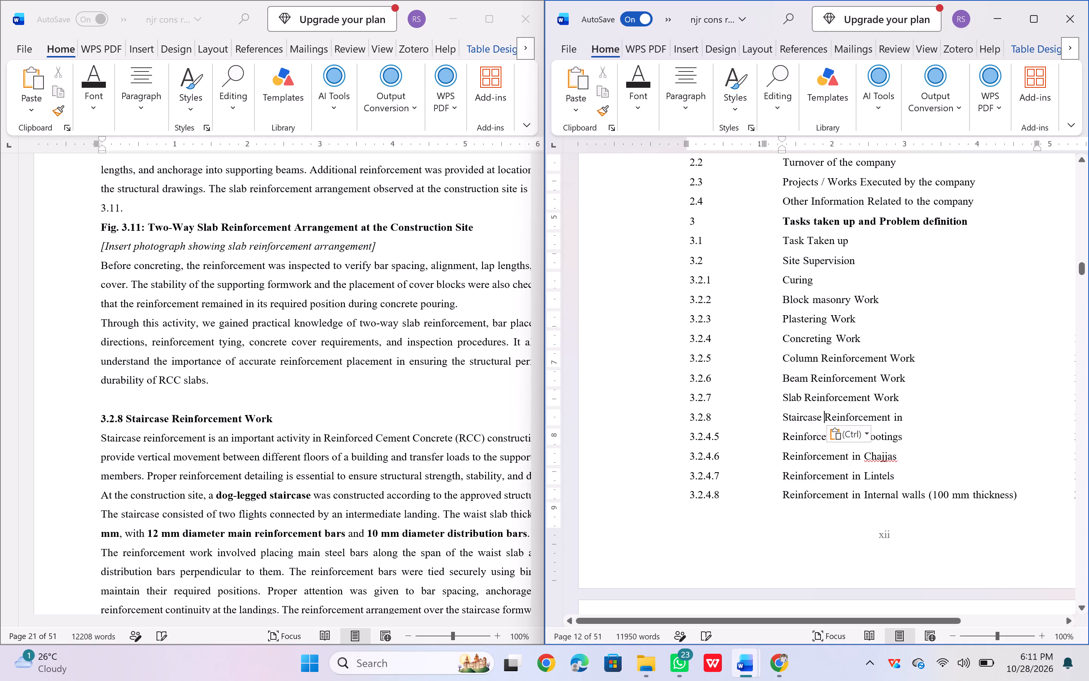
pyautogui.click(904, 419)
pyautogui.press('BackSpace')
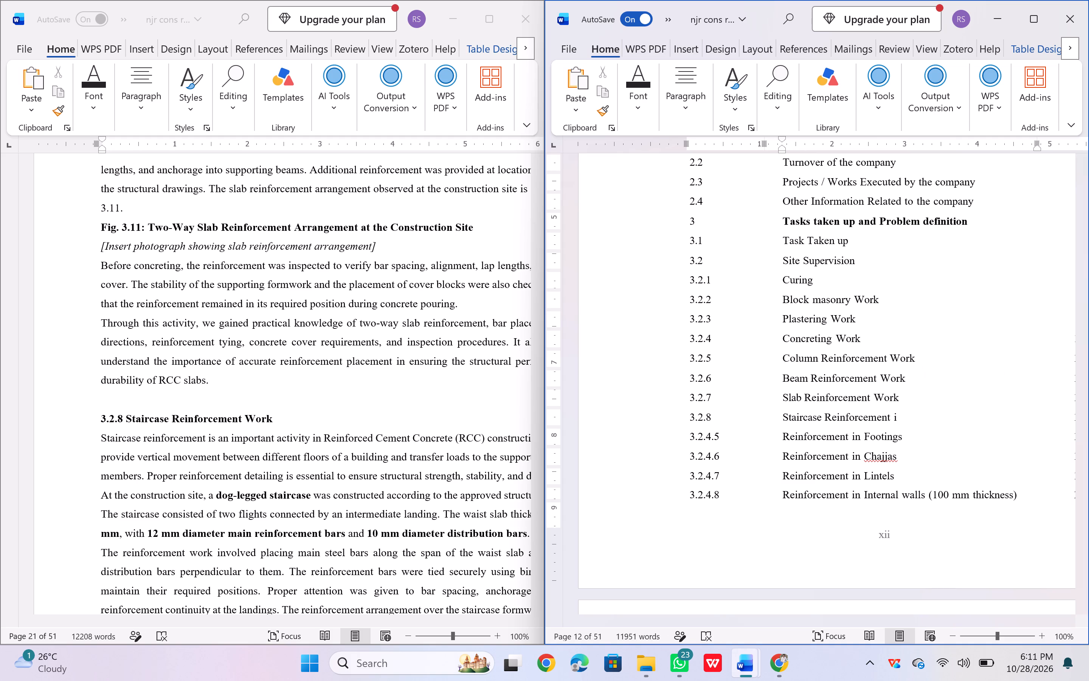
pyautogui.press('BackSpace')
pyautogui.write('Work')
# Find the section heading after 3.2.8 in the report and renumber the "Reinforcement in Footings" contents entry as 3.2.9.
pyautogui.scroll(-2, 343, 472)
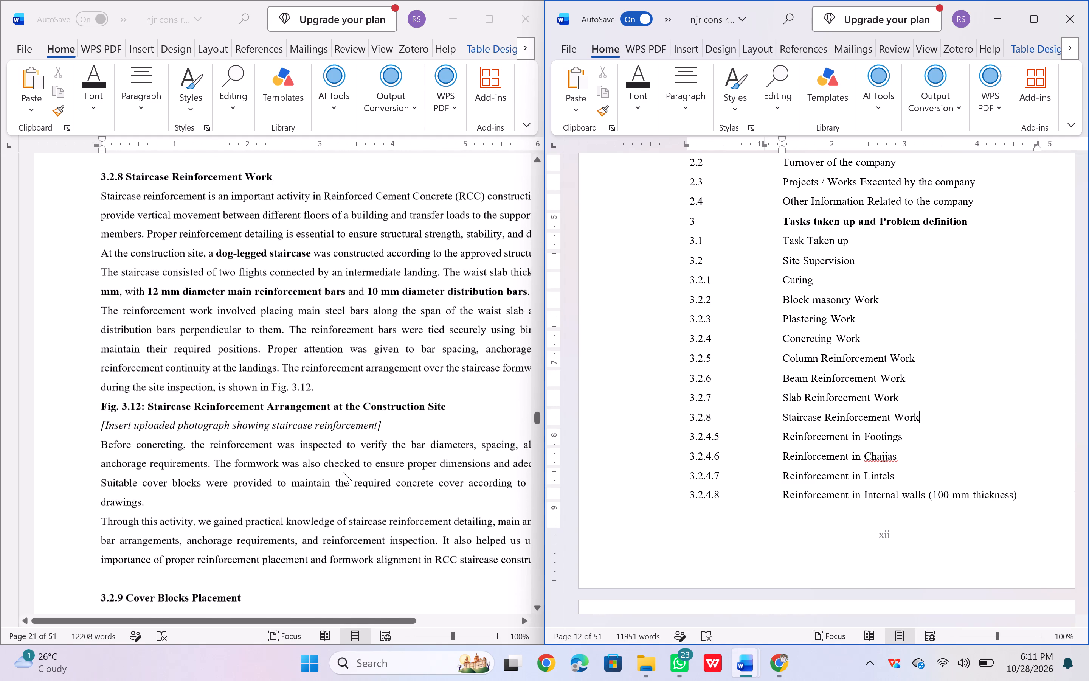
pyautogui.scroll(-2, 343, 472)
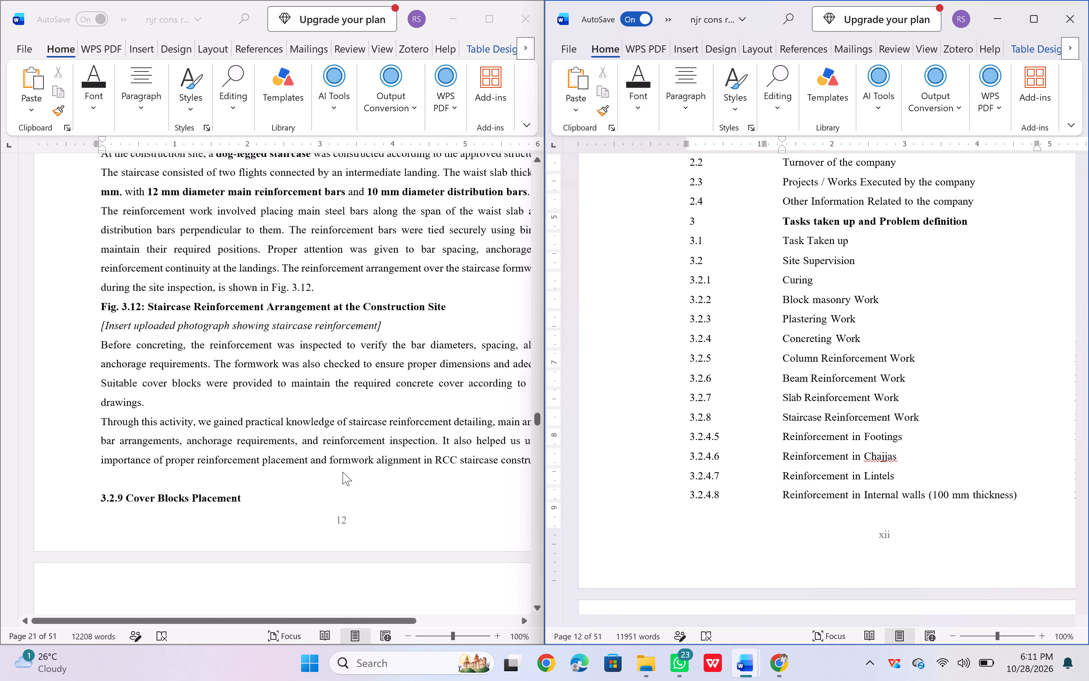
pyautogui.scroll(-1, 343, 472)
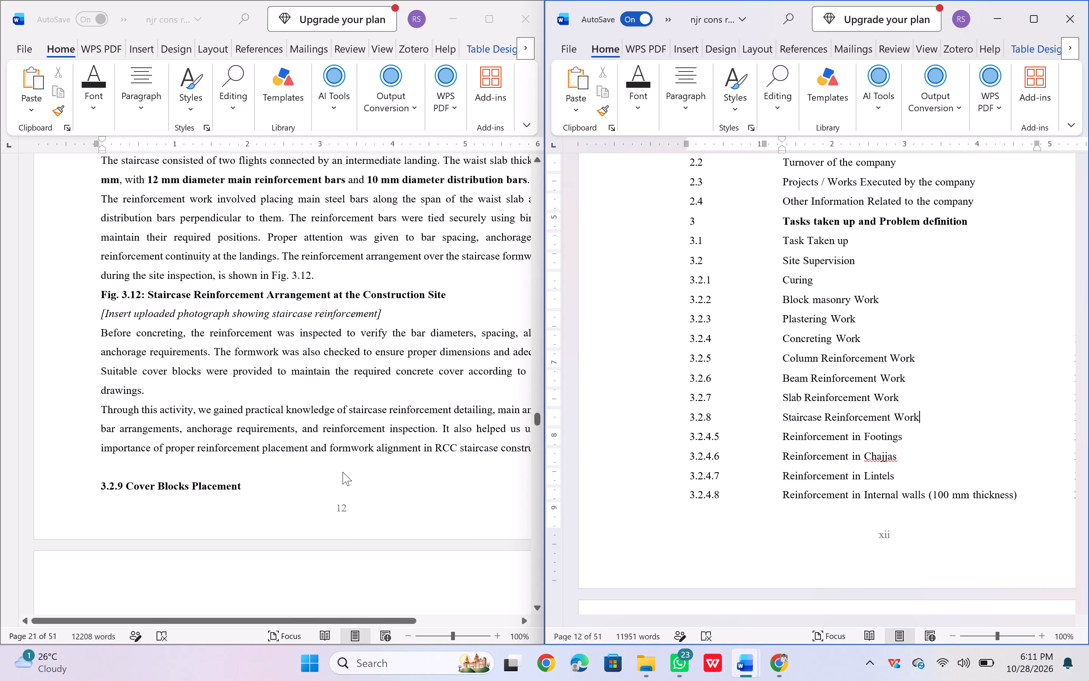
pyautogui.scroll(-2, 343, 472)
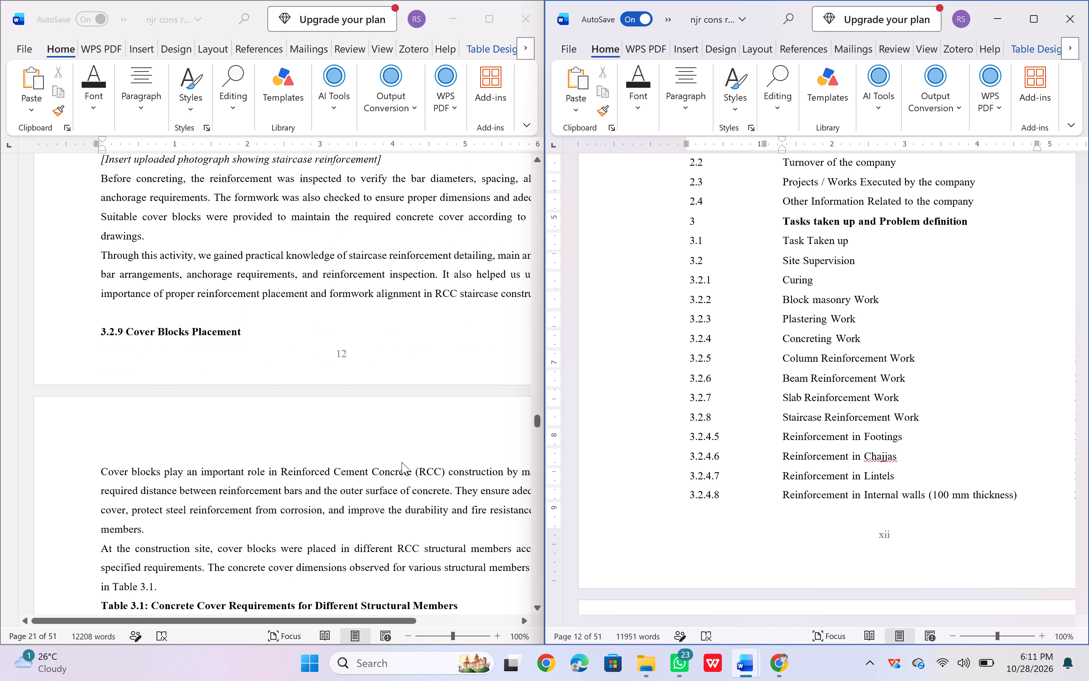
pyautogui.click(719, 432)
pyautogui.press('BackSpace')
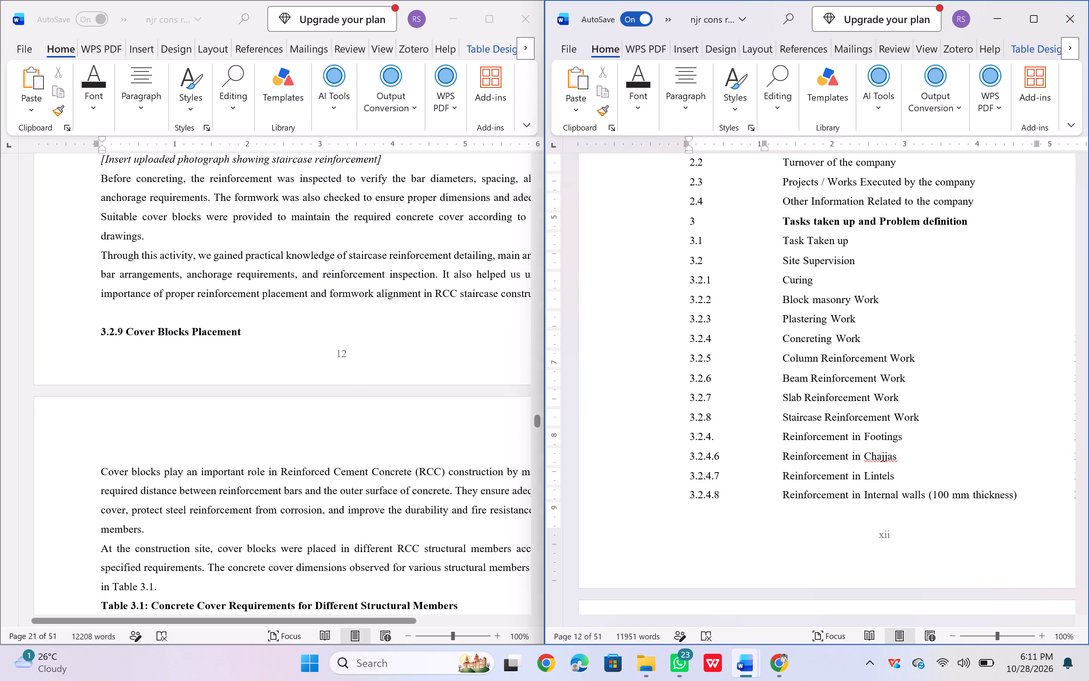
pyautogui.press('BackSpace')
pyautogui.press('BackSpace')
pyautogui.press('9')
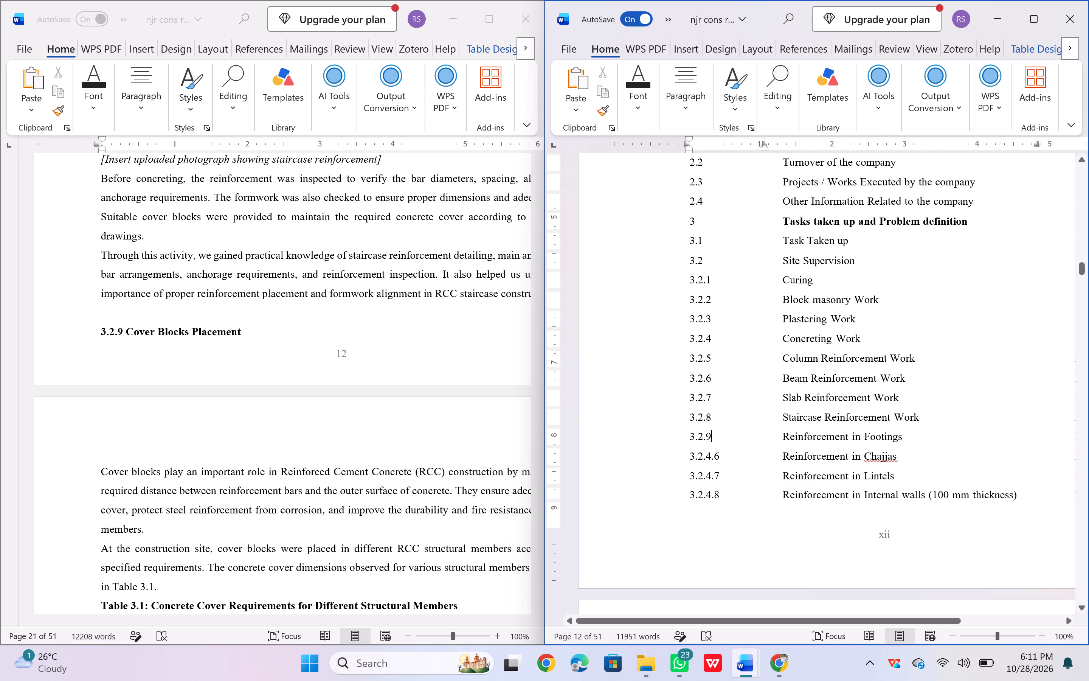
# Replace the title of contents entry 3.2.9 with "Cover Blocks Placement".
pyautogui.click(903, 436)
pyautogui.press('BackSpace')
pyautogui.press('BackSpace')
pyautogui.press('BackSpace')
pyautogui.press('BackSpace')
pyautogui.press('BackSpace')
pyautogui.press('BackSpace')
pyautogui.press('BackSpace')
pyautogui.press('BackSpace')
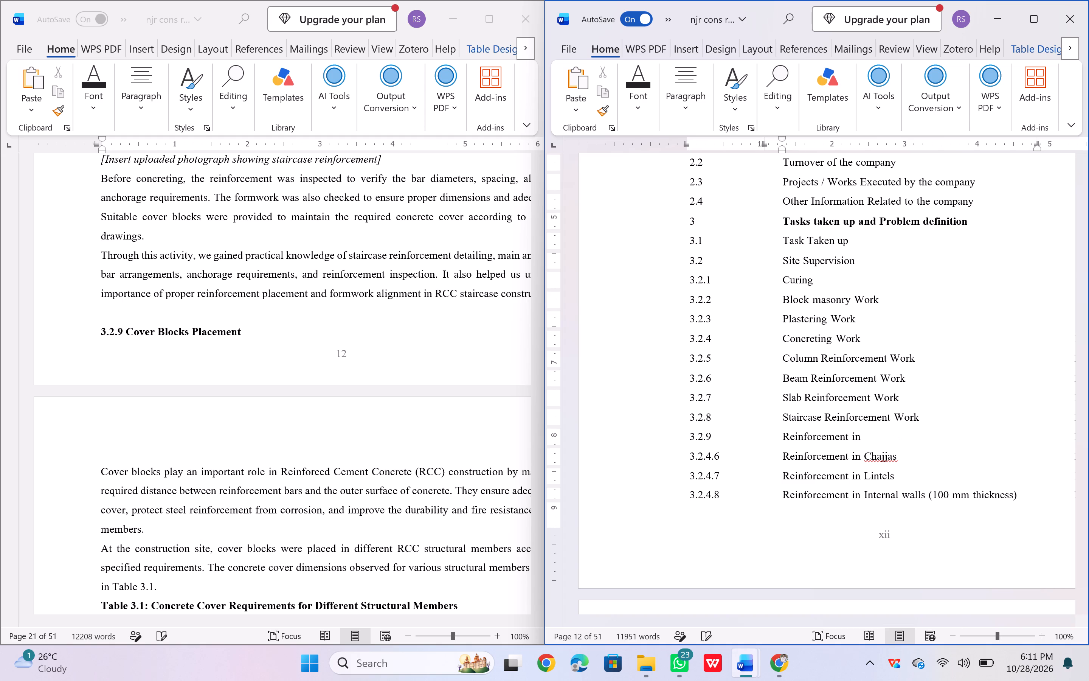
pyautogui.press('BackSpace')
pyautogui.press('BackSpace')
pyautogui.press('BackSpace')
pyautogui.press('BackSpace')
pyautogui.press('BackSpace')
pyautogui.press('BackSpace')
pyautogui.press('BackSpace')
pyautogui.press('BackSpace')
pyautogui.press('BackSpace')
pyautogui.press('BackSpace')
pyautogui.press('BackSpace')
pyautogui.press('BackSpace')
pyautogui.press('BackSpace')
pyautogui.press('BackSpace')
pyautogui.press('BackSpace')
pyautogui.press('BackSpace')
pyautogui.press('BackSpace')
pyautogui.hotkey('shift', 'c')
pyautogui.write('over')
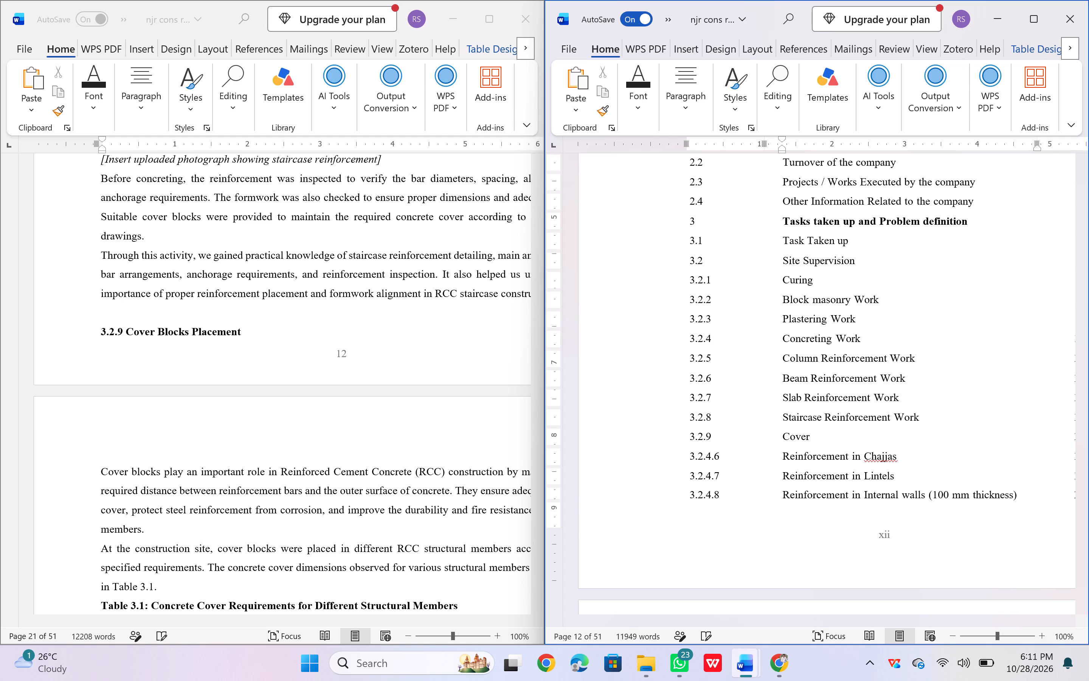
pyautogui.press('space')
pyautogui.write('Blocks')
pyautogui.press('space')
pyautogui.write('Pl')
pyautogui.write('acement')
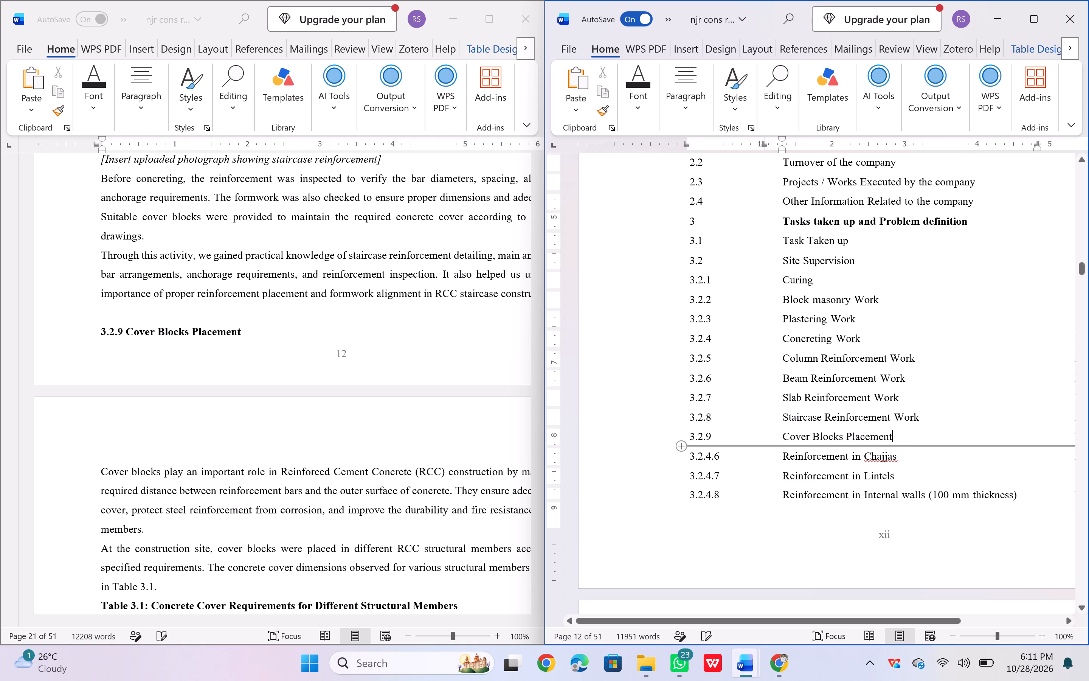
# Find the section heading after 3.2.9 in the report and renumber the "Reinforcement in Chajjas" contents entry as 3.2.10.
pyautogui.scroll(-1, 430, 441)
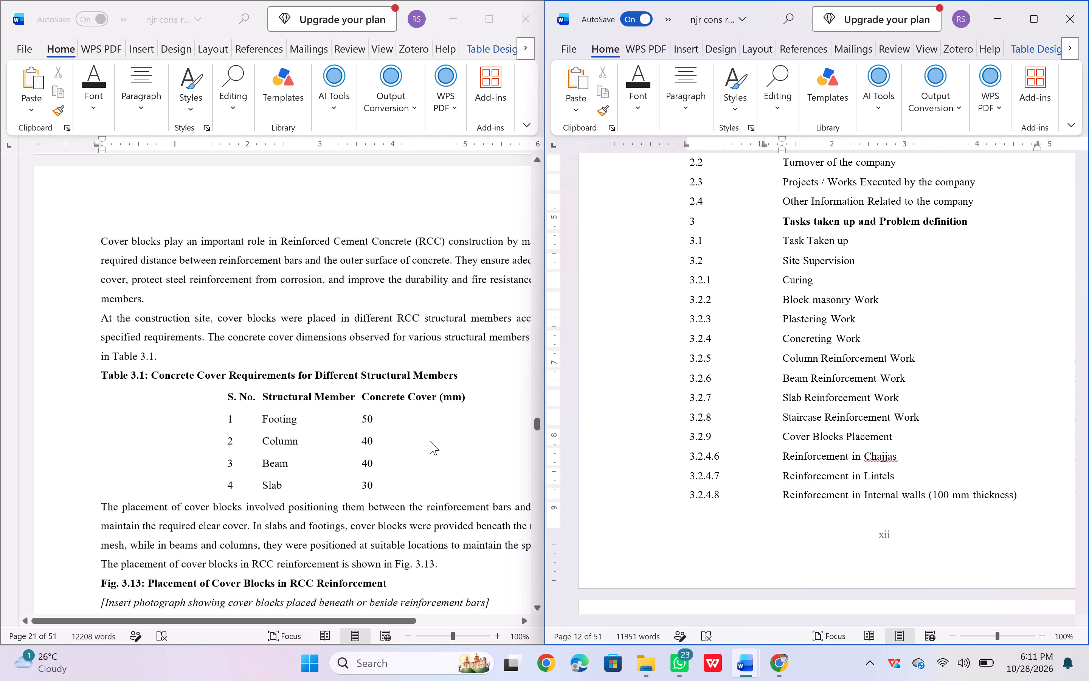
pyautogui.scroll(-3, 430, 441)
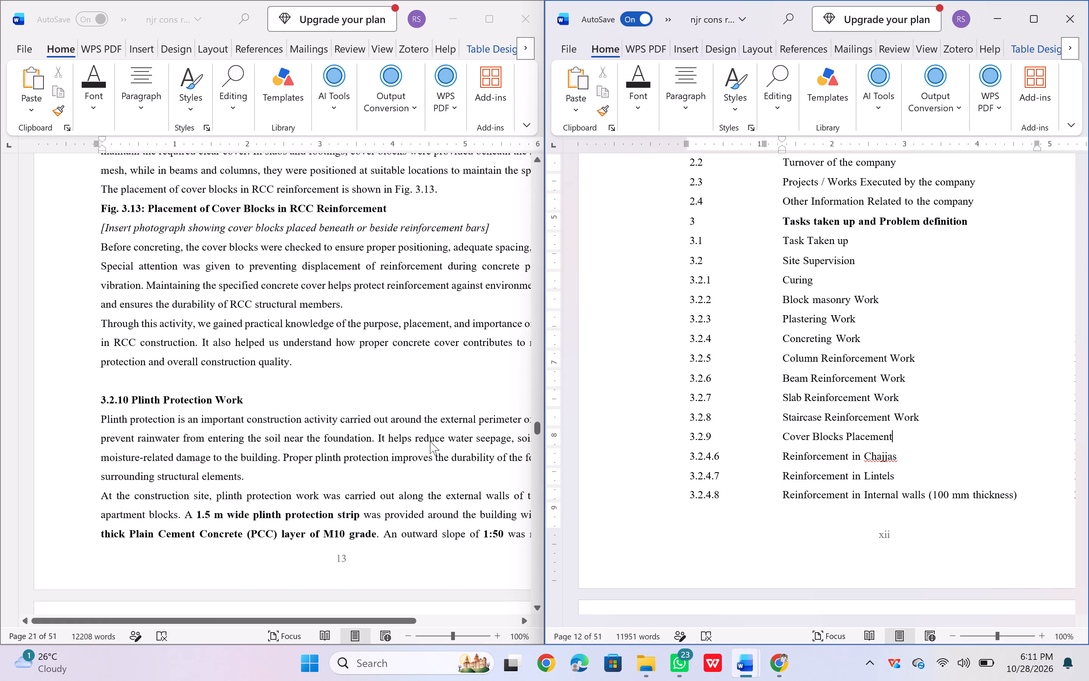
pyautogui.scroll(-1, 430, 441)
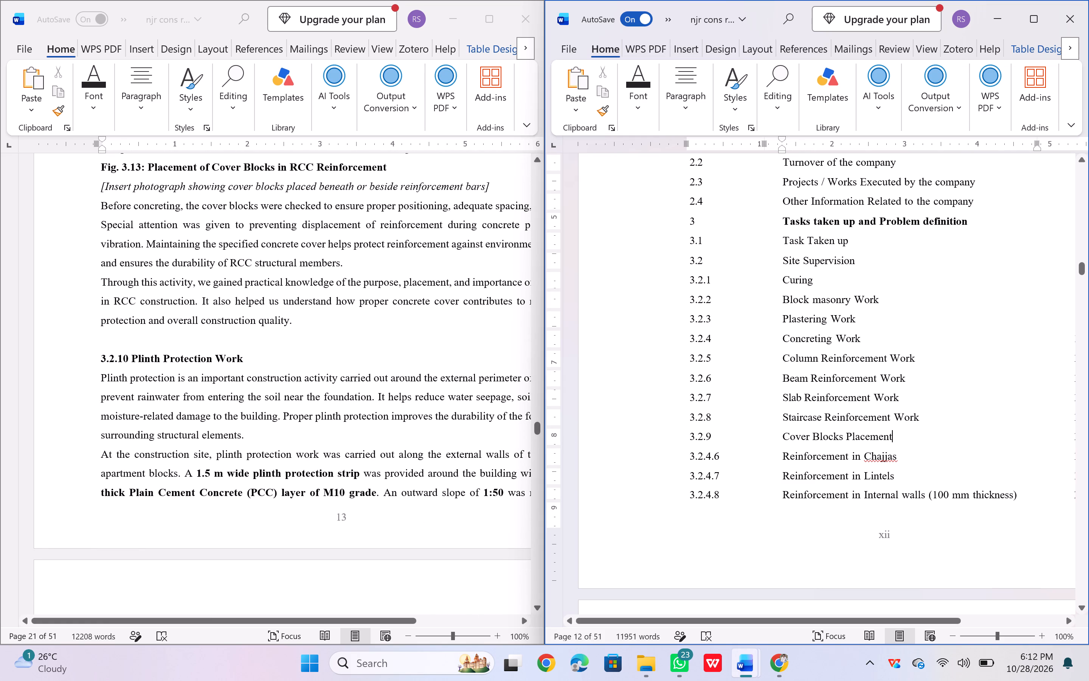
pyautogui.click(720, 457)
pyautogui.press('BackSpace')
pyautogui.press('BackSpace')
pyautogui.press('BackSpace')
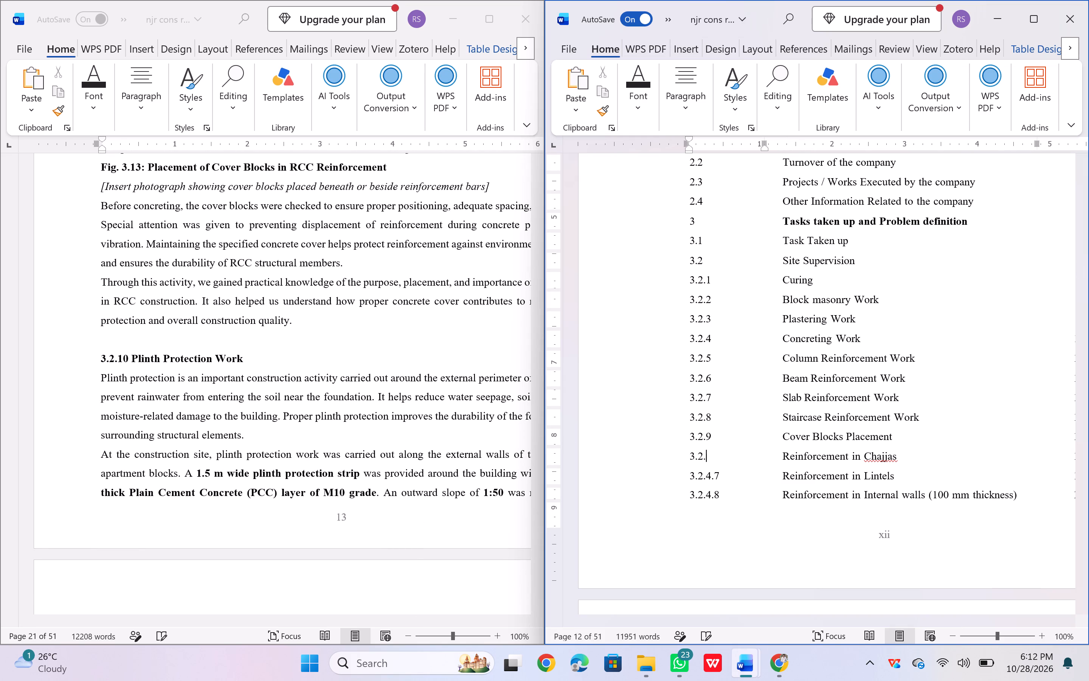
pyautogui.write('10')
# Replace the title of contents entry 3.2.10 with "Plinth Protection Work".
pyautogui.click(896, 456)
pyautogui.press('BackSpace')
pyautogui.press('BackSpace')
pyautogui.press('BackSpace')
pyautogui.press('BackSpace')
pyautogui.press('BackSpace')
pyautogui.press('BackSpace')
pyautogui.press('BackSpace')
pyautogui.press('BackSpace')
pyautogui.press('BackSpace')
pyautogui.press('BackSpace')
pyautogui.press('BackSpace')
pyautogui.press('BackSpace')
pyautogui.press('BackSpace')
pyautogui.press('BackSpace')
pyautogui.press('BackSpace')
pyautogui.press('BackSpace')
pyautogui.press('BackSpace')
pyautogui.press('BackSpace')
pyautogui.press('BackSpace')
pyautogui.press('BackSpace')
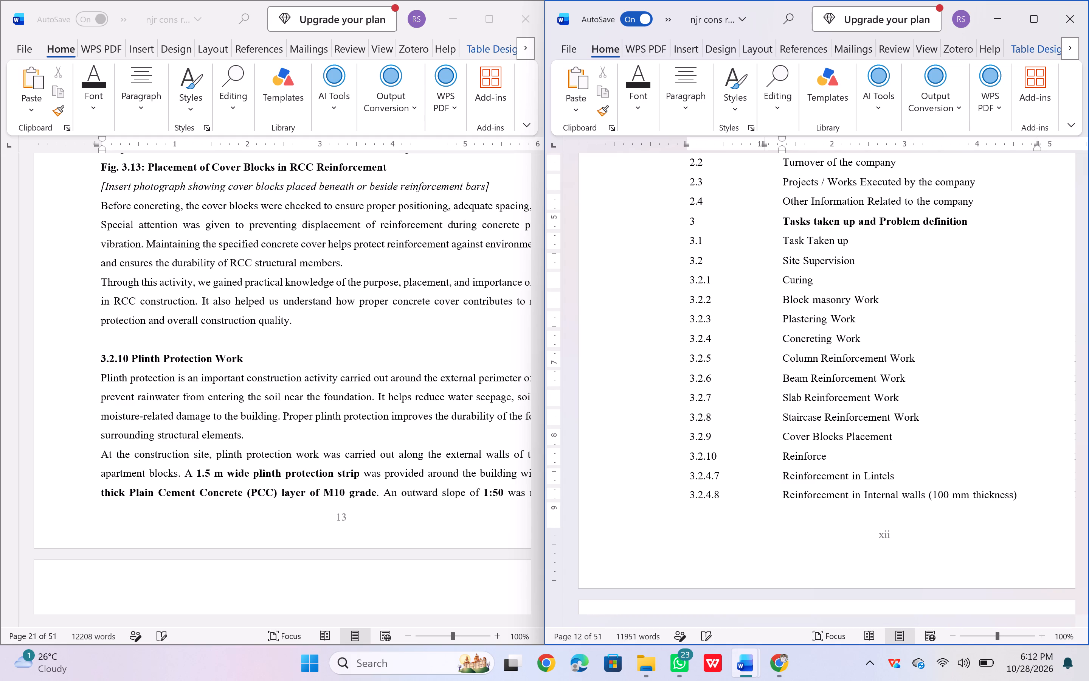
pyautogui.press('BackSpace')
pyautogui.press('BackSpace')
pyautogui.press('BackSpace')
pyautogui.press('BackSpace')
pyautogui.write('Plinth')
pyautogui.press('space')
pyautogui.hotkey('shift', 'p')
pyautogui.write('rotection W')
pyautogui.write('ork')
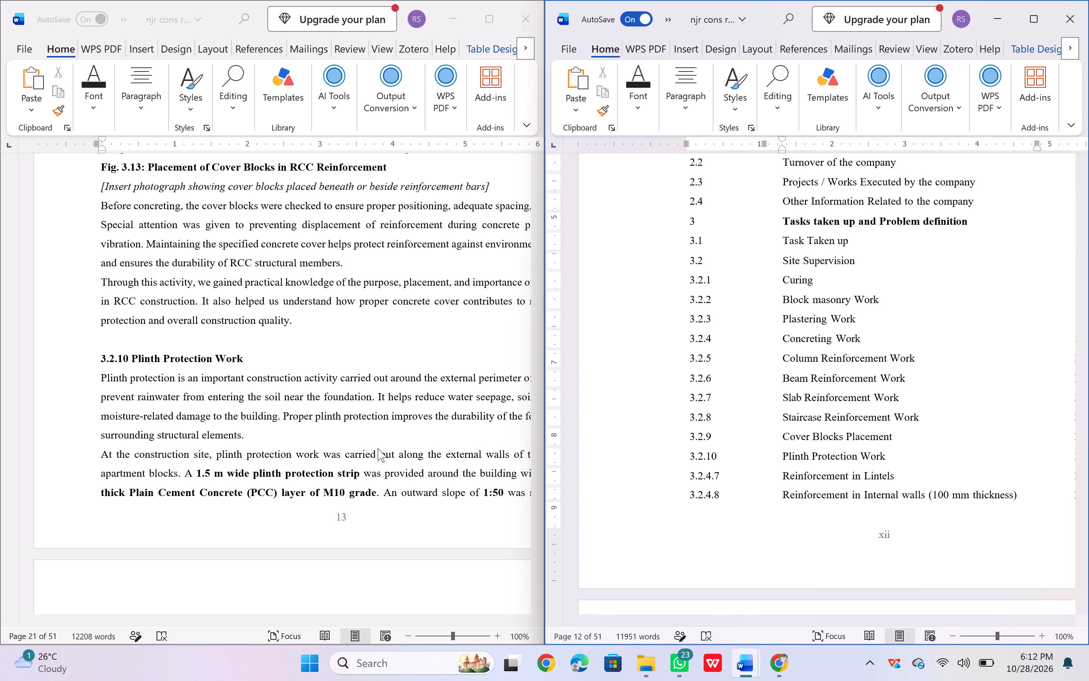
# Find the section heading after 3.2.10 in the report and renumber the "Reinforcement in Lintels" contents entry as 3.2.11.
pyautogui.scroll(-2, 343, 455)
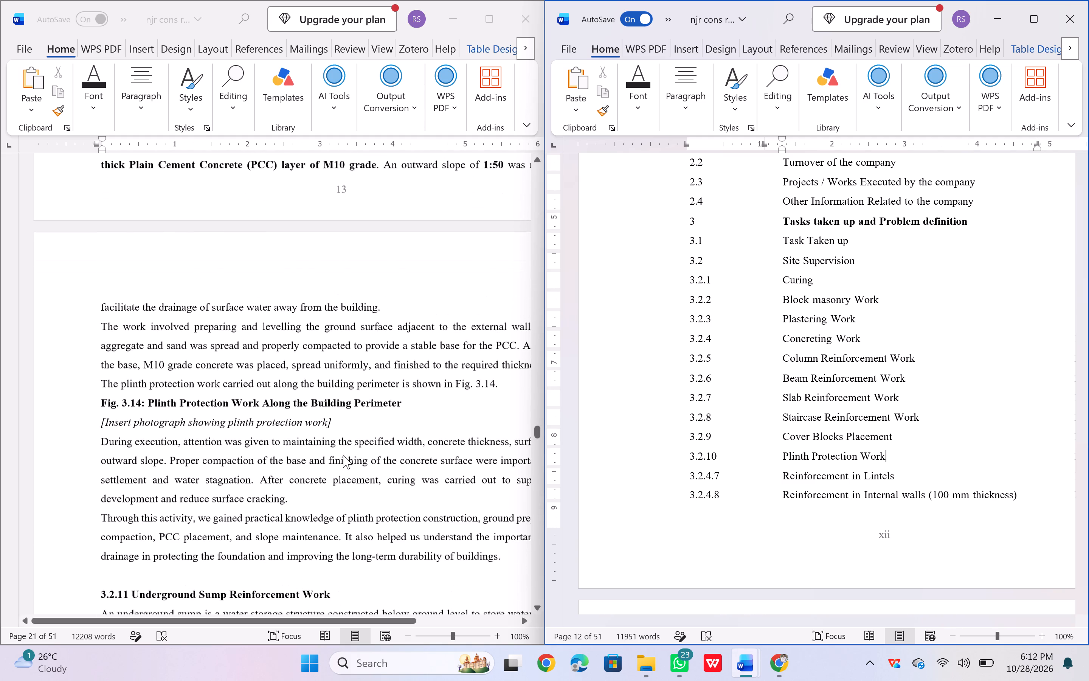
pyautogui.scroll(-1, 343, 455)
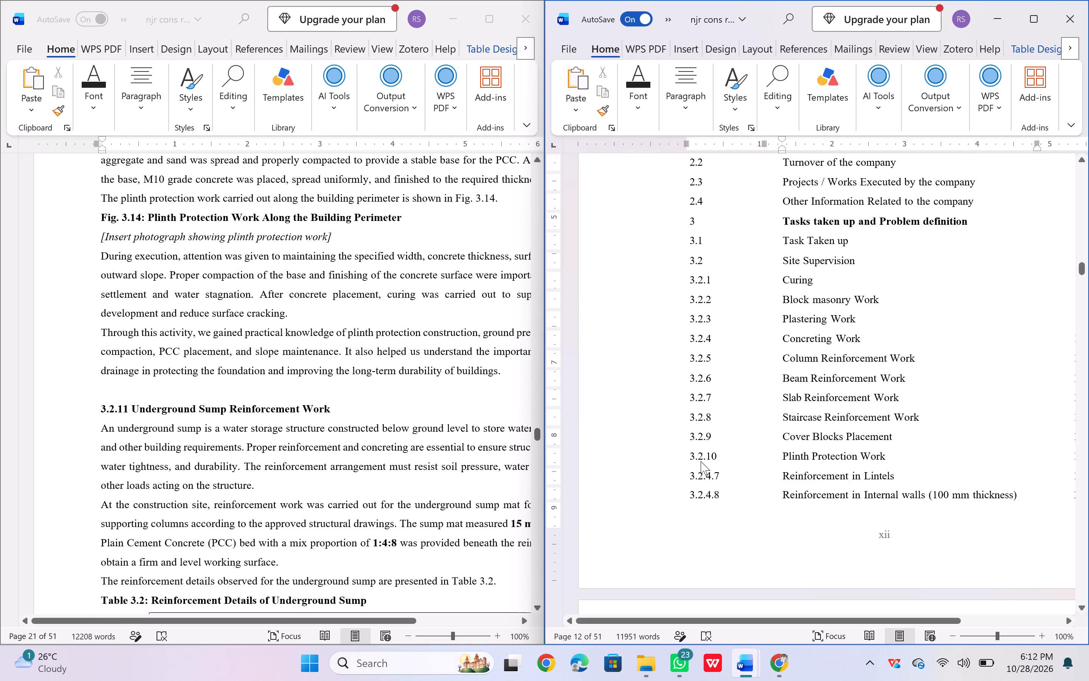
pyautogui.click(715, 460)
pyautogui.press('BackSpace')
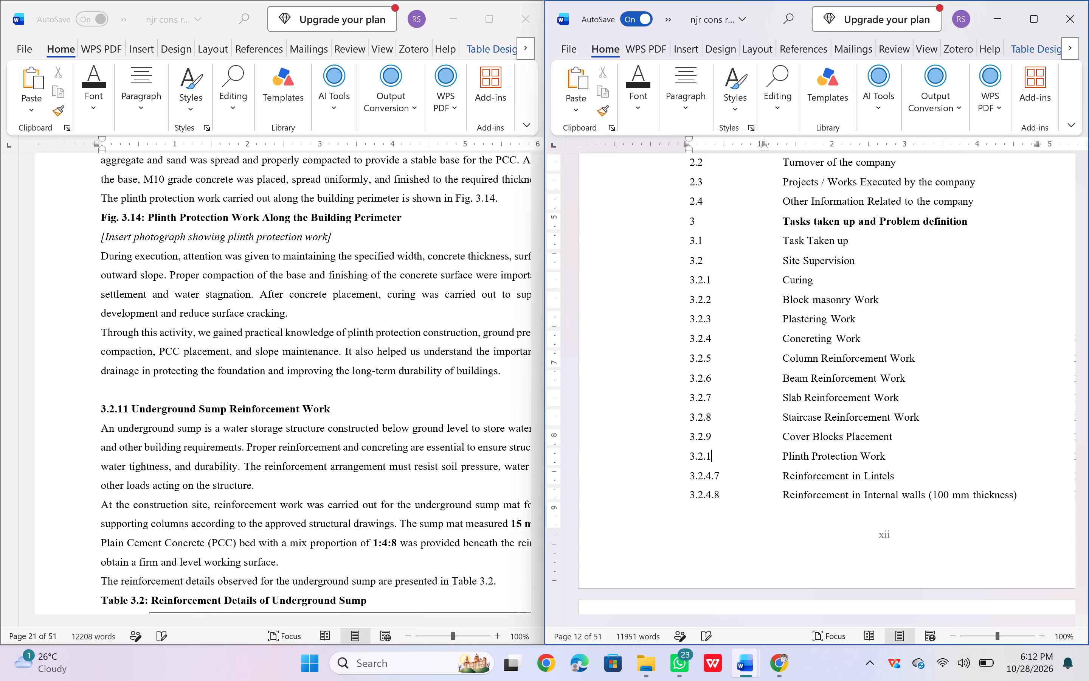
pyautogui.press('0')
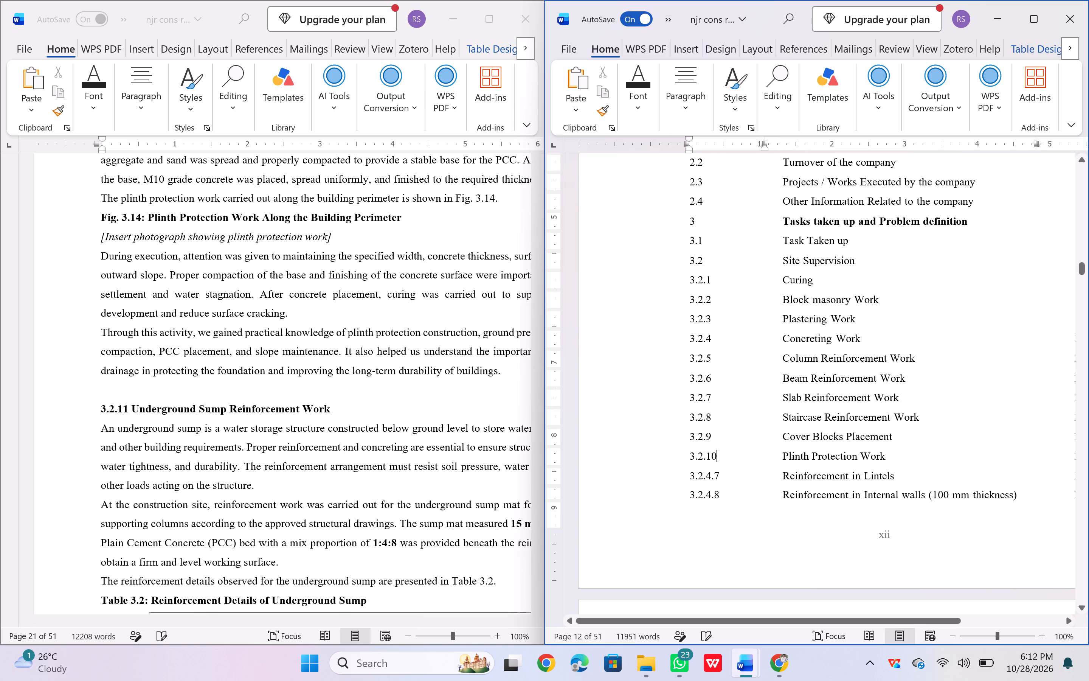
pyautogui.click(723, 475)
pyautogui.press('BackSpace')
pyautogui.press('BackSpace')
pyautogui.press('BackSpace')
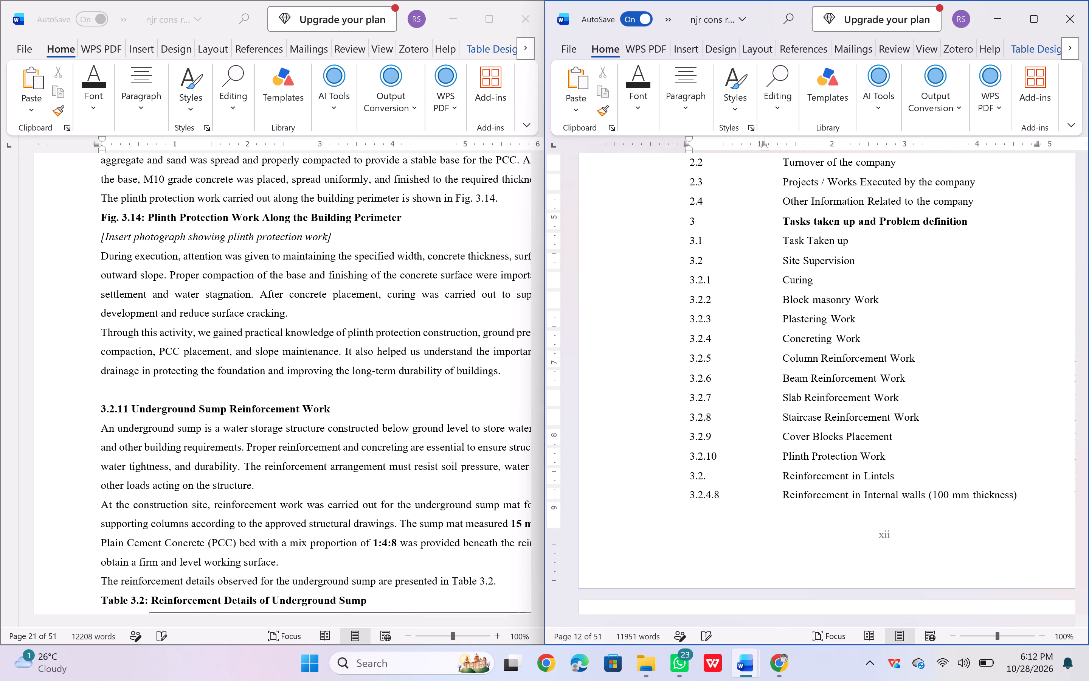
pyautogui.press('1')
pyautogui.press('1')
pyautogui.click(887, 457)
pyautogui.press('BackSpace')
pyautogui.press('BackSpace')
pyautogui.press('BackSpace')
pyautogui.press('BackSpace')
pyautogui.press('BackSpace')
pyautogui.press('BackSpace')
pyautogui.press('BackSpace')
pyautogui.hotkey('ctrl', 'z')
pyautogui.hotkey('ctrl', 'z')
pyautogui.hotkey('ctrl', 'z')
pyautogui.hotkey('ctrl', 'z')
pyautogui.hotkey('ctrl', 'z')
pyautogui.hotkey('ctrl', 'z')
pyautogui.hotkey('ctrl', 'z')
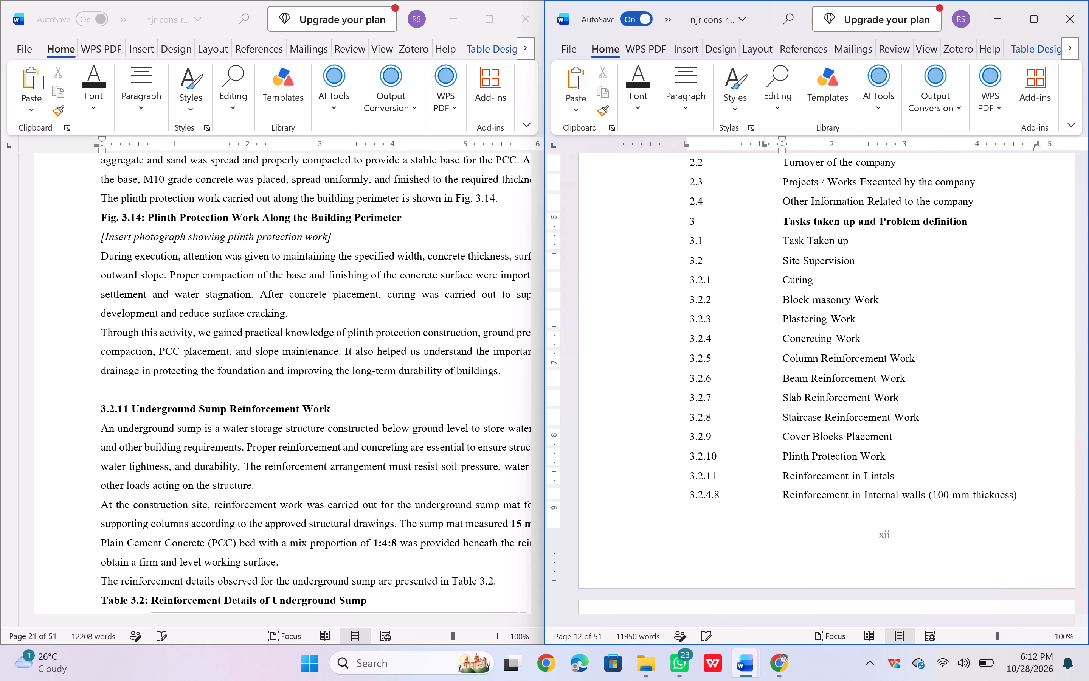
# Replace the title of contents entry 3.2.11 with "Underground Sump Reinforcement Work".
pyautogui.click(897, 475)
pyautogui.press('BackSpace')
pyautogui.press('BackSpace')
pyautogui.press('BackSpace')
pyautogui.press('BackSpace')
pyautogui.press('BackSpace')
pyautogui.press('BackSpace')
pyautogui.press('BackSpace')
pyautogui.press('BackSpace')
pyautogui.press('BackSpace')
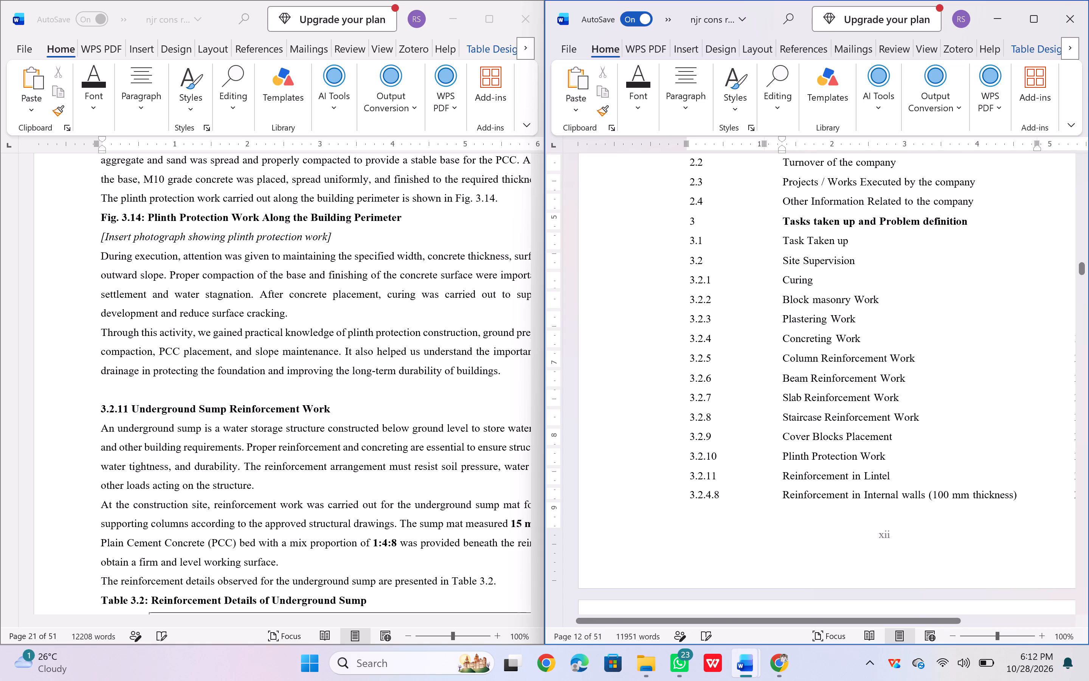
pyautogui.press('BackSpace')
pyautogui.press('BackSpace')
pyautogui.press('BackSpace')
pyautogui.press('BackSpace')
pyautogui.press('BackSpace')
pyautogui.press('BackSpace')
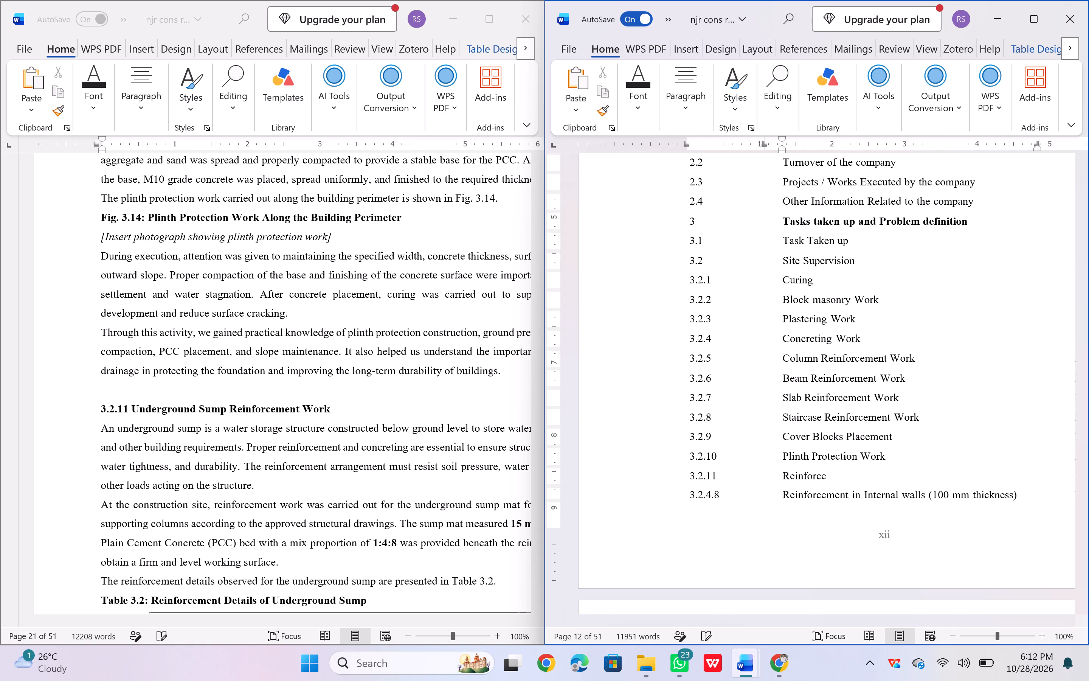
pyautogui.press('BackSpace')
pyautogui.press('BackSpace')
pyautogui.press('BackSpace')
pyautogui.press('BackSpace')
pyautogui.press('BackSpace')
pyautogui.press('BackSpace')
pyautogui.press('BackSpace')
pyautogui.press('BackSpace')
pyautogui.press('BackSpace')
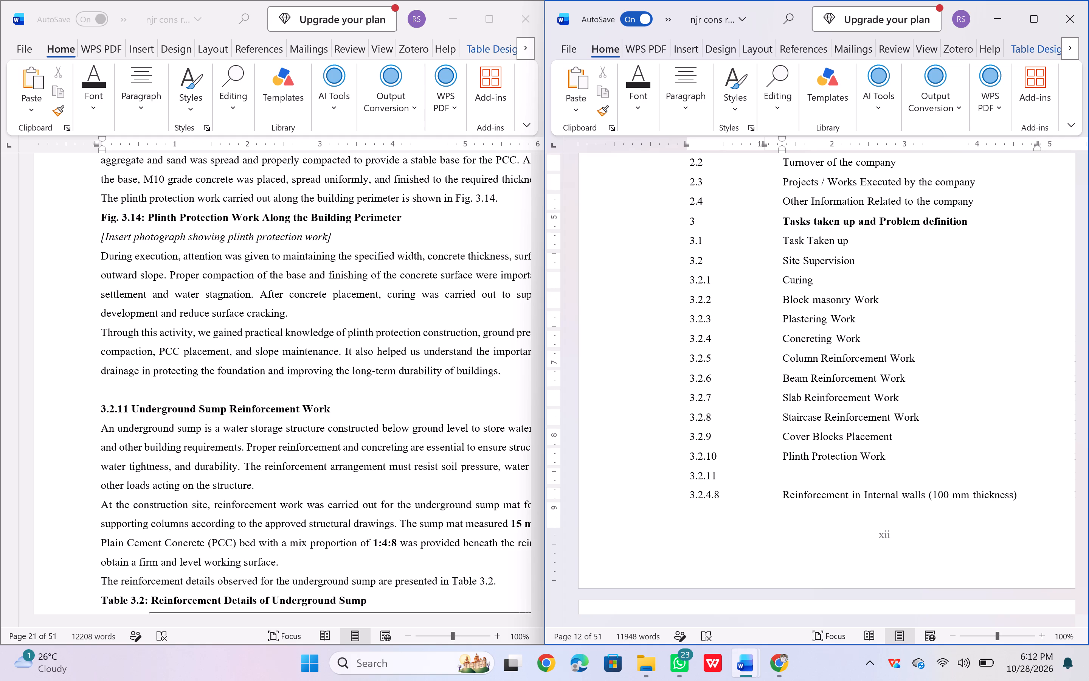
pyautogui.hotkey('shift', 'u')
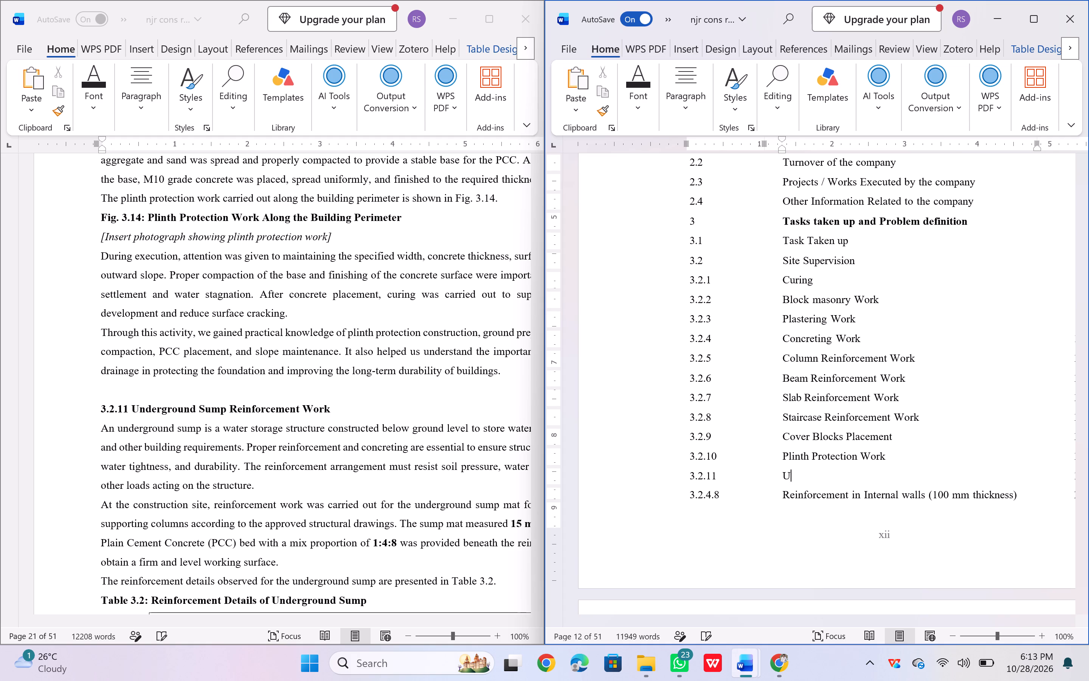
pyautogui.write('nder')
pyautogui.write('ground')
pyautogui.press('space')
pyautogui.write('Re')
pyautogui.press('BackSpace')
pyautogui.press('BackSpace')
pyautogui.write('Sump')
pyautogui.press('space')
pyautogui.write('Re')
pyautogui.write('inf')
pyautogui.press('o')
pyautogui.press('r')
pyautogui.write('cement')
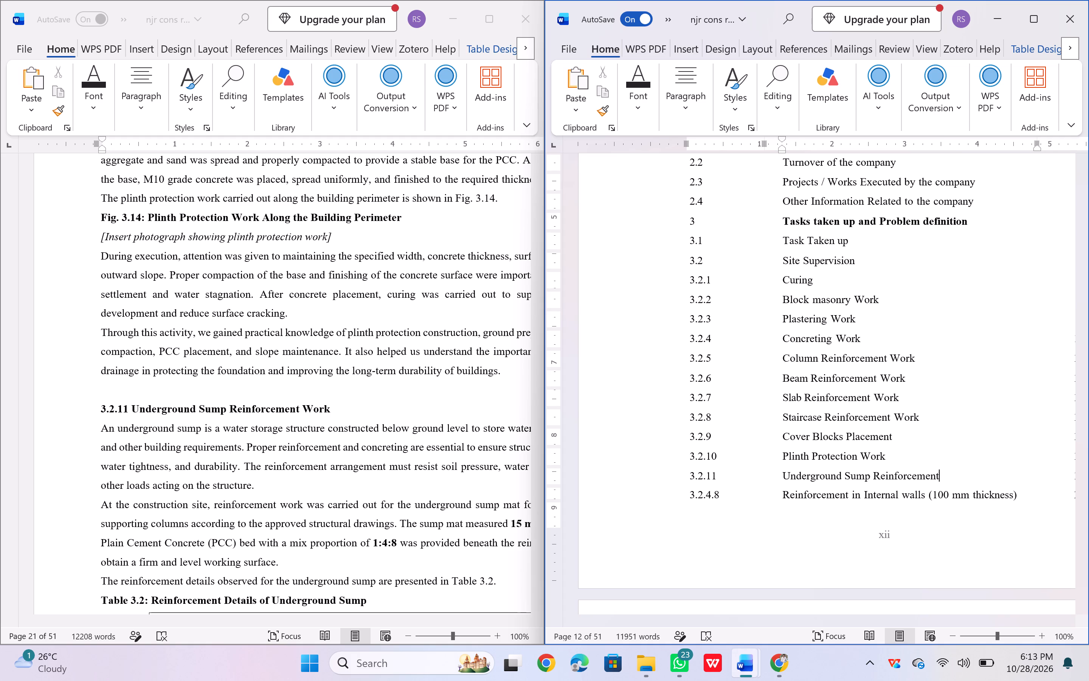
pyautogui.press('space')
pyautogui.write('Work')
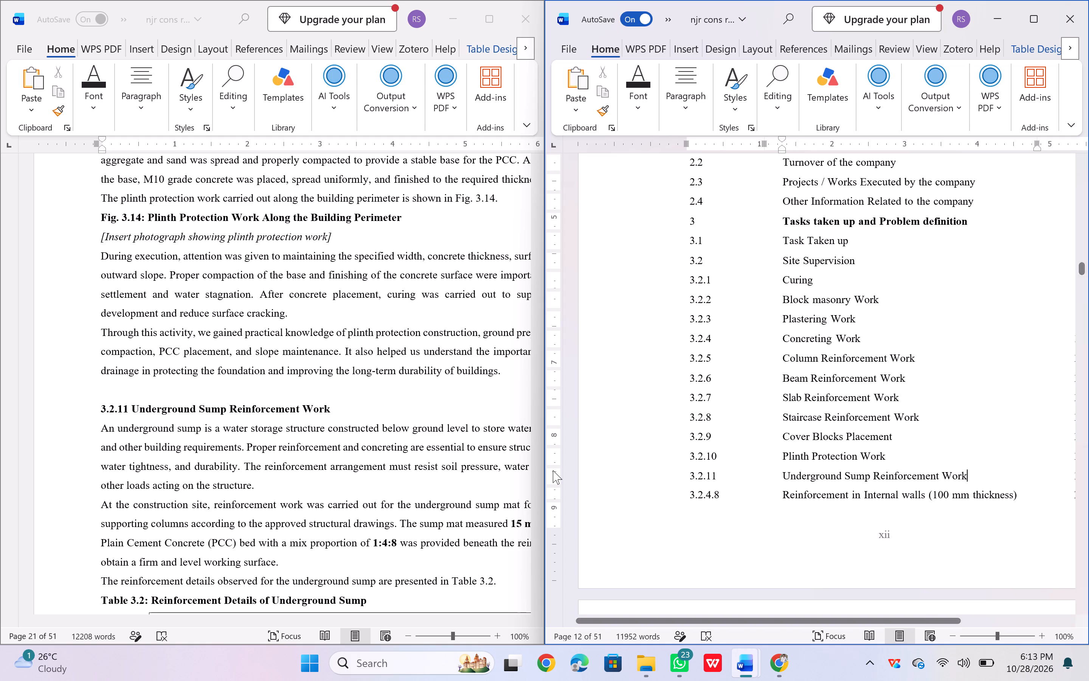
# Find the section heading after 3.2.11 in the report and renumber the "Reinforcement in Internal walls (100 mm thickness)" contents entry as 3.2.12.
pyautogui.scroll(-2, 401, 443)
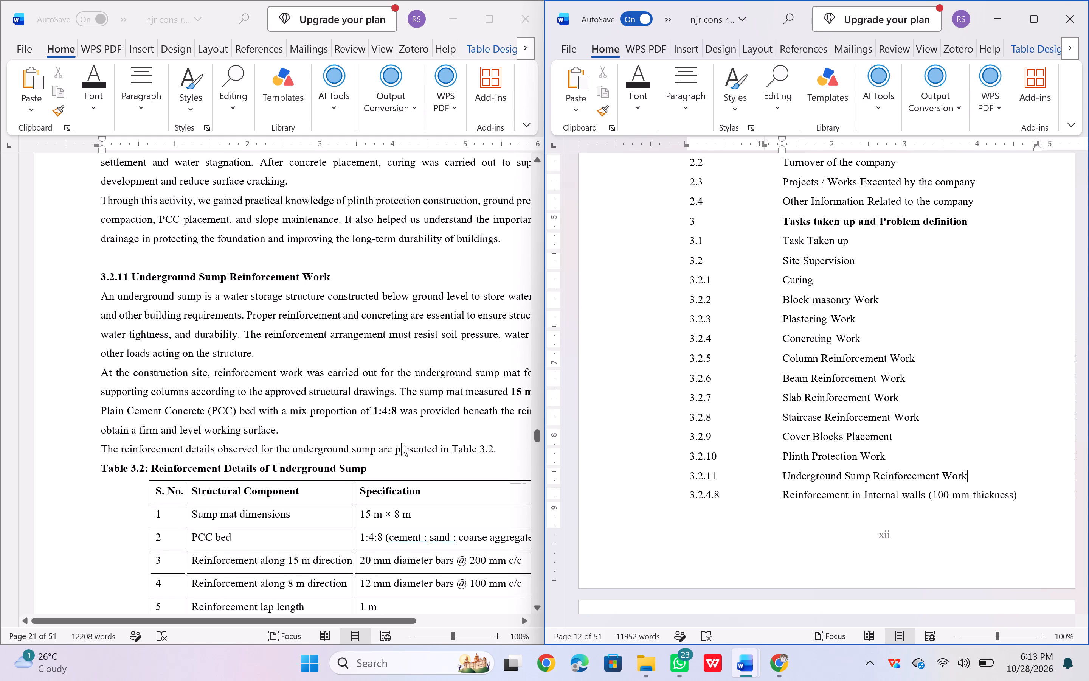
pyautogui.scroll(-3, 401, 443)
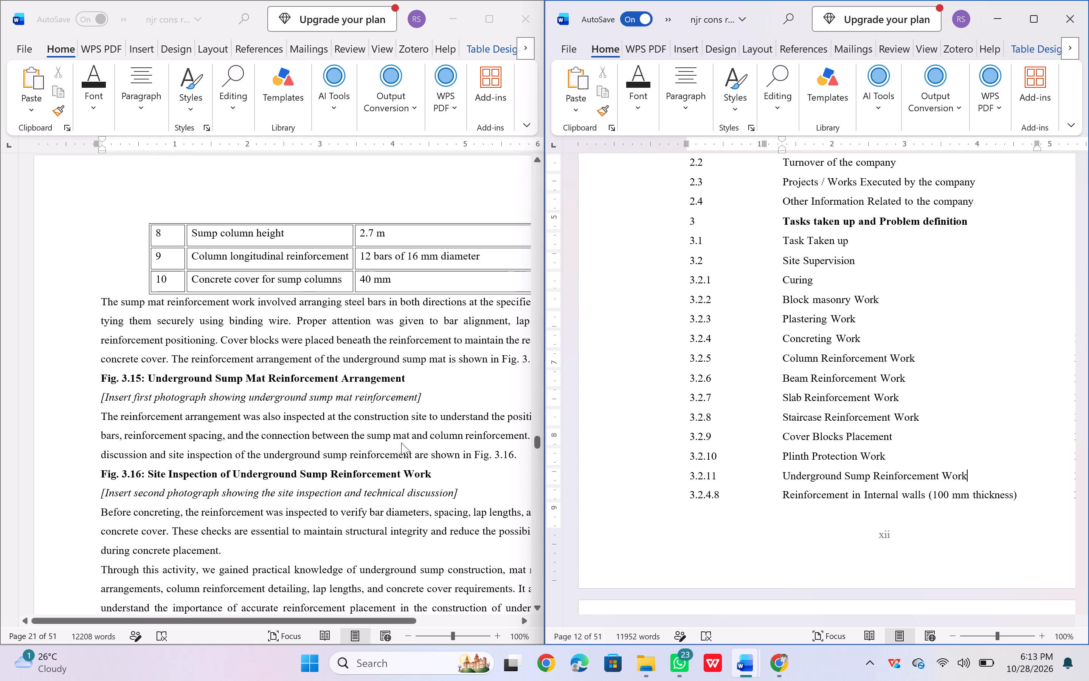
pyautogui.scroll(-1, 401, 443)
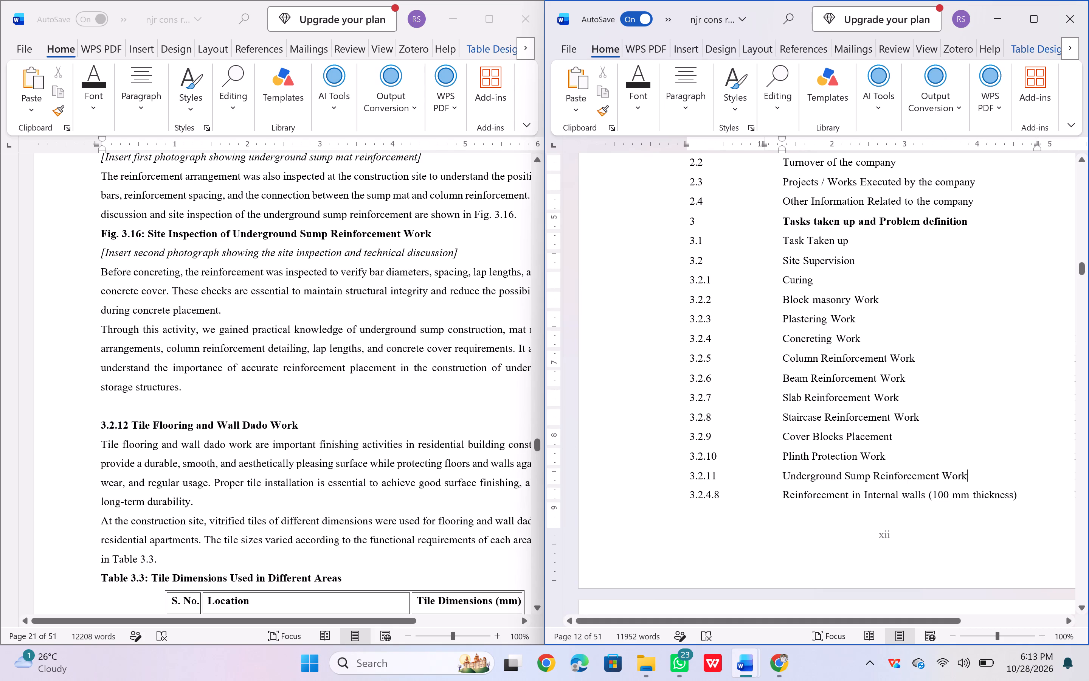
pyautogui.click(721, 497)
pyautogui.press('BackSpace')
pyautogui.press('BackSpace')
pyautogui.press('BackSpace')
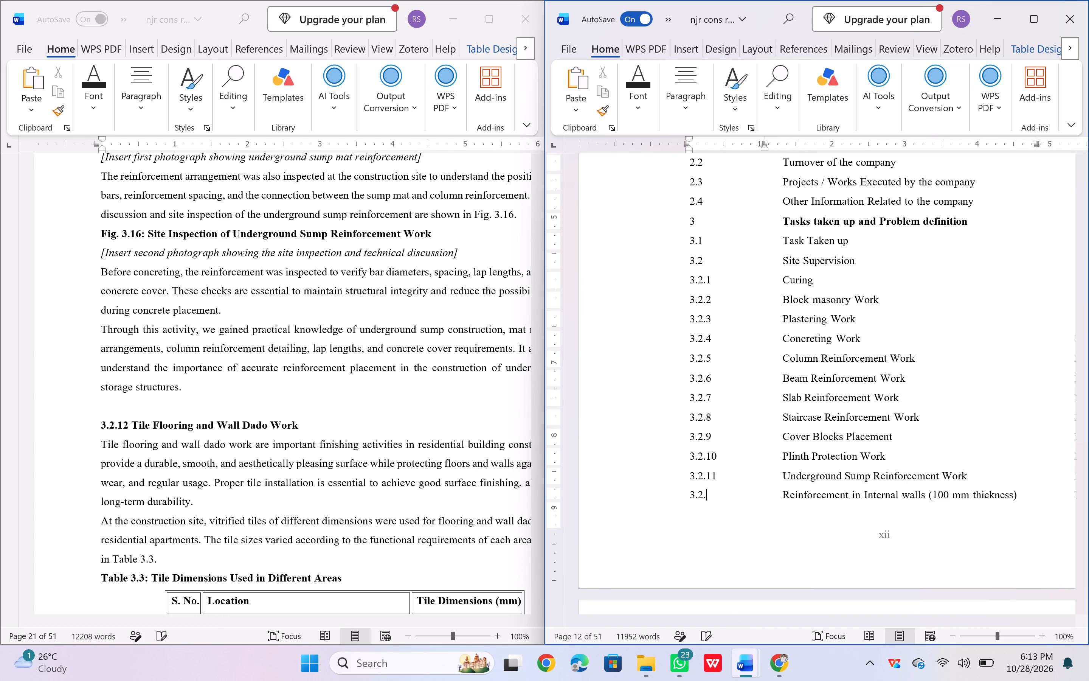
pyautogui.write('12')
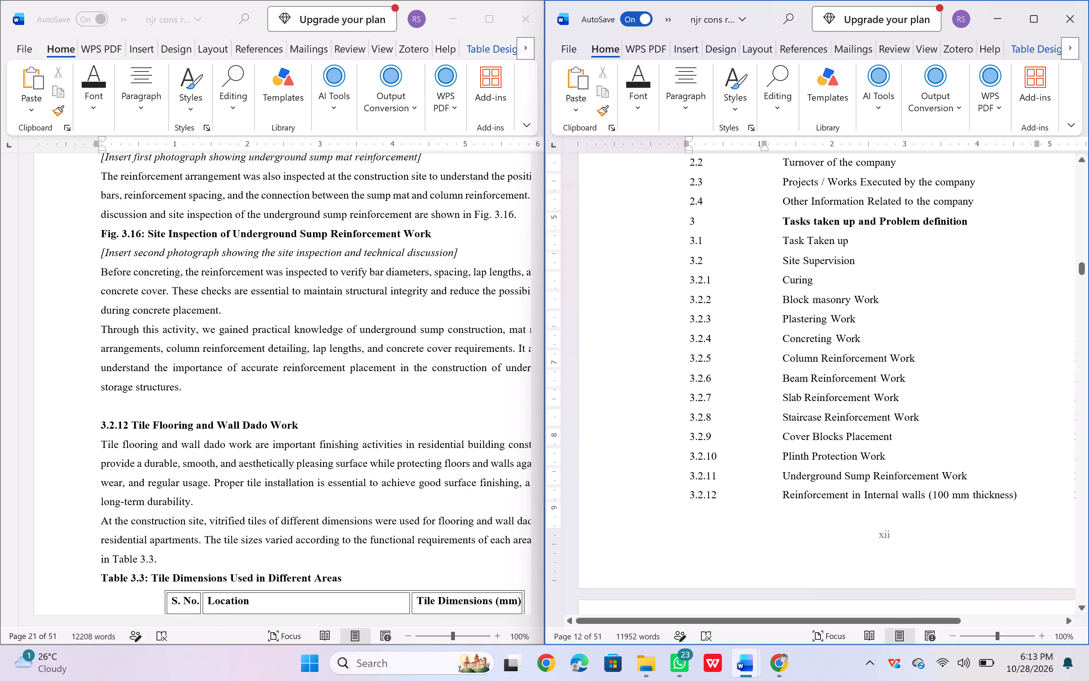
# Replace the title of contents entry 3.2.12 with "Tile Flooring and Wall Dado Work".
pyautogui.click(1022, 496)
pyautogui.press('BackSpace')
pyautogui.press('BackSpace')
pyautogui.press('BackSpace')
pyautogui.press('BackSpace')
pyautogui.press('BackSpace')
pyautogui.press('BackSpace')
pyautogui.press('BackSpace')
pyautogui.press('BackSpace')
pyautogui.press('BackSpace')
pyautogui.press('BackSpace')
pyautogui.press('BackSpace')
pyautogui.press('BackSpace')
pyautogui.press('BackSpace')
pyautogui.press('BackSpace')
pyautogui.press('BackSpace')
pyautogui.press('BackSpace')
pyautogui.press('BackSpace')
pyautogui.press('BackSpace')
pyautogui.press('BackSpace')
pyautogui.press('BackSpace')
pyautogui.press('BackSpace')
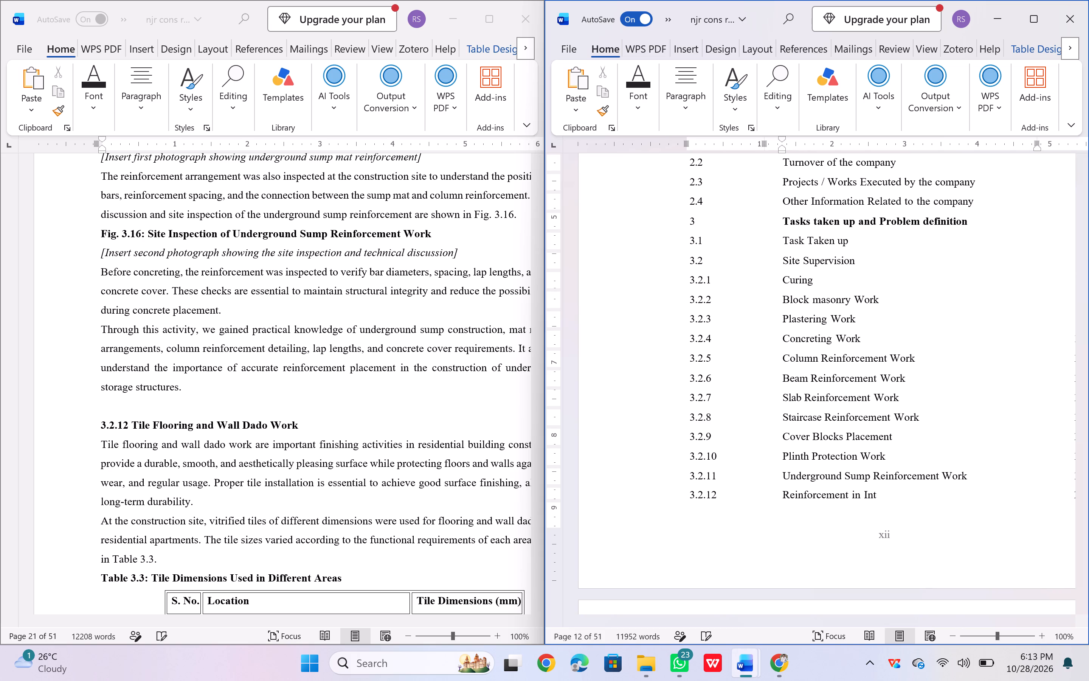
pyautogui.press('BackSpace')
pyautogui.press('BackSpace')
pyautogui.press('BackSpace')
pyautogui.press('BackSpace')
pyautogui.press('BackSpace')
pyautogui.press('BackSpace')
pyautogui.press('BackSpace')
pyautogui.press('BackSpace')
pyautogui.press('BackSpace')
pyautogui.press('BackSpace')
pyautogui.press('BackSpace')
pyautogui.press('BackSpace')
pyautogui.press('BackSpace')
pyautogui.press('BackSpace')
pyautogui.press('BackSpace')
pyautogui.press('BackSpace')
pyautogui.press('BackSpace')
pyautogui.press('BackSpace')
pyautogui.press('BackSpace')
pyautogui.press('BackSpace')
pyautogui.hotkey('shift', 't')
pyautogui.write('ile')
pyautogui.press('space')
pyautogui.hotkey('shift', 'f')
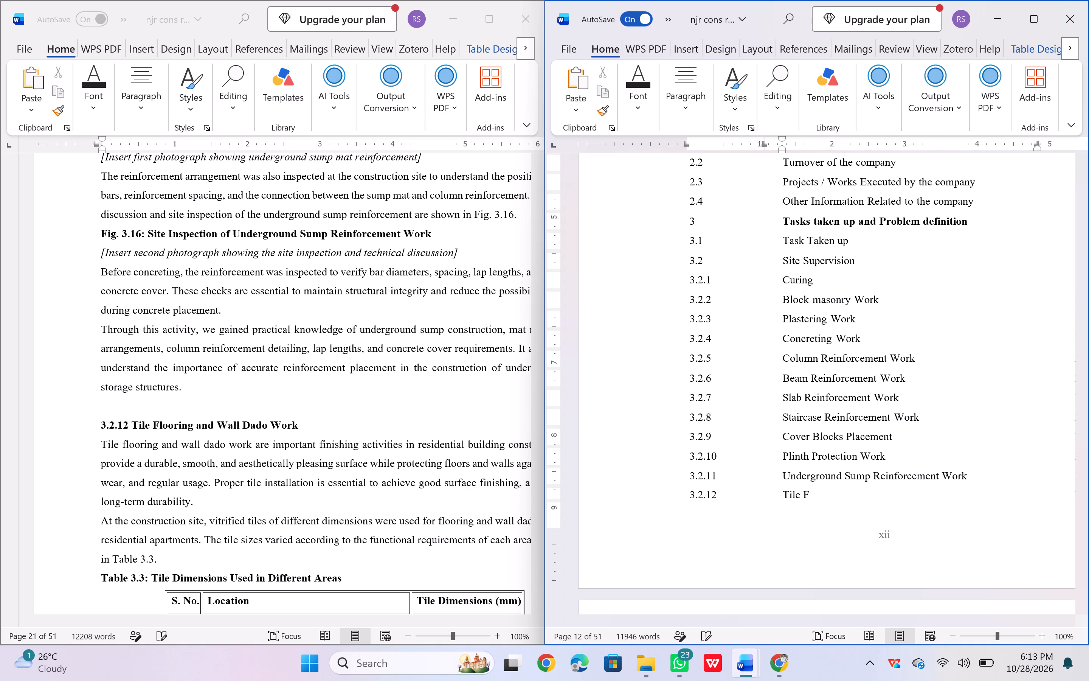
pyautogui.write('loo')
pyautogui.write('ring')
pyautogui.press('space')
pyautogui.write('and')
pyautogui.press('space')
pyautogui.write('Wa')
pyautogui.write('ll Dad')
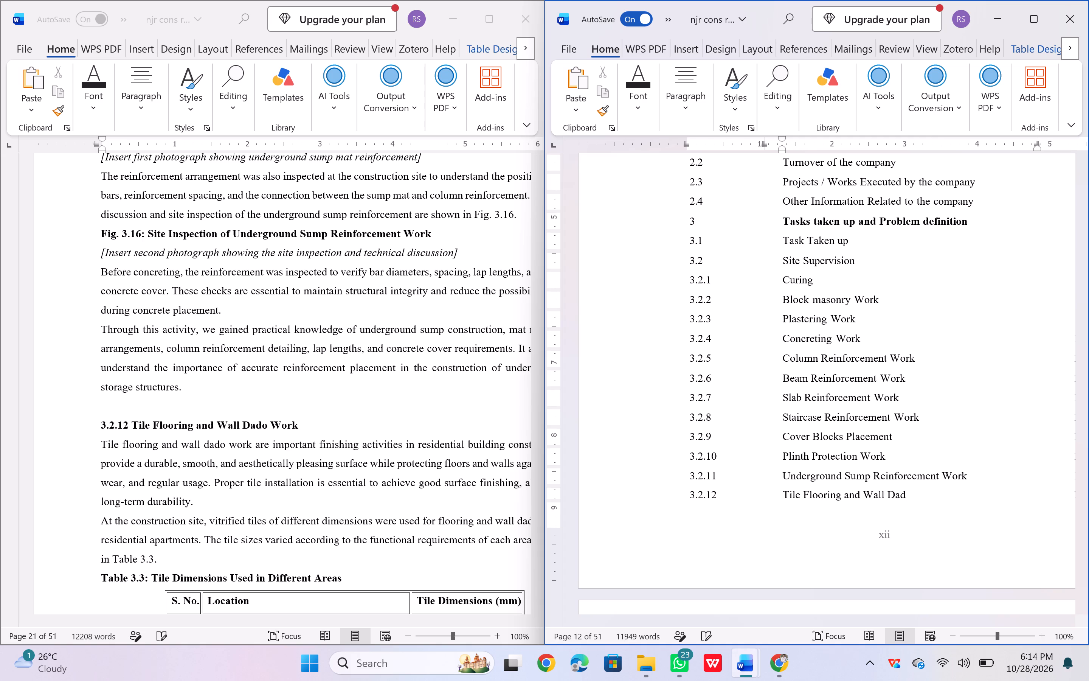
pyautogui.write('o W')
pyautogui.write('ork')
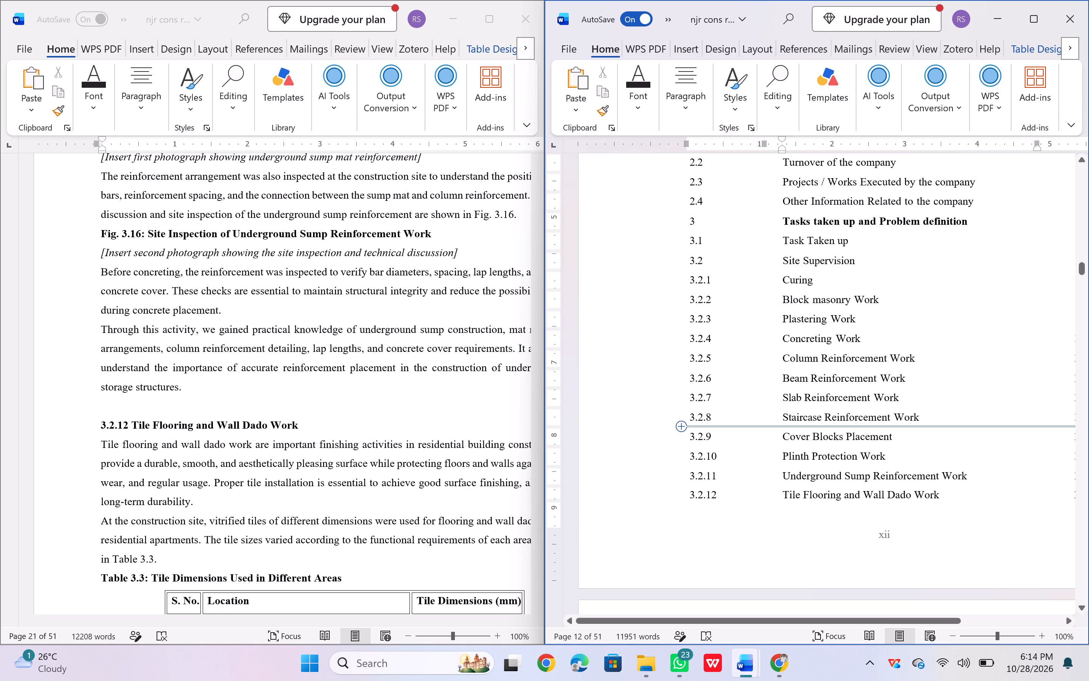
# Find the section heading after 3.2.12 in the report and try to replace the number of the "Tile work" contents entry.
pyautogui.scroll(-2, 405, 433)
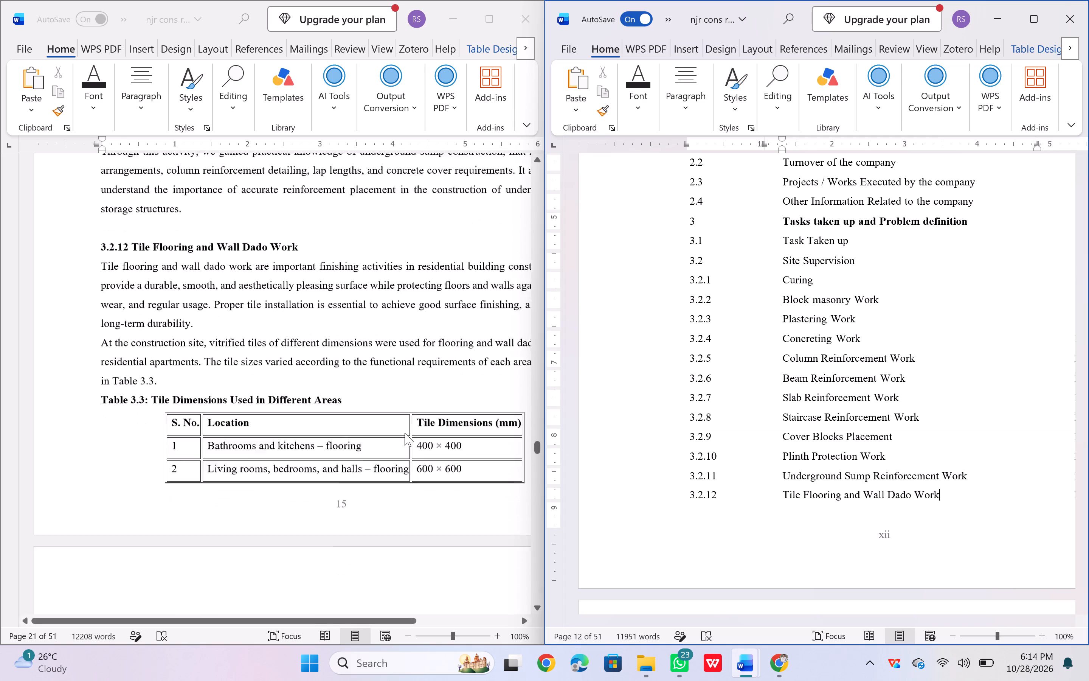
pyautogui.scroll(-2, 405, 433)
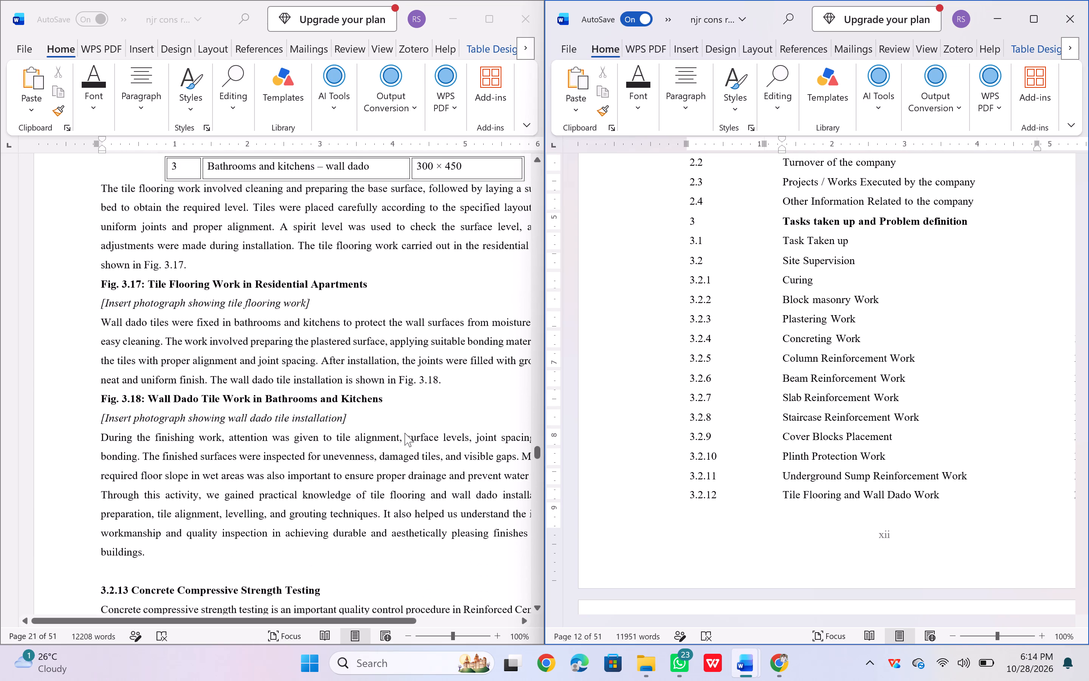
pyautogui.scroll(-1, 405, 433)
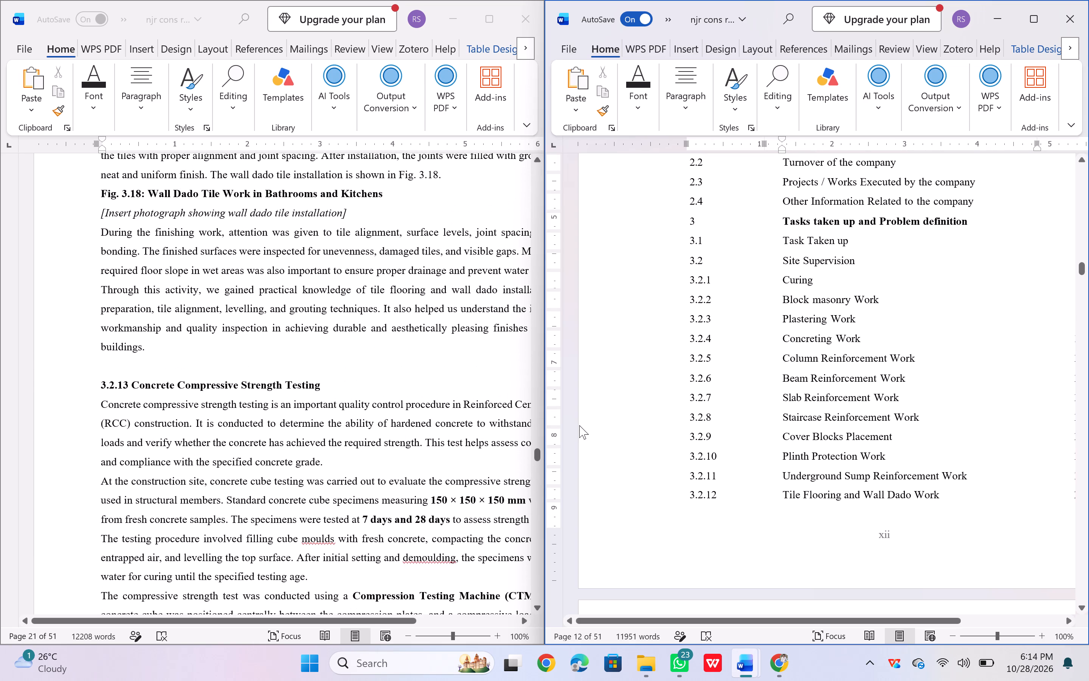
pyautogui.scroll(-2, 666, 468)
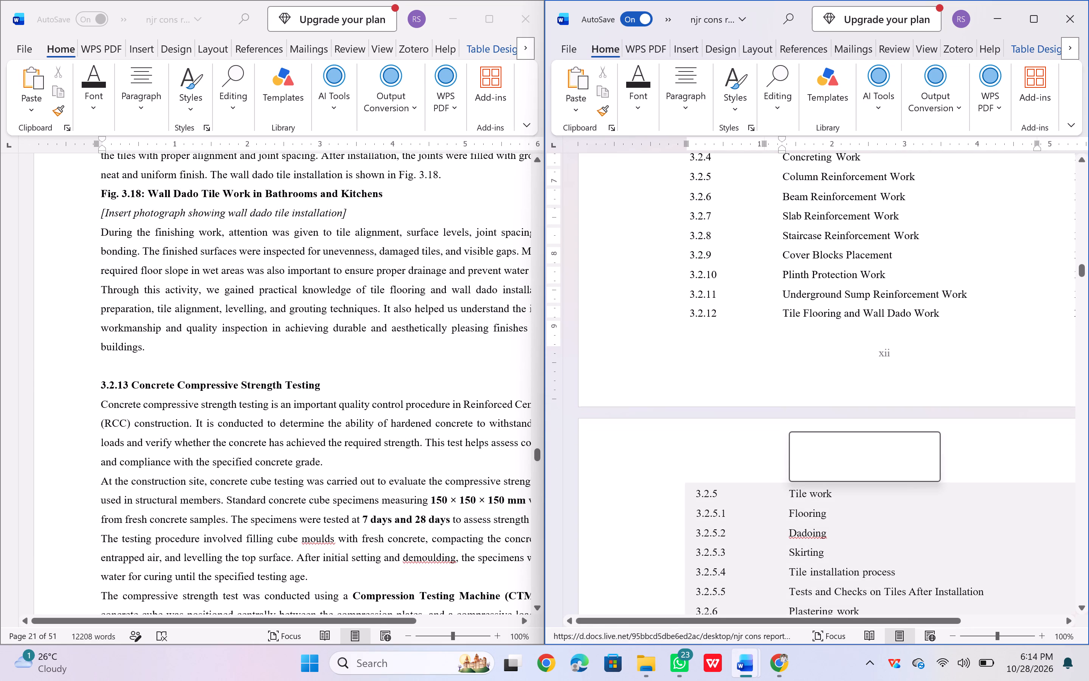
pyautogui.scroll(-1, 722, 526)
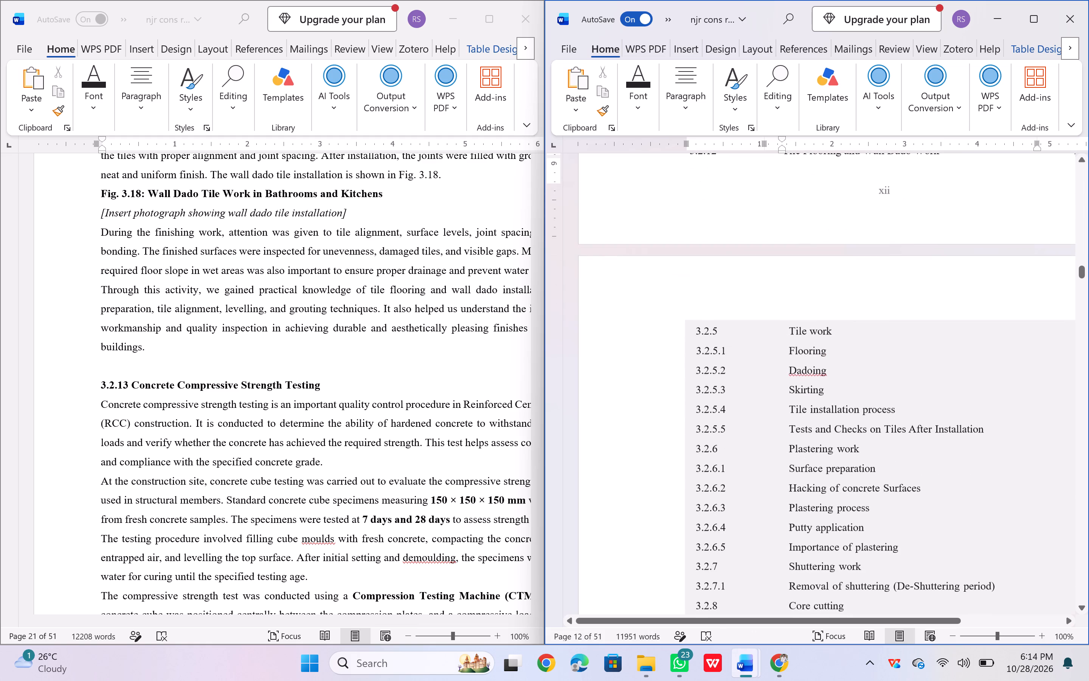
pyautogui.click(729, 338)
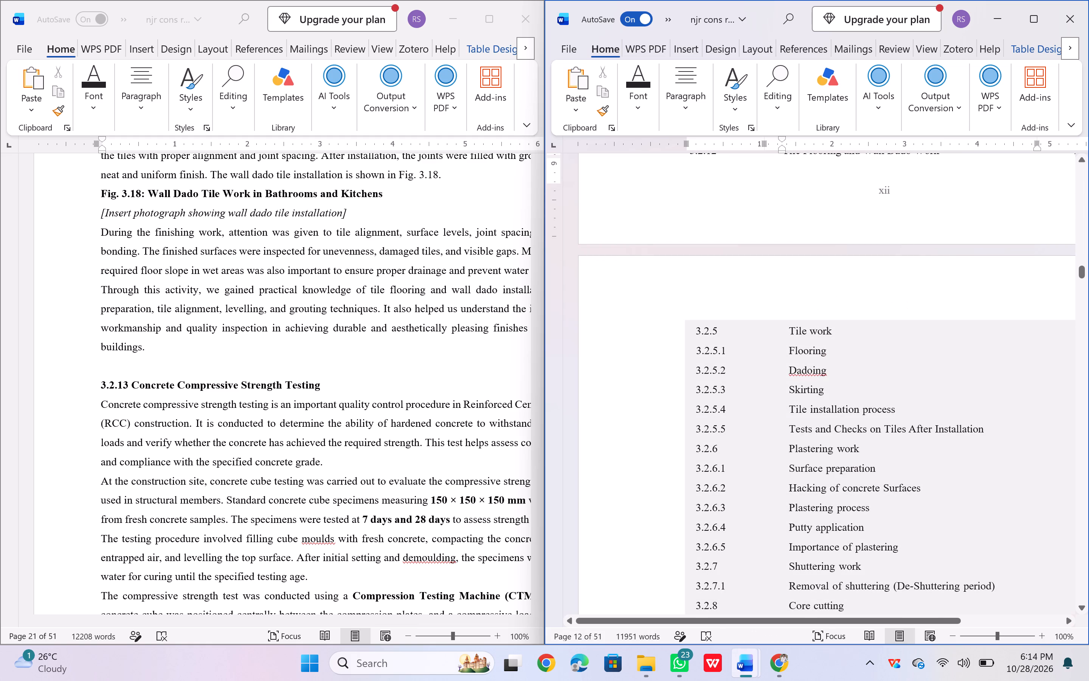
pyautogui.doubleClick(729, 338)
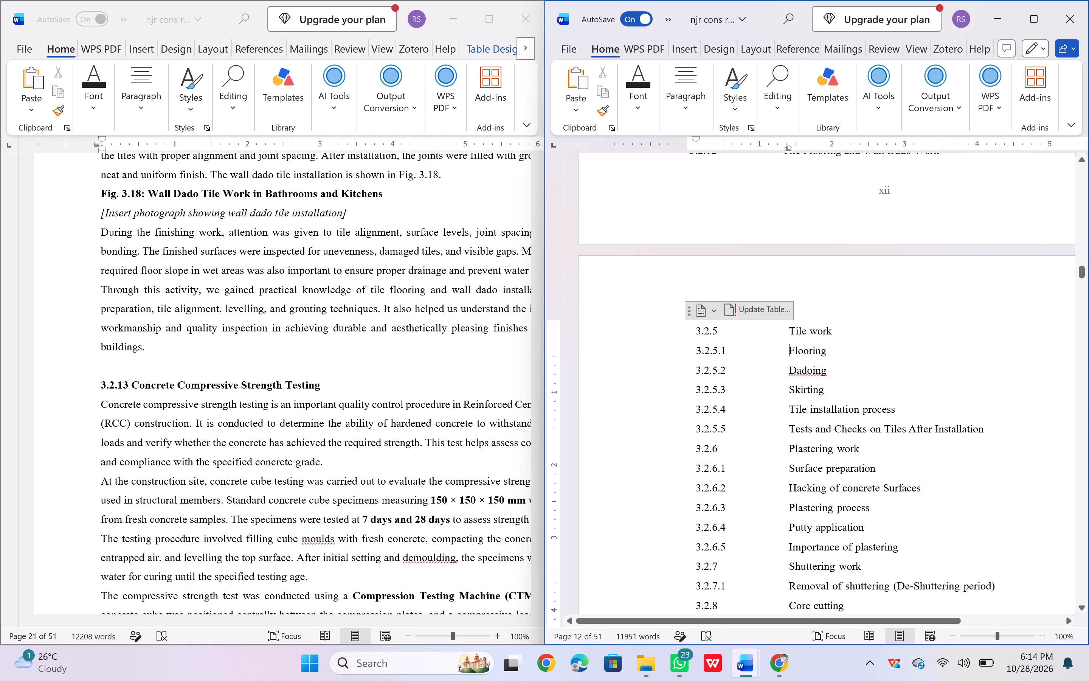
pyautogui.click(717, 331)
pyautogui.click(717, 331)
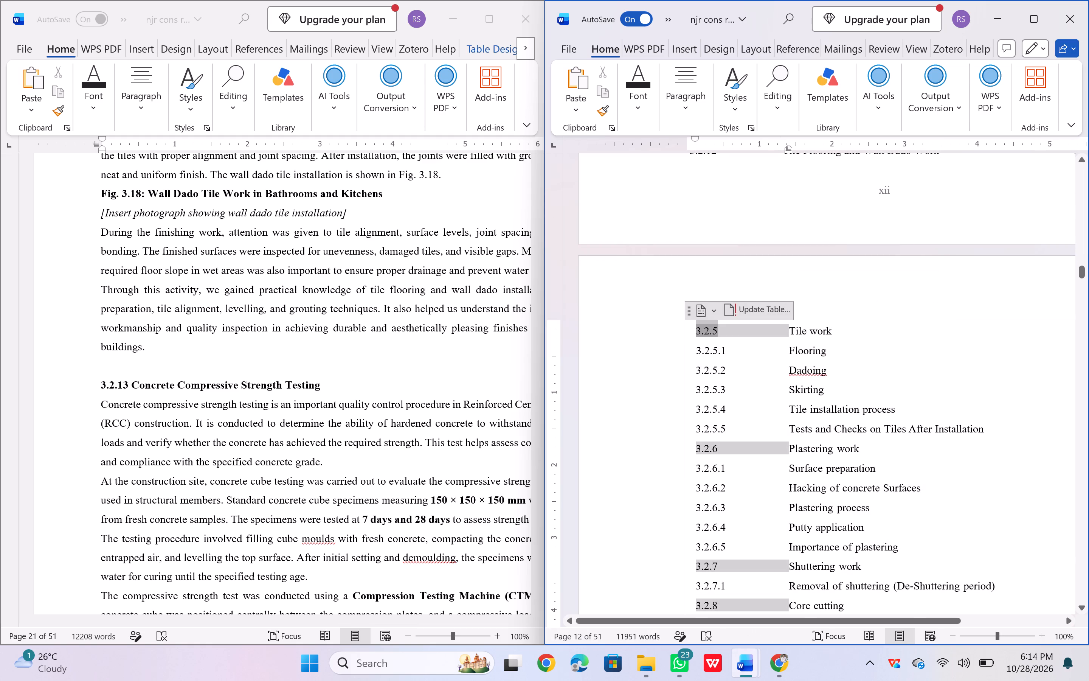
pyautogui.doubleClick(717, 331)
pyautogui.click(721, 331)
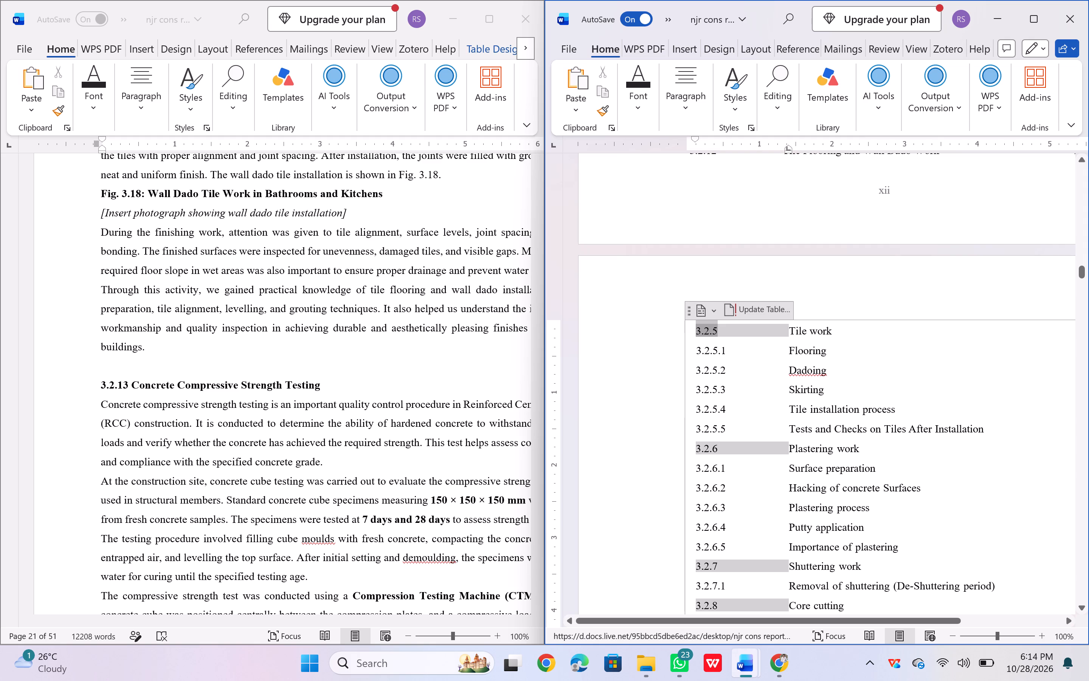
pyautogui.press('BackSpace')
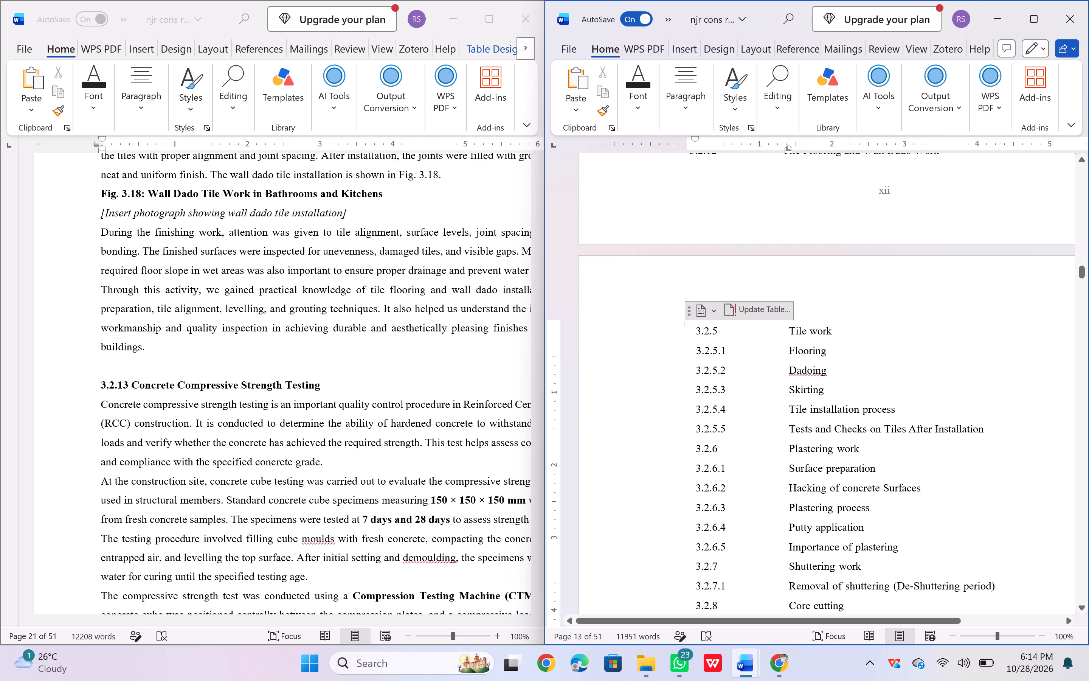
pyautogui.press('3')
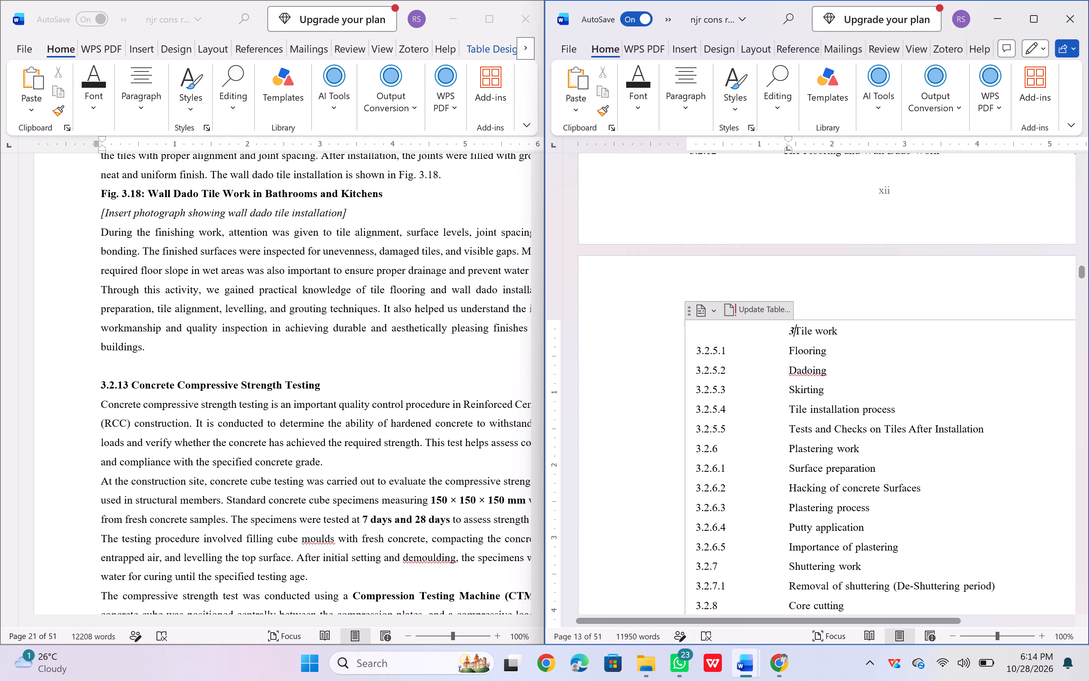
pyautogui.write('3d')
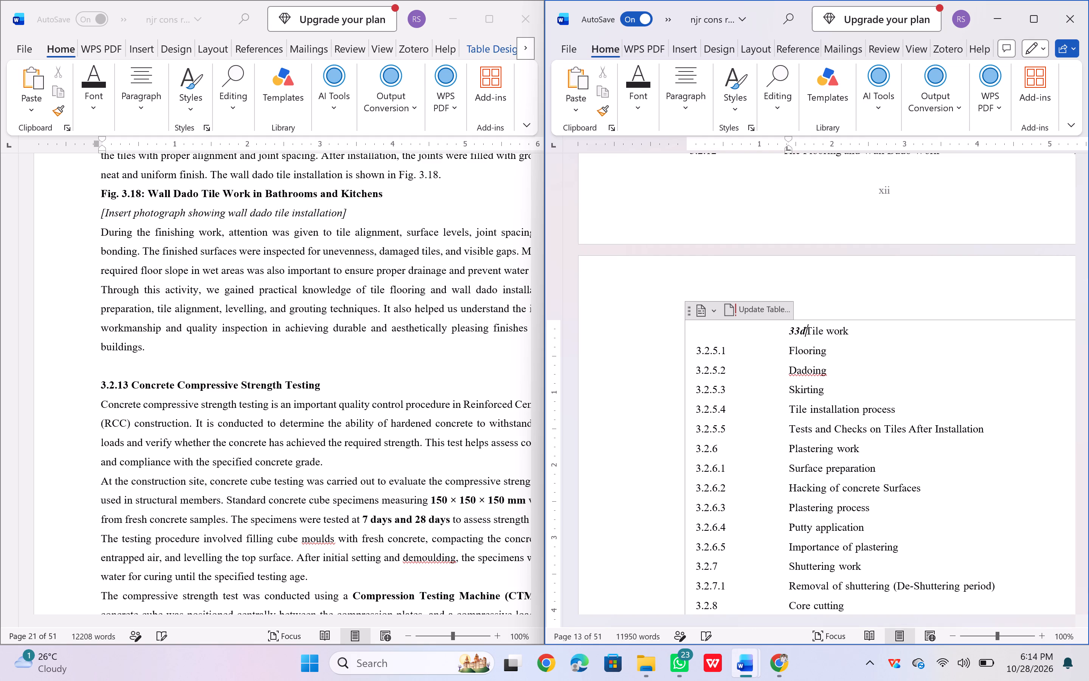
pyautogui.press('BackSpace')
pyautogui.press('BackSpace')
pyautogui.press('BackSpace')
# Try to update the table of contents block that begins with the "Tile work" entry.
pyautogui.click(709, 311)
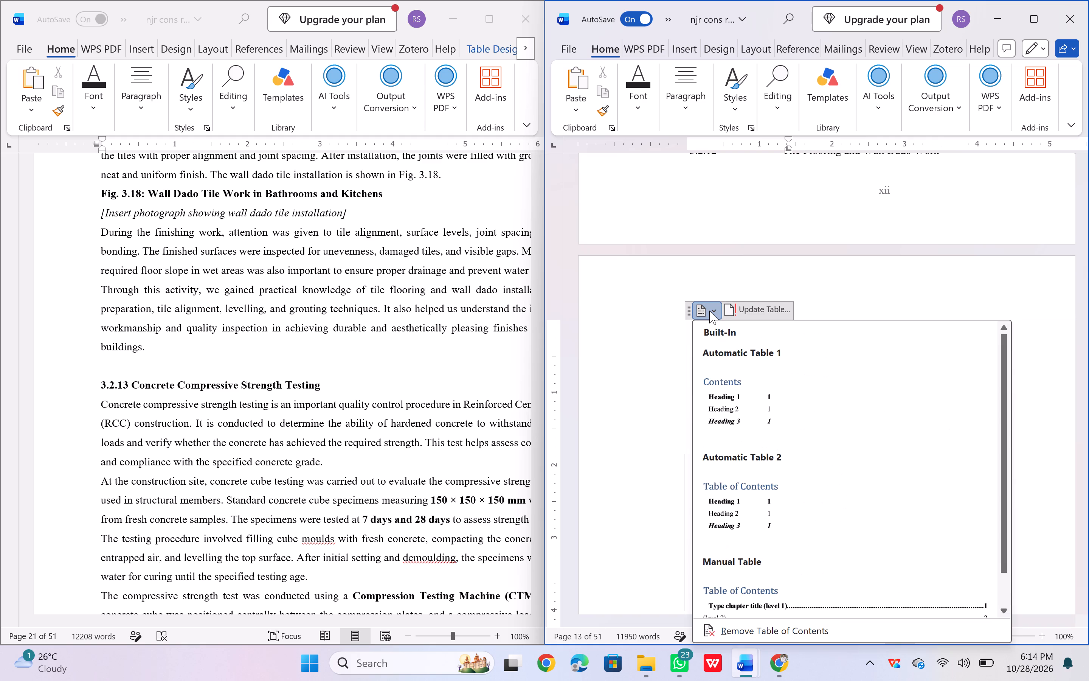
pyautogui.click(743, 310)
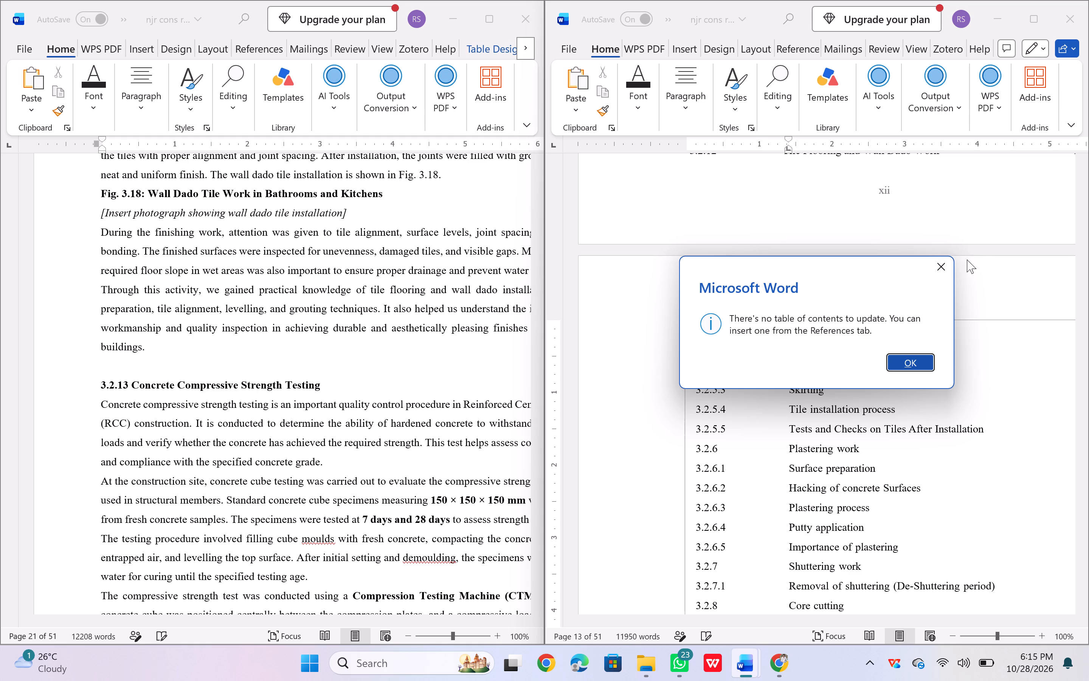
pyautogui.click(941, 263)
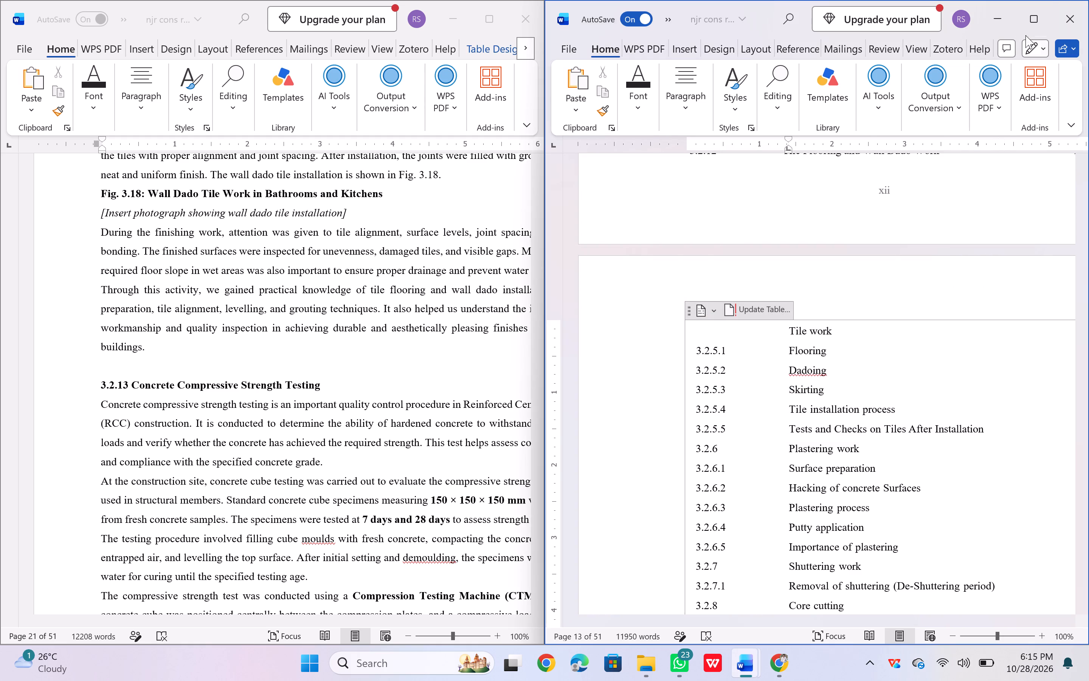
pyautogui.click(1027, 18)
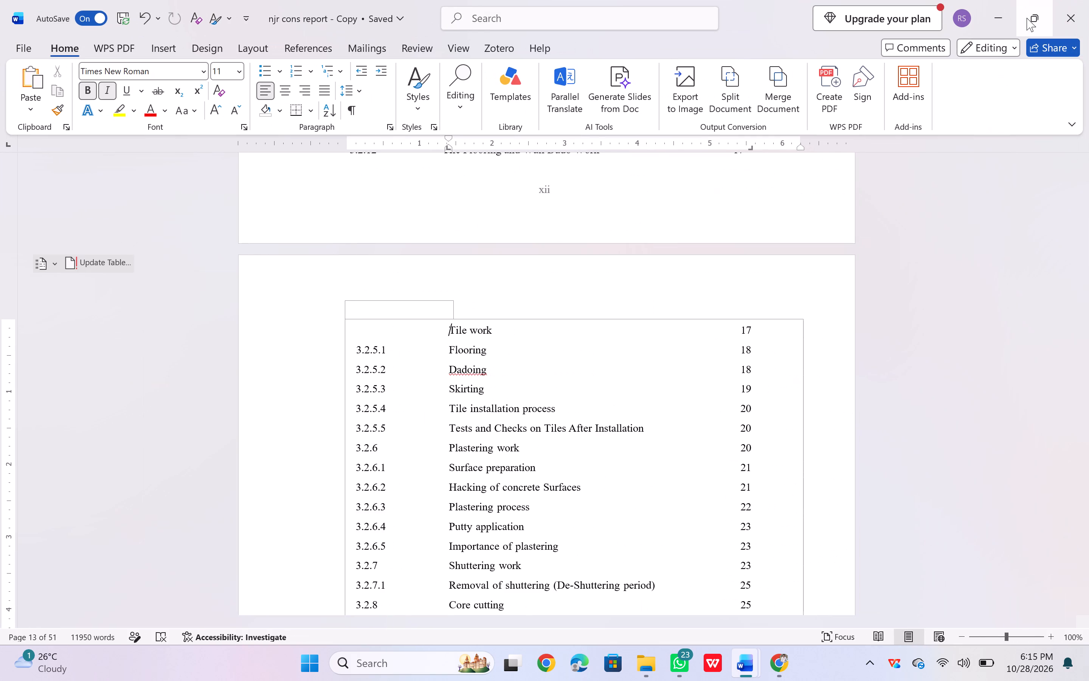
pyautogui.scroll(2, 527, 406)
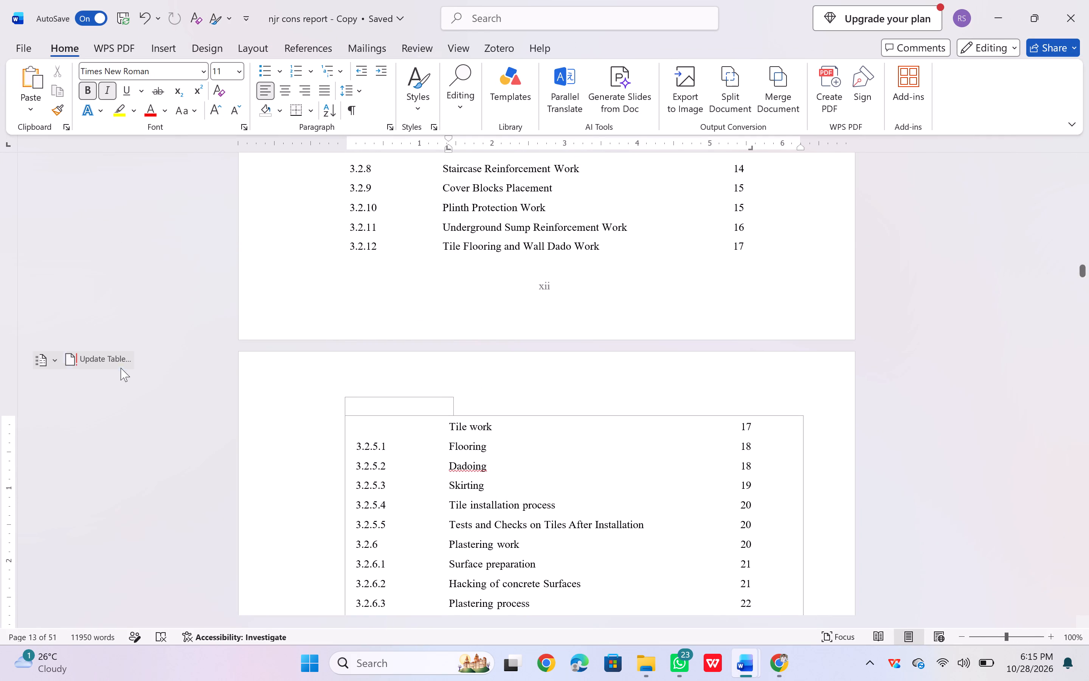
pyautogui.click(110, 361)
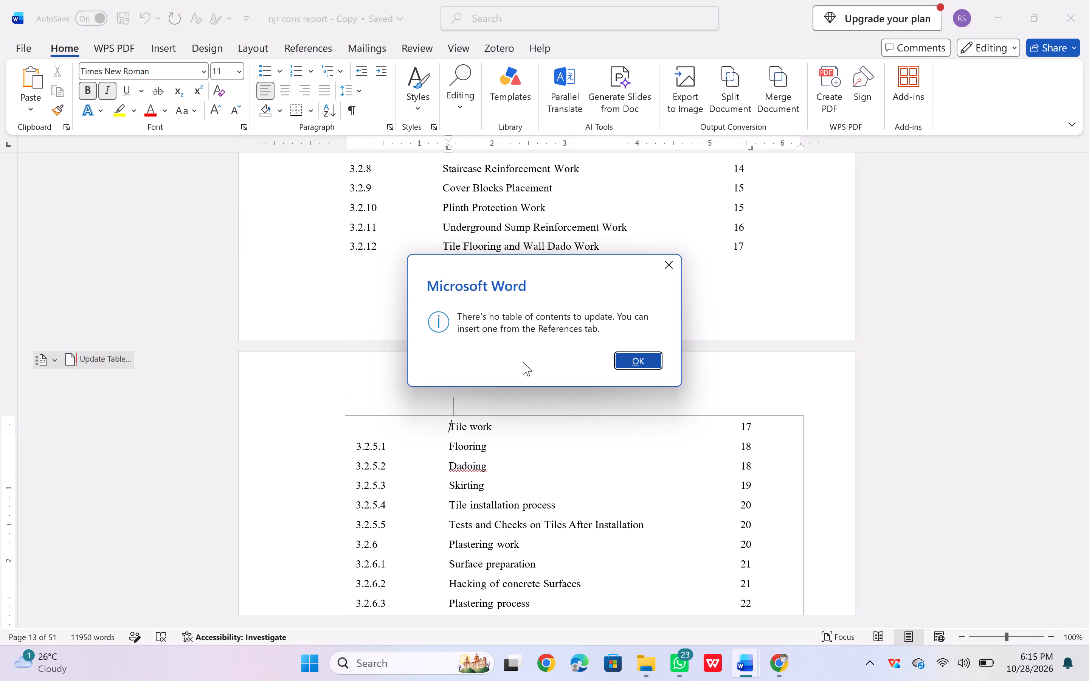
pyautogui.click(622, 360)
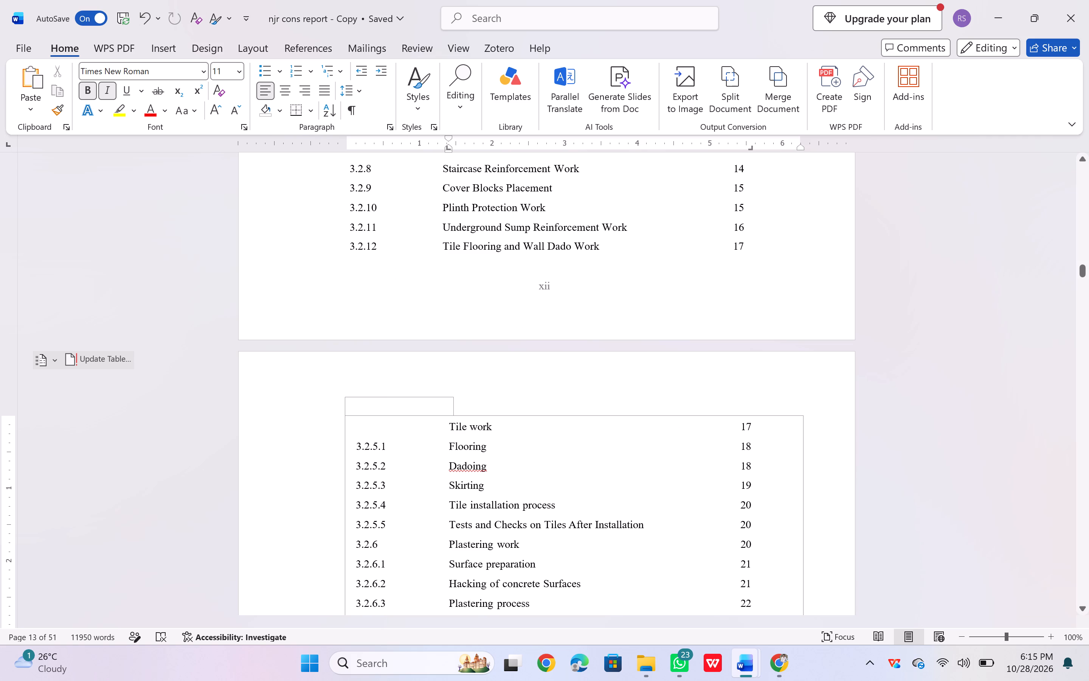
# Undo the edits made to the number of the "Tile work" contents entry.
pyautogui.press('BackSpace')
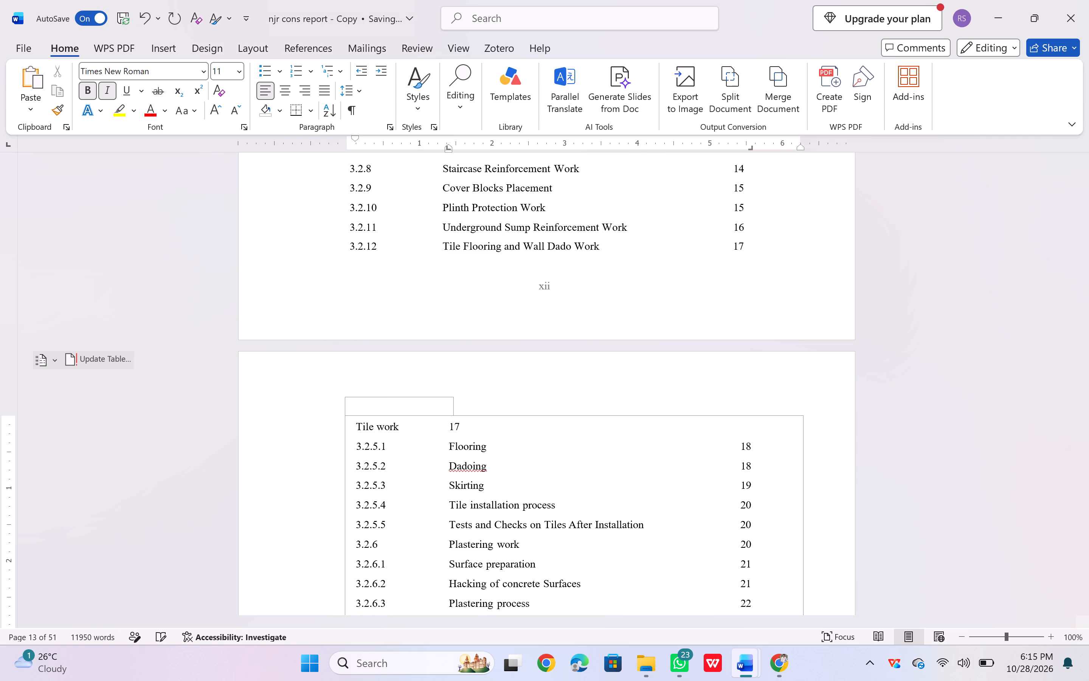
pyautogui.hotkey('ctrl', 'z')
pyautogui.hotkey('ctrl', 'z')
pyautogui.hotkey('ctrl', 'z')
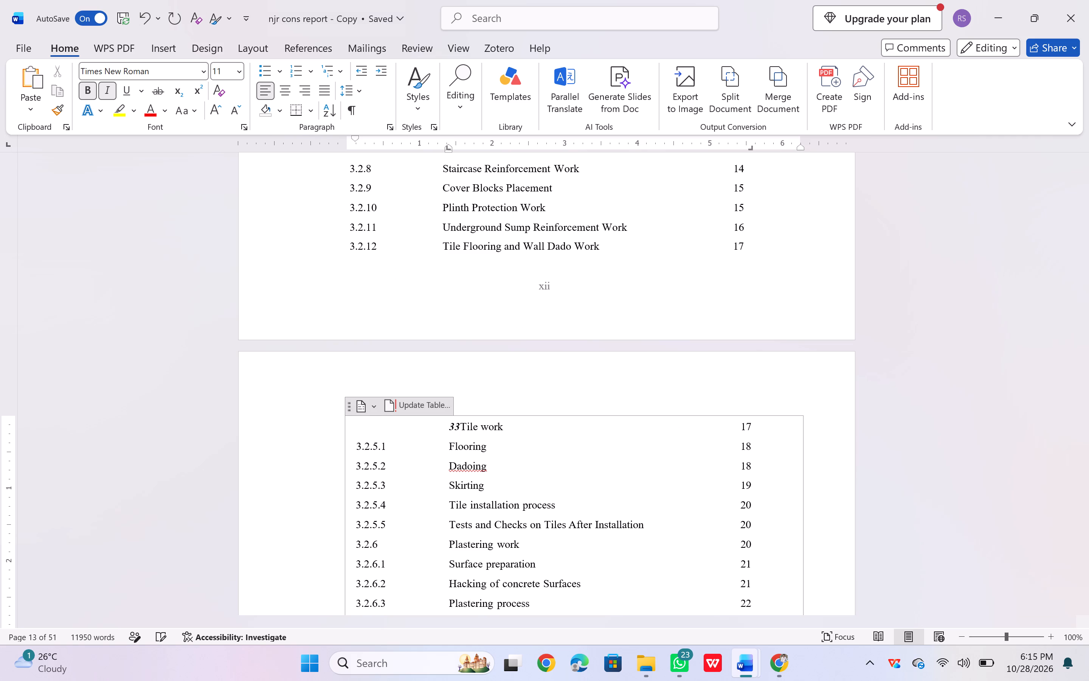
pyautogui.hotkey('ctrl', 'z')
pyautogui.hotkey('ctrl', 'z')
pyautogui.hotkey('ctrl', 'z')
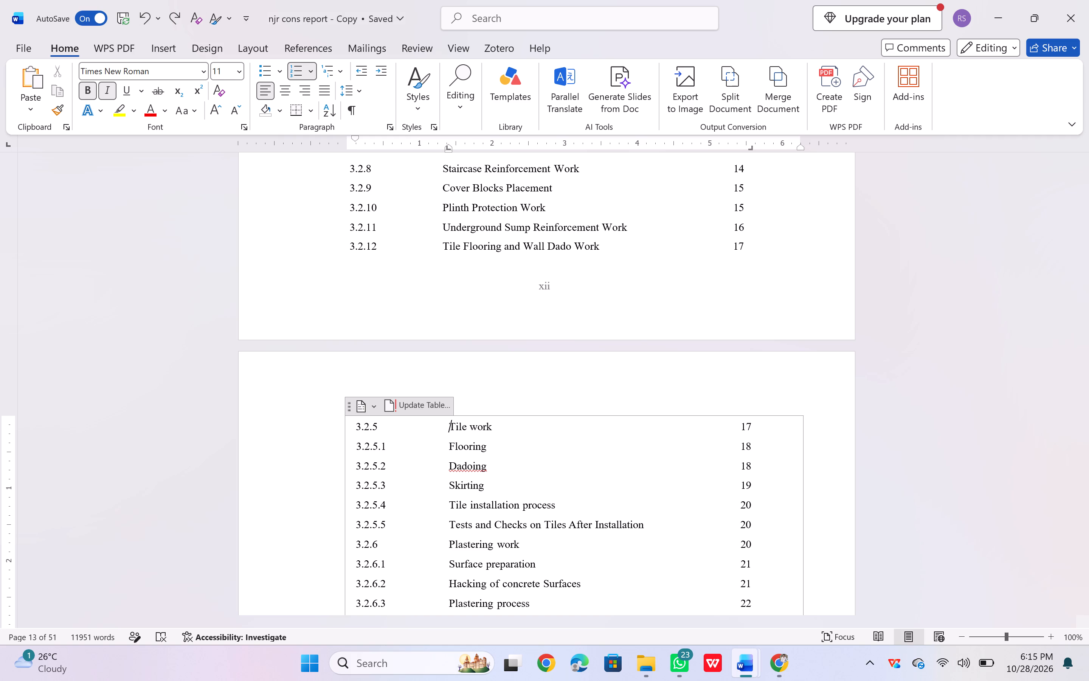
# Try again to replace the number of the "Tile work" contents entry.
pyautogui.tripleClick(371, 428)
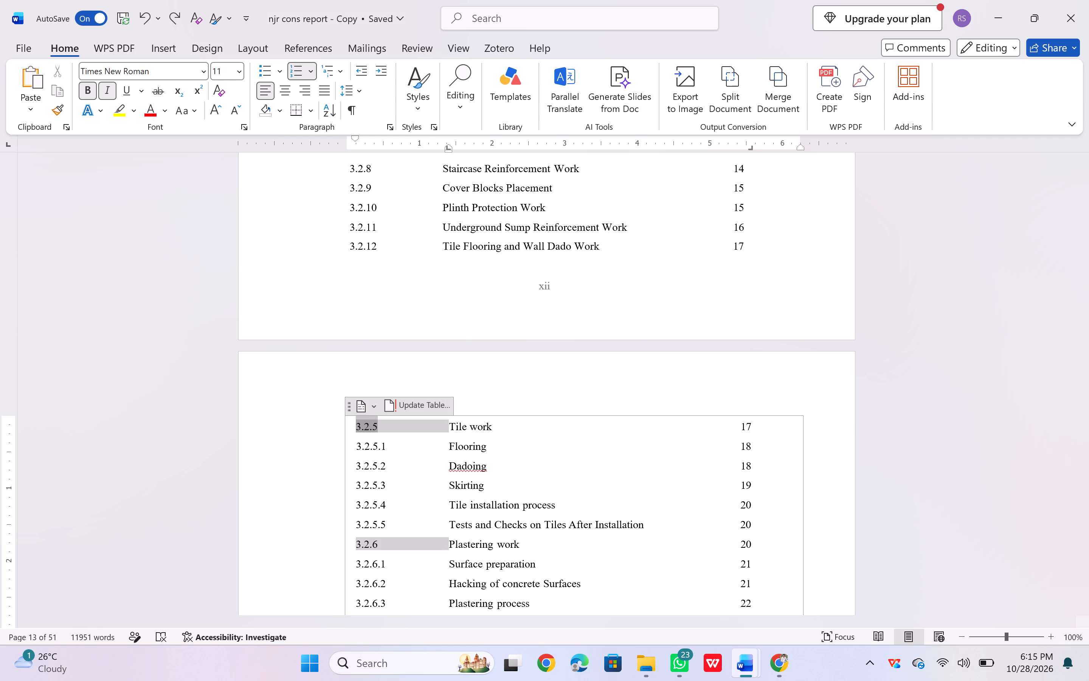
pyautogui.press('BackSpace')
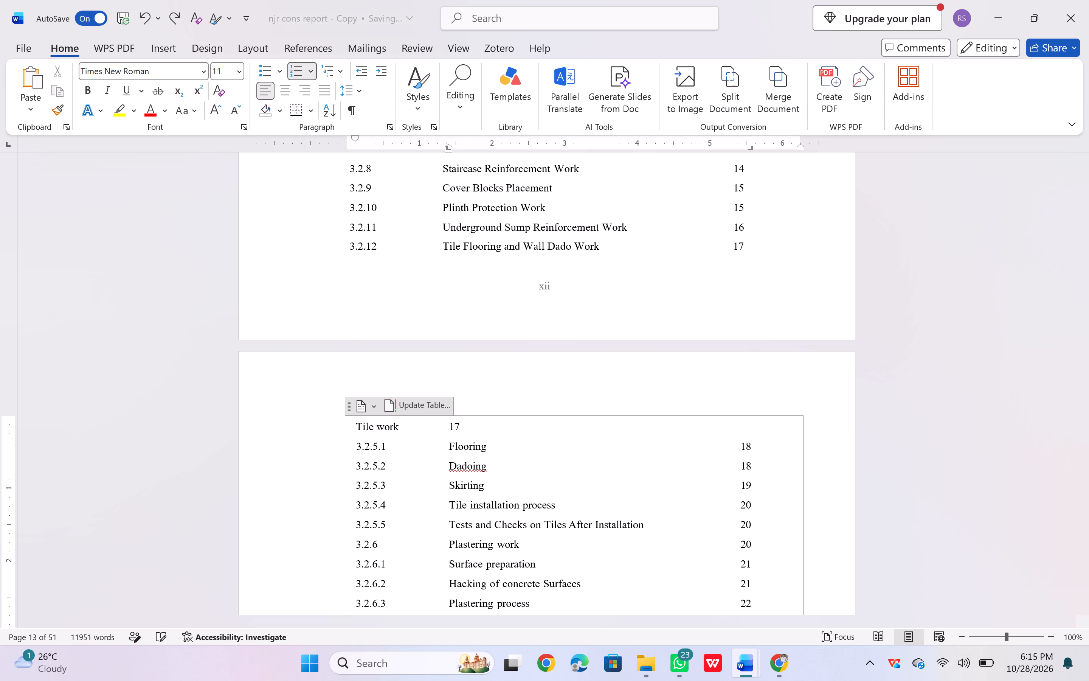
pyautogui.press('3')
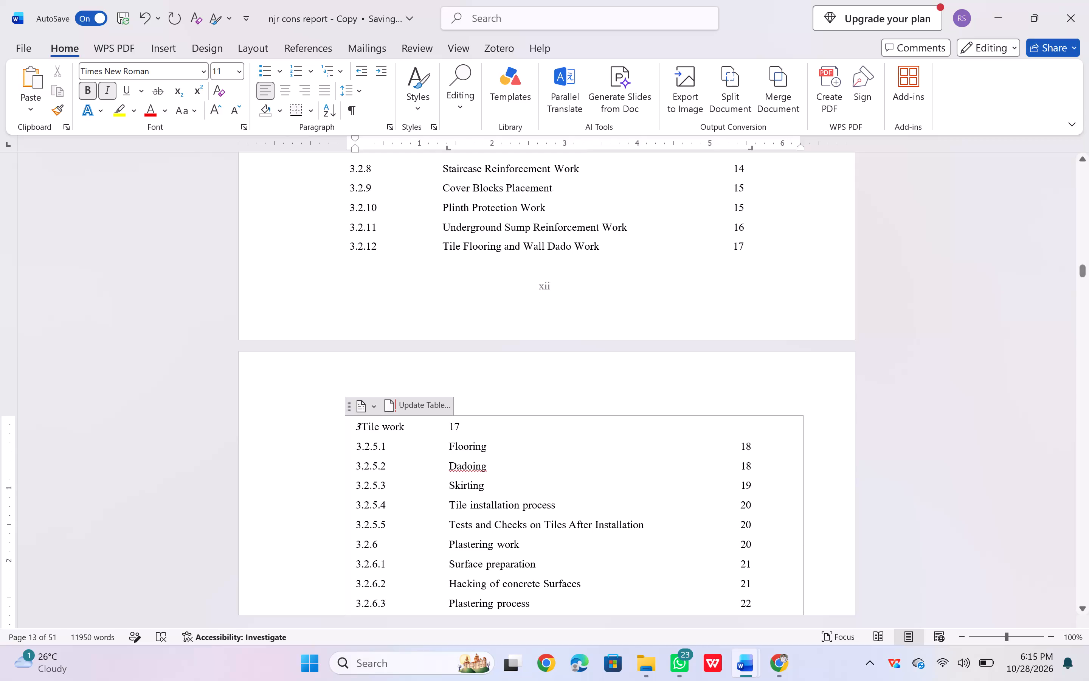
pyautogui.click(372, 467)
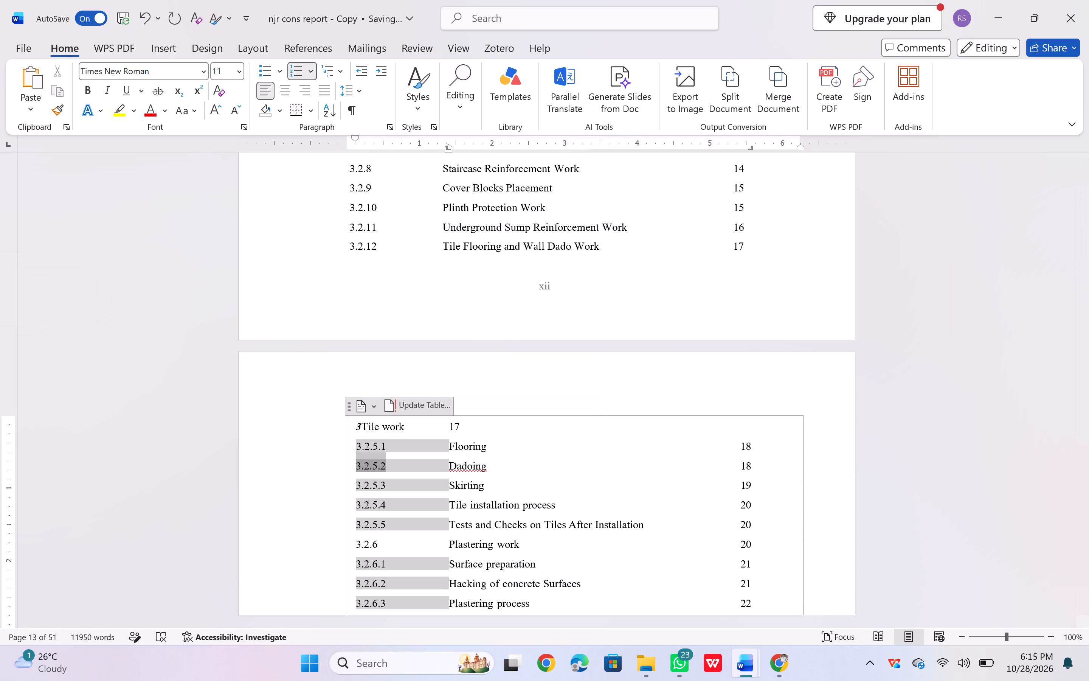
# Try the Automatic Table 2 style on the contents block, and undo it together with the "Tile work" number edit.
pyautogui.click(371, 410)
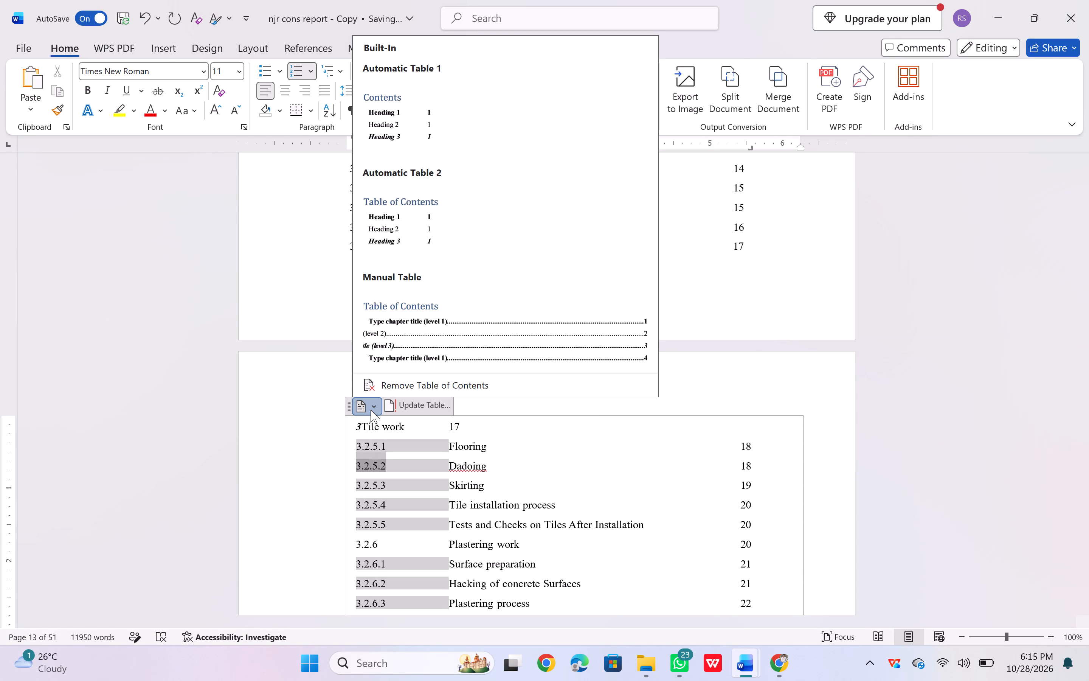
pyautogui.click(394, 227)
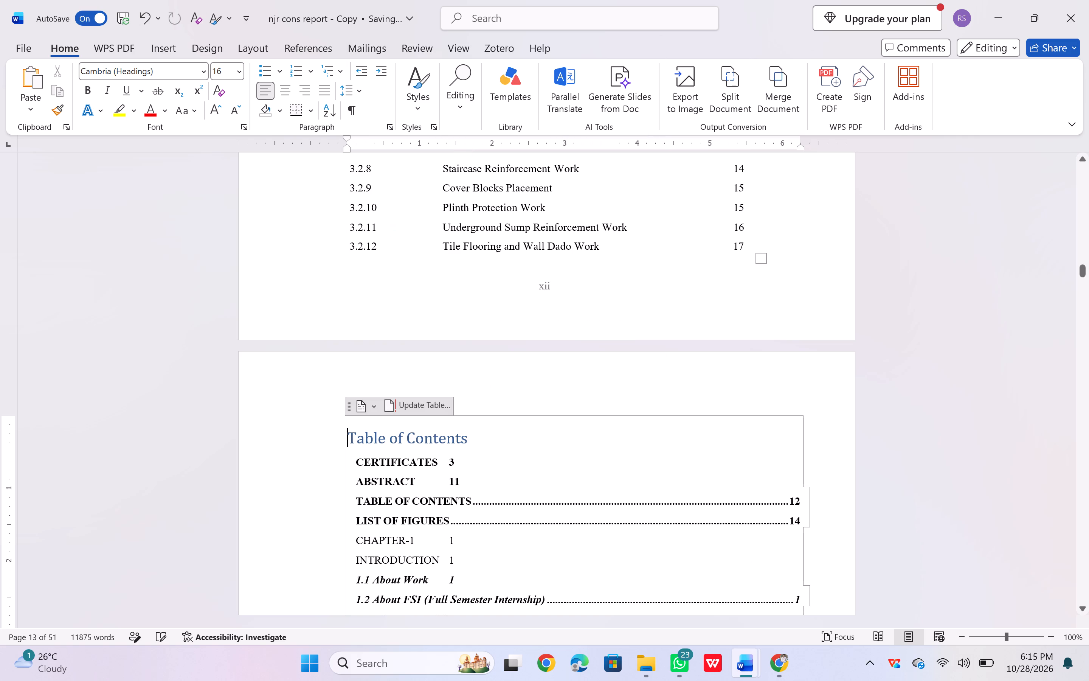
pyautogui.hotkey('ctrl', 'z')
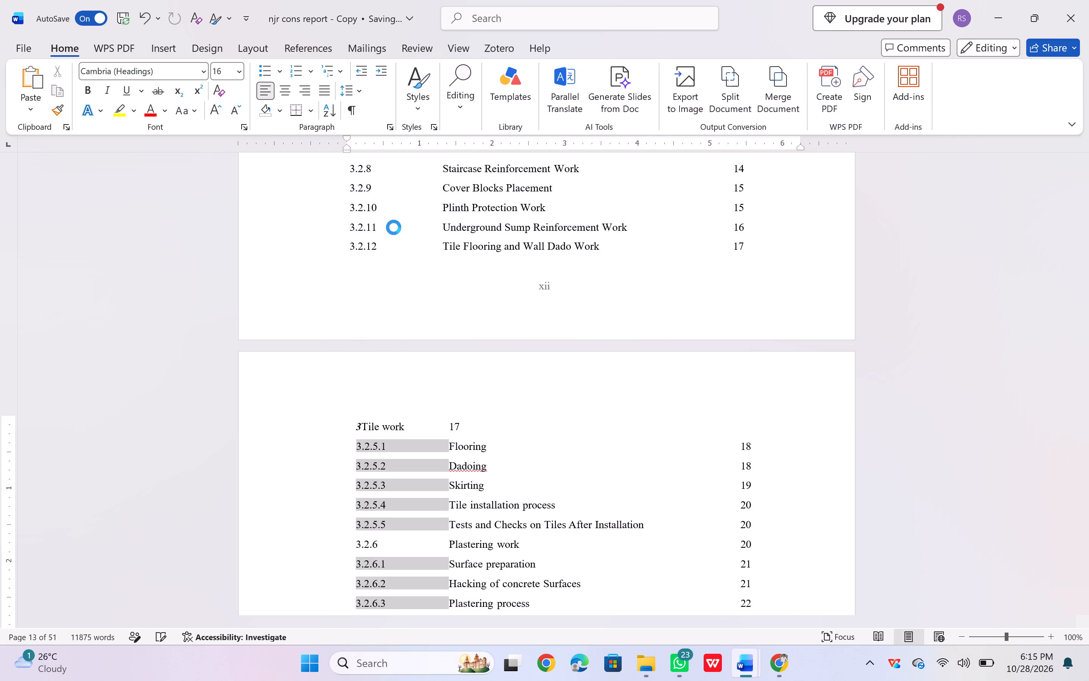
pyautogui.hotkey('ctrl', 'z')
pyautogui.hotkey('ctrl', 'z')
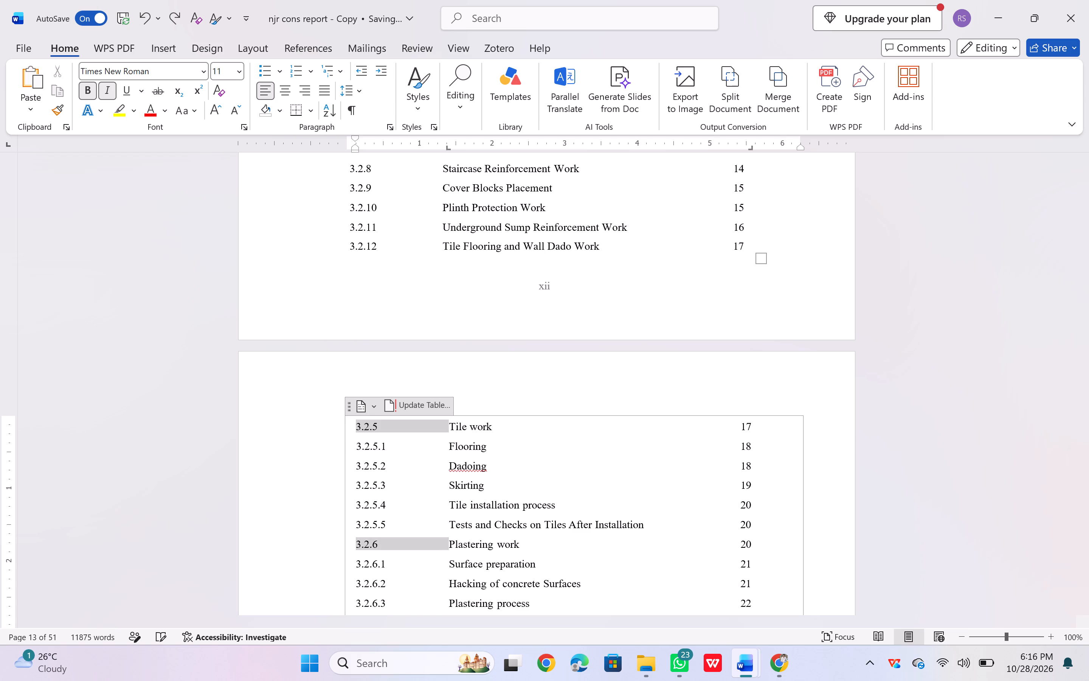
# Remove the whole table of contents block that runs from the "Tile work" entry to "References".
pyautogui.click(364, 449)
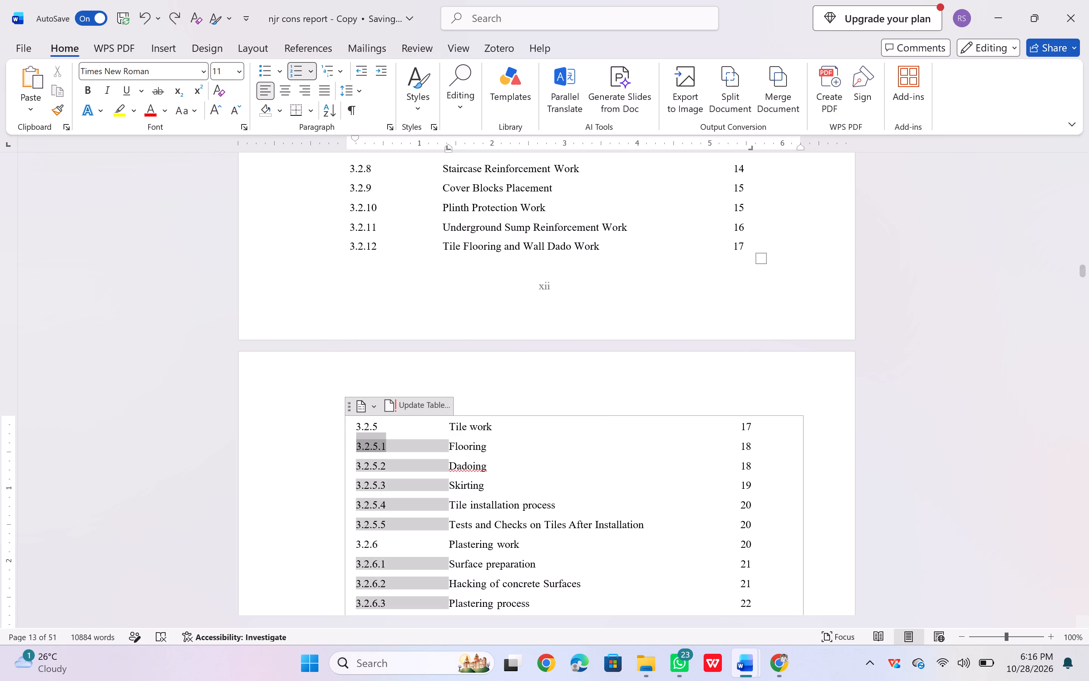
pyautogui.scroll(-1, 319, 422)
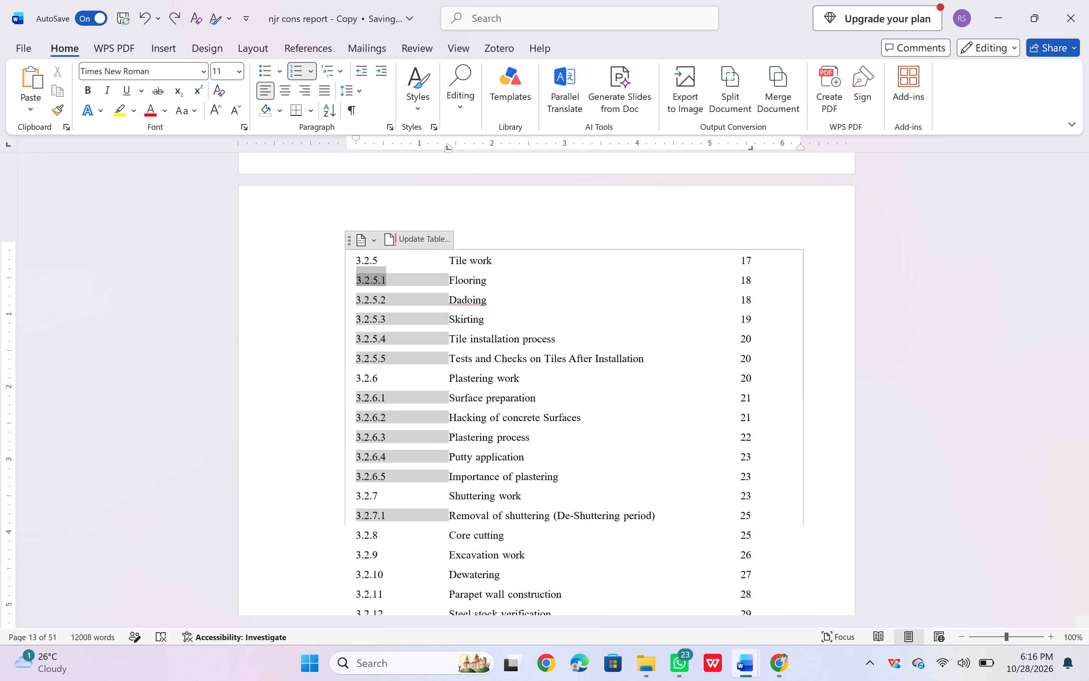
pyautogui.scroll(-3, 319, 422)
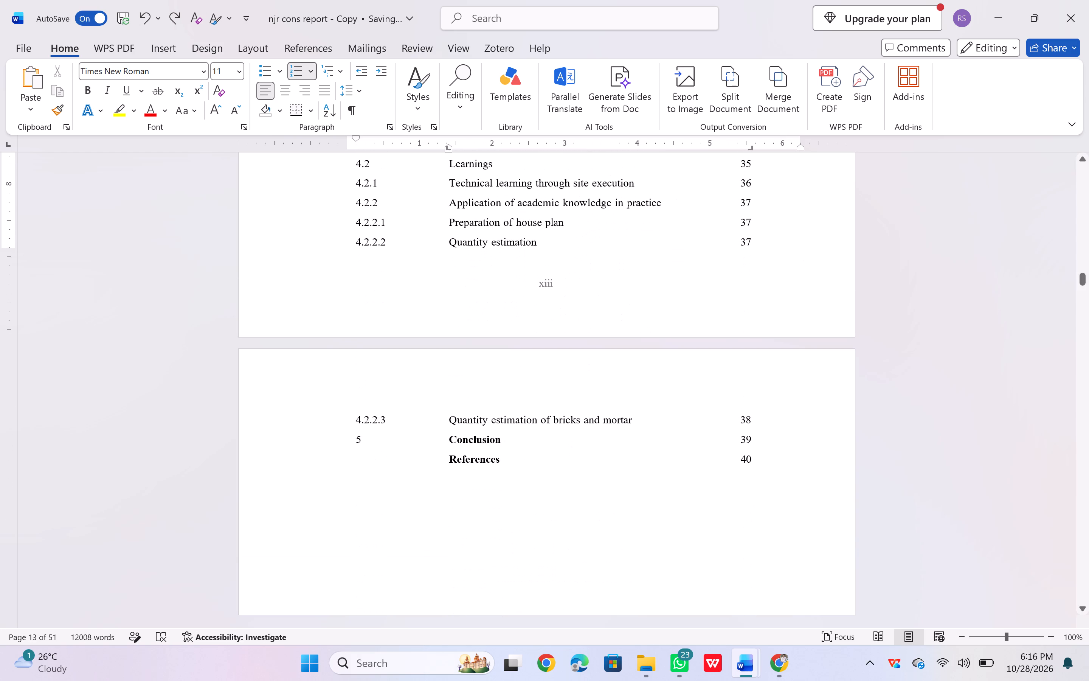
pyautogui.scroll(1, 329, 405)
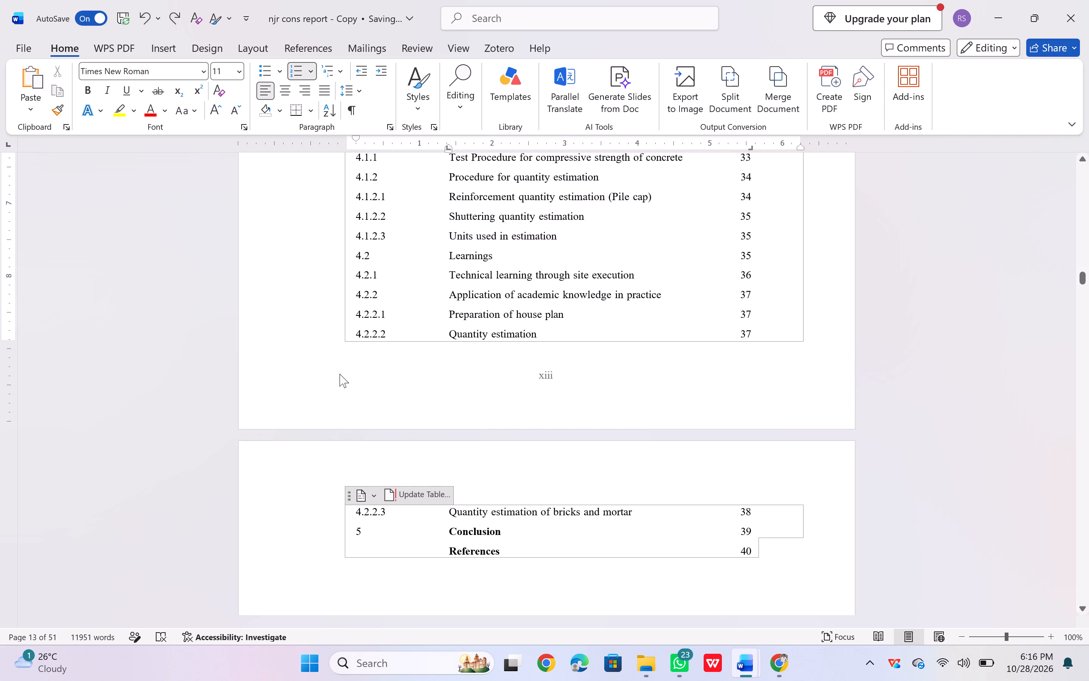
pyautogui.scroll(3, 340, 374)
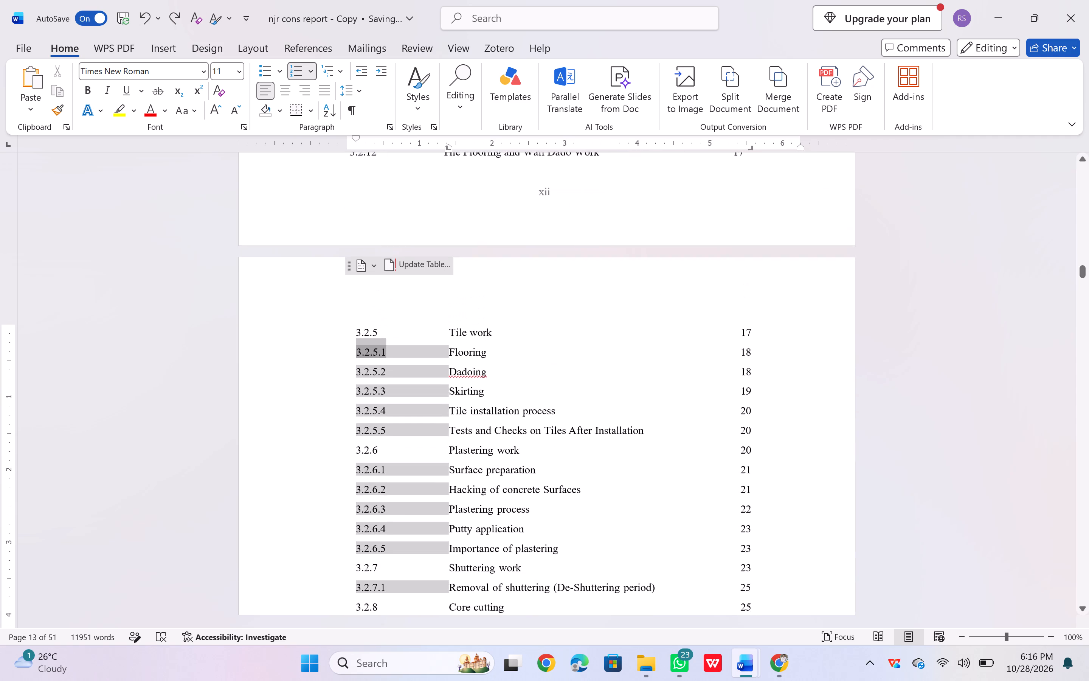
pyautogui.click(345, 313)
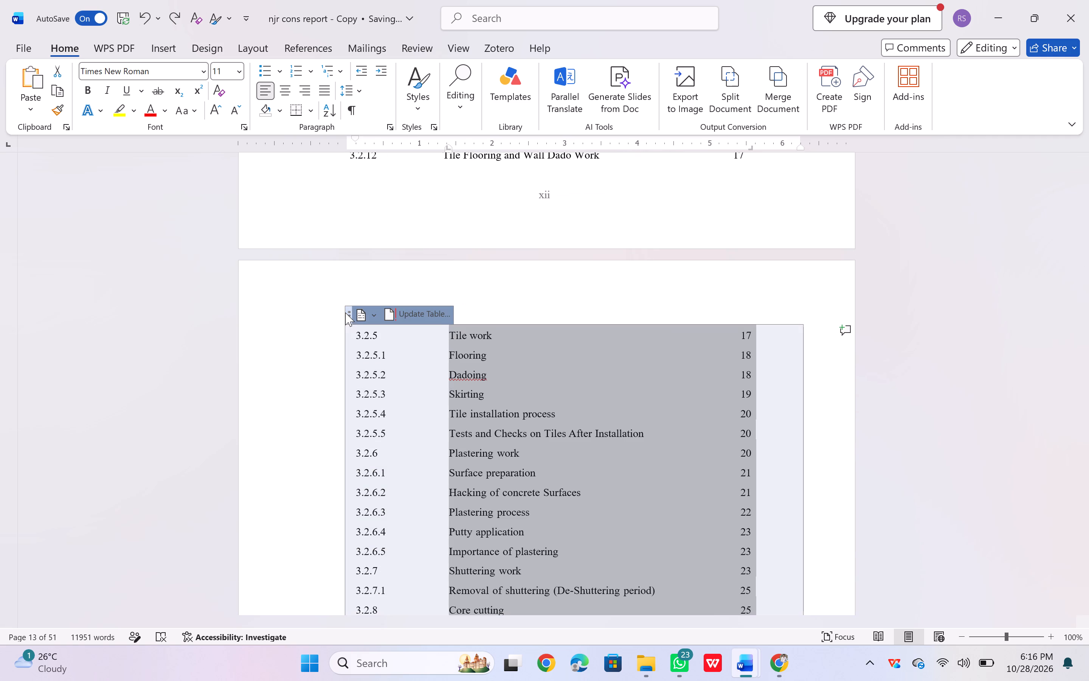
pyautogui.click(371, 332)
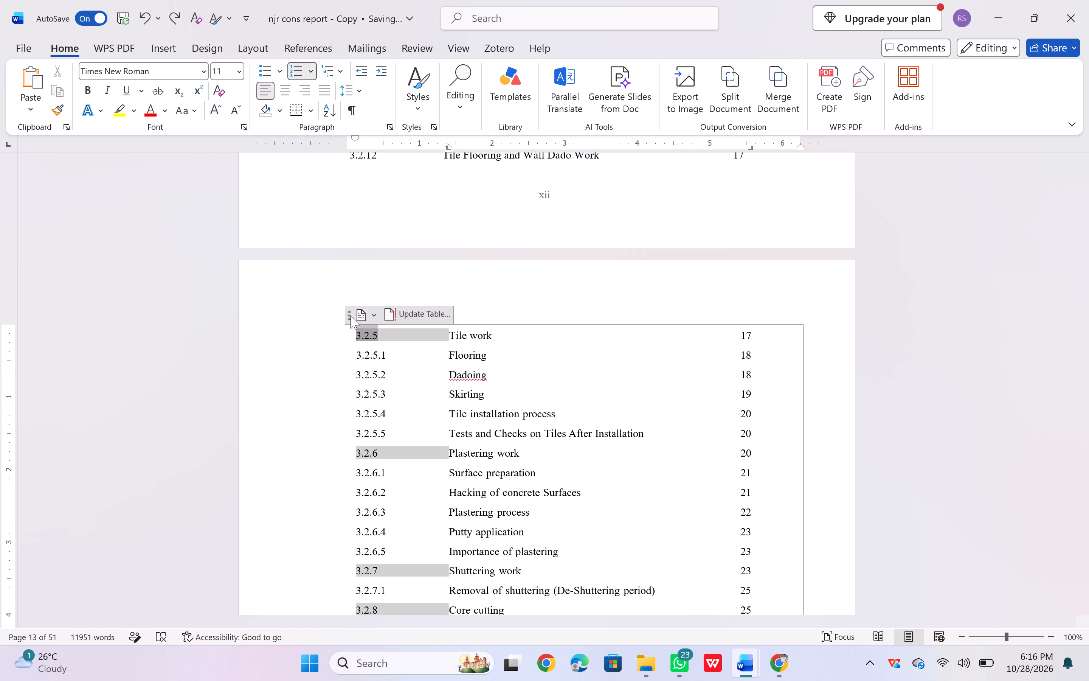
pyautogui.click(351, 316)
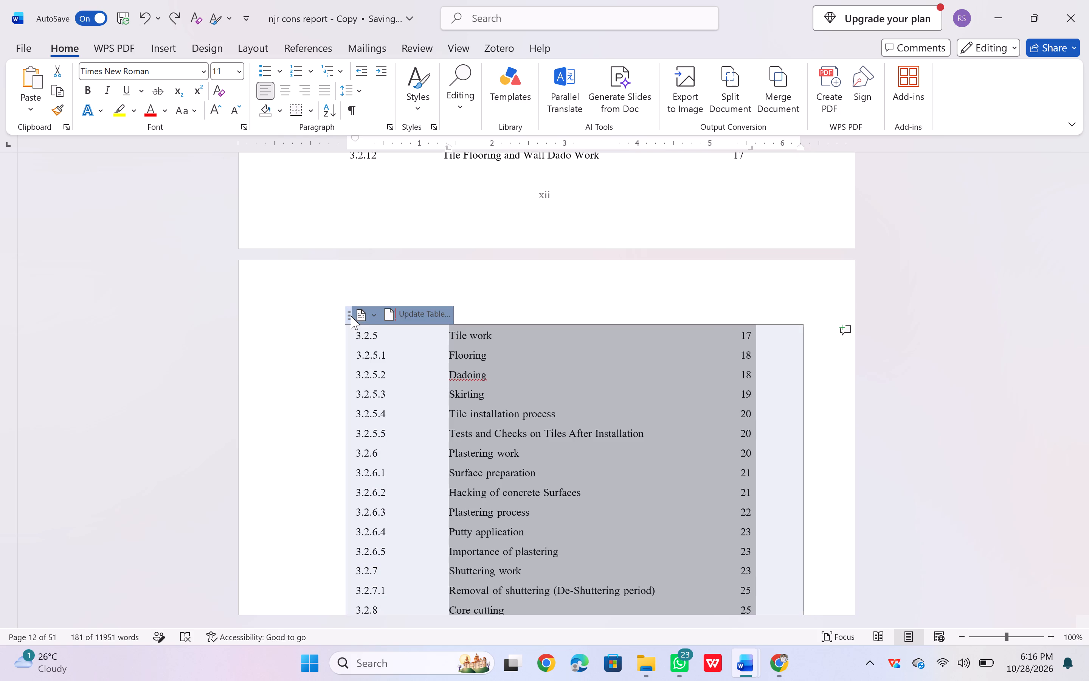
pyautogui.click(370, 315)
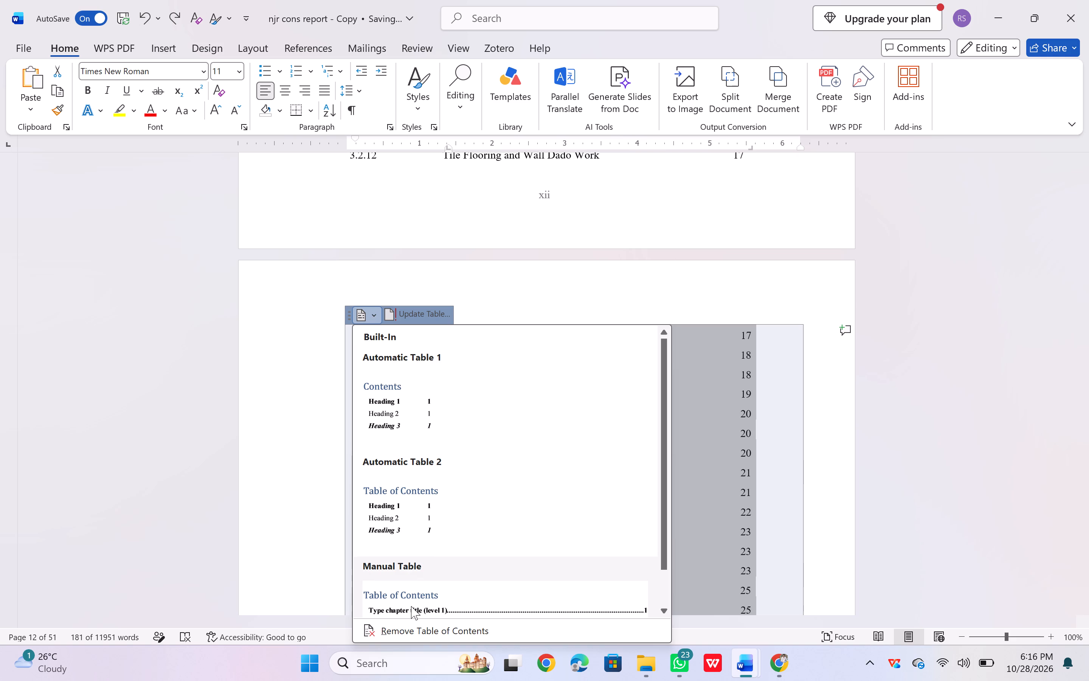
pyautogui.click(410, 626)
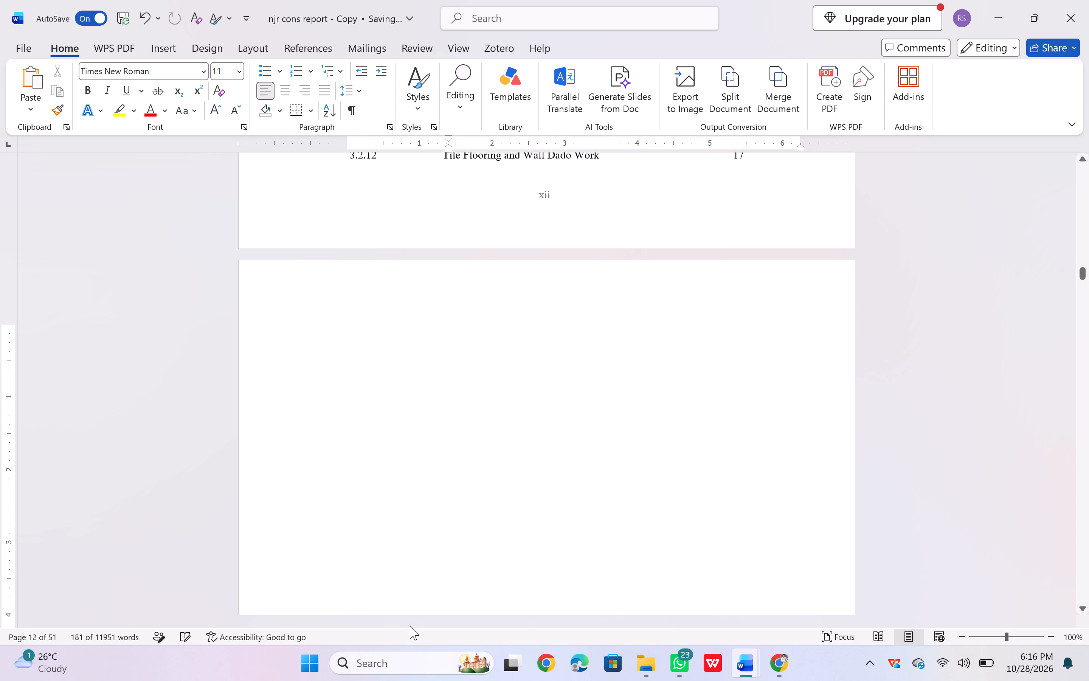
# Add the entry number 3.2.13 on a new line below 3.2.12 in the contents table.
pyautogui.scroll(1, 372, 488)
pyautogui.scroll(-2, 372, 488)
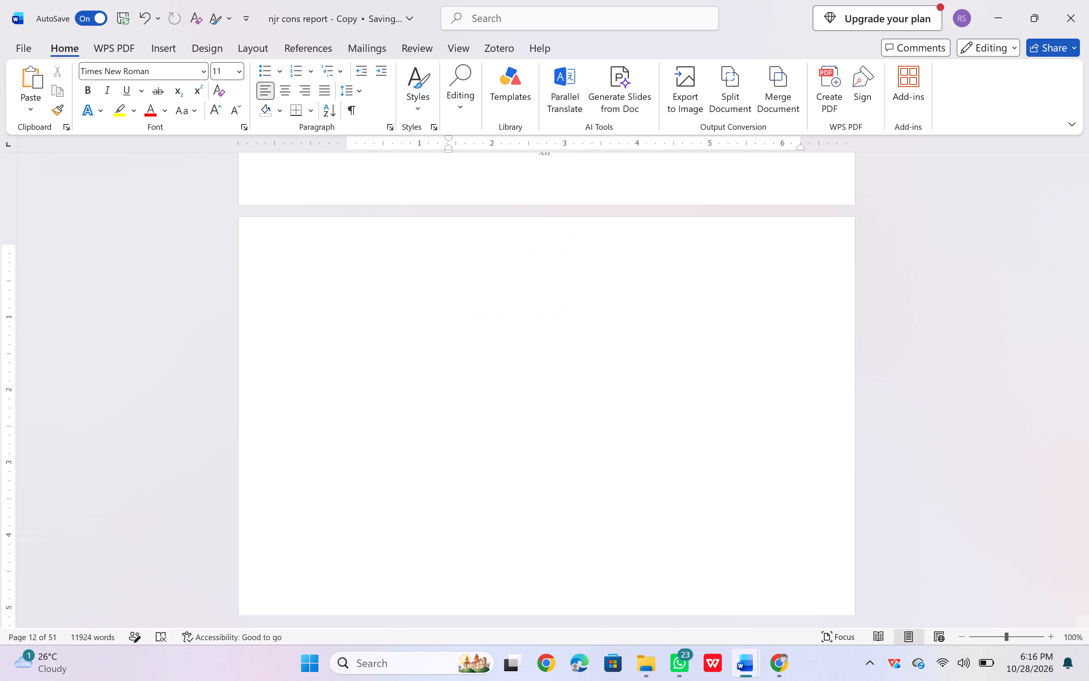
pyautogui.scroll(-3, 372, 488)
pyautogui.scroll(1, 372, 488)
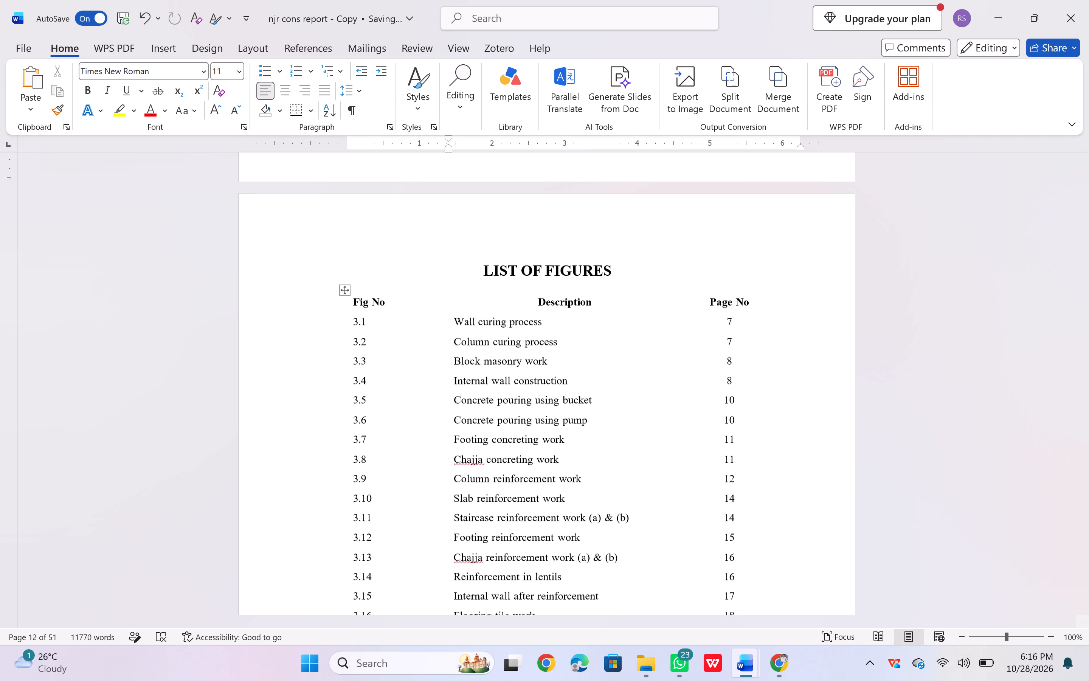
pyautogui.scroll(4, 372, 488)
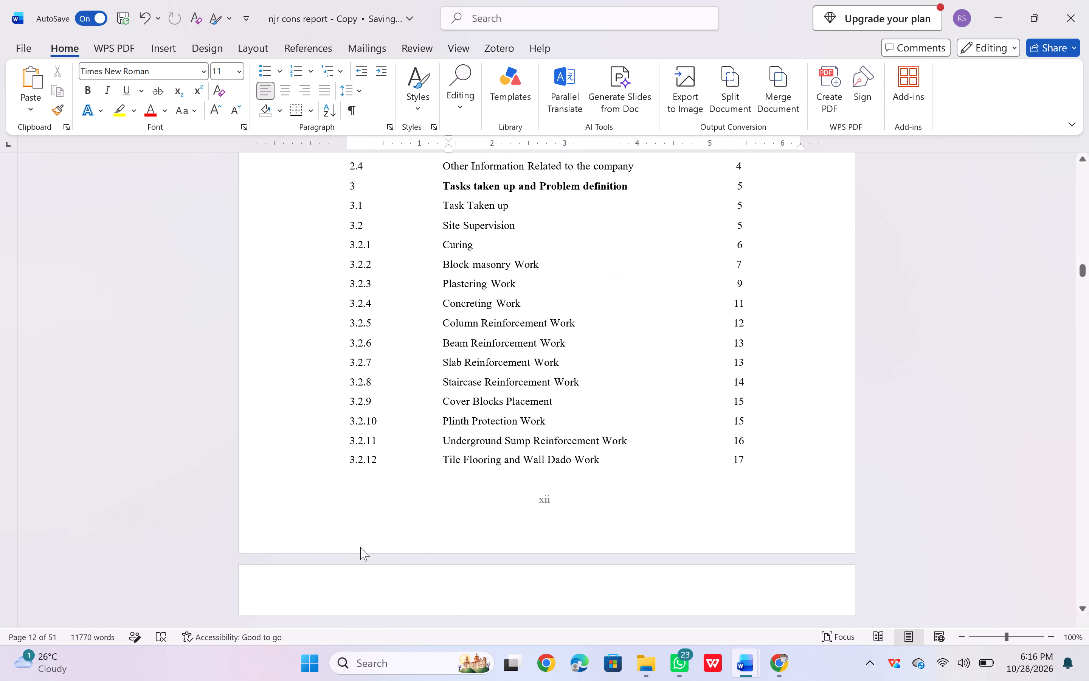
pyautogui.scroll(-1, 360, 547)
pyautogui.click(341, 538)
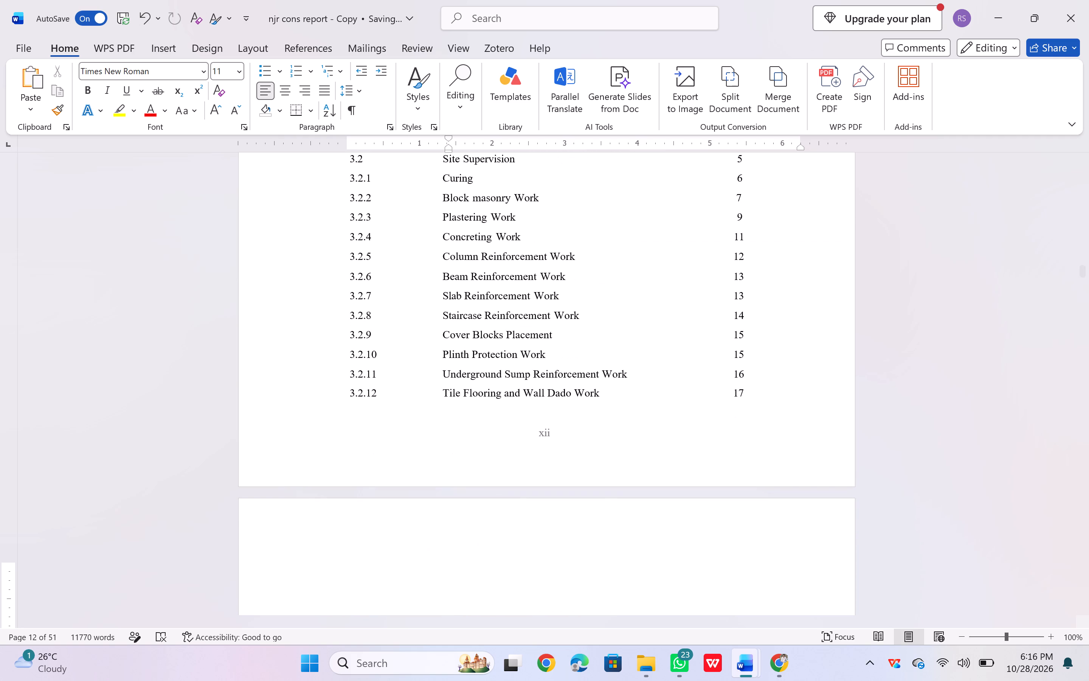
pyautogui.click(394, 398)
pyautogui.click(378, 392)
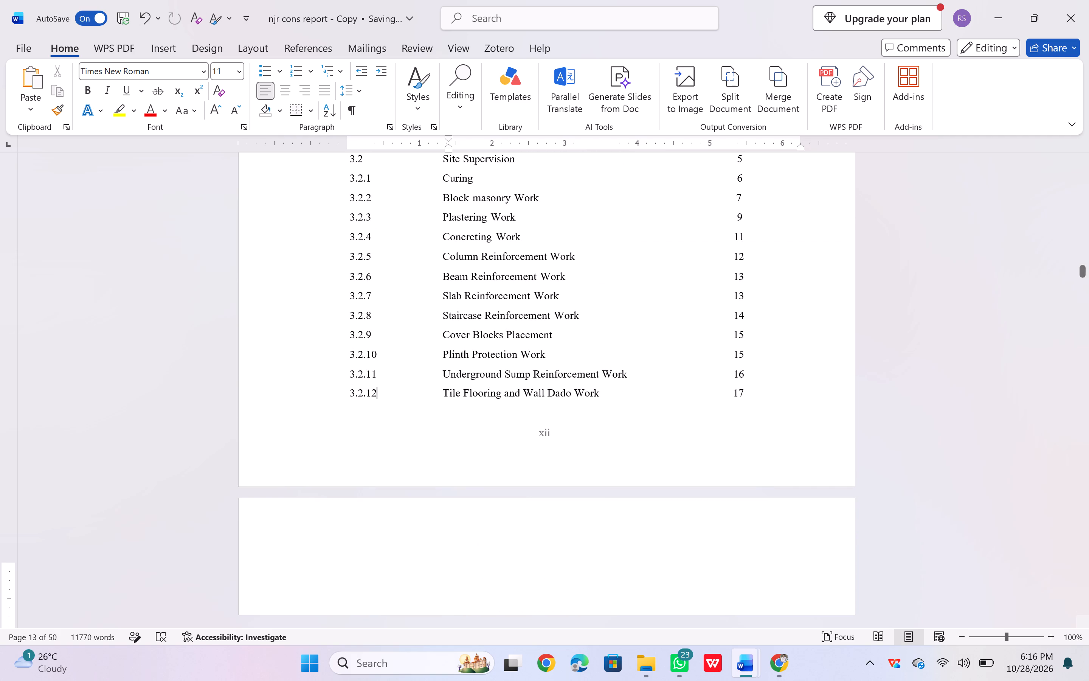
pyautogui.press('Return')
pyautogui.press('Return')
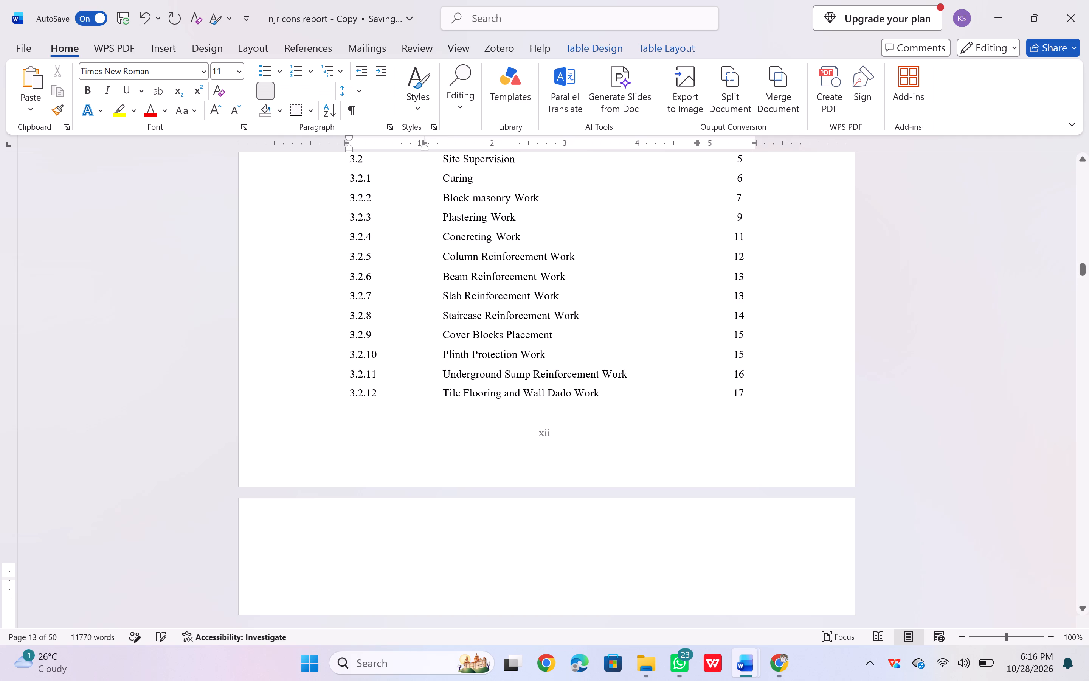
pyautogui.scroll(-1, 378, 392)
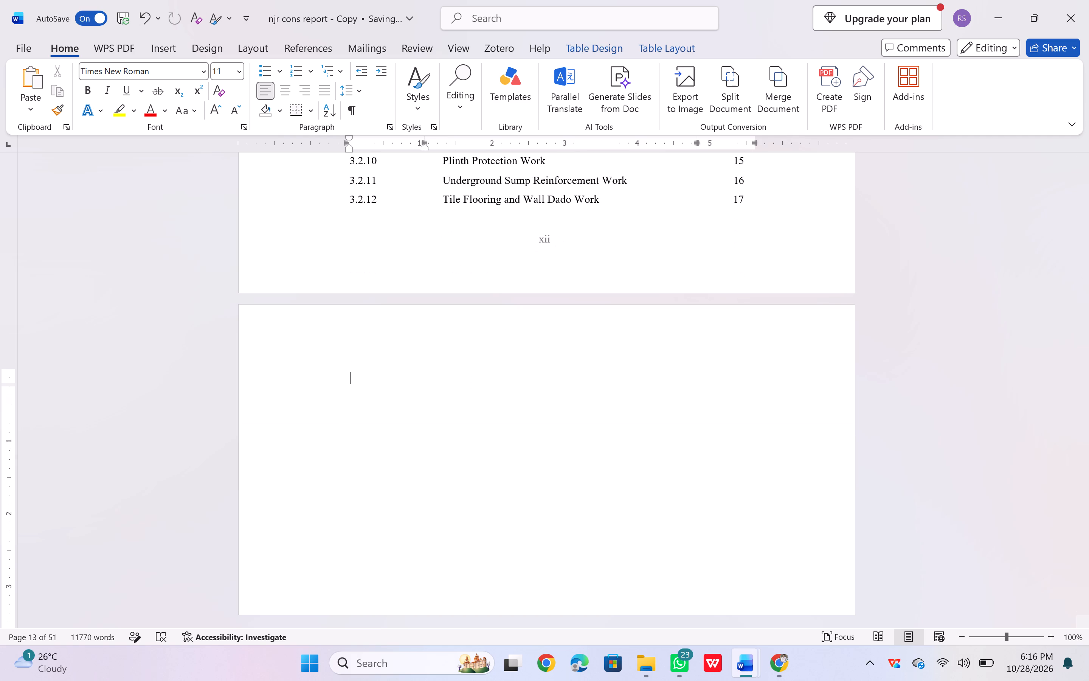
pyautogui.press('3')
pyautogui.press('.')
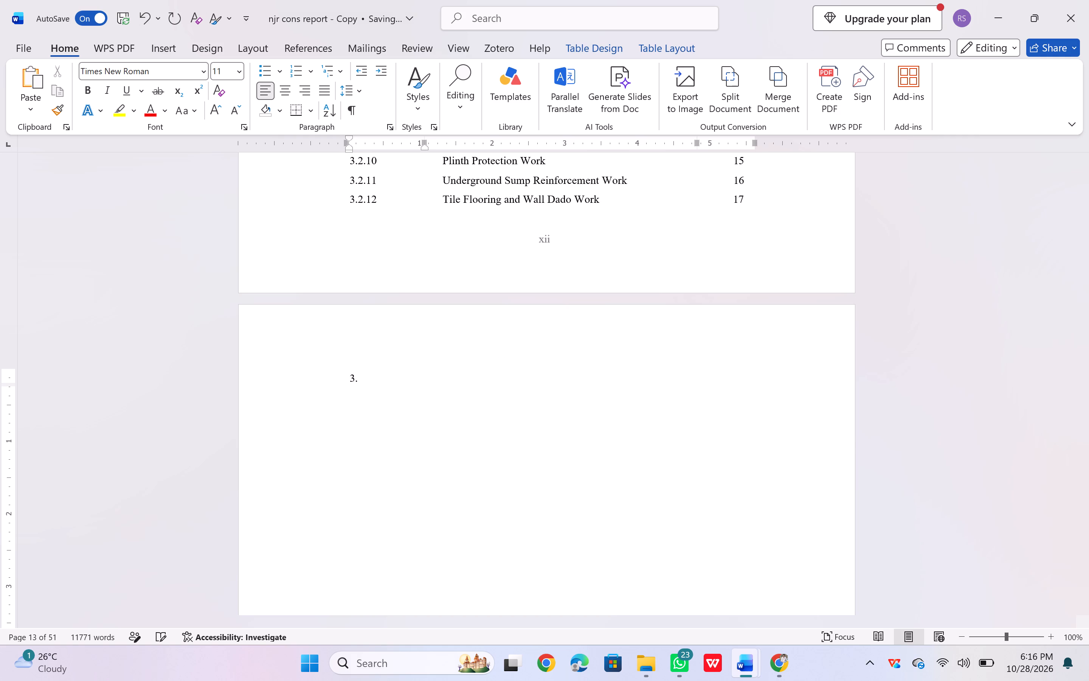
pyautogui.write('2.')
pyautogui.write('13')
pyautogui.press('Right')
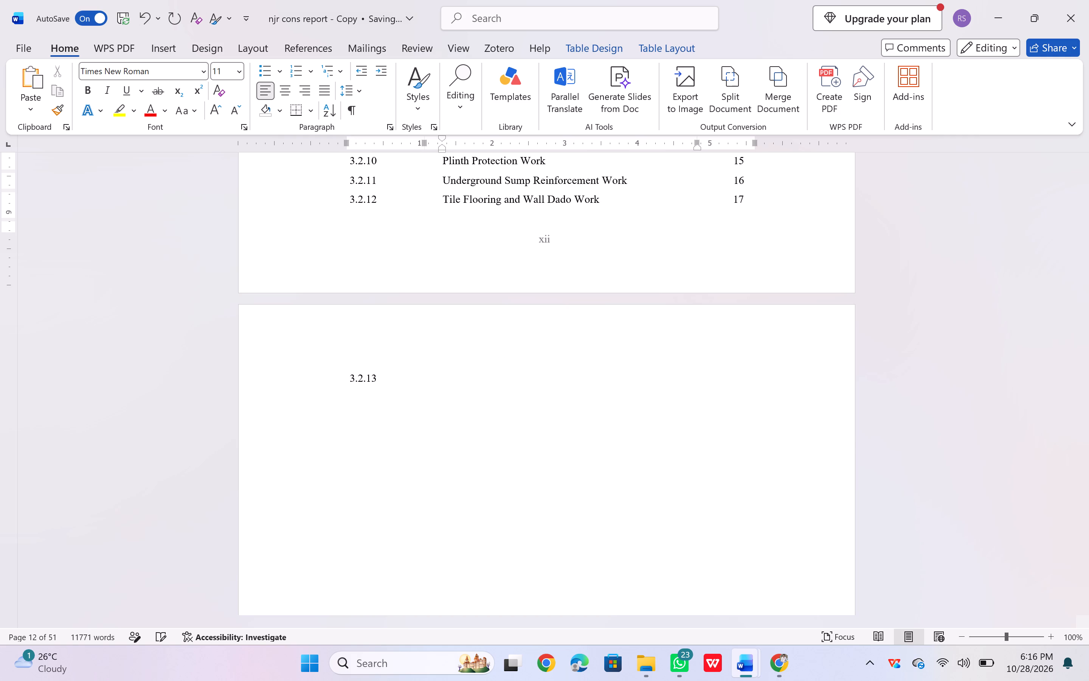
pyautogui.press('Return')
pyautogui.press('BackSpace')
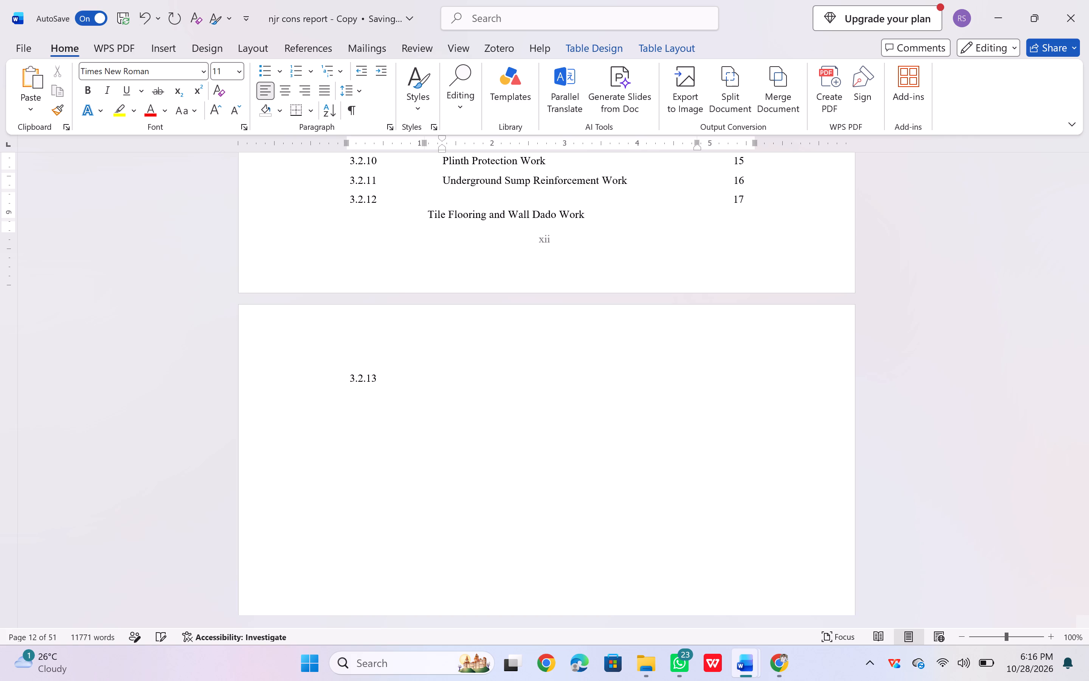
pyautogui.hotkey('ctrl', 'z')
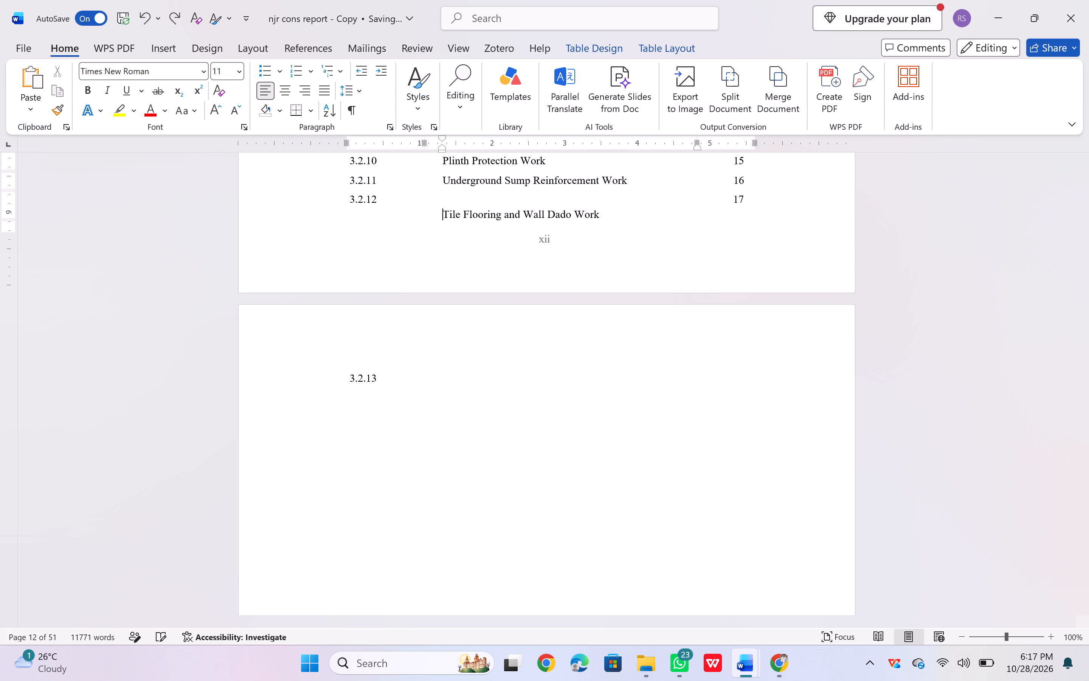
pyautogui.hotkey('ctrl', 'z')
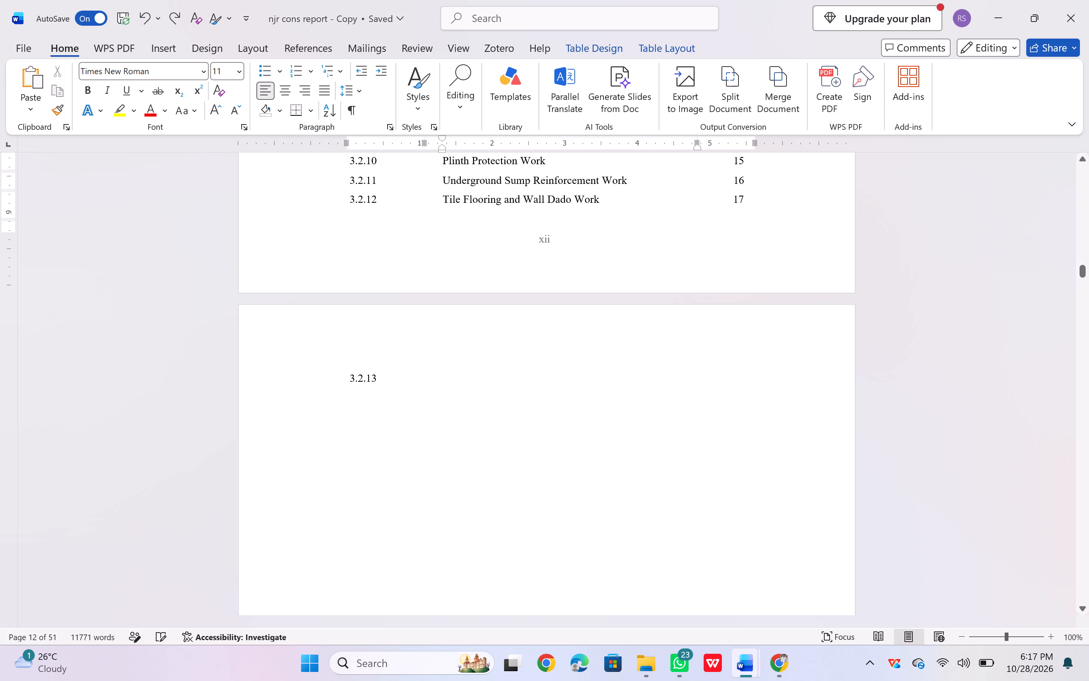
# Place the two report documents side by side and add the title "Concrete Compressive Strength Testing" beside entry 3.2.13 in the contents table.
pyautogui.click(608, 201)
pyautogui.press('Return')
pyautogui.press('Return')
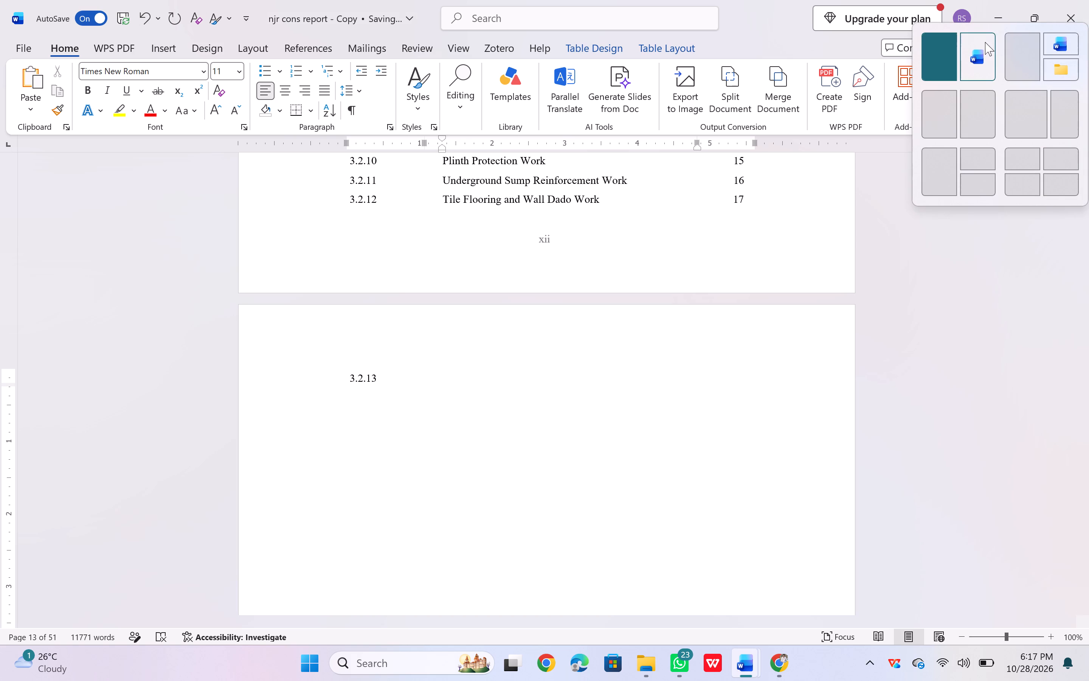
pyautogui.click(953, 48)
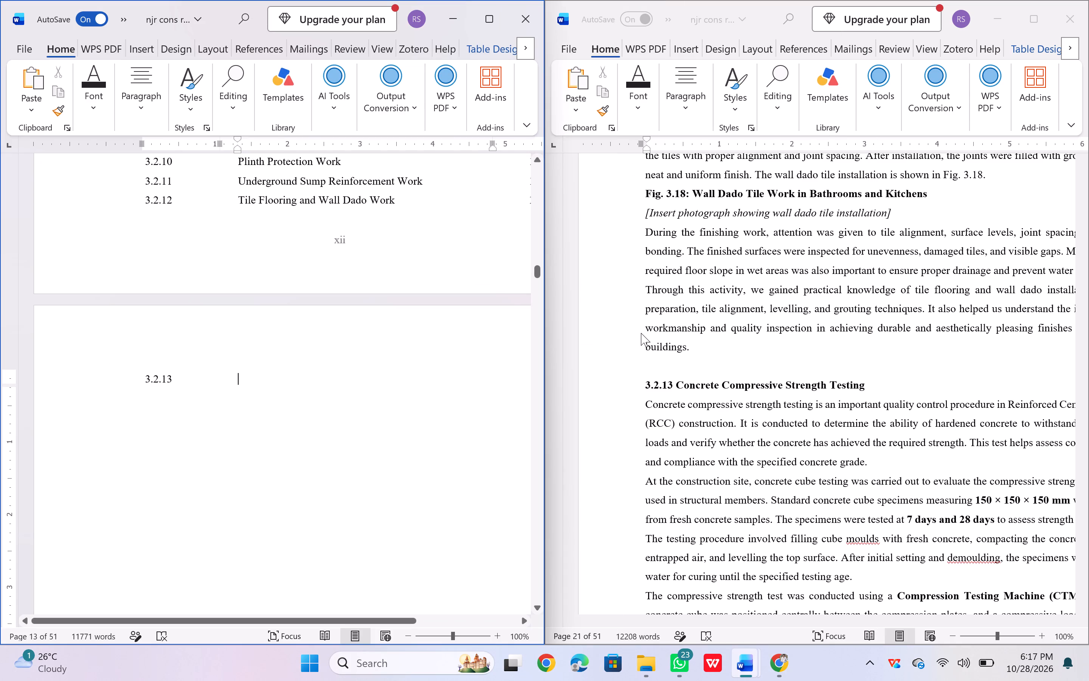
pyautogui.hotkey('ctrl', 'c')
pyautogui.hotkey('shift', 'c')
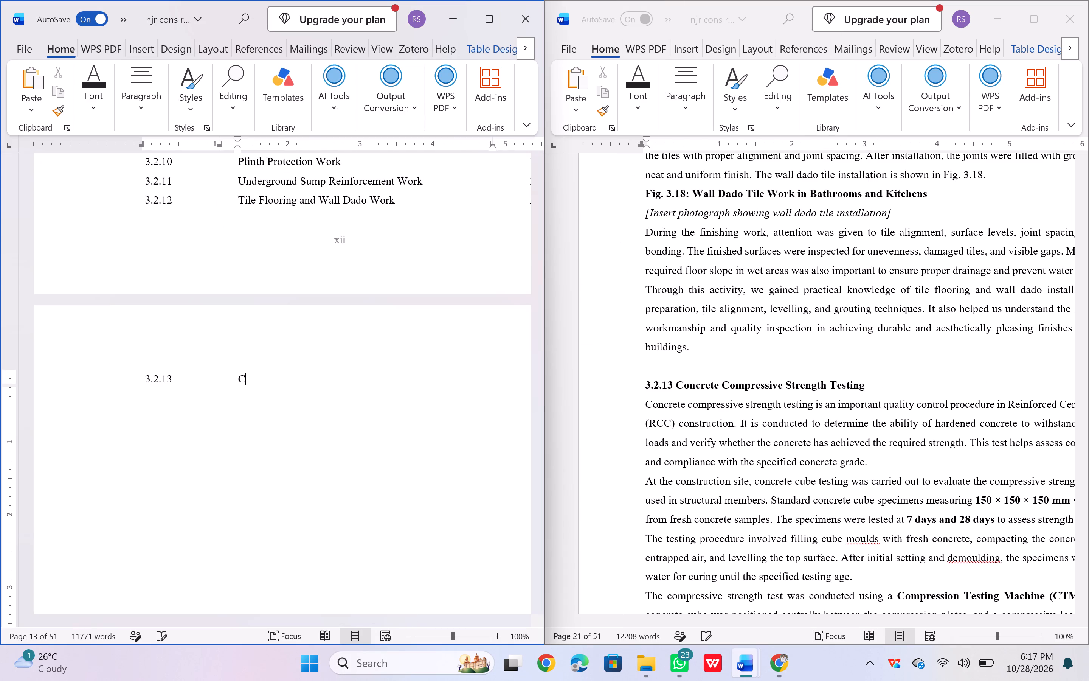
pyautogui.write('oncrete')
pyautogui.press('space')
pyautogui.hotkey('shift', 'c')
pyautogui.write('ompr')
pyautogui.press('e')
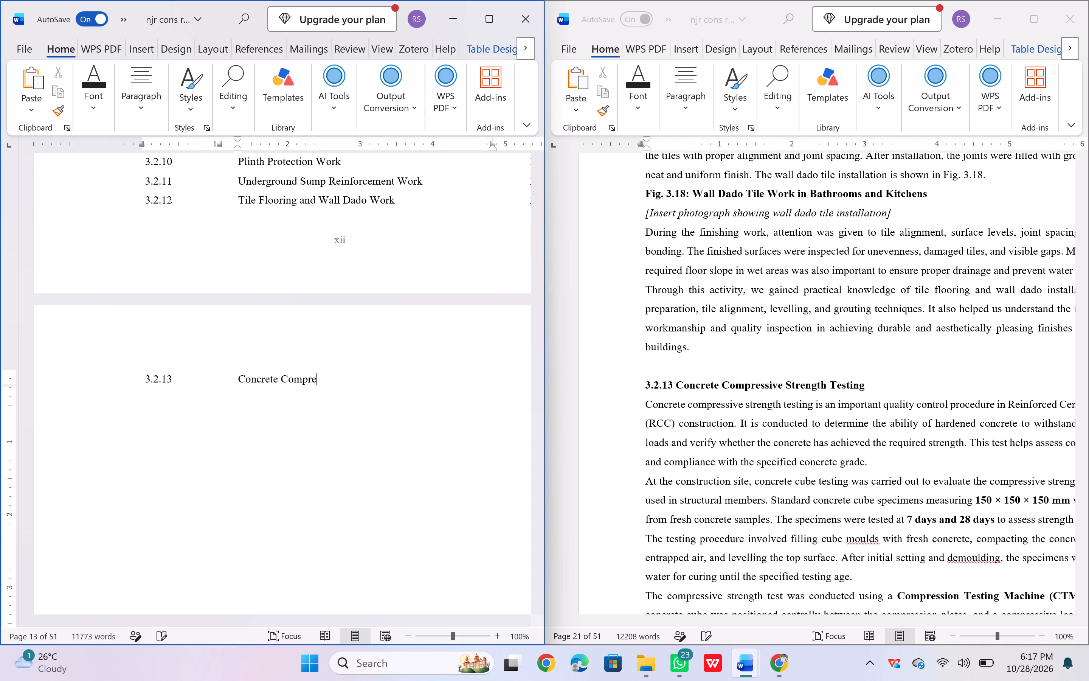
pyautogui.write('ssive')
pyautogui.press('space')
pyautogui.write('S')
pyautogui.press('t')
pyautogui.write('re')
pyautogui.write('ngth')
pyautogui.press('space')
pyautogui.hotkey('shift', 't')
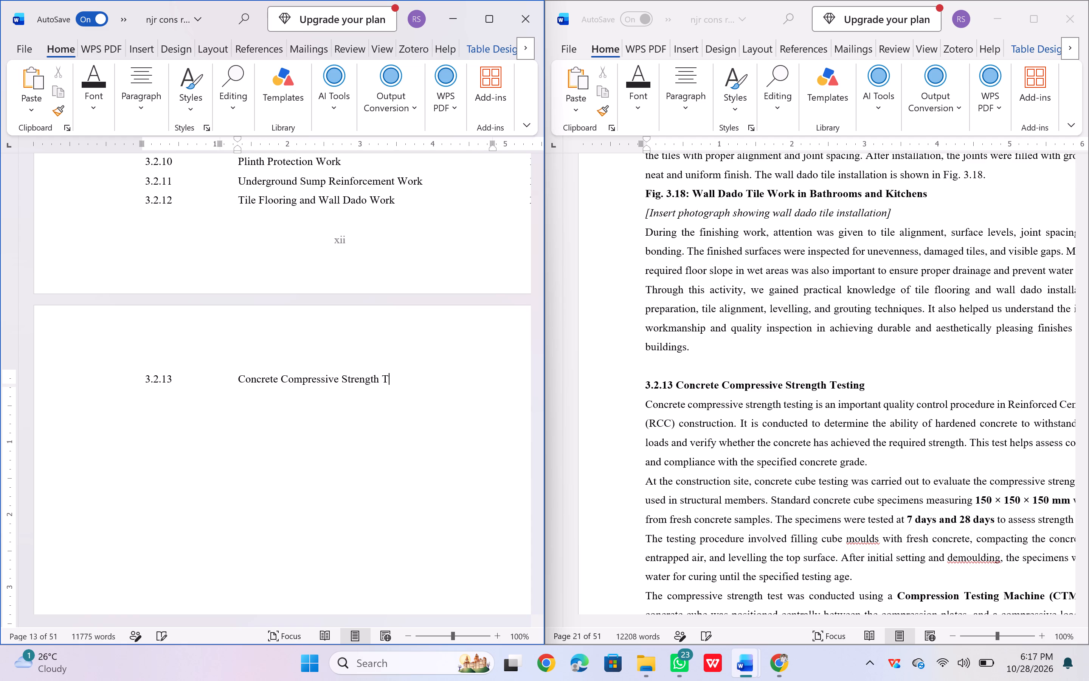
pyautogui.write('est')
pyautogui.write('ing')
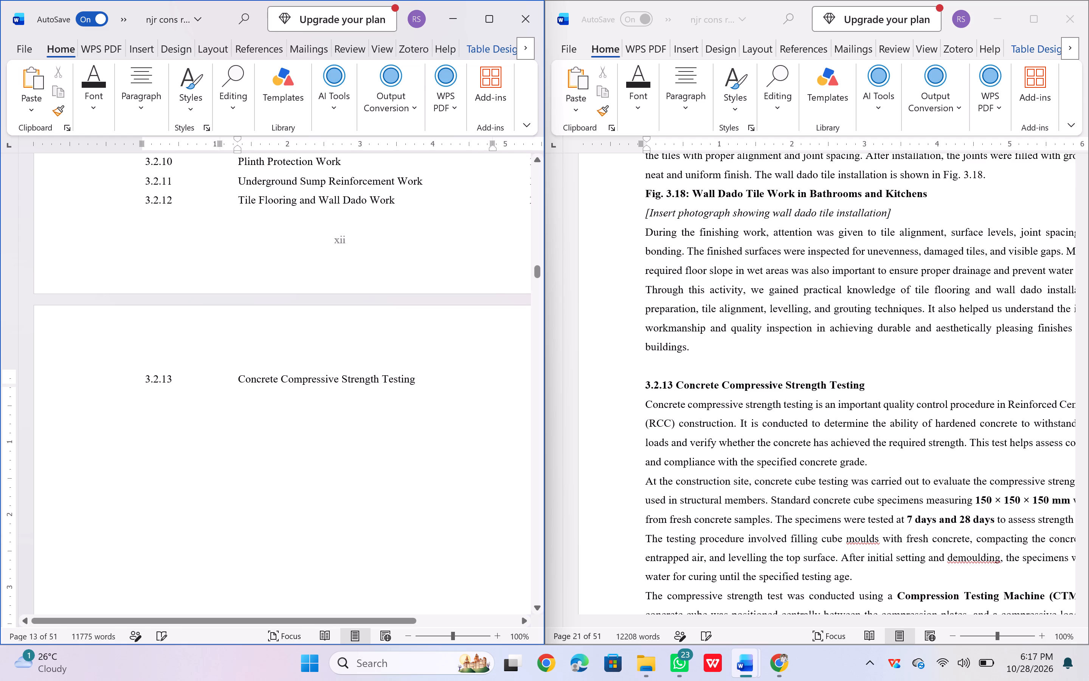
# Enter page number 77 for the 3.2.13 entry in the contents table's page column.
pyautogui.scroll(-1, 380, 428)
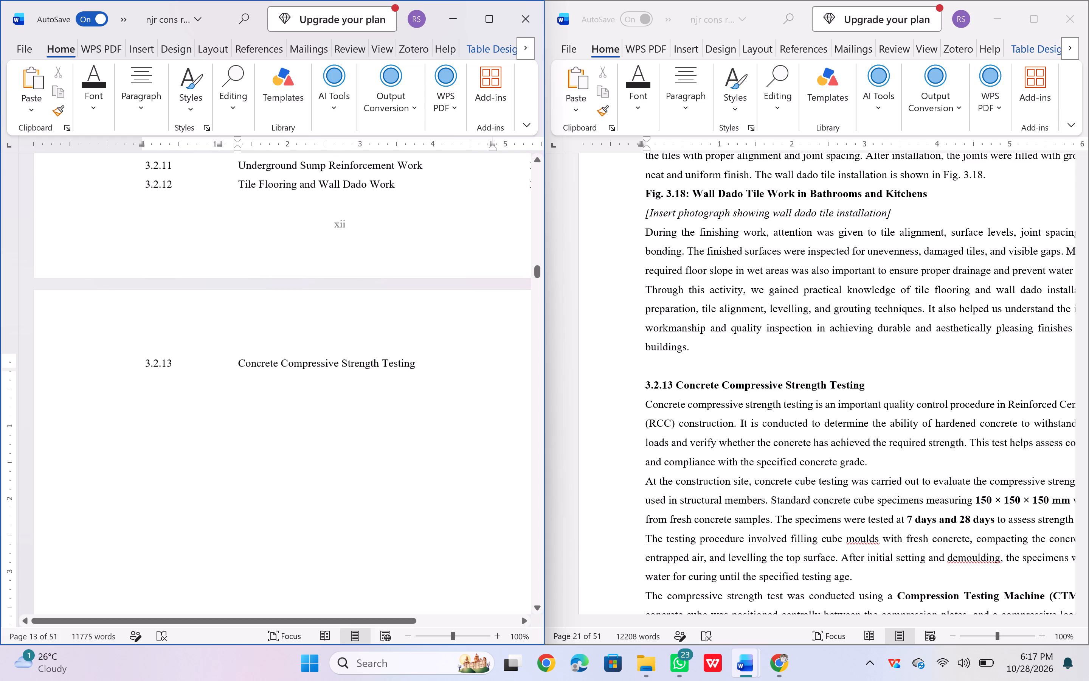
pyautogui.hscroll(-1, 380, 428)
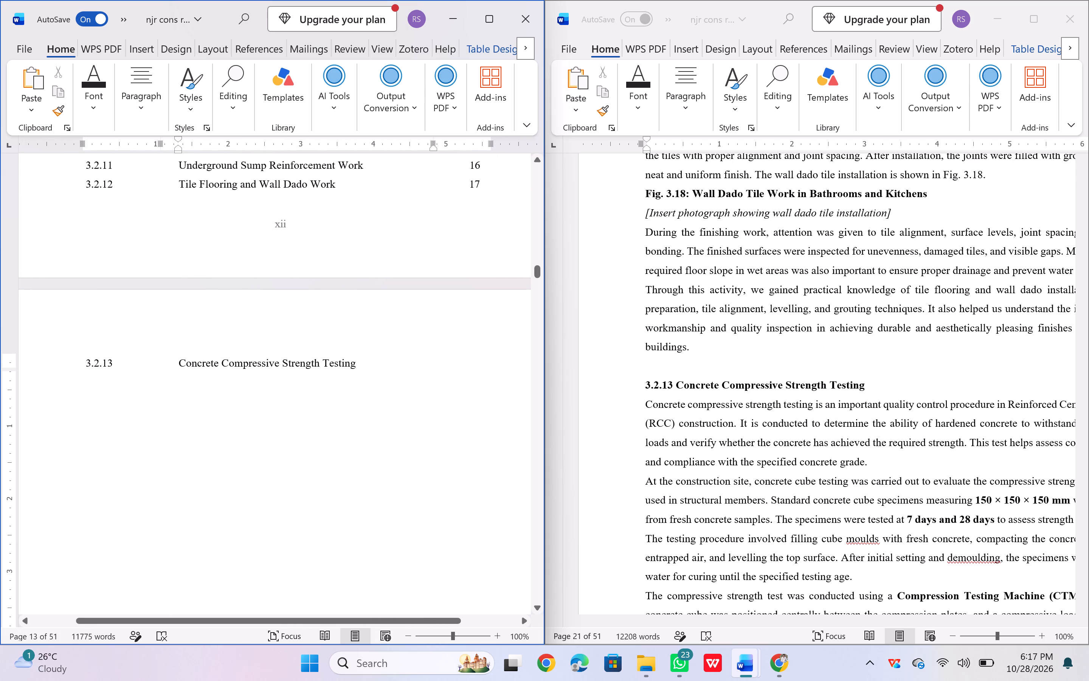
pyautogui.click(484, 189)
pyautogui.press('Return')
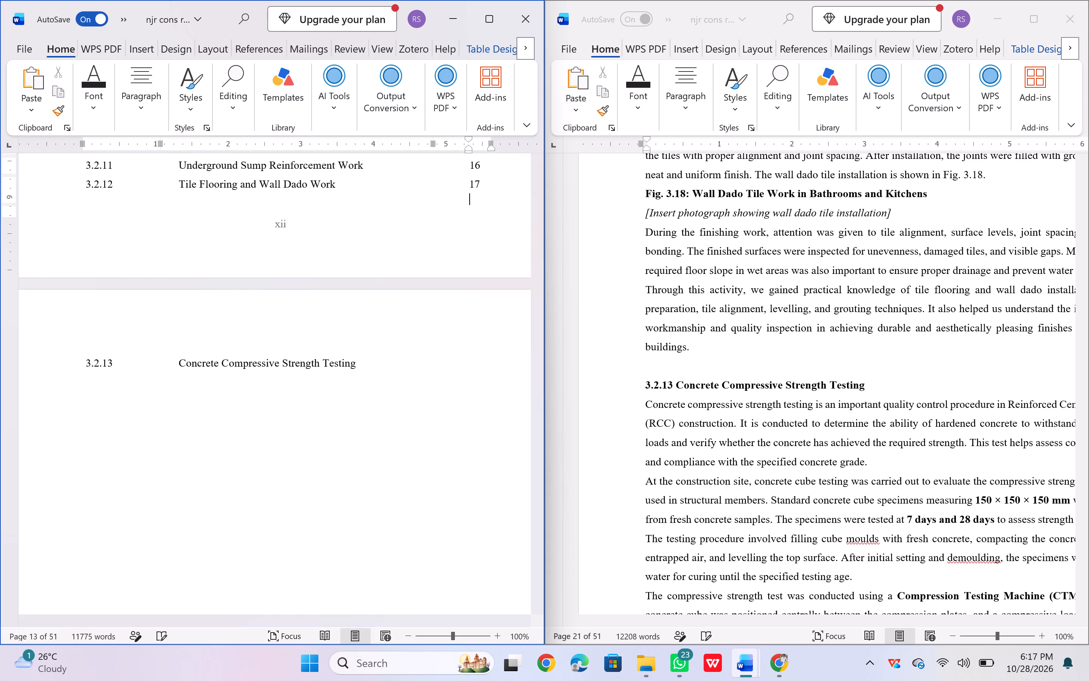
pyautogui.press('Return')
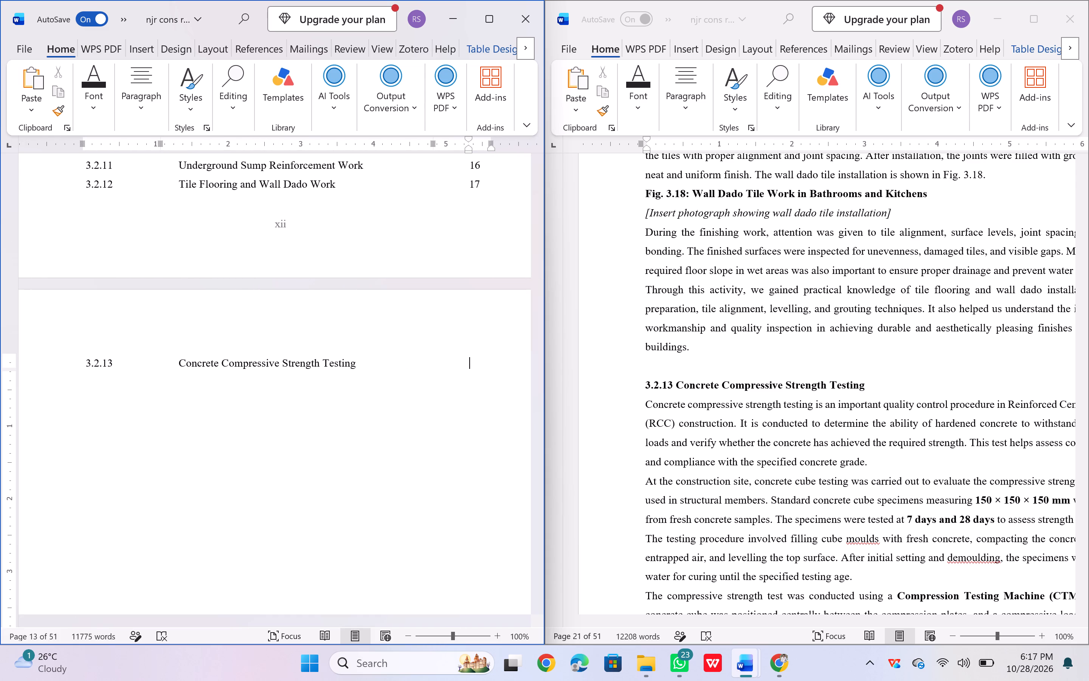
pyautogui.write('77')
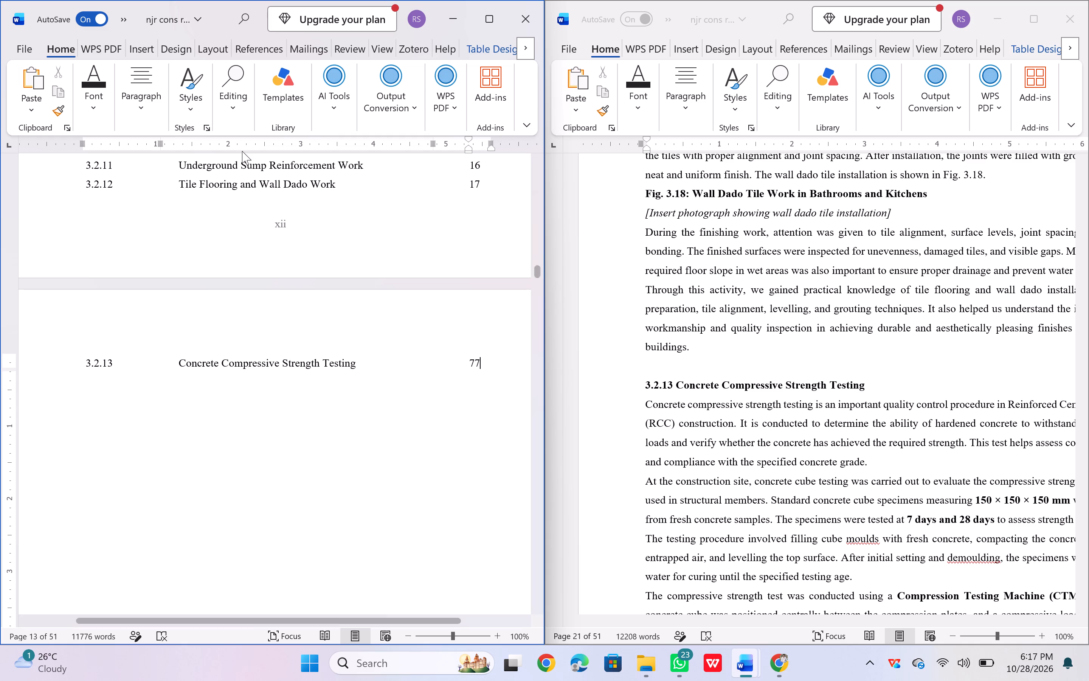
# Add the entry number 3.2.14 on a new line below 3.2.13 in the contents table.
pyautogui.click(115, 364)
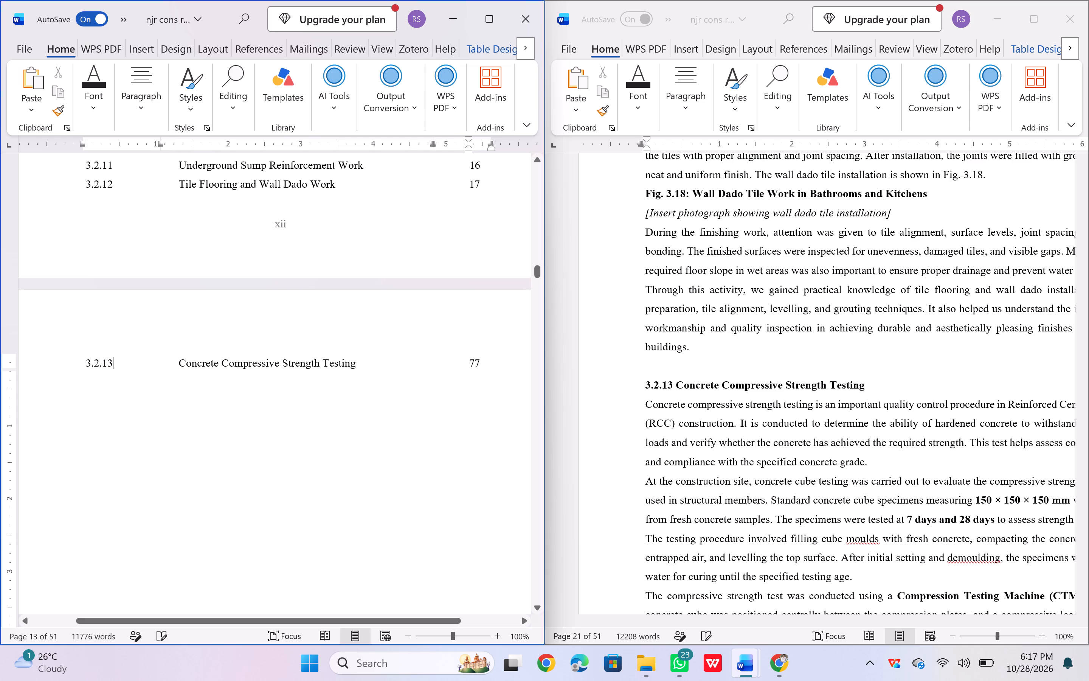
pyautogui.press('Return')
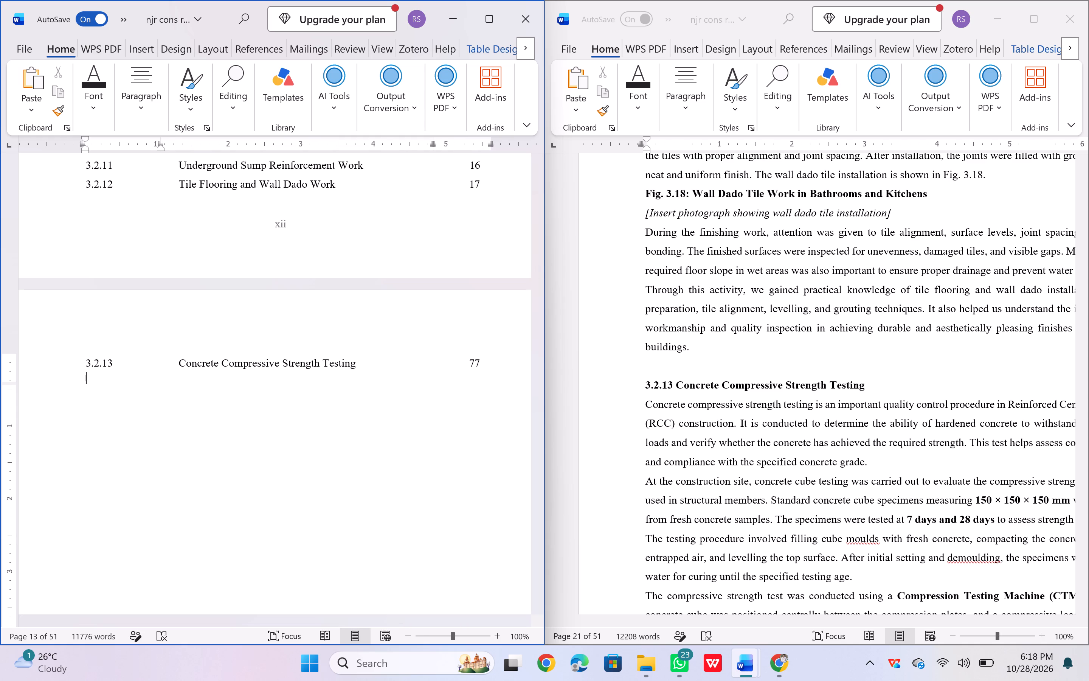
pyautogui.press('3')
pyautogui.press('.')
pyautogui.write('2.14')
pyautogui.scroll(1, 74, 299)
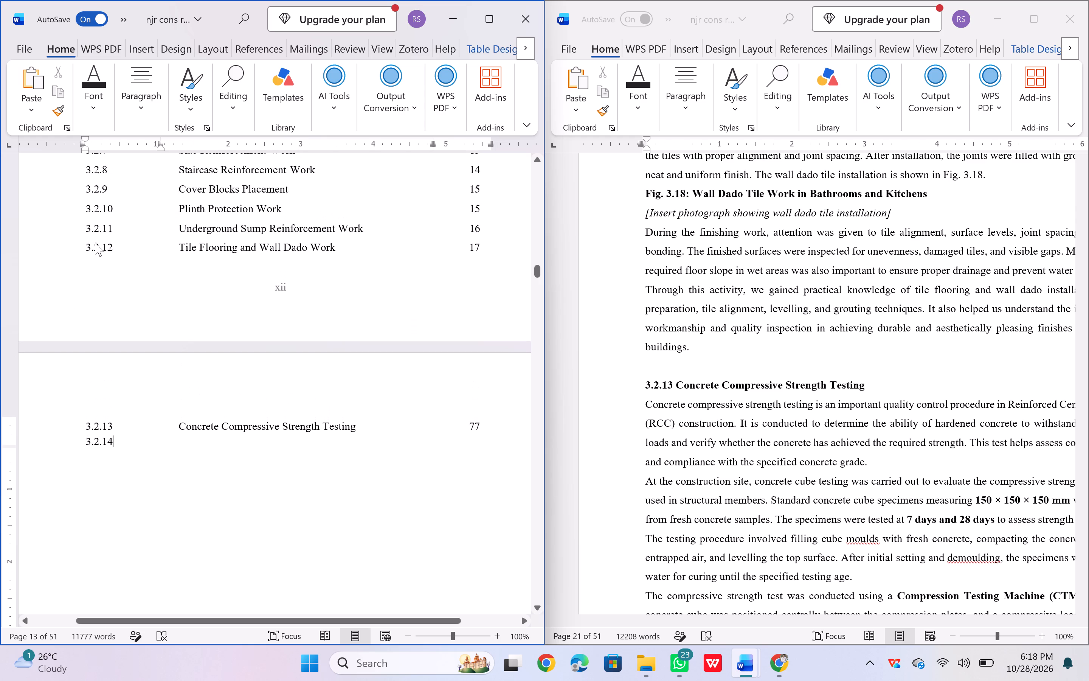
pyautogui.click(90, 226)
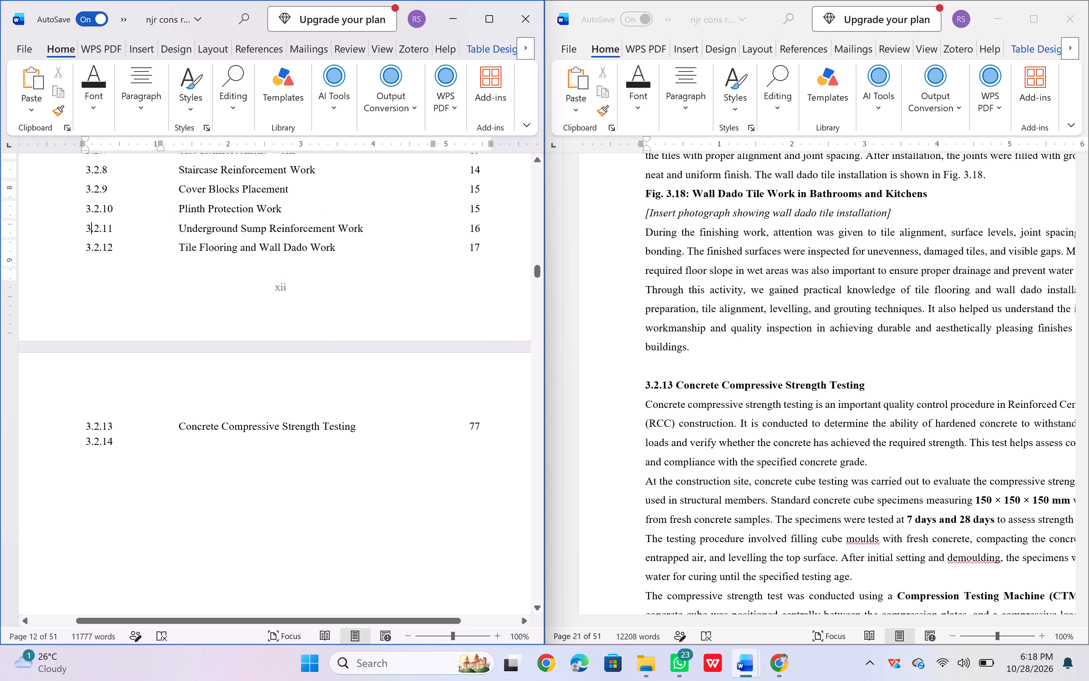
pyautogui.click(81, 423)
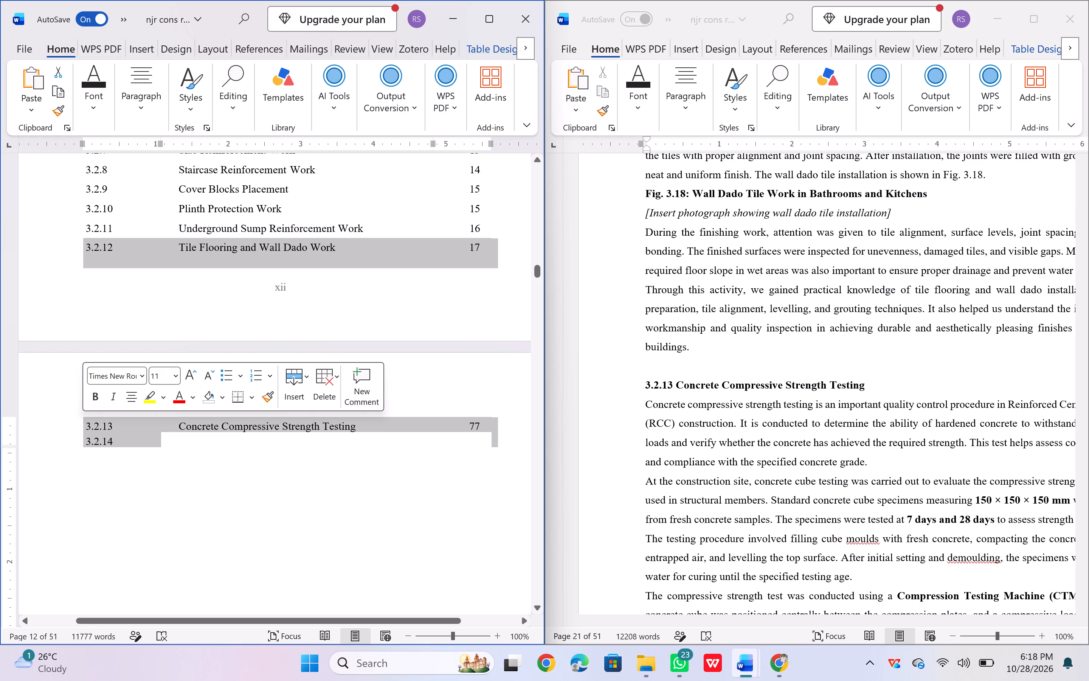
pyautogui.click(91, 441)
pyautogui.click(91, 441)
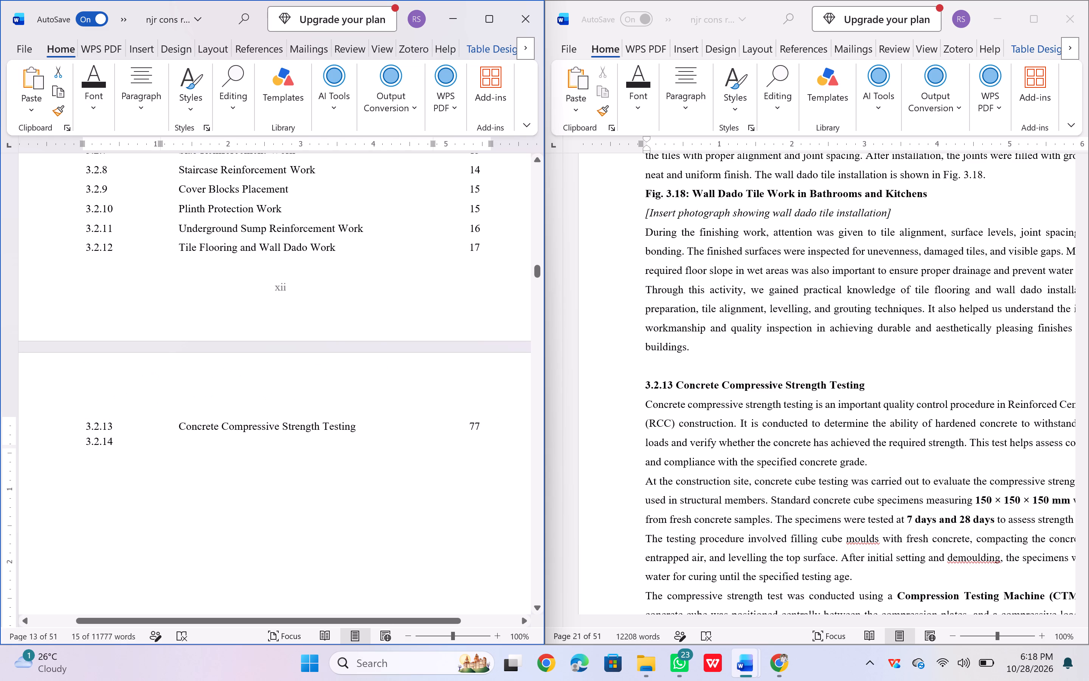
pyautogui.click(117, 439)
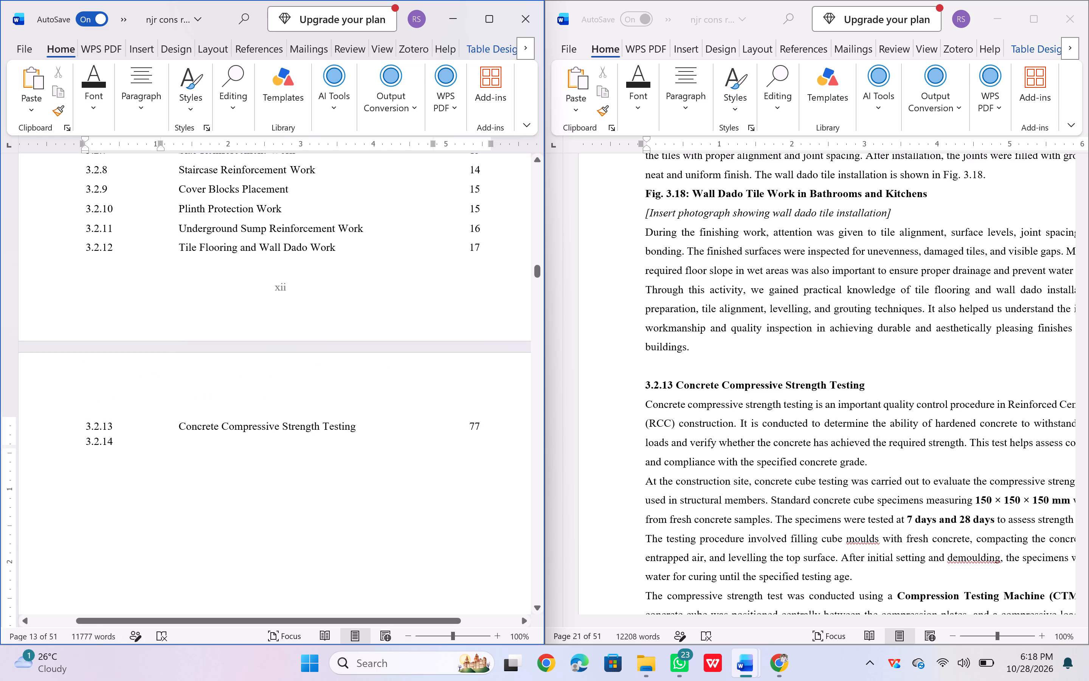
# Find heading 3.2.14 in the report and add the title "Rcc Box Culvert Construction Work" beside entry 3.2.14 in the contents table.
pyautogui.scroll(-1, 677, 453)
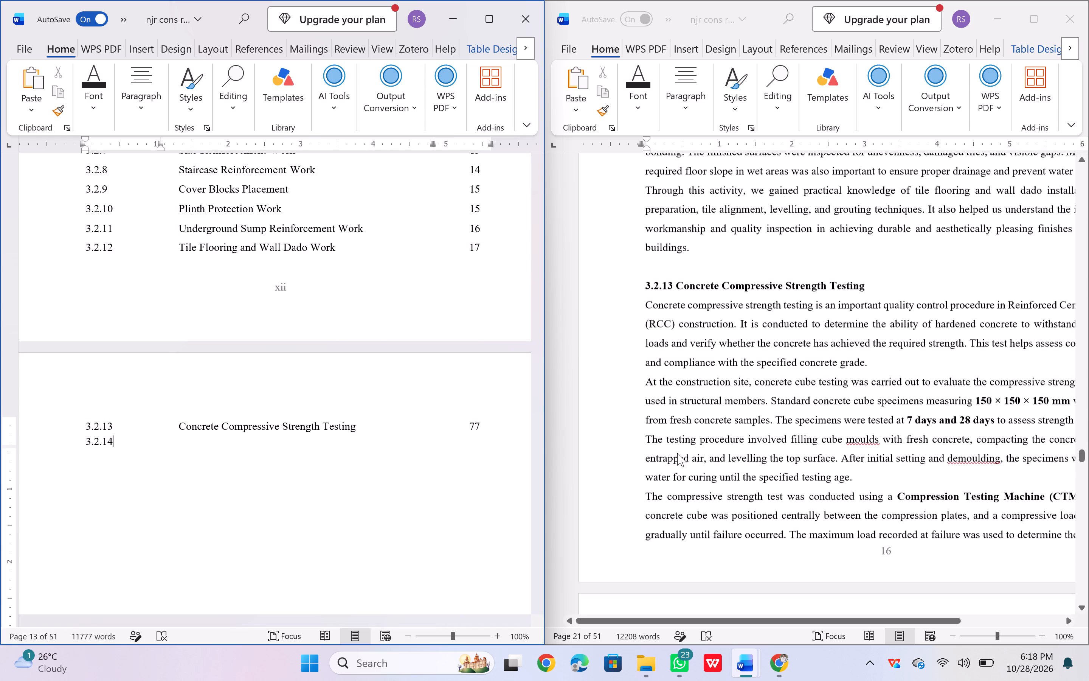
pyautogui.scroll(-2, 677, 453)
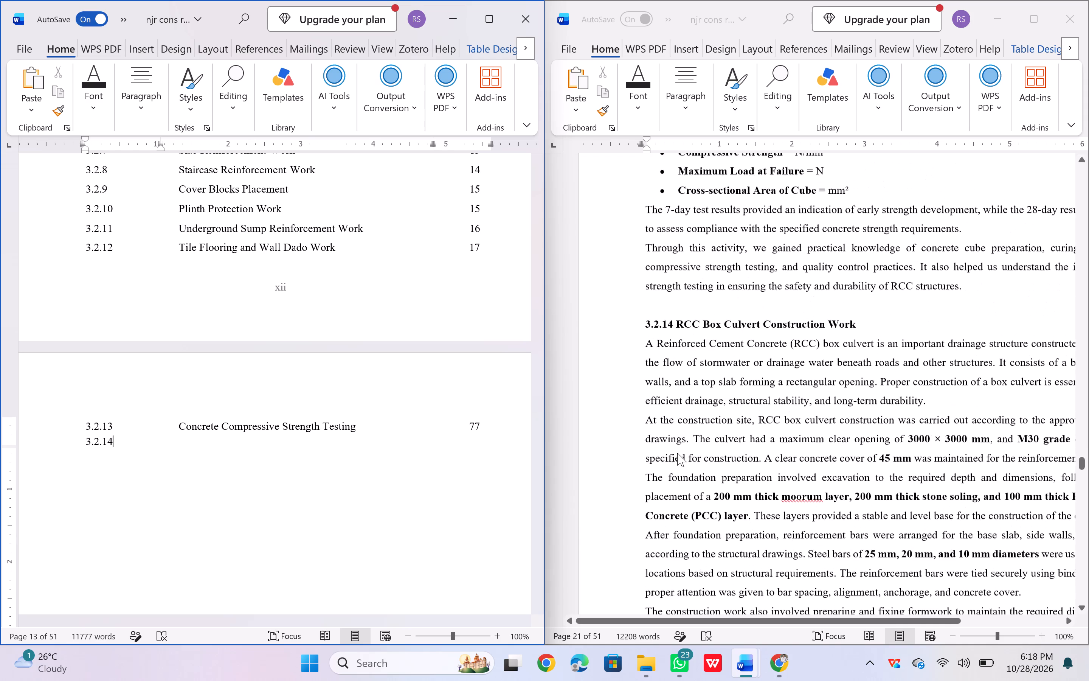
pyautogui.scroll(-1, 677, 453)
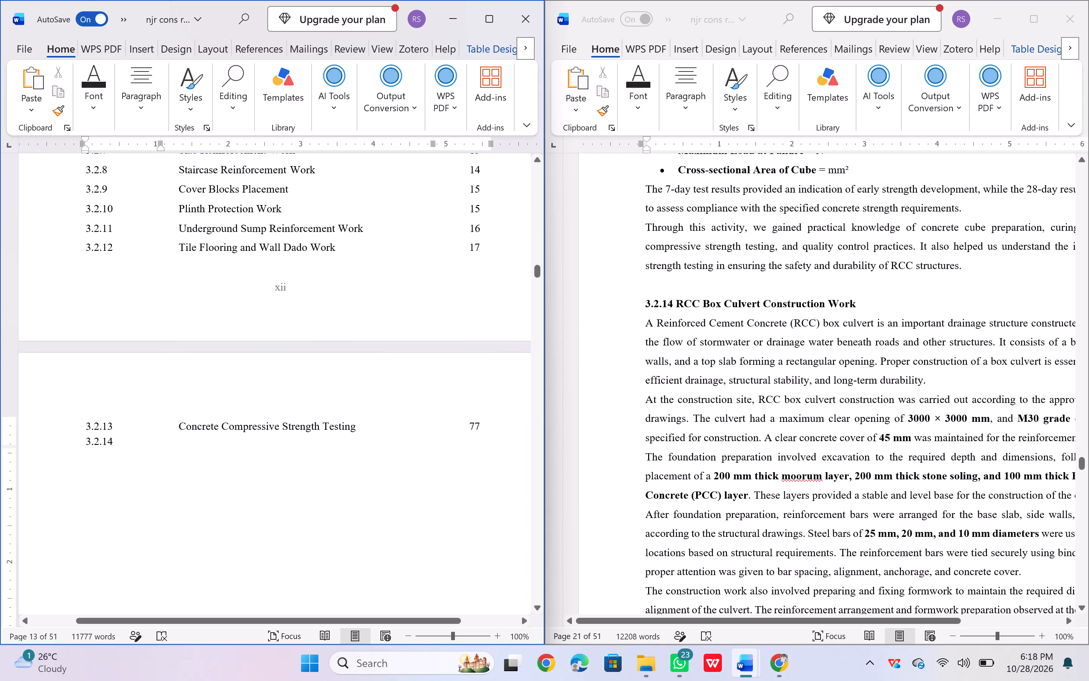
pyautogui.click(177, 442)
pyautogui.doubleClick(178, 443)
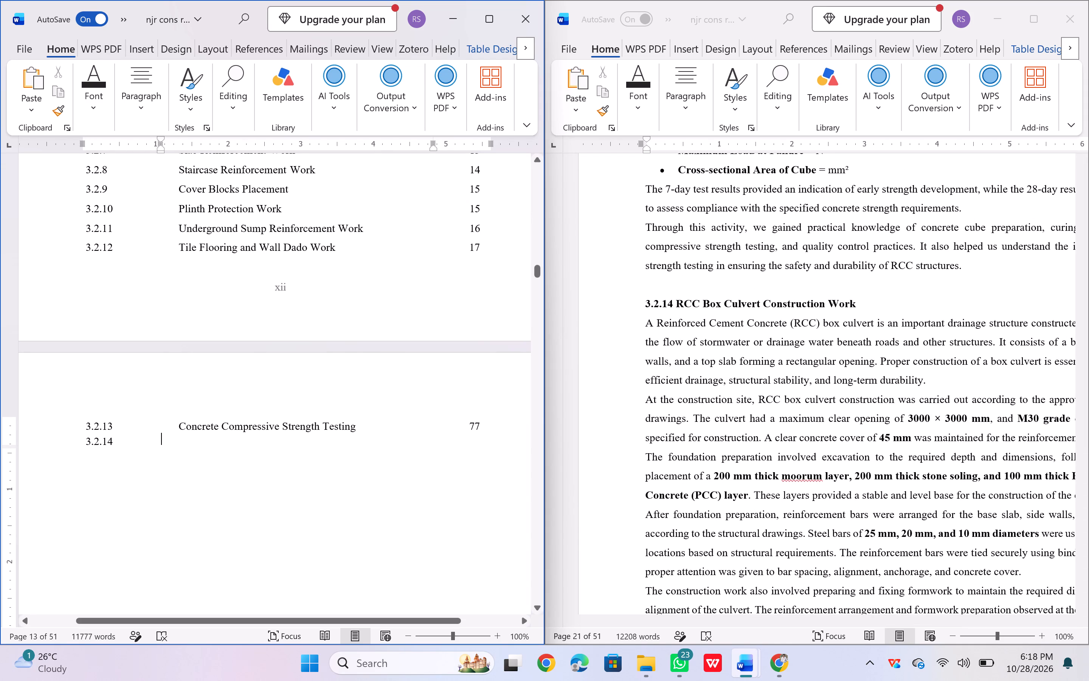
pyautogui.click(365, 430)
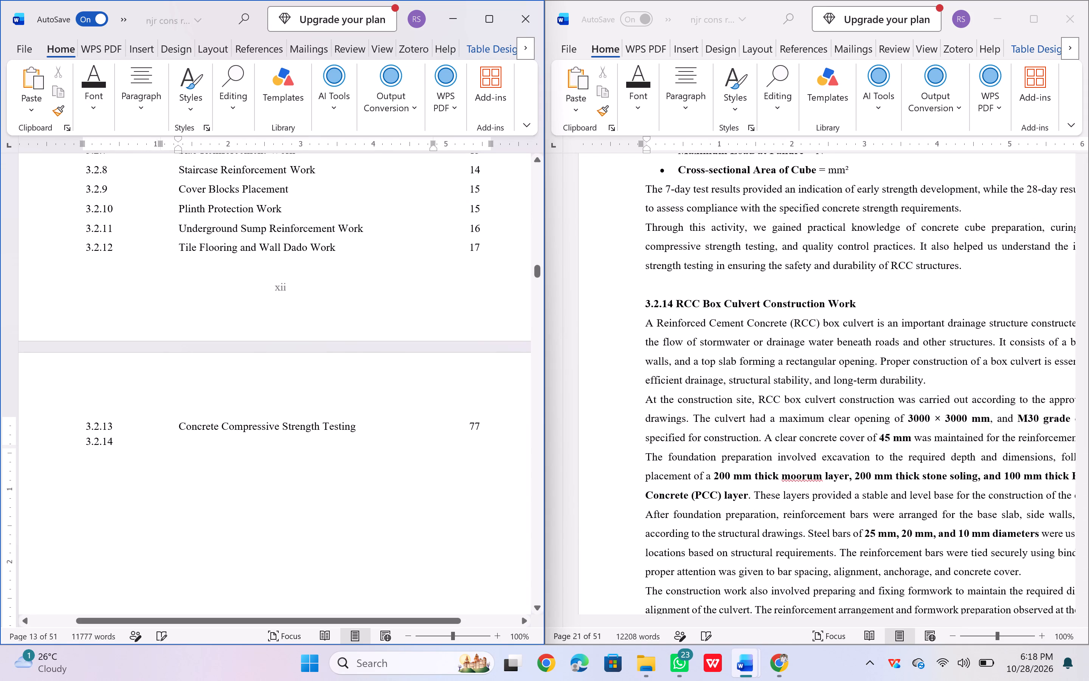
pyautogui.click(358, 427)
pyautogui.press('Return')
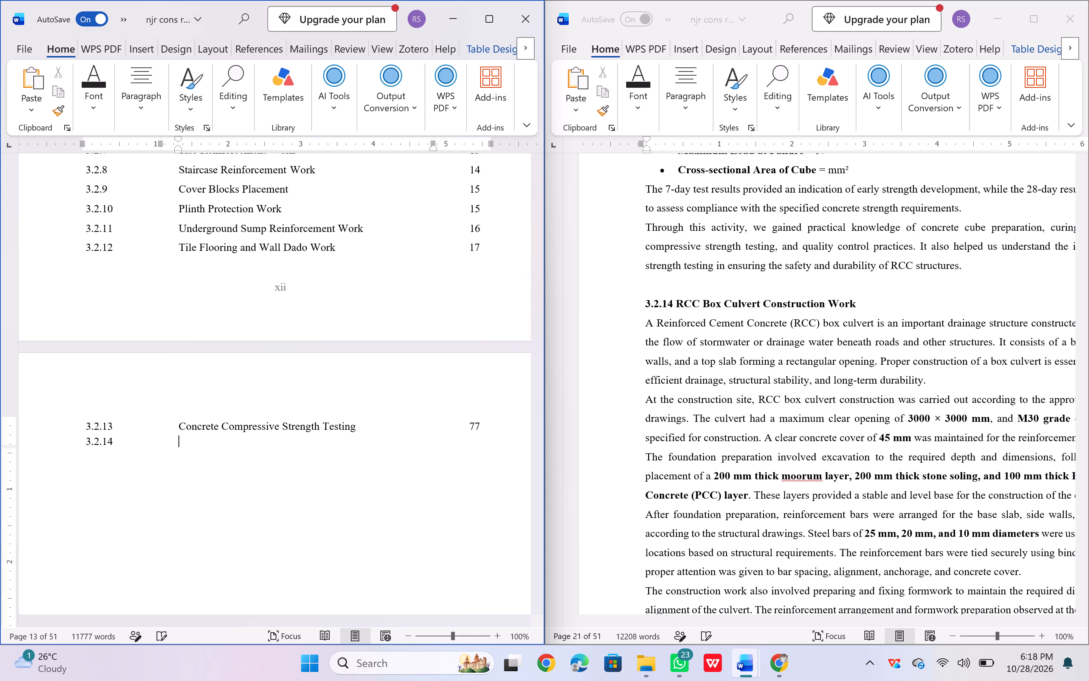
pyautogui.hotkey('shift', 'r')
pyautogui.write('cc')
pyautogui.press('space')
pyautogui.write('Box')
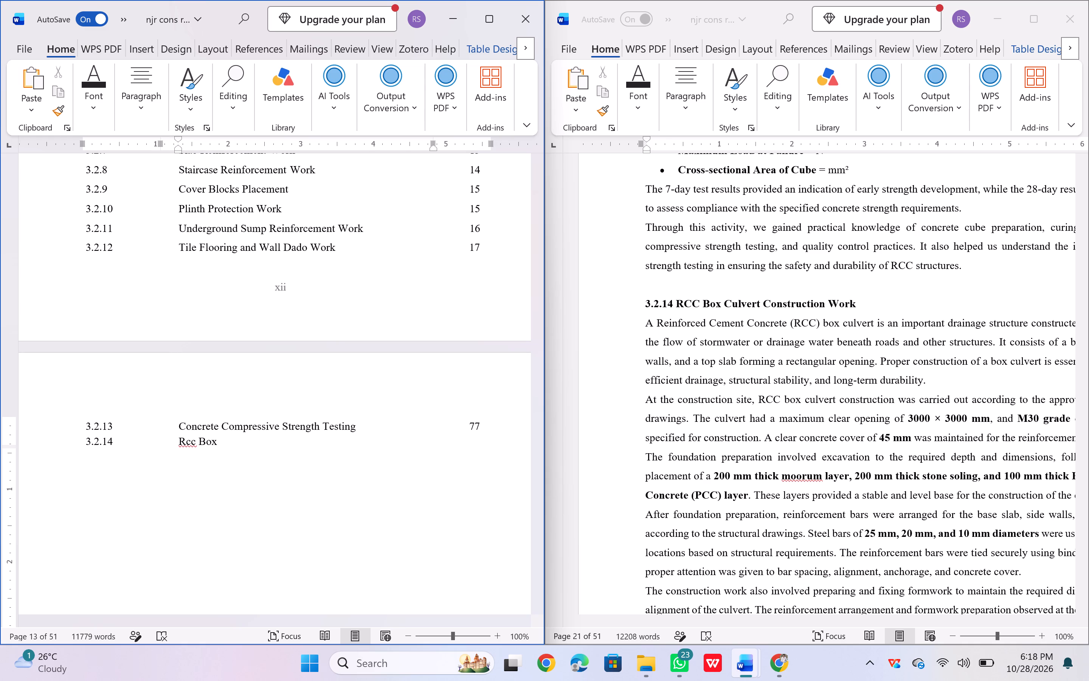
pyautogui.press('space')
pyautogui.write('Cu')
pyautogui.press('l')
pyautogui.write('vert')
pyautogui.press('space')
pyautogui.write('Construction W')
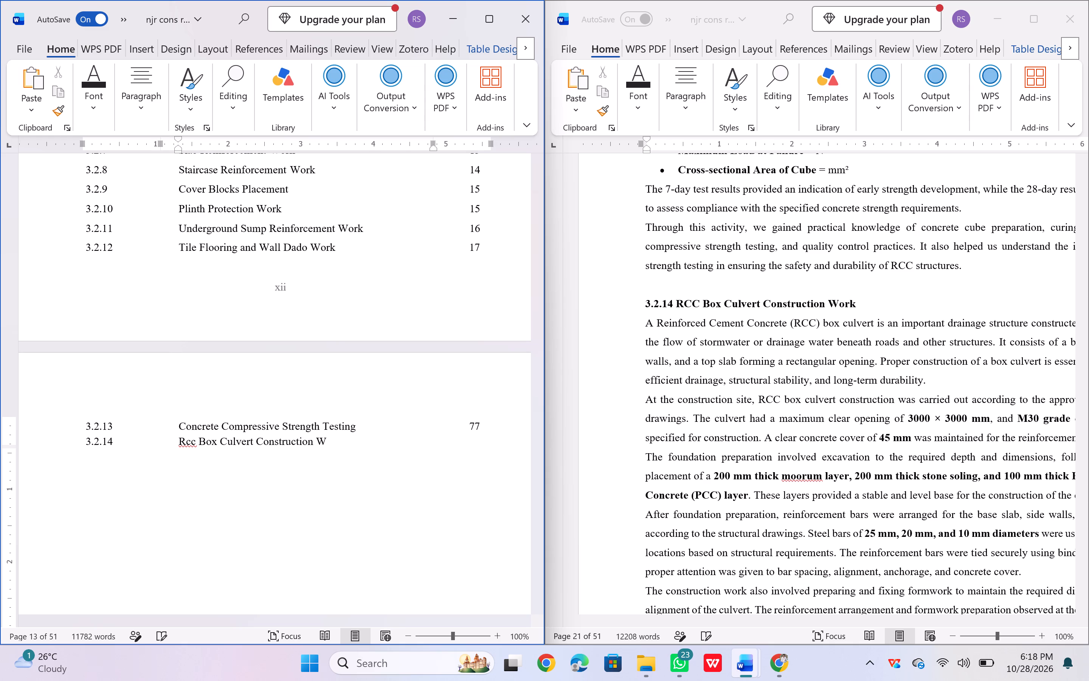
pyautogui.write('ork')
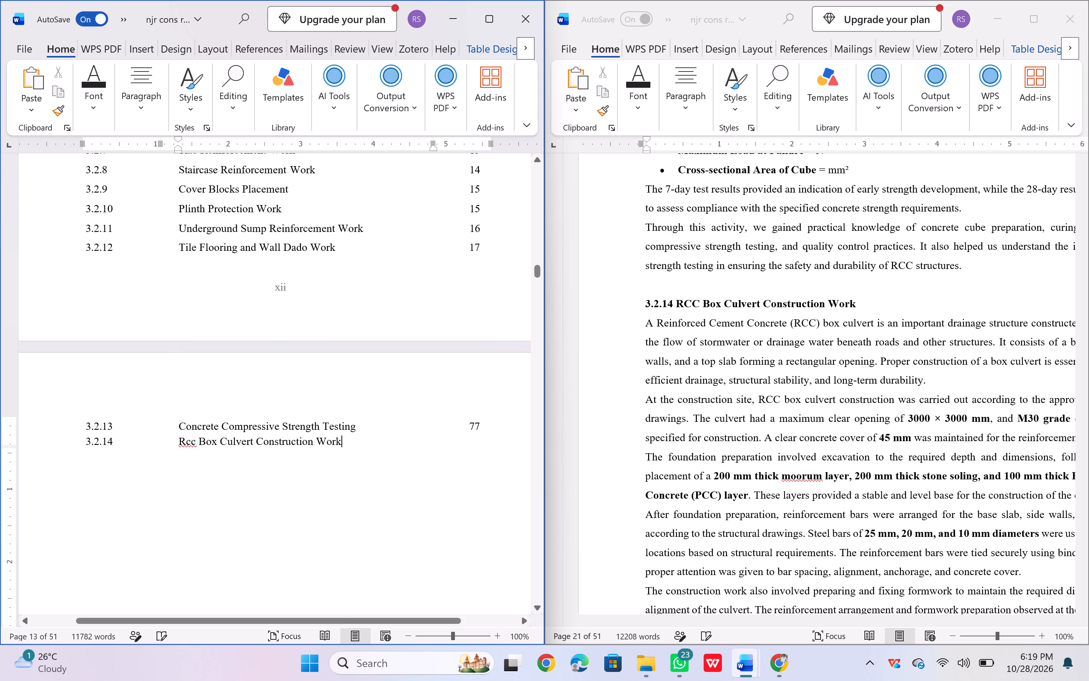
# Enter page number 65 for the 3.2.14 entry in the contents table's page column.
pyautogui.click(486, 428)
pyautogui.press('Return')
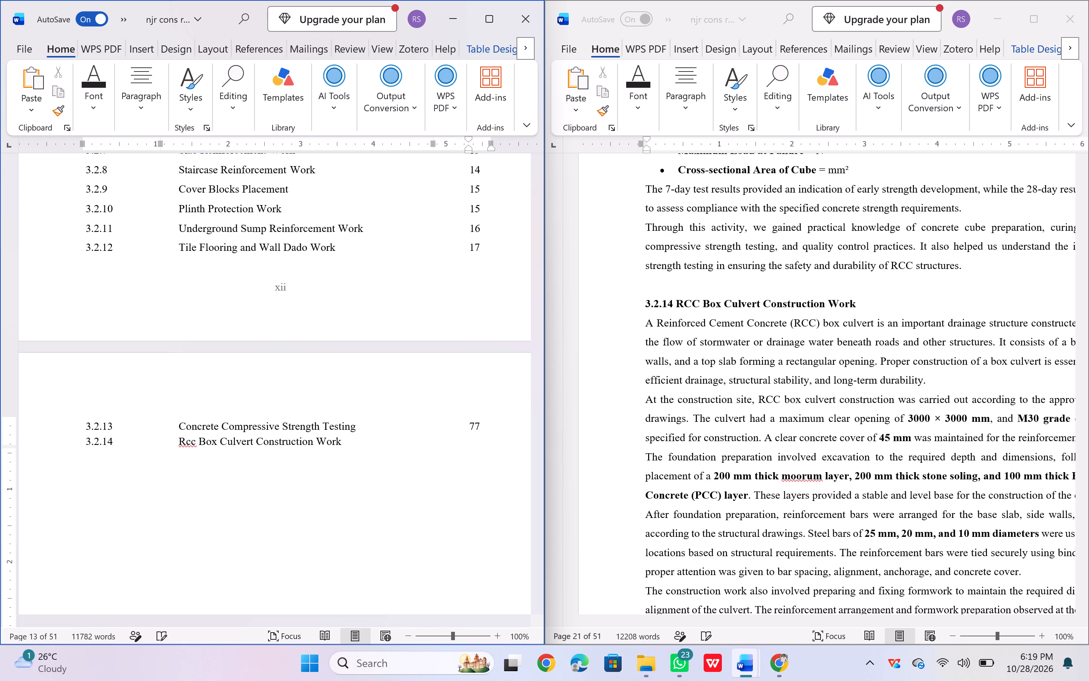
pyautogui.write('65')
# Maximize the window of the document that holds the contents table.
pyautogui.click(491, 20)
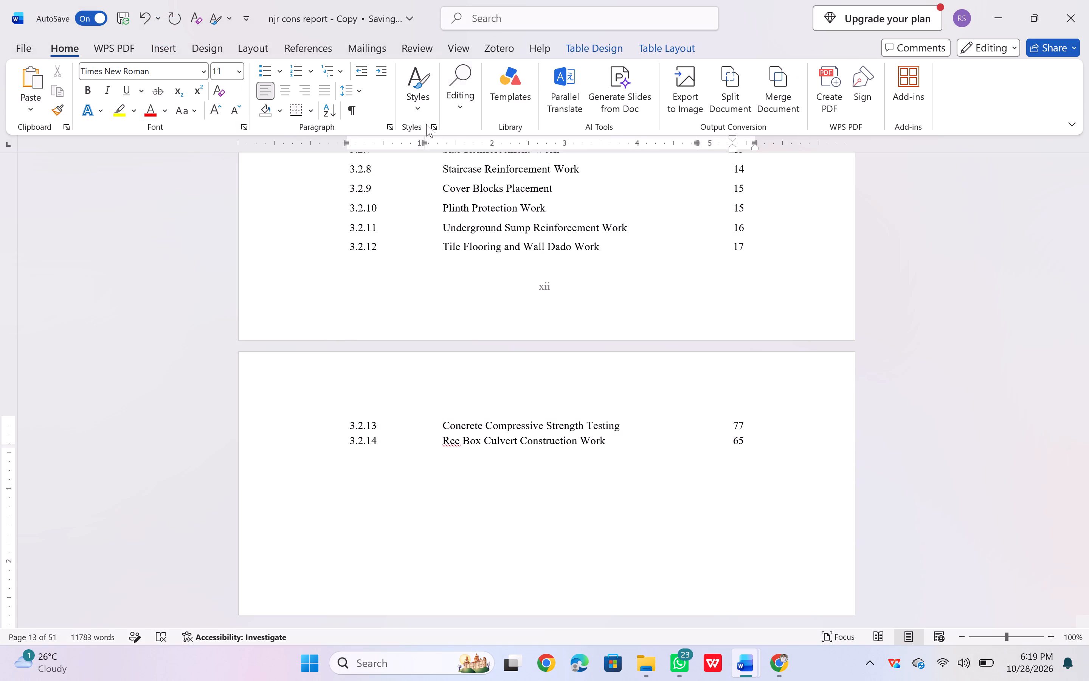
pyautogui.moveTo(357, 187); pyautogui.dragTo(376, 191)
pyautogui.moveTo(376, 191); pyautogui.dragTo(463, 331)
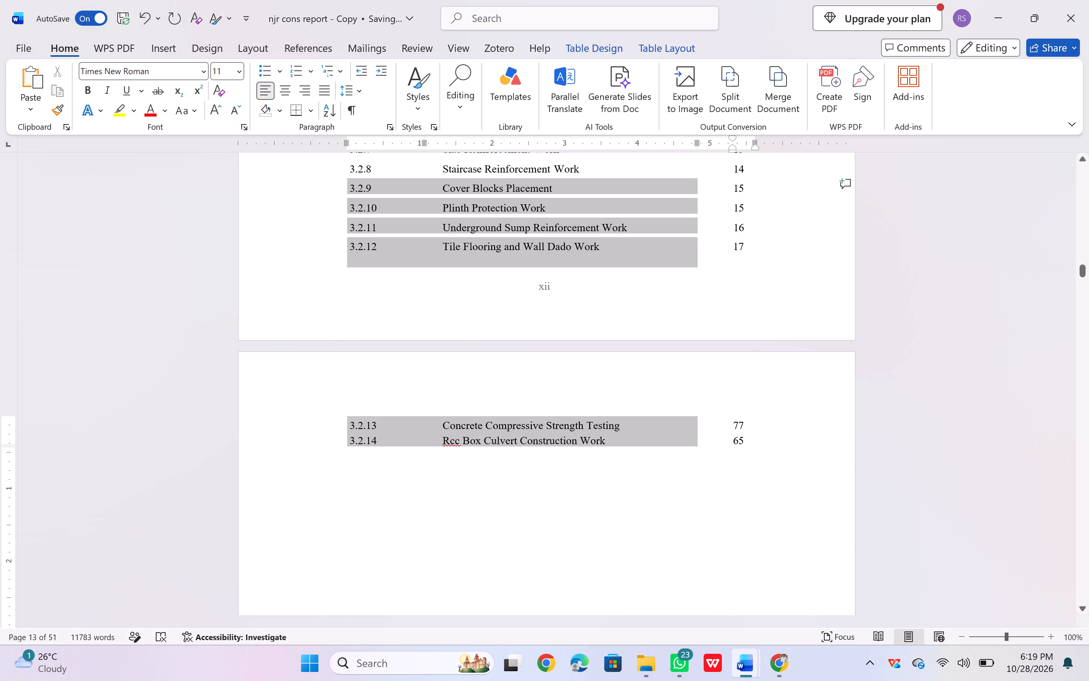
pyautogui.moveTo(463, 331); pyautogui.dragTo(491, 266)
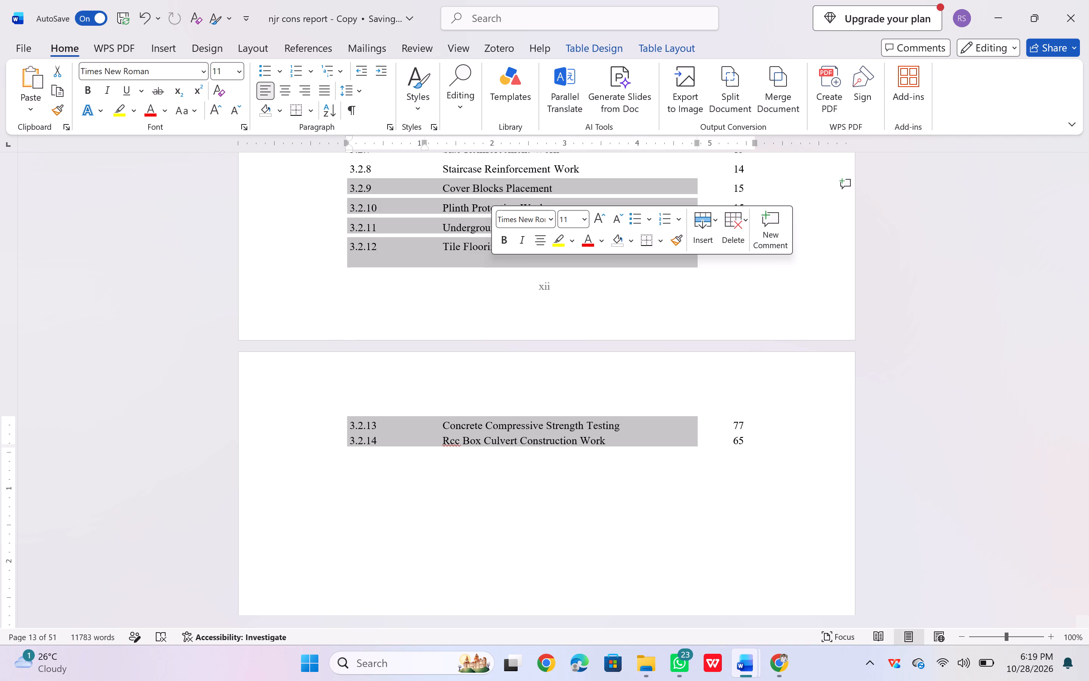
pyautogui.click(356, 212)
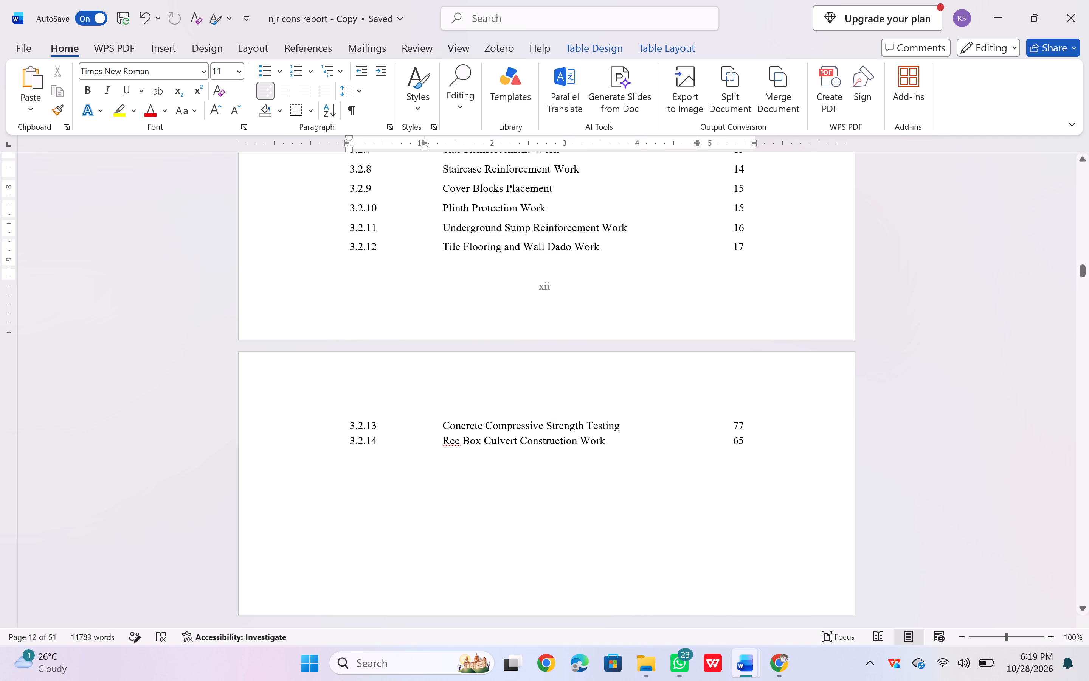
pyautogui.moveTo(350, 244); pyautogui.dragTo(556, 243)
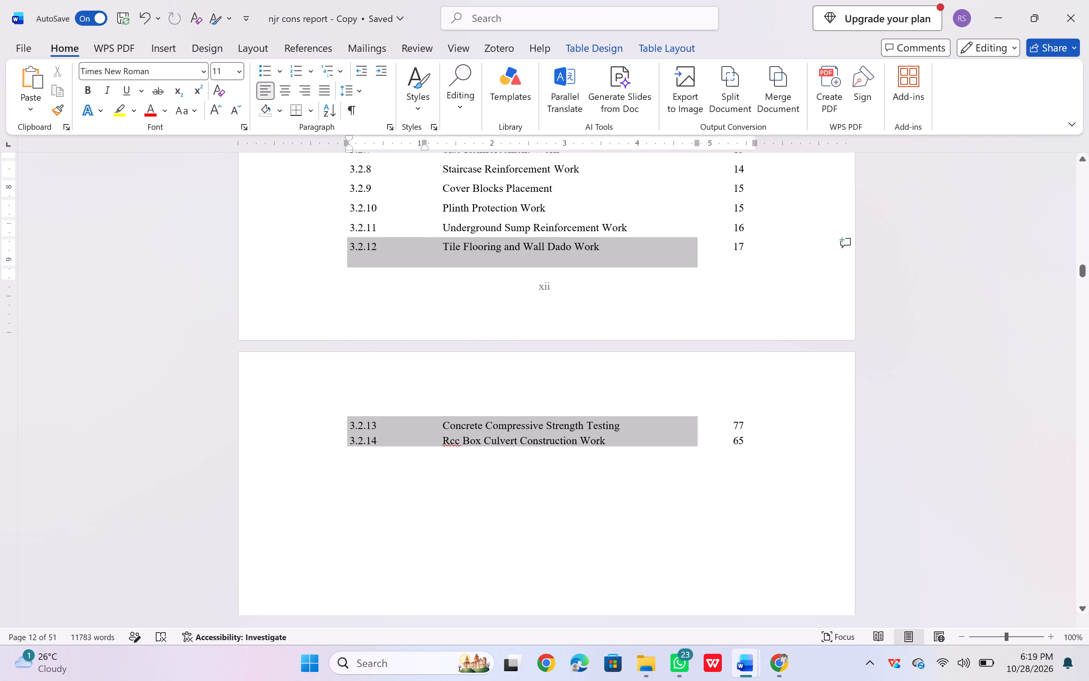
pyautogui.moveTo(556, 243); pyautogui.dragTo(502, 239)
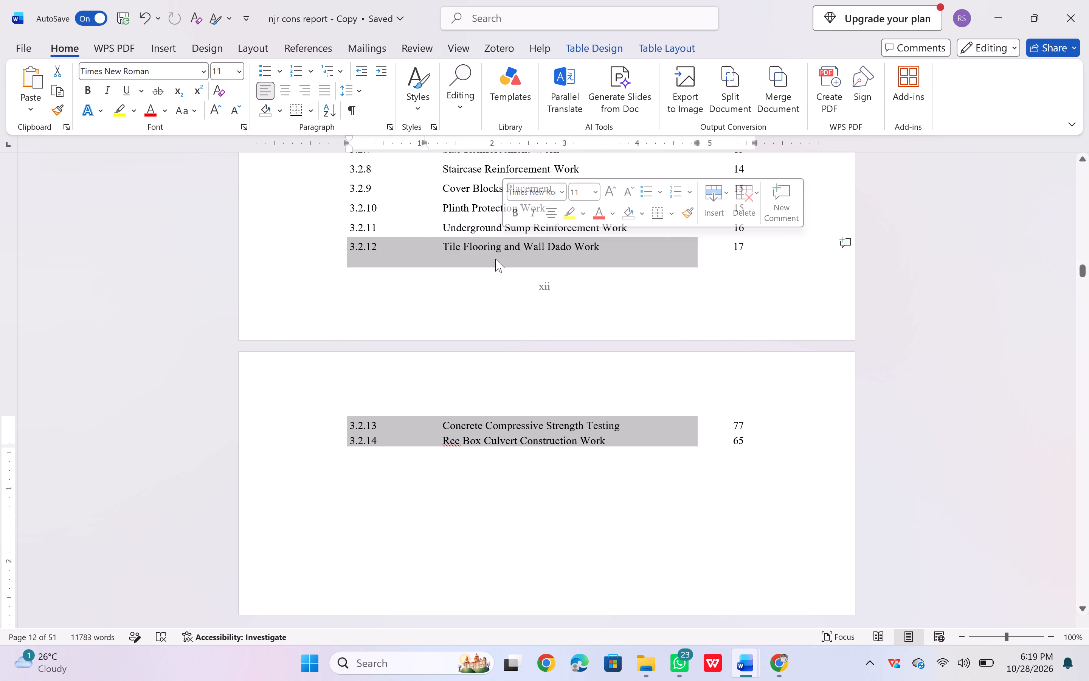
# Remove the blank lines between entries 3.2.12 and 3.2.13 in the title, number and page columns of the contents table.
pyautogui.click(472, 259)
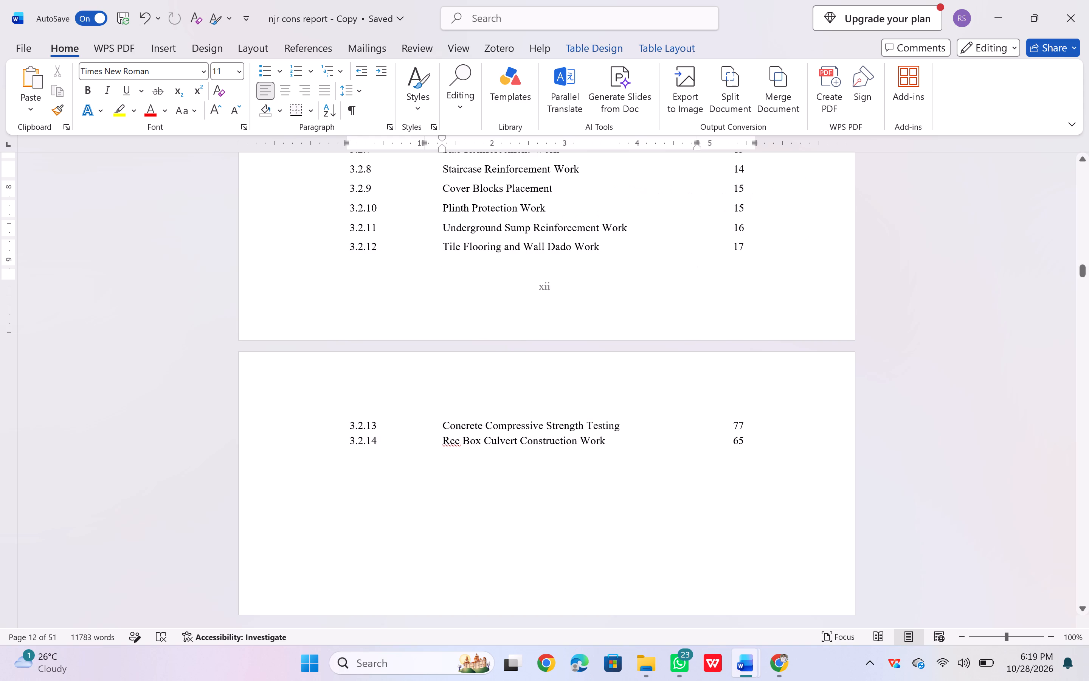
pyautogui.press('BackSpace')
pyautogui.press('BackSpace')
pyautogui.press('BackSpace')
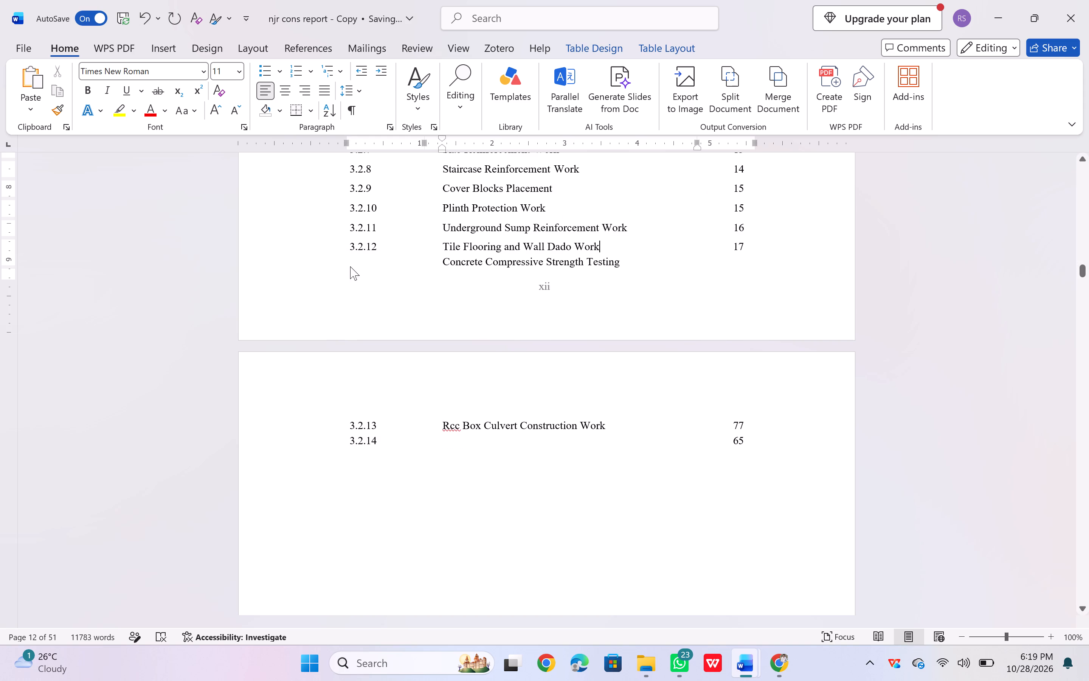
pyautogui.click(374, 265)
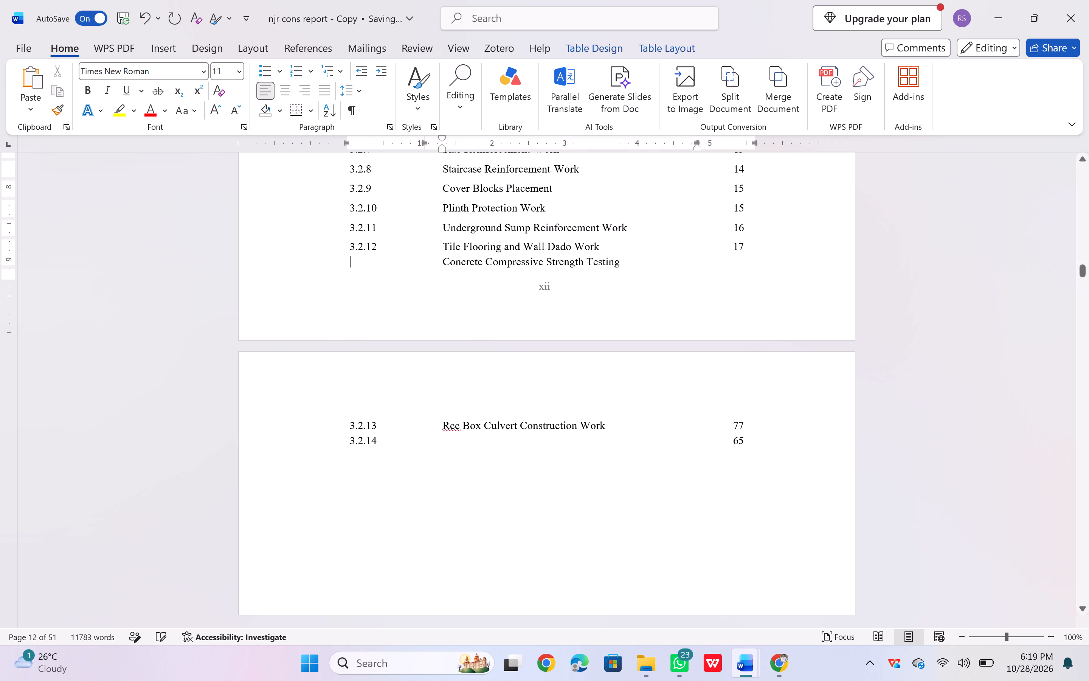
pyautogui.click(382, 264)
pyautogui.click(382, 264)
pyautogui.press('BackSpace')
pyautogui.press('BackSpace')
pyautogui.click(749, 265)
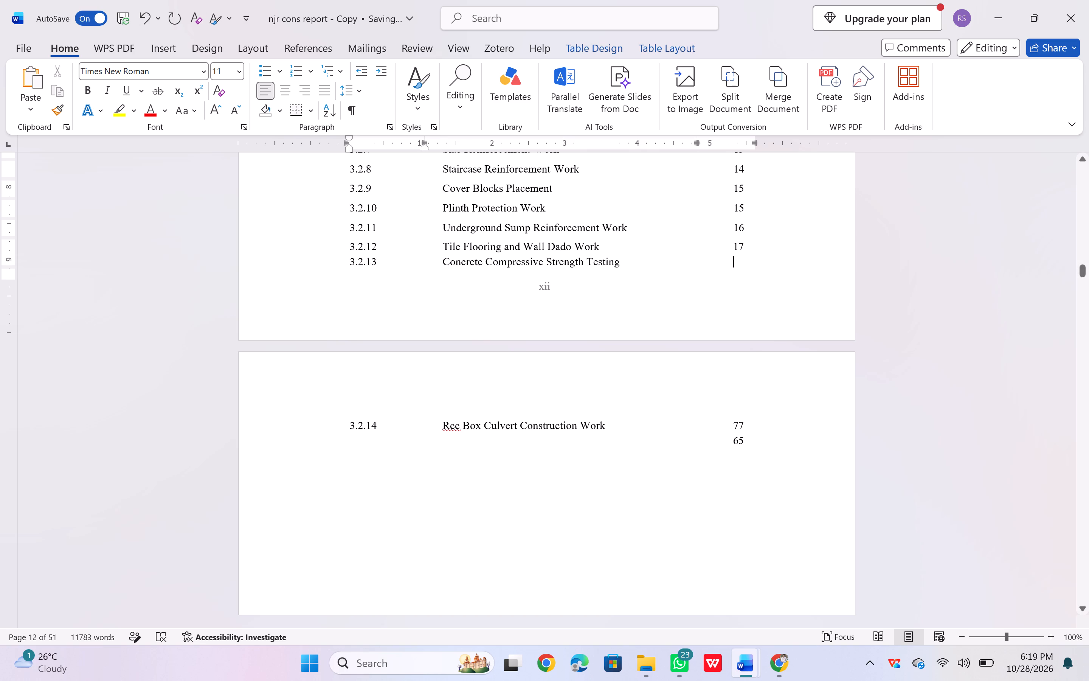
pyautogui.press('BackSpace')
pyautogui.press('BackSpace')
pyautogui.press('BackSpace')
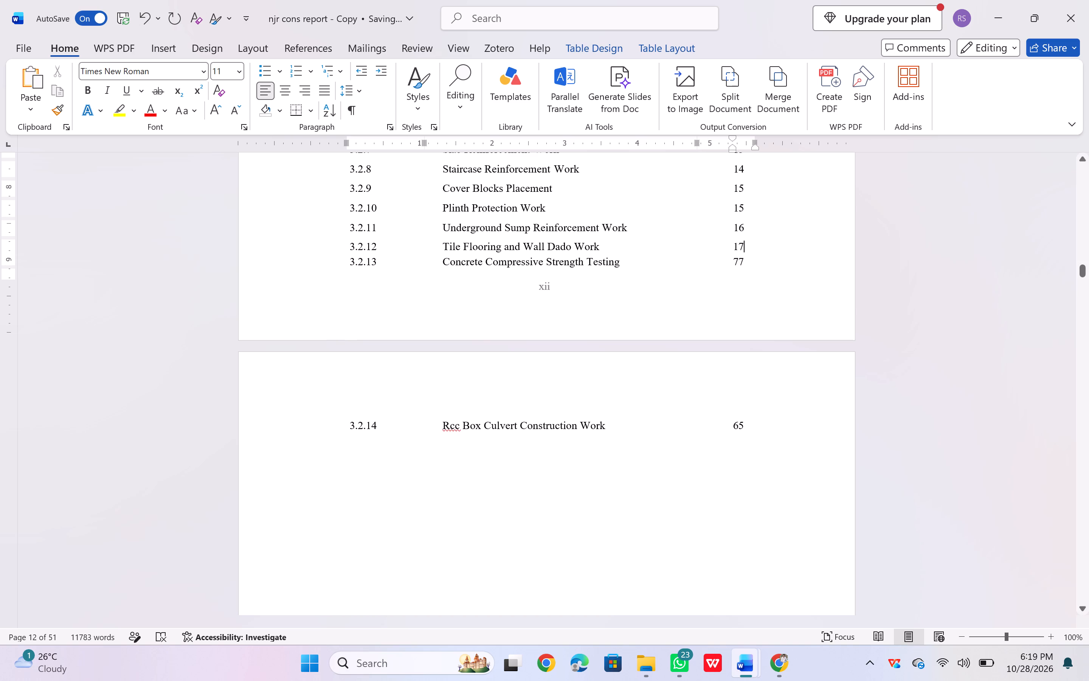
# Insert a new table row below the row that contains entry 3.2.12 in the contents table.
pyautogui.click(370, 247)
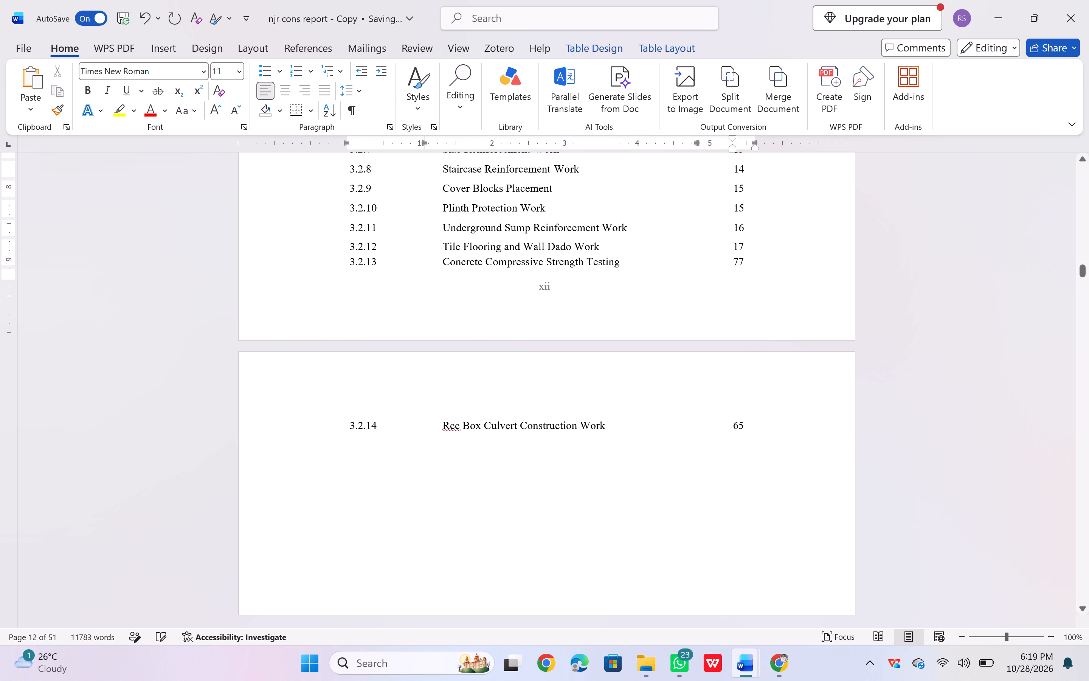
pyautogui.doubleClick(360, 247)
pyautogui.tripleClick(360, 247)
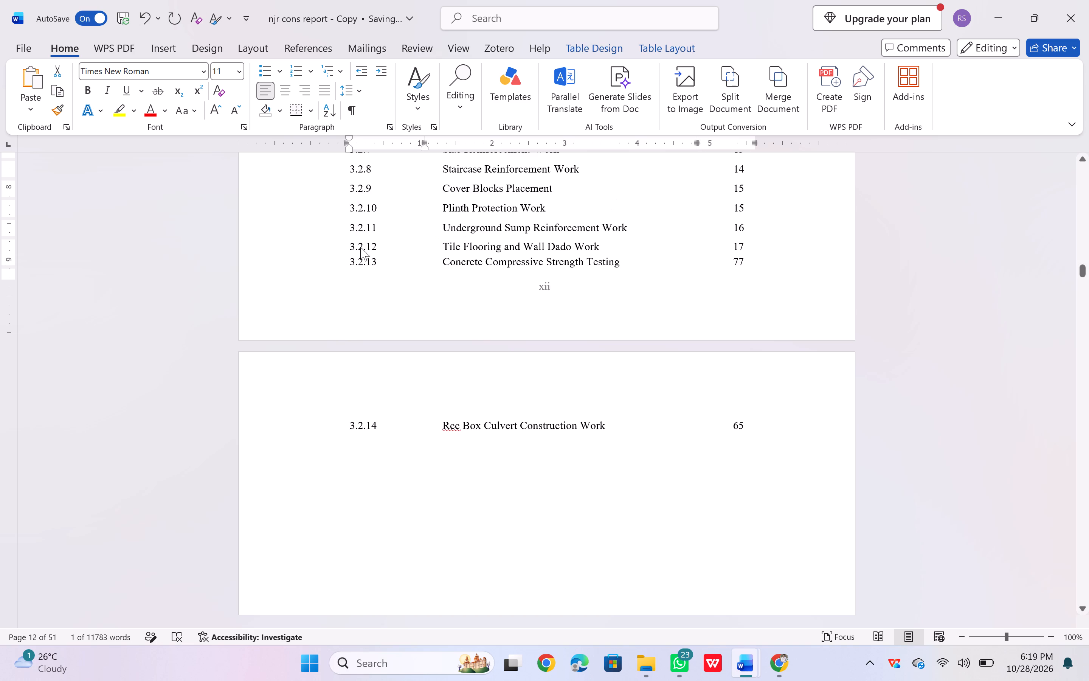
pyautogui.click(360, 247)
pyautogui.tripleClick(360, 247)
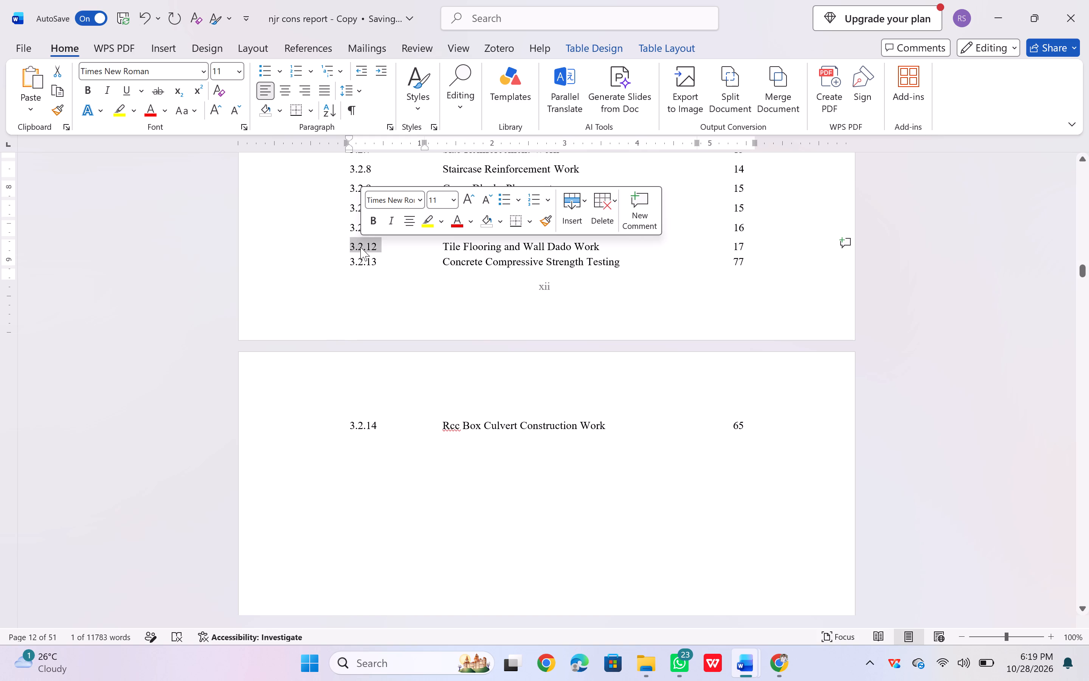
pyautogui.click(584, 201)
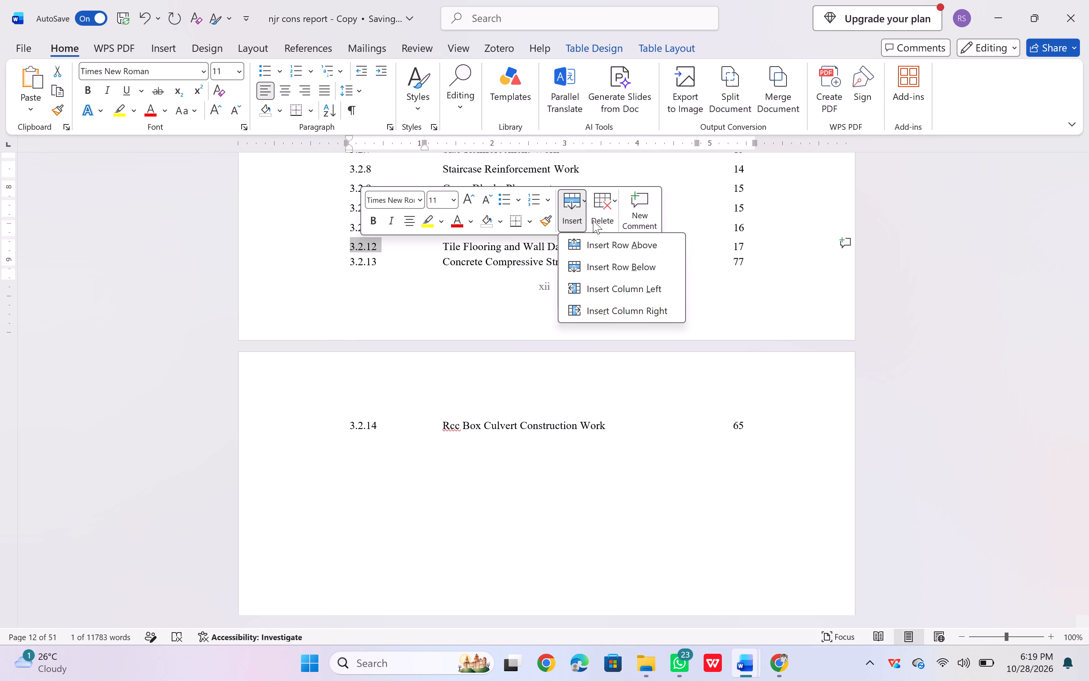
pyautogui.click(605, 262)
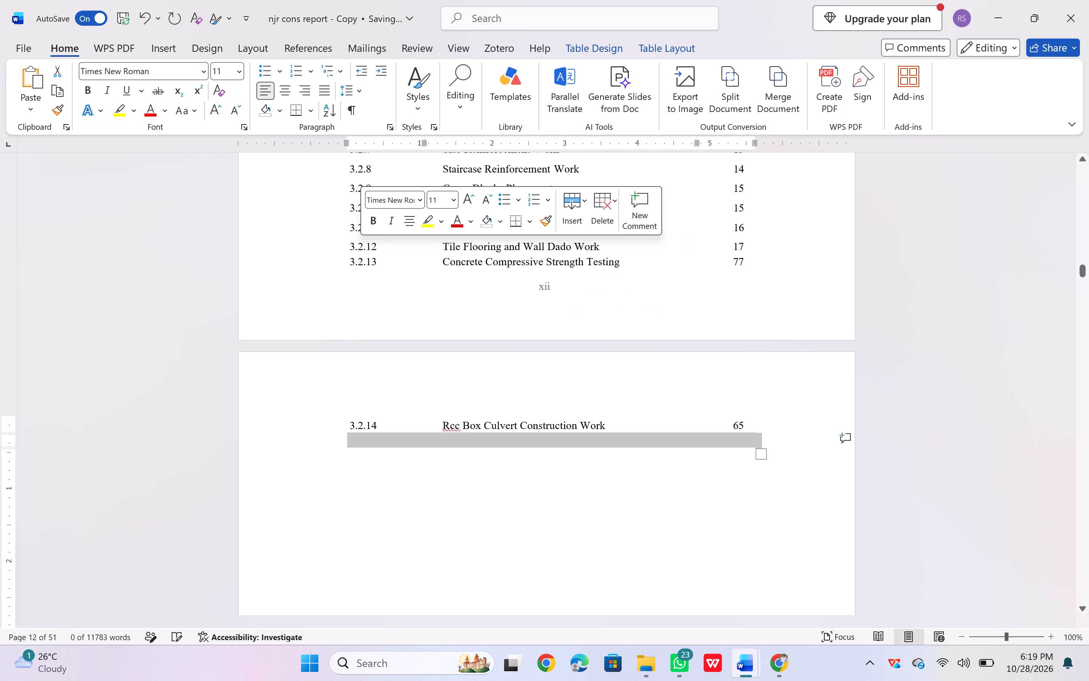
# Delete the numbers 3.2.13 and 3.2.14 and their leftover lines from the number cell holding 3.2.12 in the contents table.
pyautogui.doubleClick(365, 261)
pyautogui.doubleClick(365, 261)
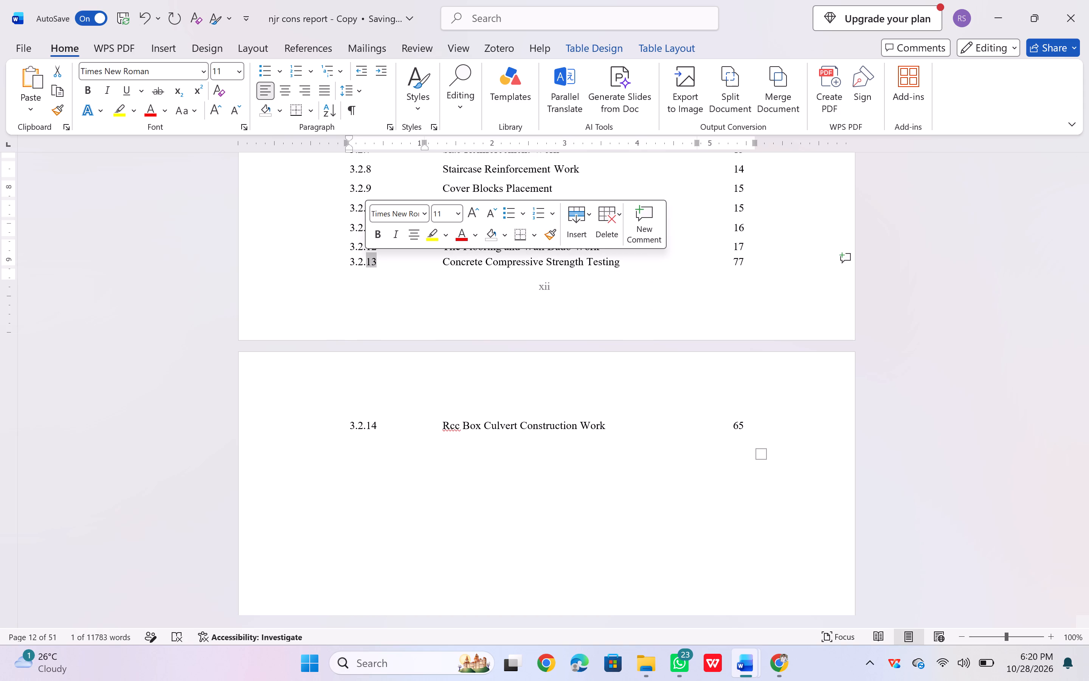
pyautogui.click(365, 261)
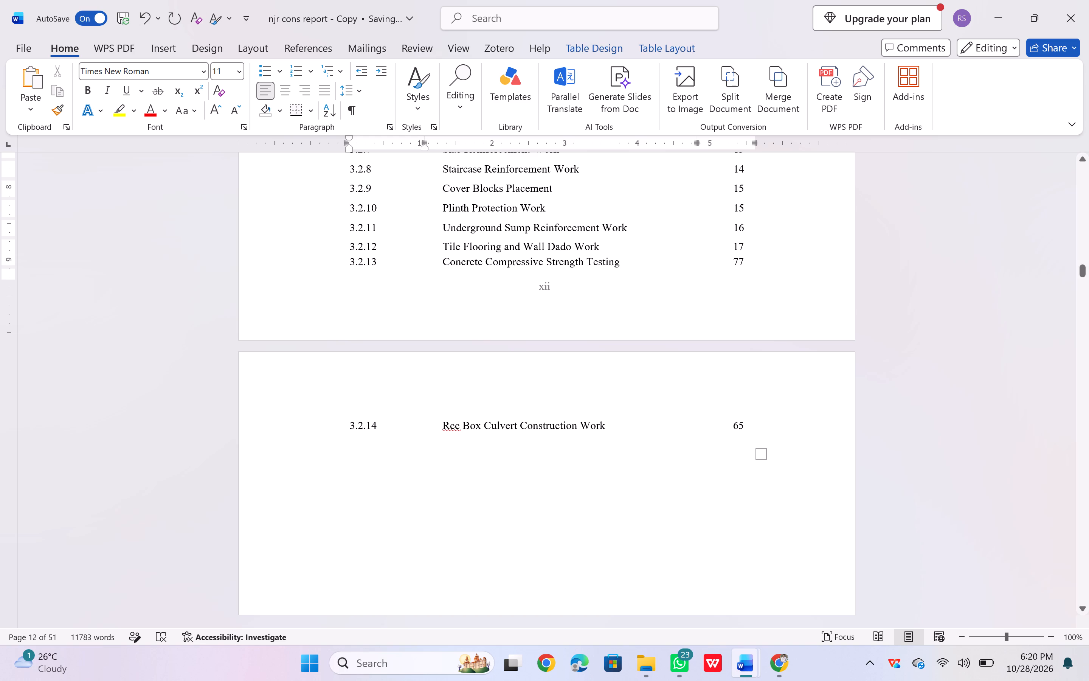
pyautogui.tripleClick(357, 263)
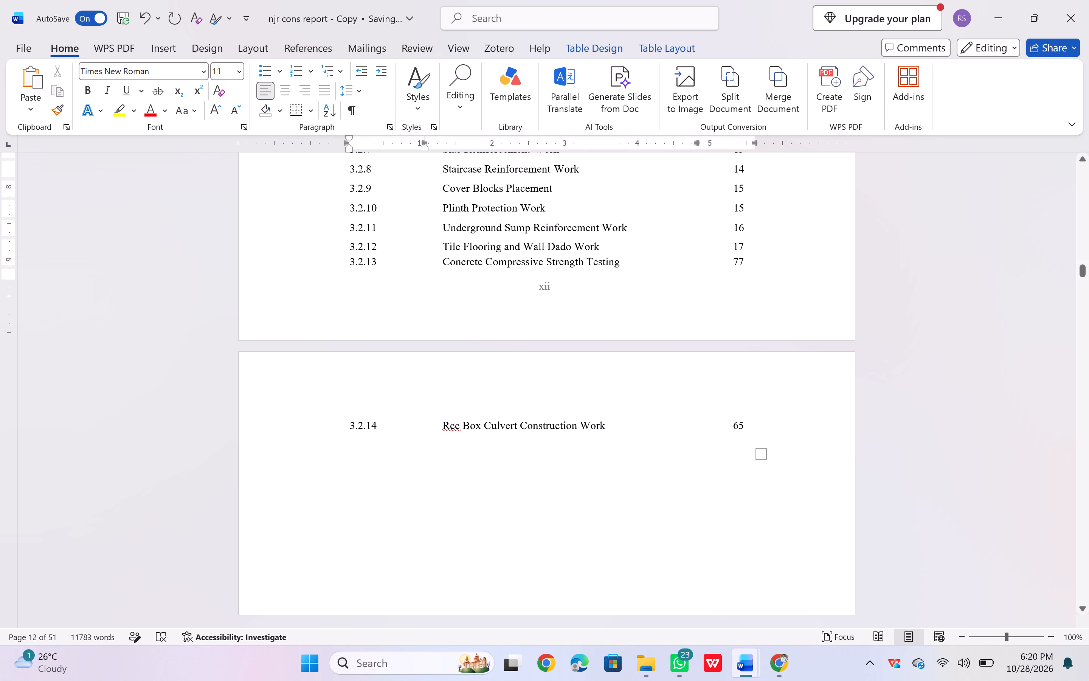
pyautogui.click(357, 263)
pyautogui.tripleClick(357, 263)
pyautogui.click(357, 263)
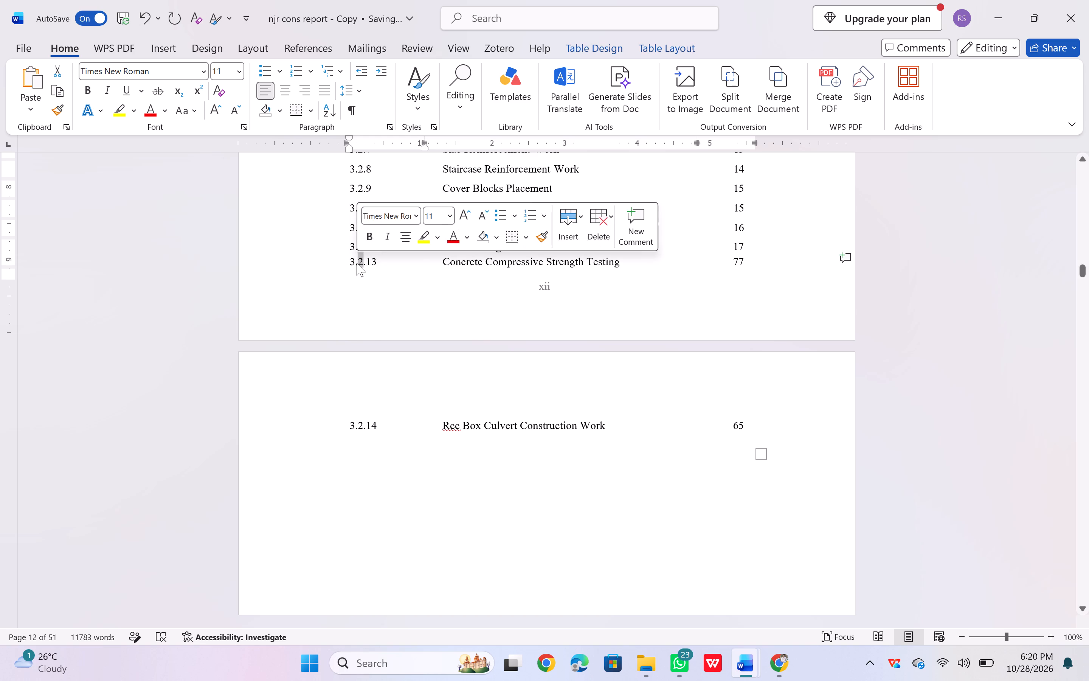
pyautogui.click(357, 263)
pyautogui.tripleClick(357, 263)
pyautogui.click(357, 263)
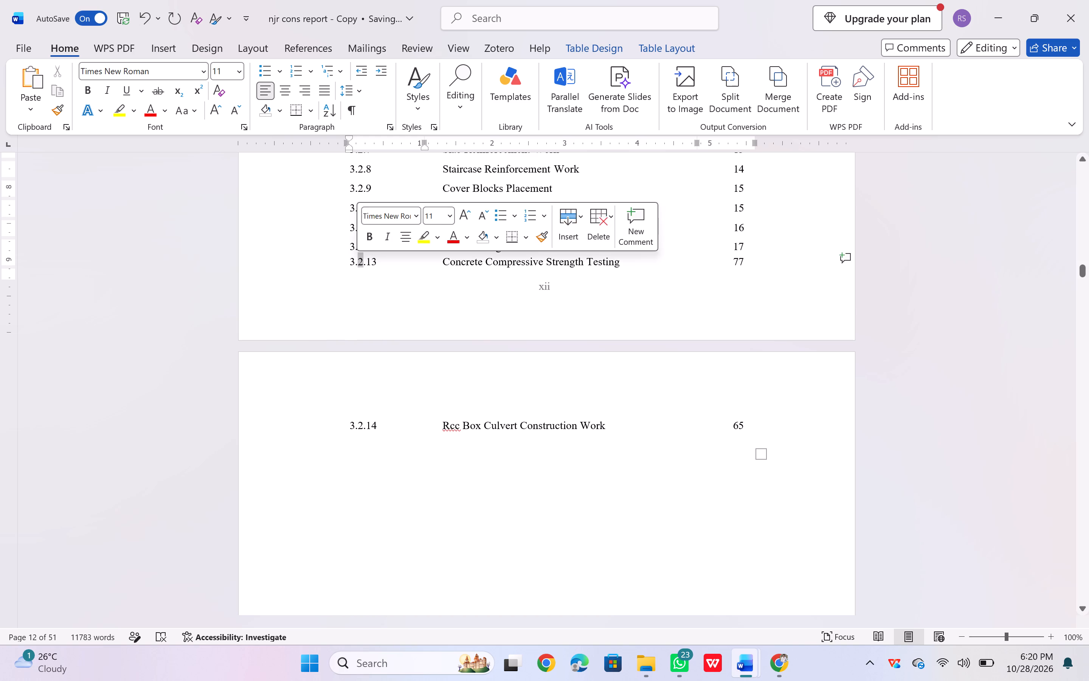
pyautogui.tripleClick(357, 263)
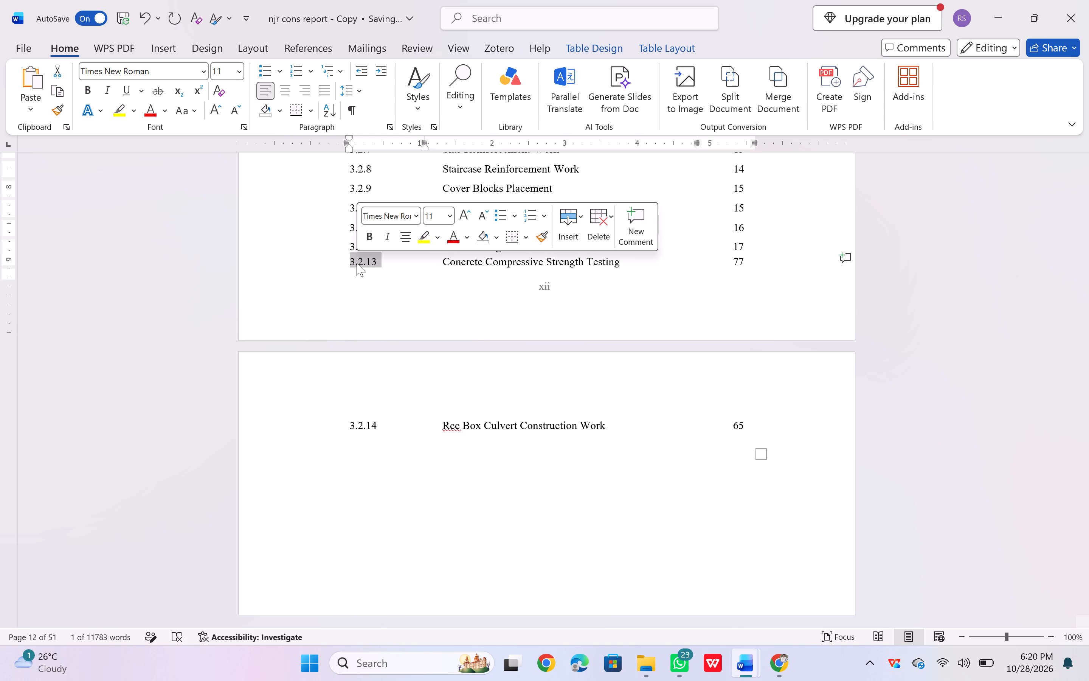
pyautogui.press('Delete')
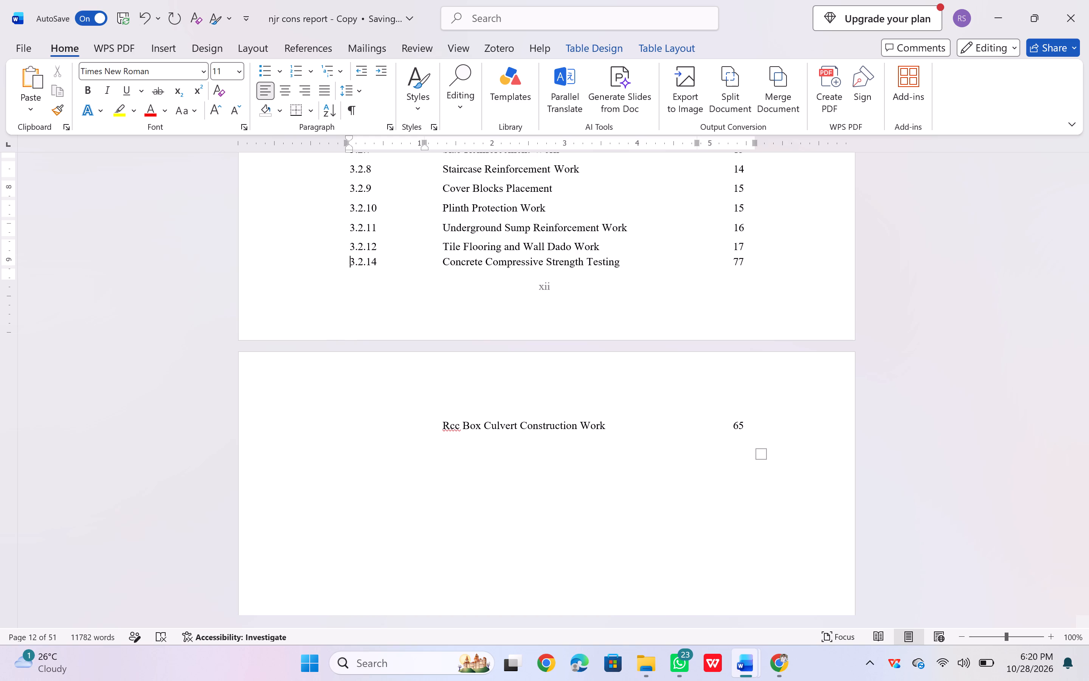
pyautogui.tripleClick(357, 263)
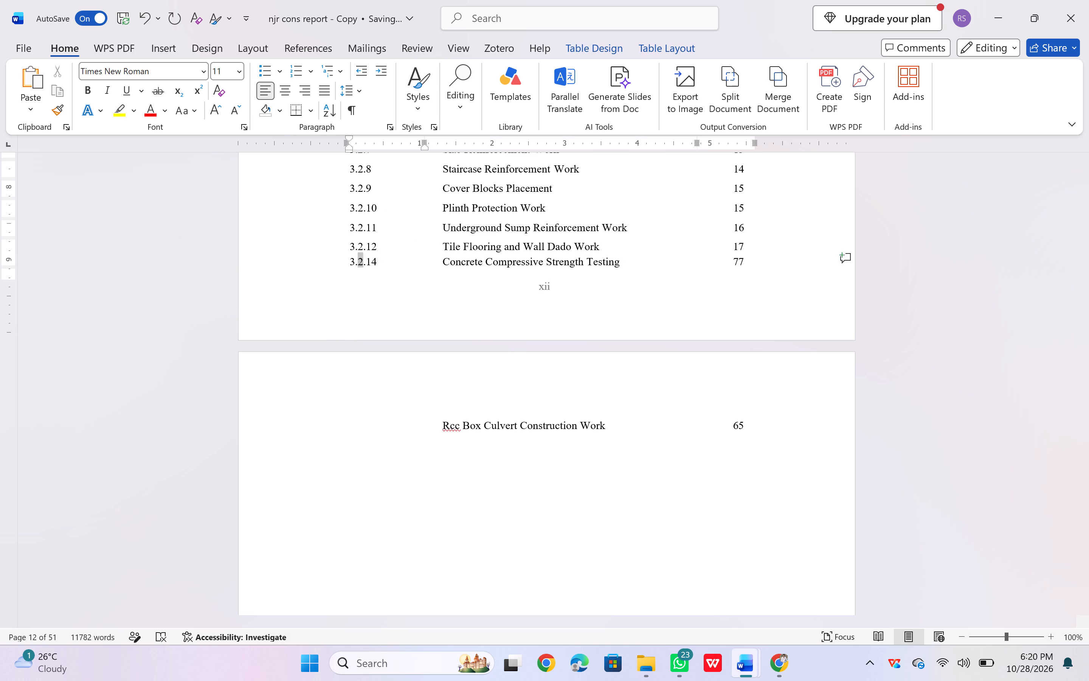
pyautogui.click(357, 263)
pyautogui.press('Delete')
pyautogui.click(372, 260)
pyautogui.press('BackSpace')
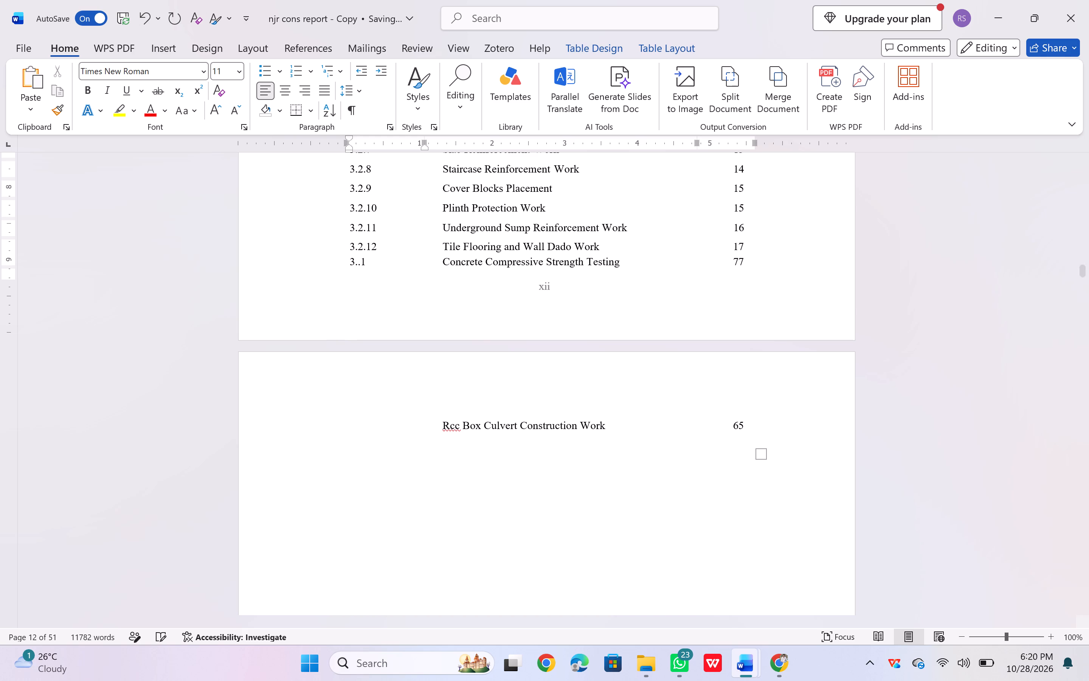
pyautogui.press('BackSpace')
pyautogui.press('BackSpace')
pyautogui.press('BackSpace')
pyautogui.press('BackSpace')
pyautogui.press('BackSpace')
pyautogui.press('BackSpace')
# Delete the title Concrete Compressive Strength Testing and its line from the title cell of the 3.2.12 row.
pyautogui.click(455, 260)
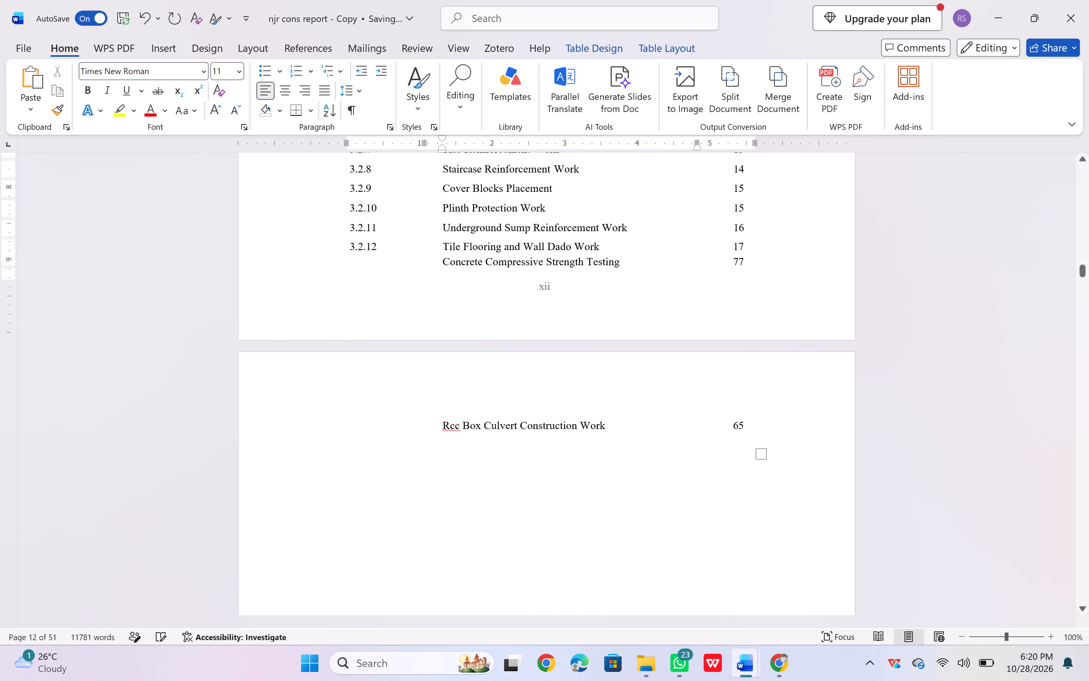
pyautogui.click(624, 263)
pyautogui.press('BackSpace')
pyautogui.press('BackSpace')
pyautogui.press('BackSpace')
pyautogui.press('BackSpace')
pyautogui.press('BackSpace')
pyautogui.press('BackSpace')
pyautogui.press('BackSpace')
pyautogui.press('BackSpace')
pyautogui.press('BackSpace')
pyautogui.press('BackSpace')
pyautogui.press('BackSpace')
pyautogui.press('BackSpace')
pyautogui.press('BackSpace')
pyautogui.press('BackSpace')
pyautogui.press('BackSpace')
pyautogui.press('BackSpace')
pyautogui.press('BackSpace')
pyautogui.press('BackSpace')
pyautogui.press('BackSpace')
pyautogui.press('BackSpace')
pyautogui.press('BackSpace')
pyautogui.press('BackSpace')
pyautogui.press('BackSpace')
pyautogui.press('BackSpace')
pyautogui.press('BackSpace')
pyautogui.press('BackSpace')
pyautogui.press('BackSpace')
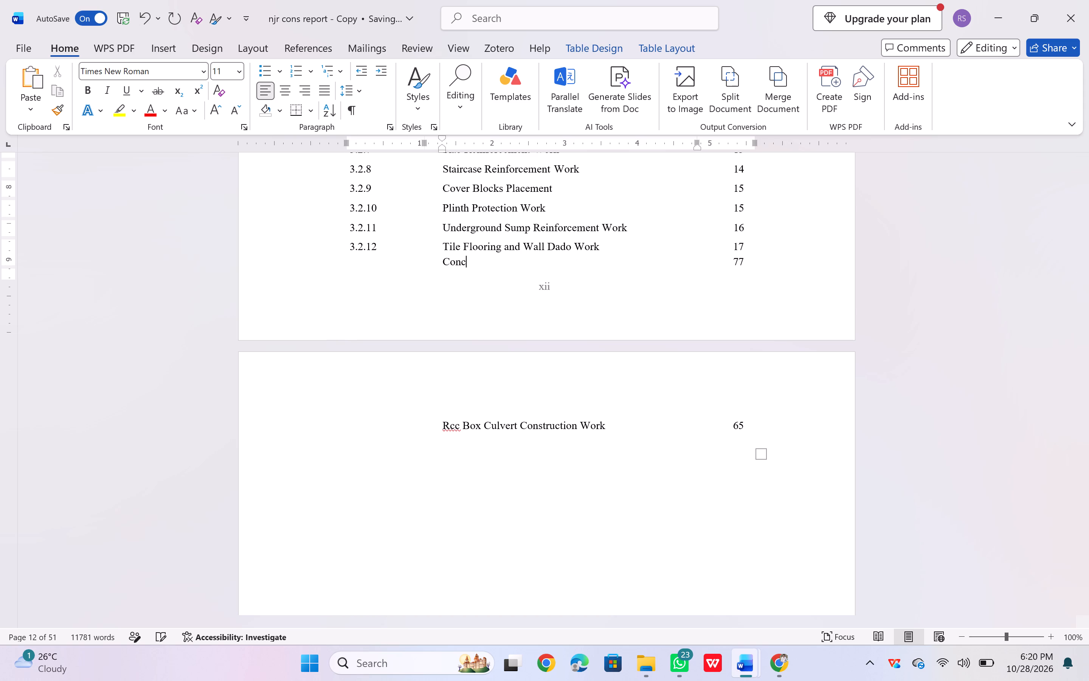
pyautogui.press('BackSpace')
pyautogui.press('BackSpace')
pyautogui.press('BackSpace')
pyautogui.press('BackSpace')
pyautogui.press('BackSpace')
pyautogui.press('BackSpace')
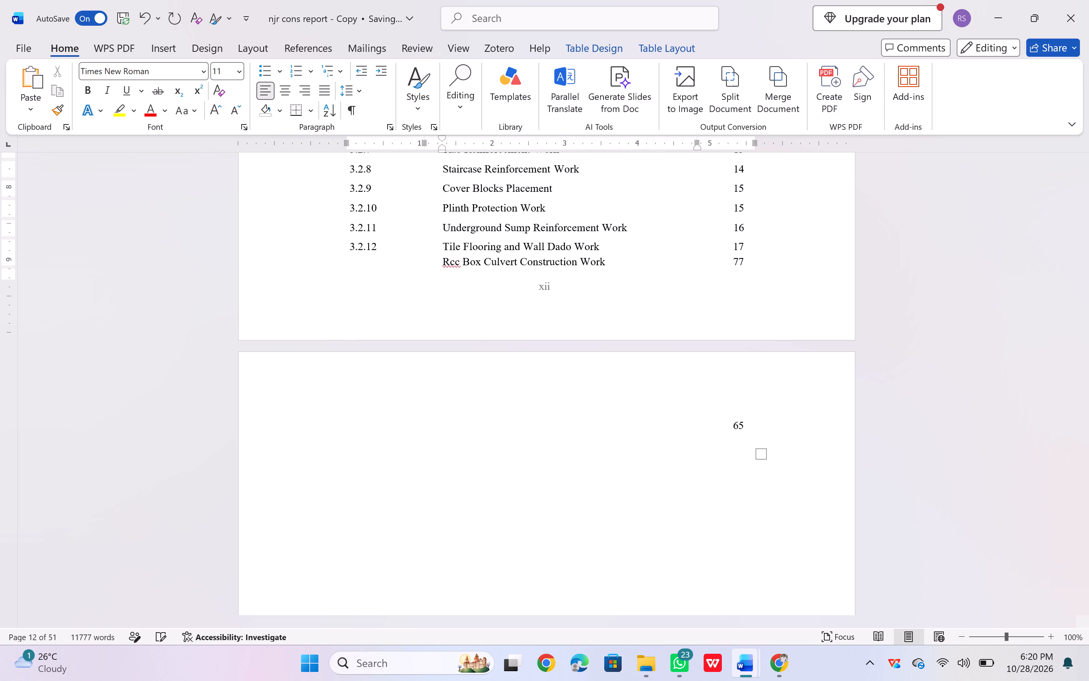
# Delete the title Rcc Box Culvert Construction Work and its line from the title cell of the 3.2.12 row.
pyautogui.press('Down')
pyautogui.press('Right')
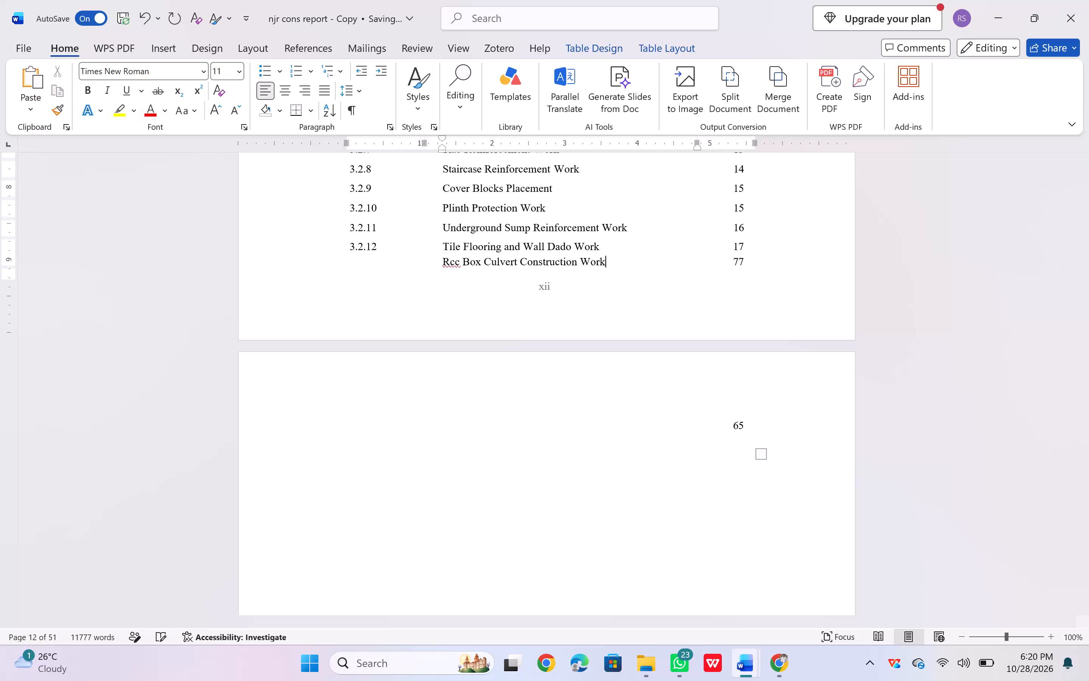
pyautogui.press('BackSpace')
pyautogui.press('BackSpace')
pyautogui.press('BackSpace')
pyautogui.press('BackSpace')
pyautogui.press('BackSpace')
pyautogui.press('BackSpace')
pyautogui.press('BackSpace')
pyautogui.press('BackSpace')
pyautogui.press('BackSpace')
pyautogui.press('BackSpace')
pyautogui.press('BackSpace')
pyautogui.press('BackSpace')
pyautogui.press('BackSpace')
pyautogui.press('BackSpace')
pyautogui.press('BackSpace')
pyautogui.press('BackSpace')
pyautogui.press('BackSpace')
pyautogui.press('BackSpace')
pyautogui.press('BackSpace')
pyautogui.press('BackSpace')
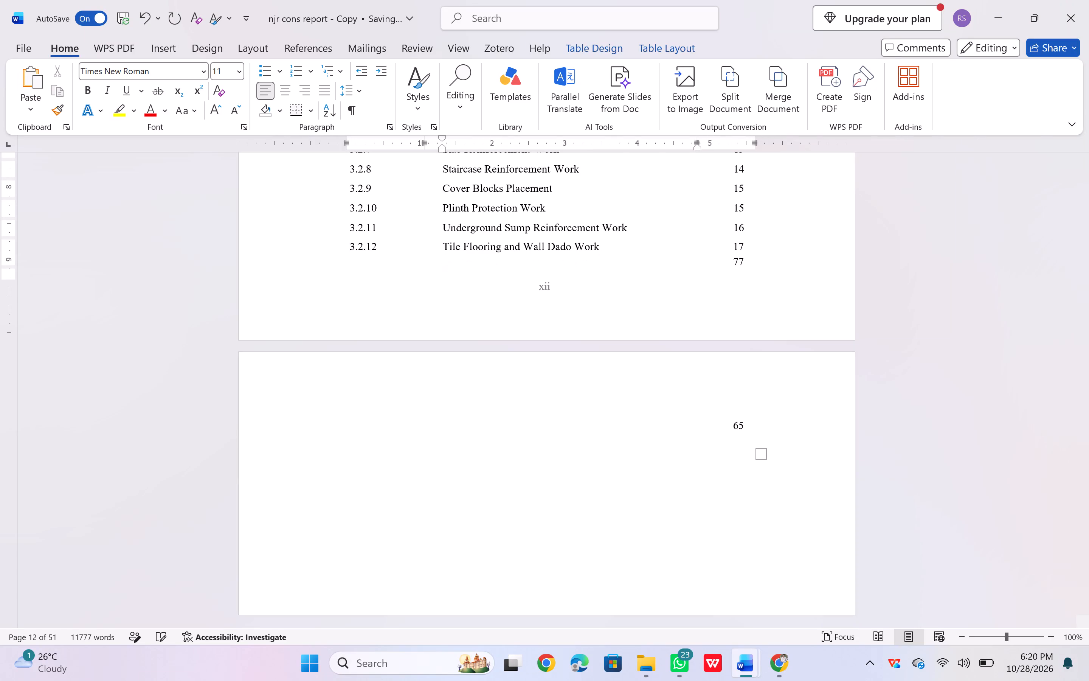
pyautogui.press('BackSpace')
pyautogui.press('BackSpace')
pyautogui.press('BackSpace')
# Delete page numbers 77 and 65 and their leftover lines from the page cell of the 3.2.12 row.
pyautogui.click(752, 256)
pyautogui.press('BackSpace')
pyautogui.press('BackSpace')
pyautogui.press('BackSpace')
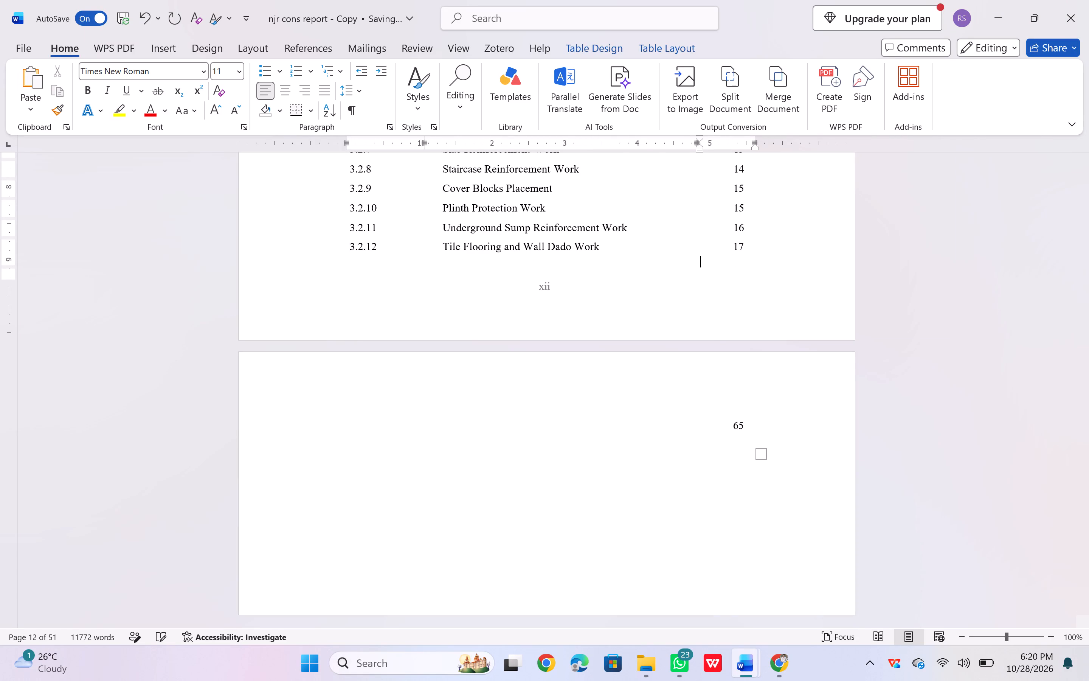
pyautogui.press('BackSpace')
pyautogui.press('BackSpace')
pyautogui.press('Down')
pyautogui.press('BackSpace')
pyautogui.press('BackSpace')
pyautogui.press('BackSpace')
pyautogui.press('BackSpace')
pyautogui.press('BackSpace')
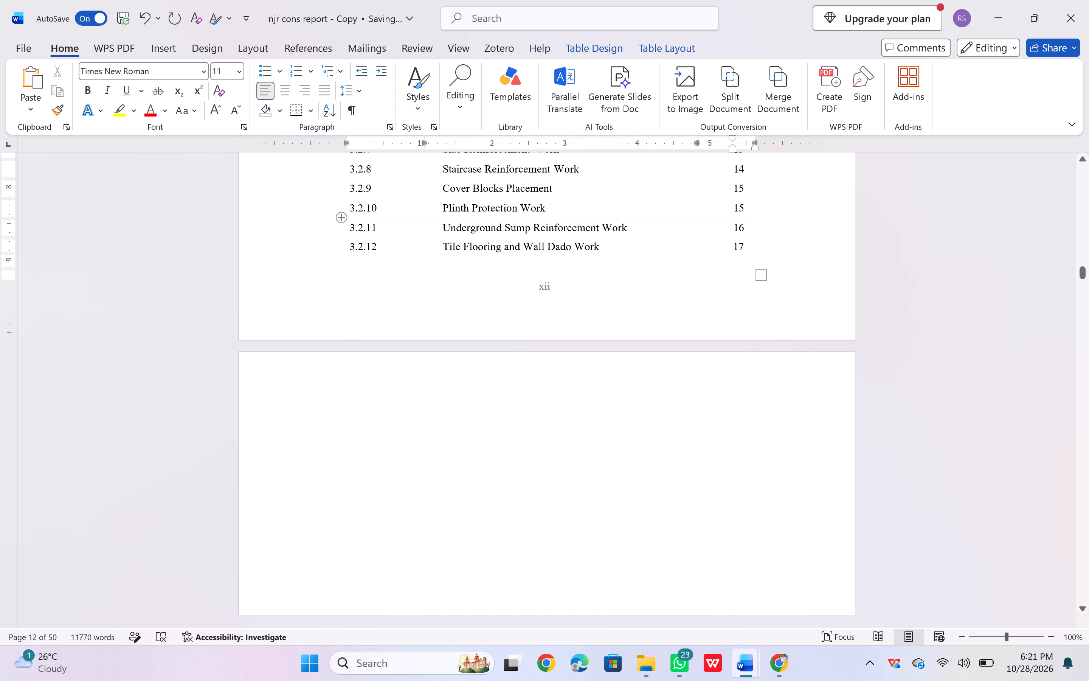
# Enter 3.2.13 in the number column of the empty row below entry 3.2.12.
pyautogui.moveTo(349, 227); pyautogui.dragTo(382, 269)
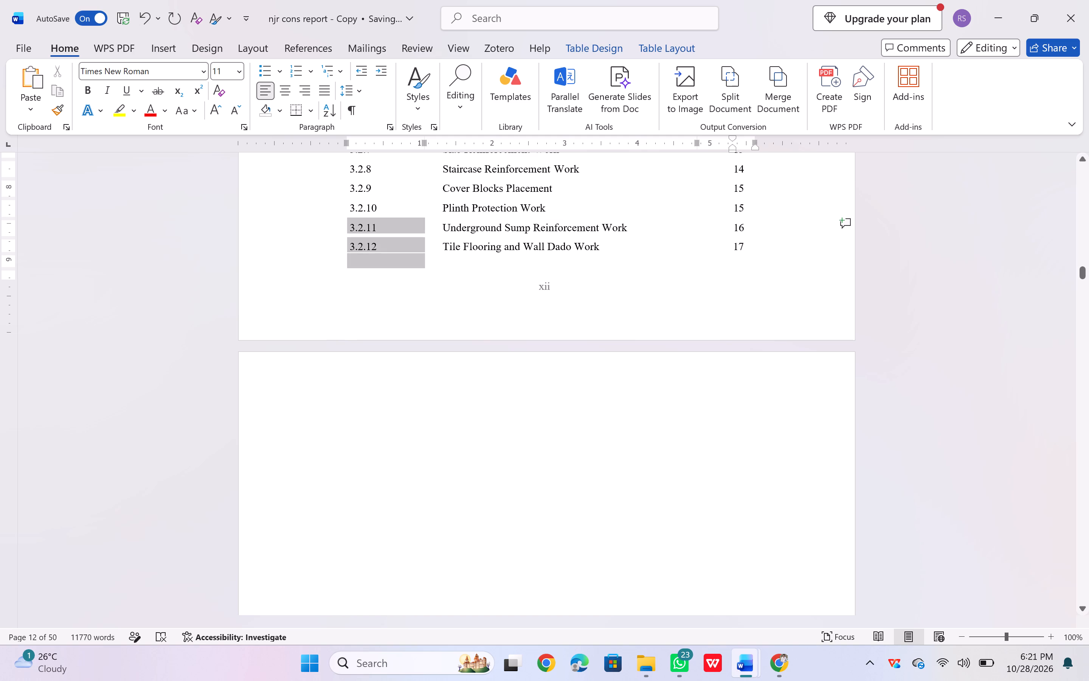
pyautogui.moveTo(382, 269); pyautogui.dragTo(382, 271)
pyautogui.click(373, 262)
pyautogui.write('3.')
pyautogui.write('2.')
pyautogui.press('1')
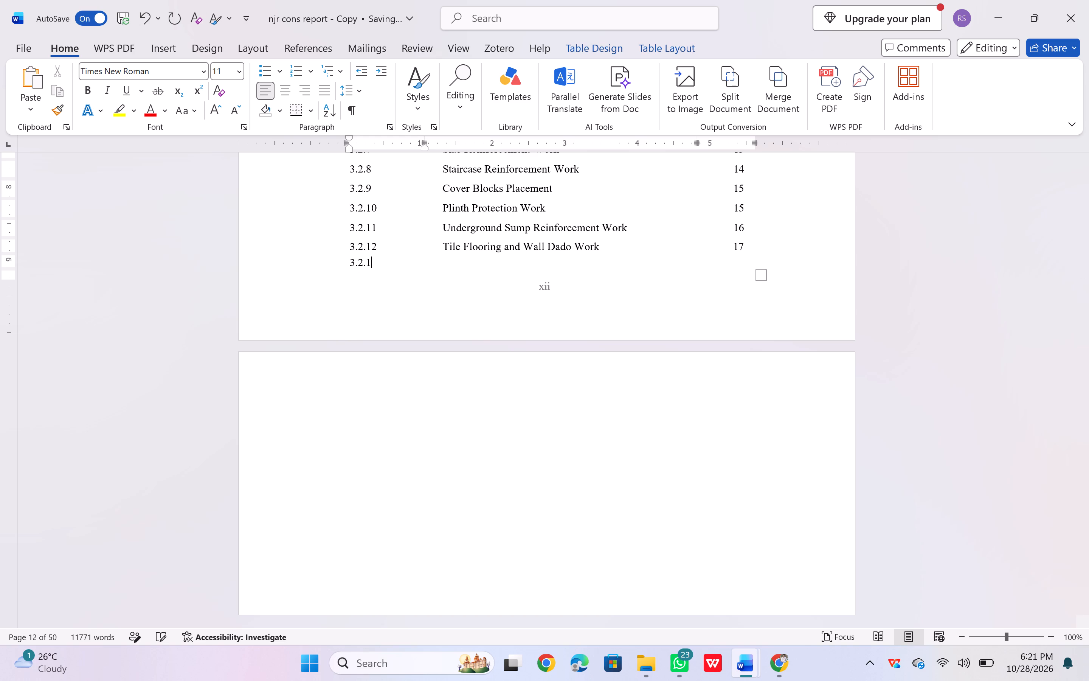
pyautogui.press('3')
# Place the cursor in the 3.2.13 title cell and arrange the contents document side by side with the report document.
pyautogui.click(447, 264)
pyautogui.click(1033, 14)
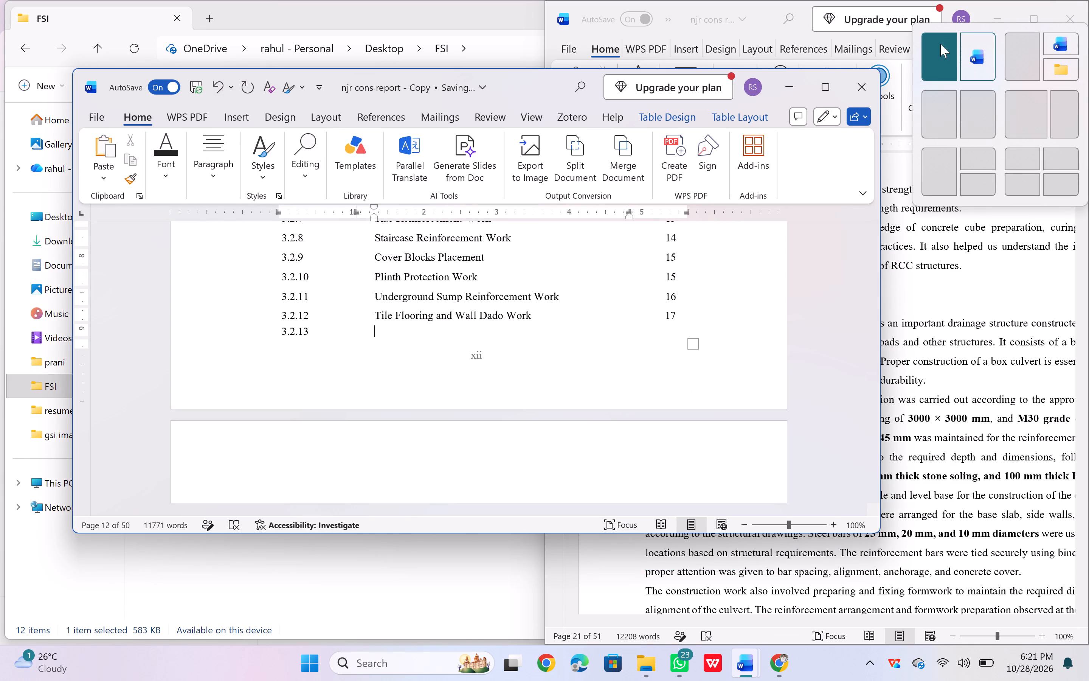
pyautogui.click(944, 47)
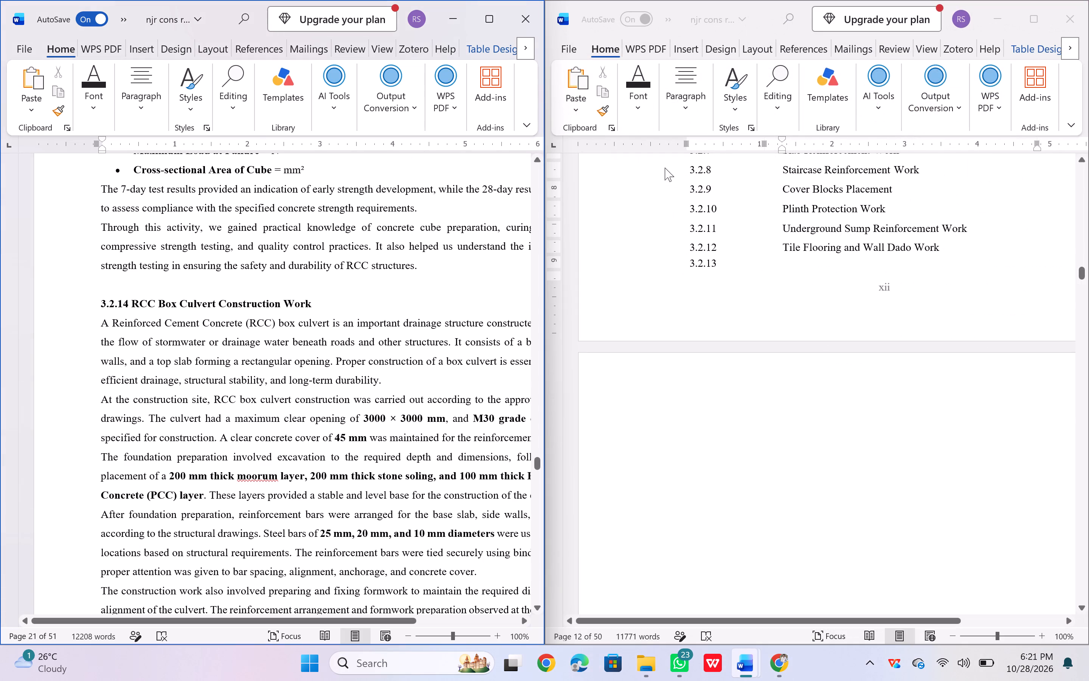
# Enter the report's 3.2.13 heading, Concrete Compressive Strength Testing, in the title cell of the 3.2.13 row.
pyautogui.scroll(2, 365, 265)
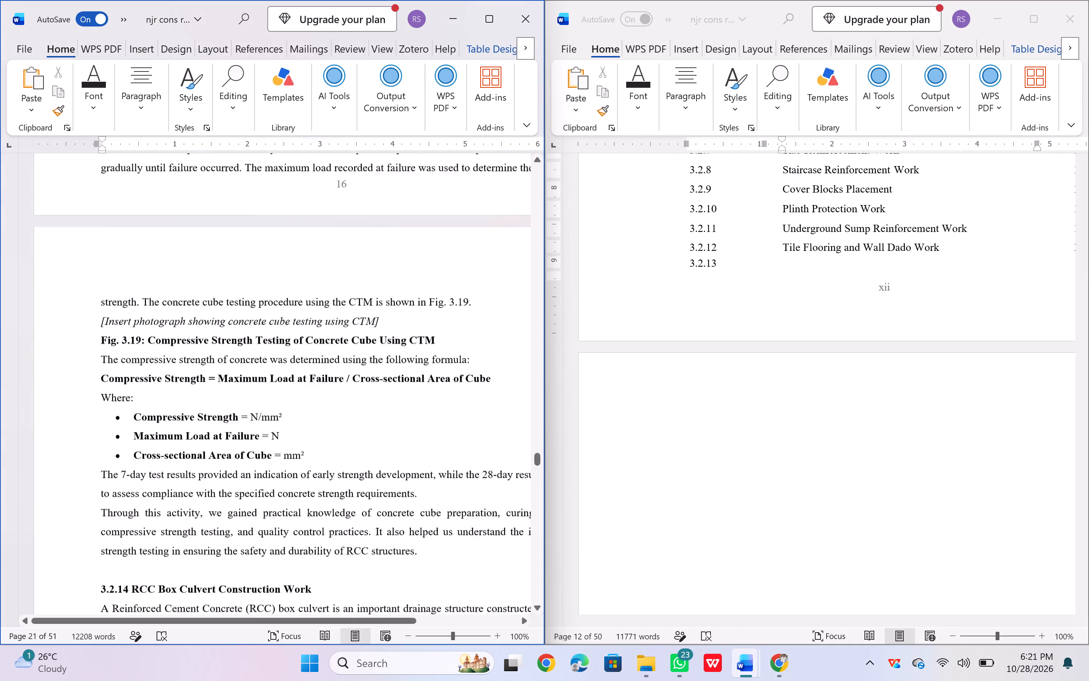
pyautogui.scroll(2, 365, 265)
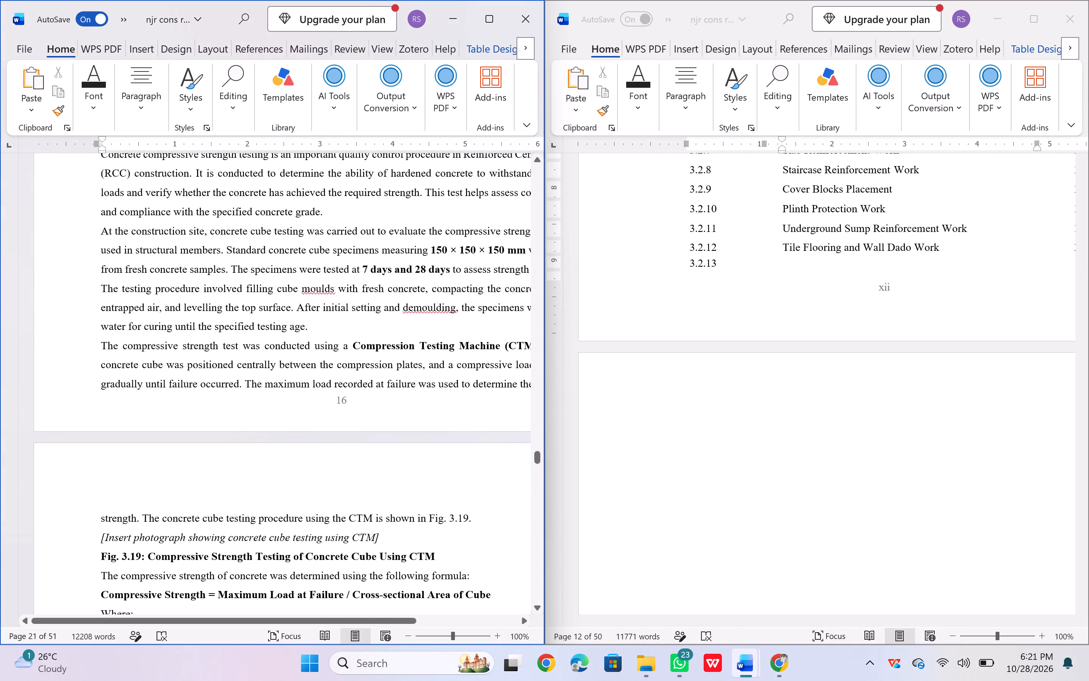
pyautogui.scroll(1, 365, 265)
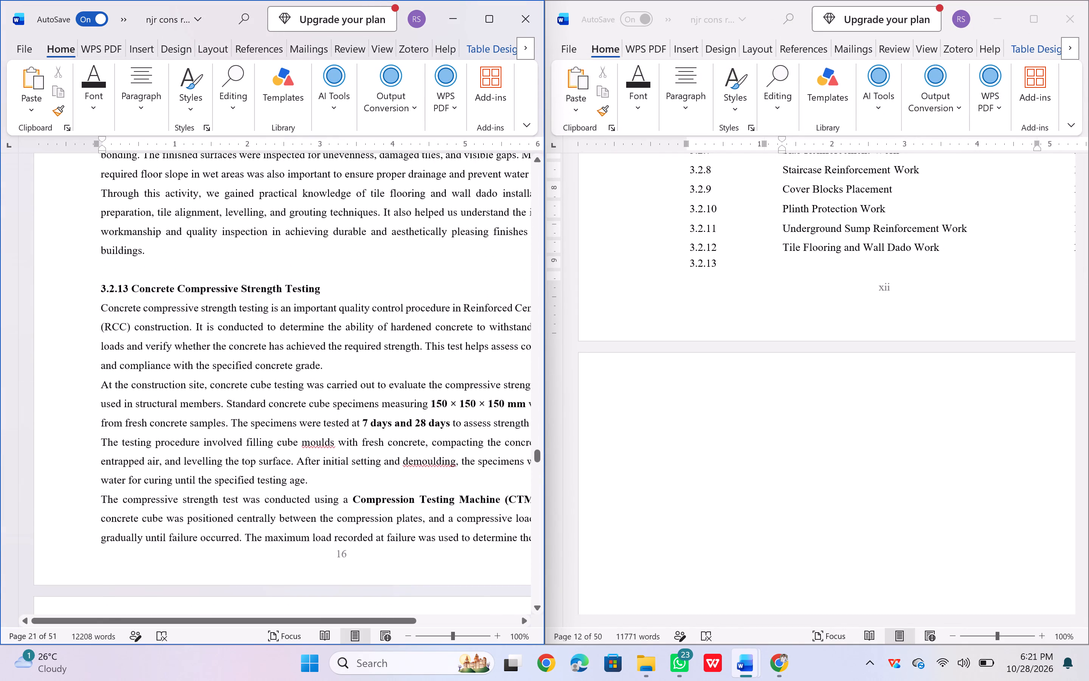
pyautogui.scroll(1, 365, 265)
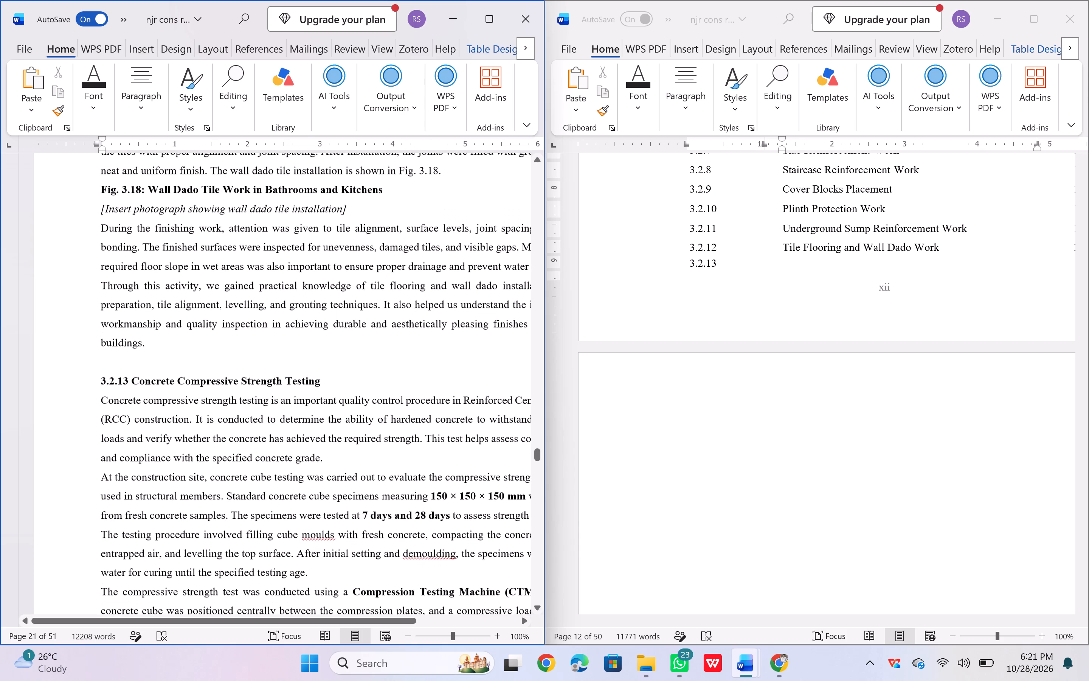
pyautogui.click(786, 267)
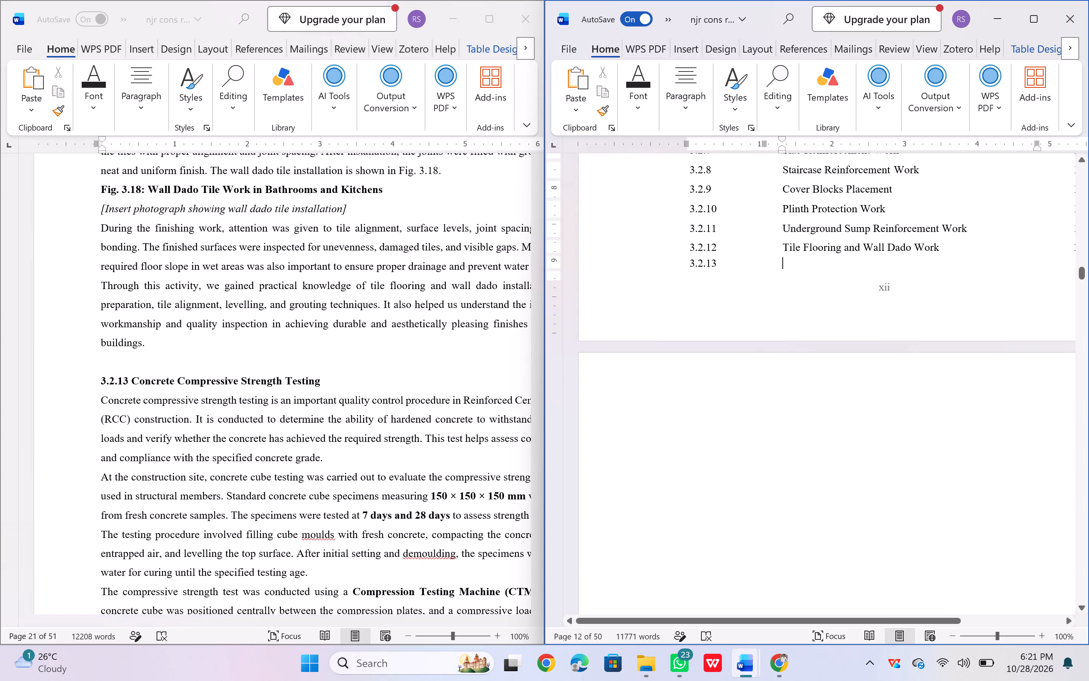
pyautogui.hotkey('shift', 'c')
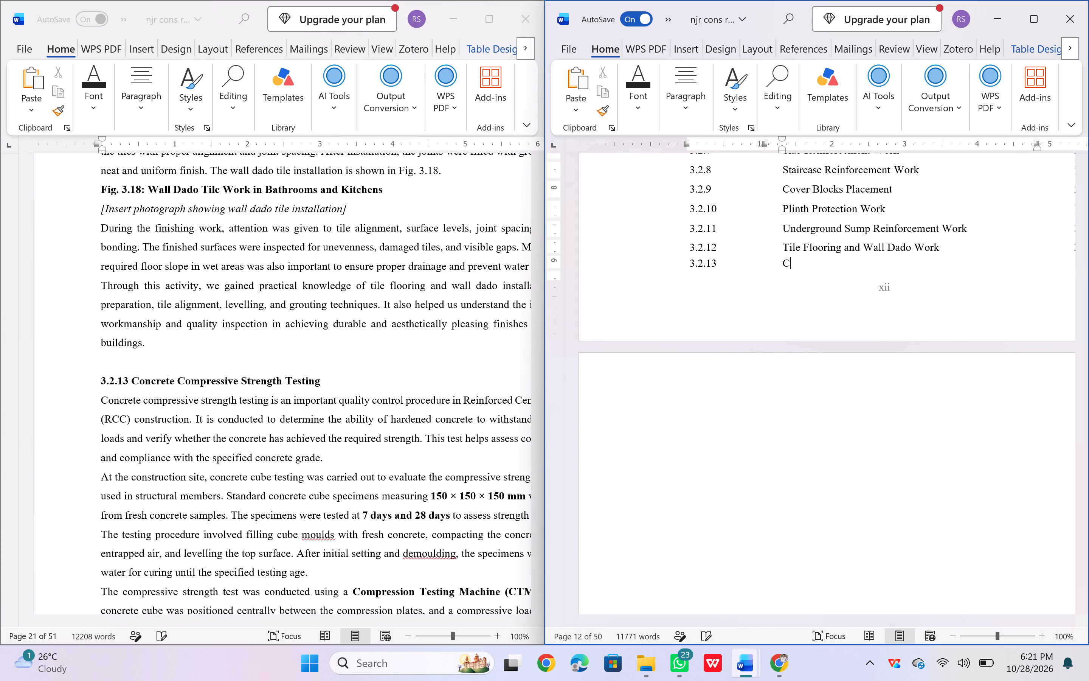
pyautogui.press('o')
pyautogui.press('n')
pyautogui.write('crete')
pyautogui.press('space')
pyautogui.write('Compressive')
pyautogui.press('space')
pyautogui.write('Str')
pyautogui.write('ength')
pyautogui.press('space')
pyautogui.write('Testing')
# Enter page number 23 in the page cell of the 3.2.13 row.
pyautogui.hscroll(-1, 923, 252)
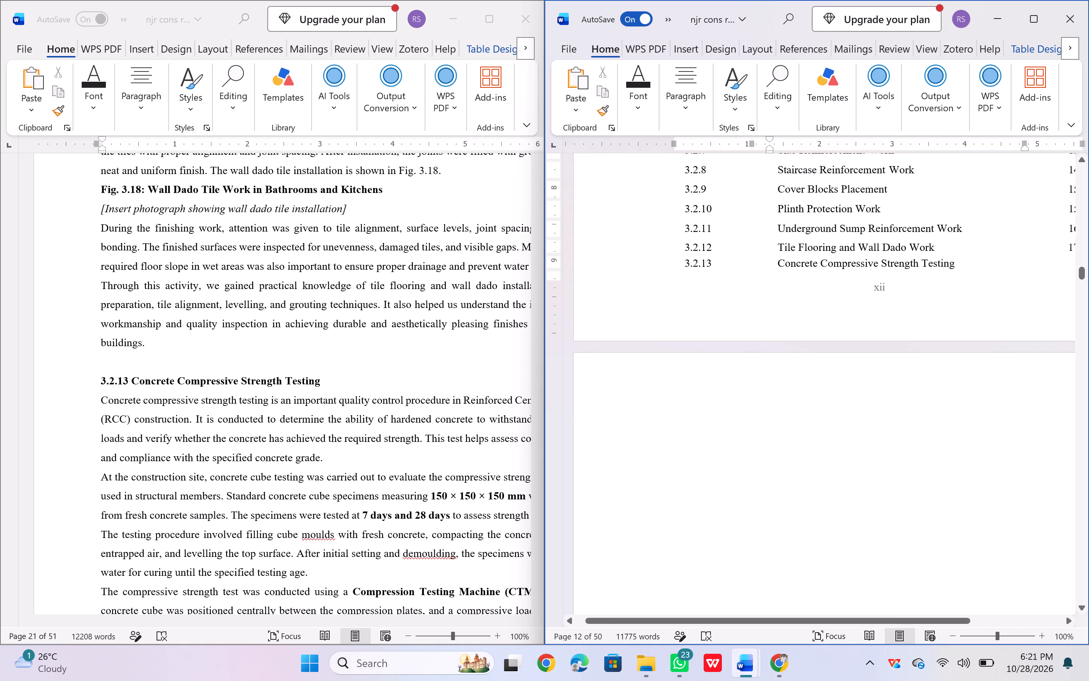
pyautogui.hscroll(-1, 923, 252)
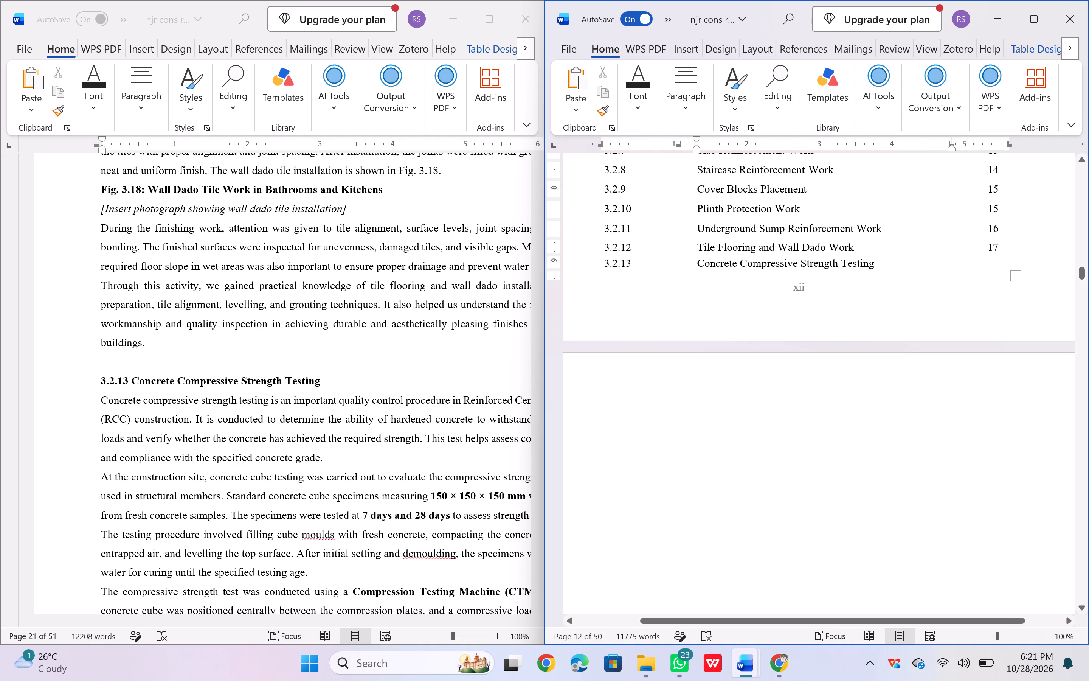
pyautogui.click(988, 270)
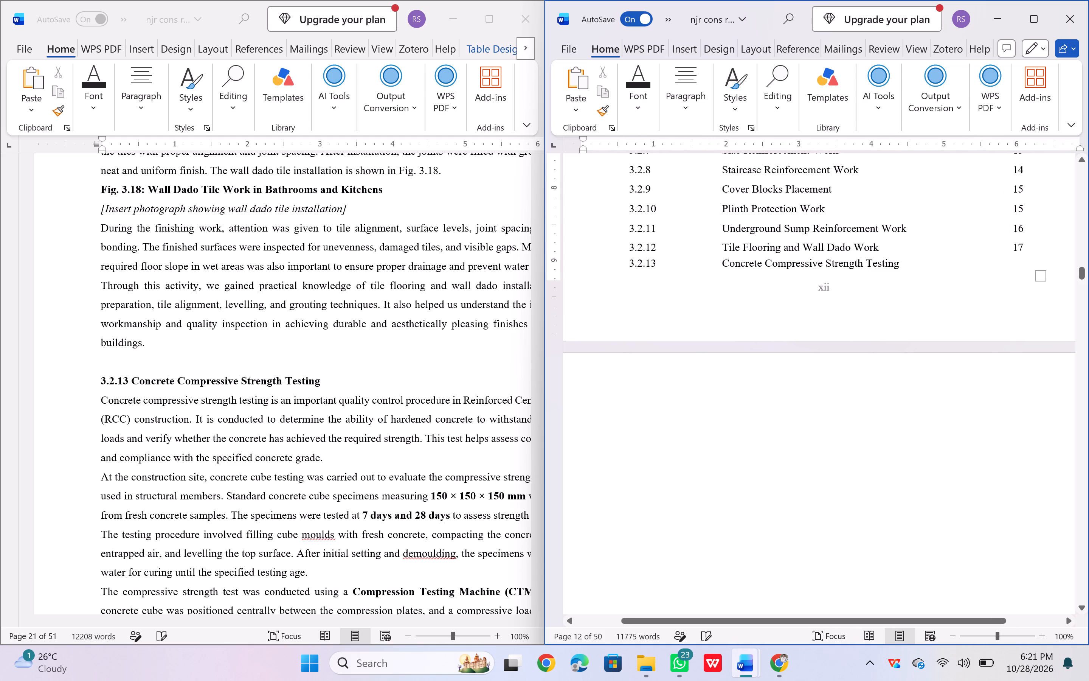
pyautogui.click(1023, 268)
pyautogui.write('23')
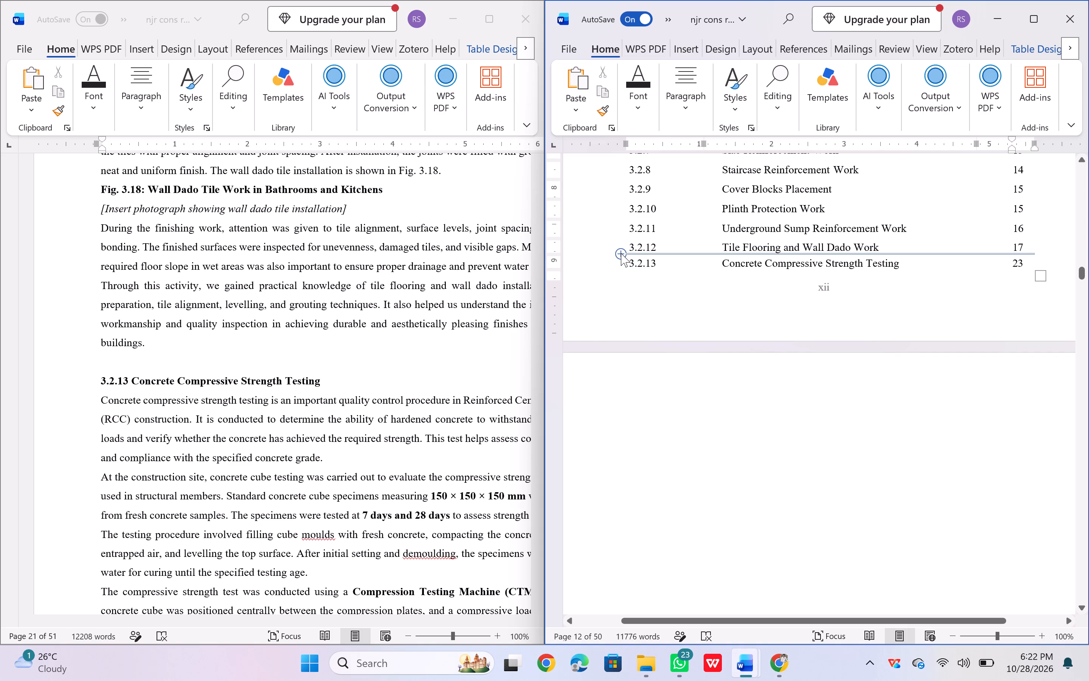
# Insert a new table row below entry 3.2.13 and enter 3.2.14 in its number column.
pyautogui.click(621, 253)
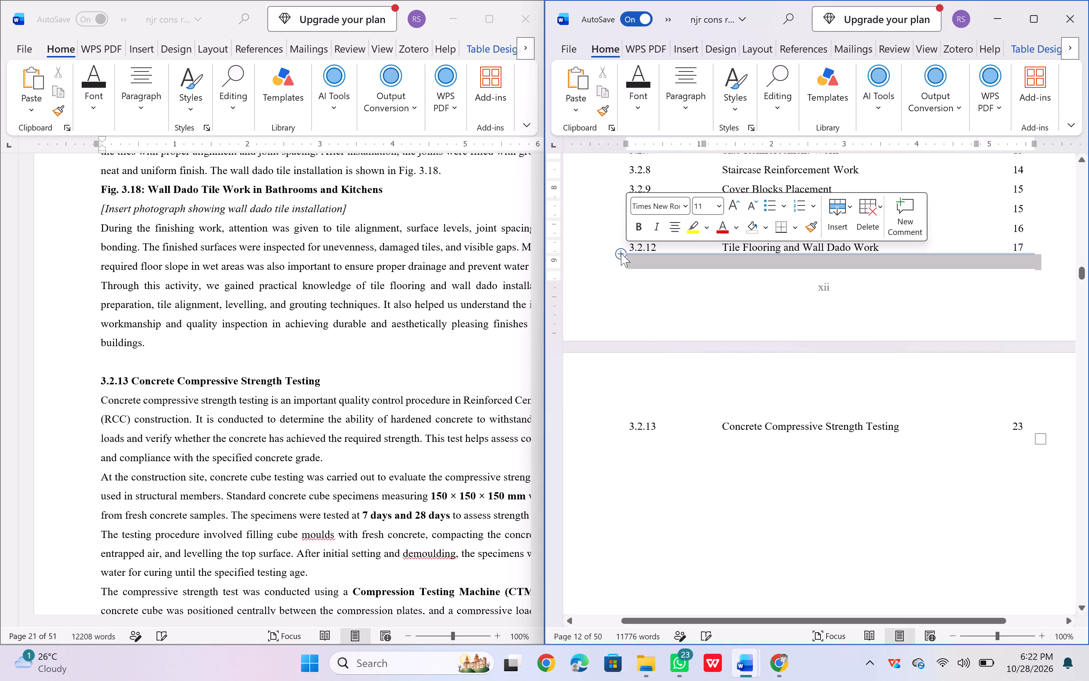
pyautogui.hotkey('ctrl', 'z')
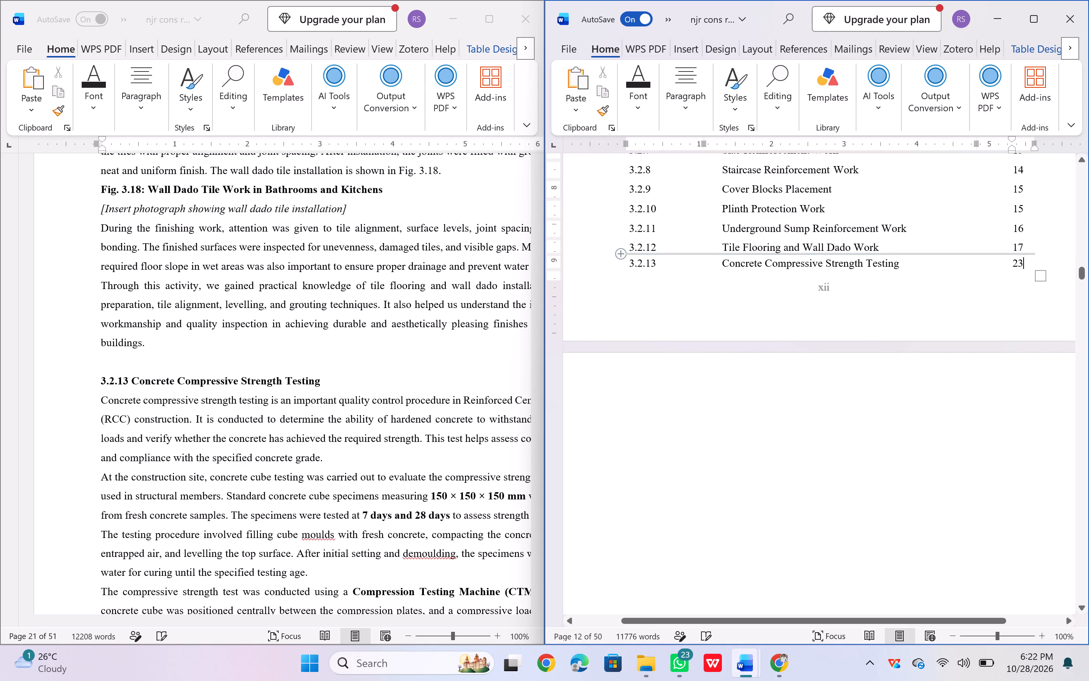
pyautogui.click(623, 268)
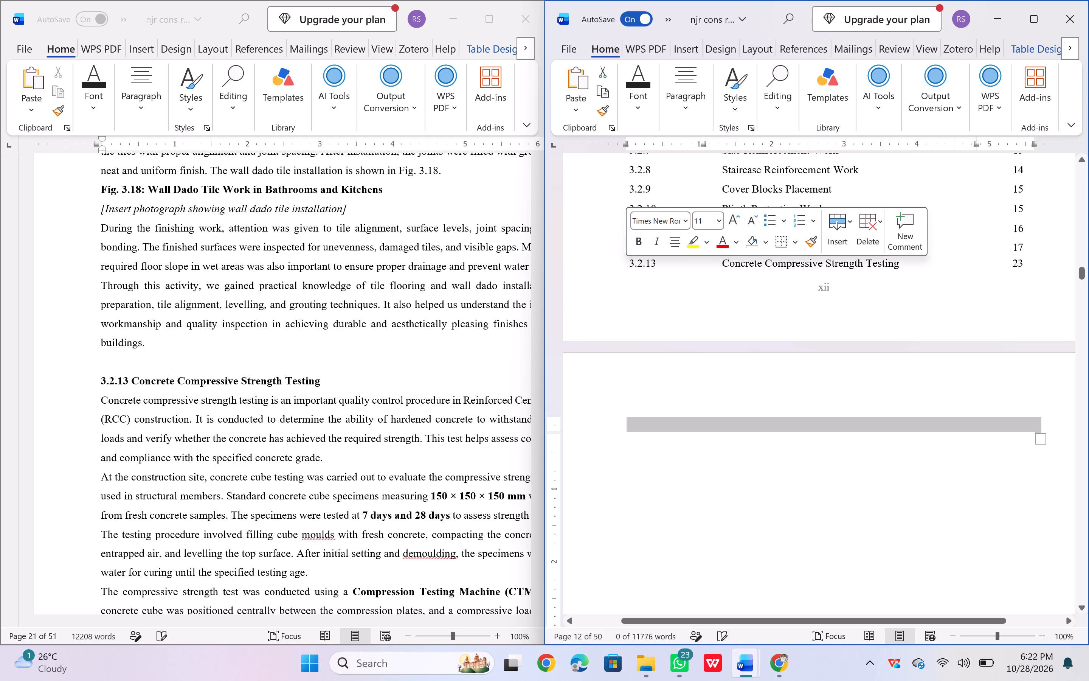
pyautogui.click(642, 428)
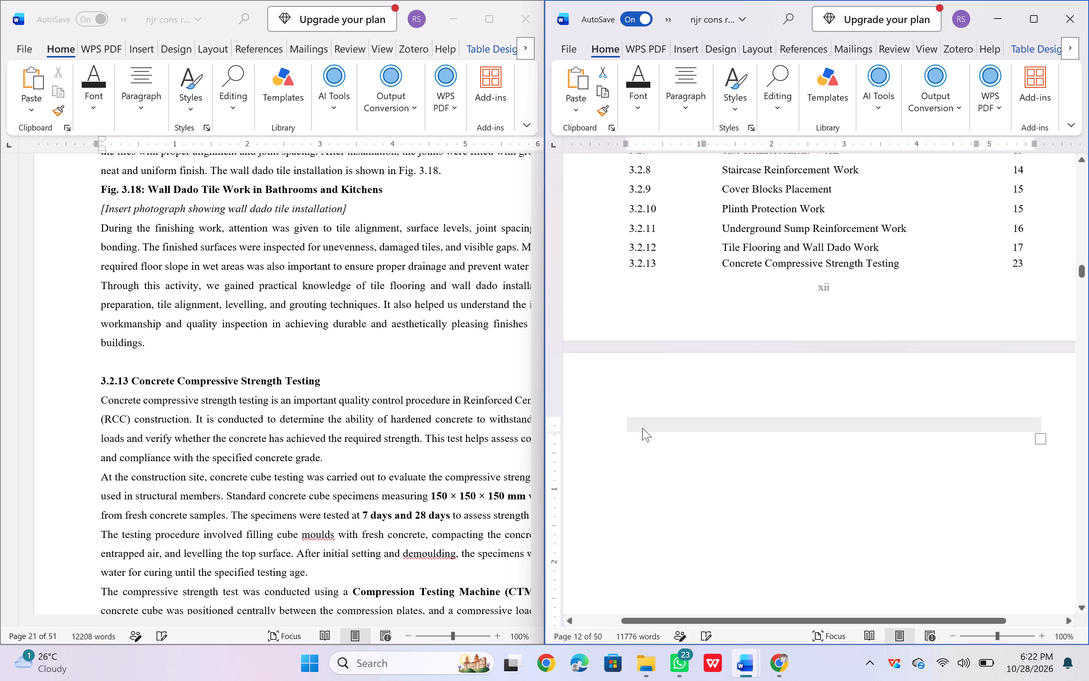
pyautogui.press('3')
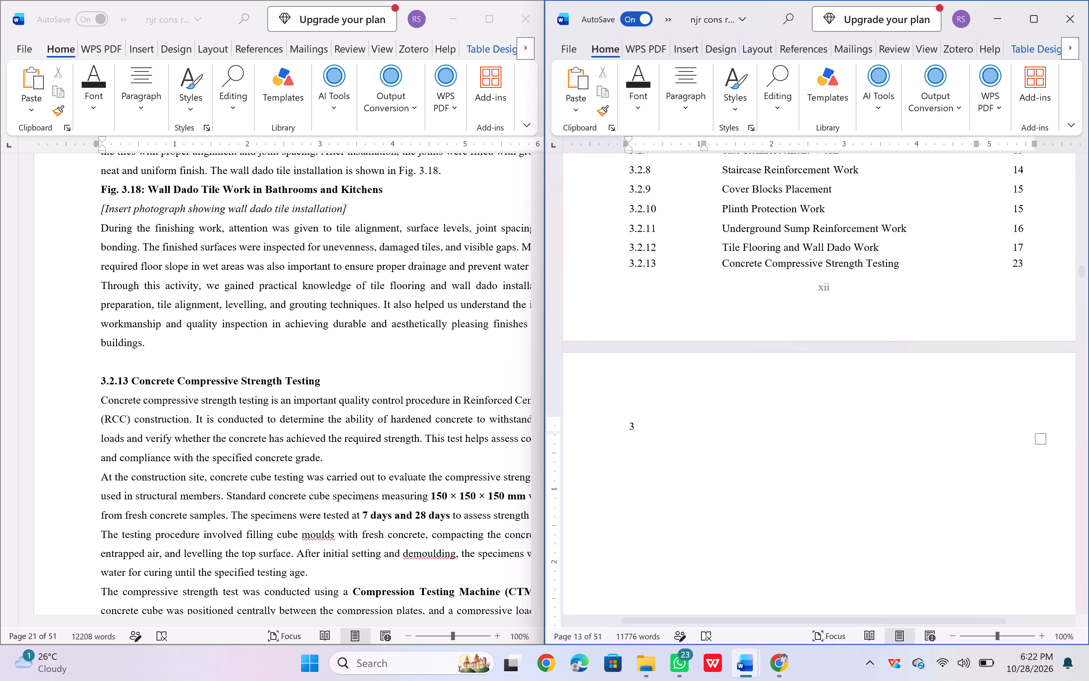
pyautogui.press('.')
pyautogui.write('2.14')
# Complete the 3.2.14 row with the report's heading RCC Box Culvert Construction Work and page number 23.
pyautogui.scroll(-3, 365, 404)
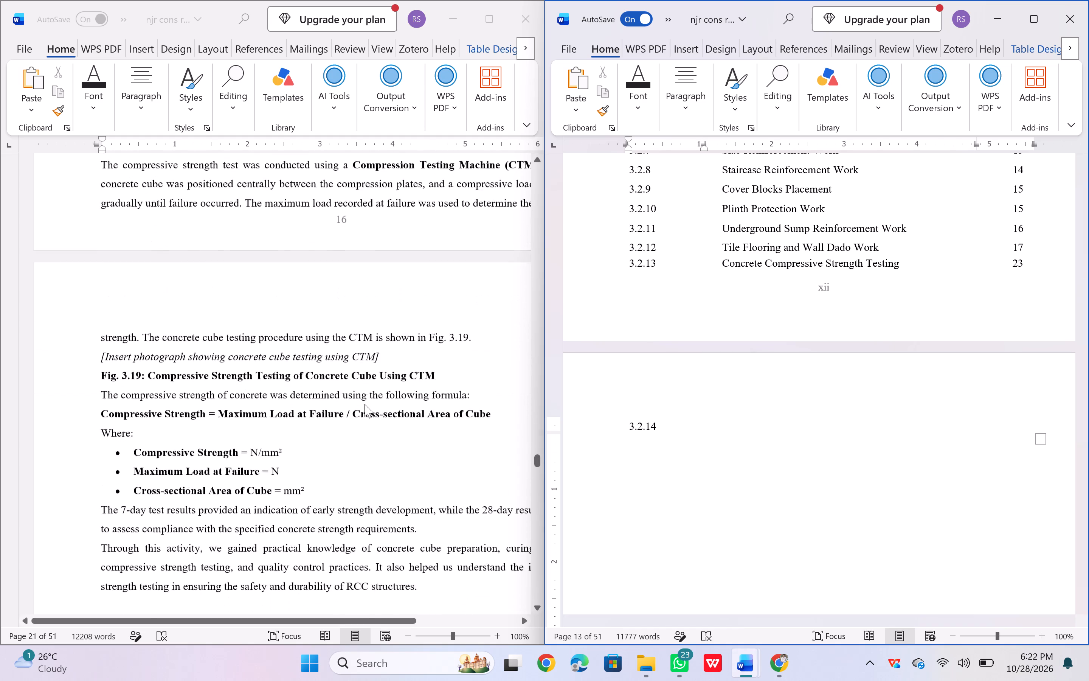
pyautogui.scroll(-2, 365, 404)
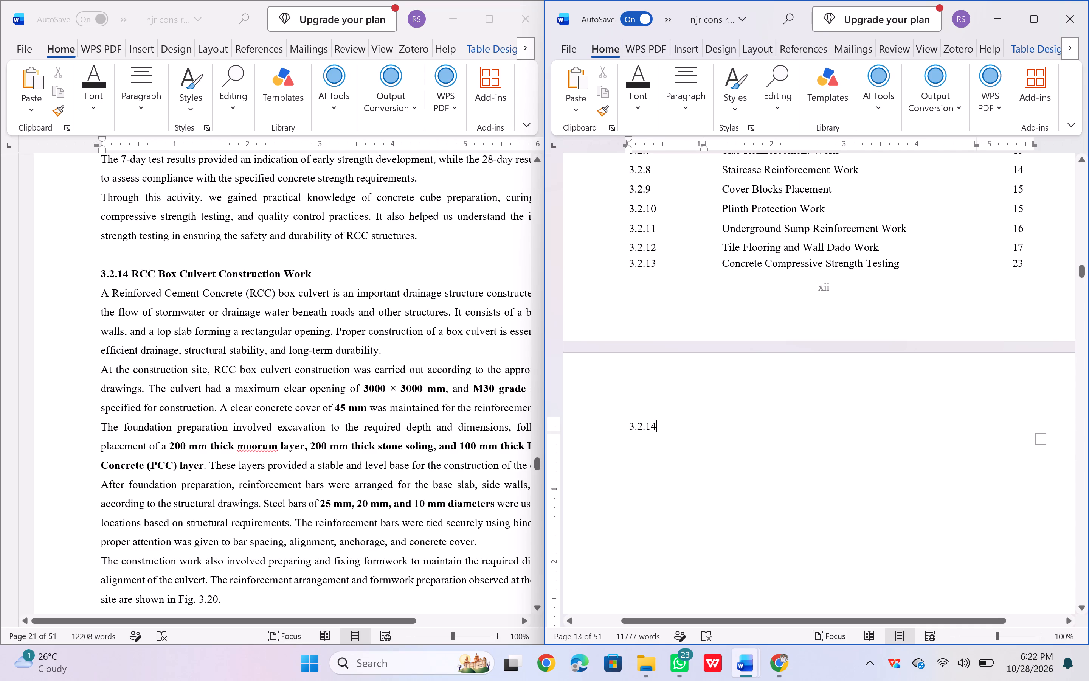
pyautogui.click(723, 423)
pyautogui.write('RCC')
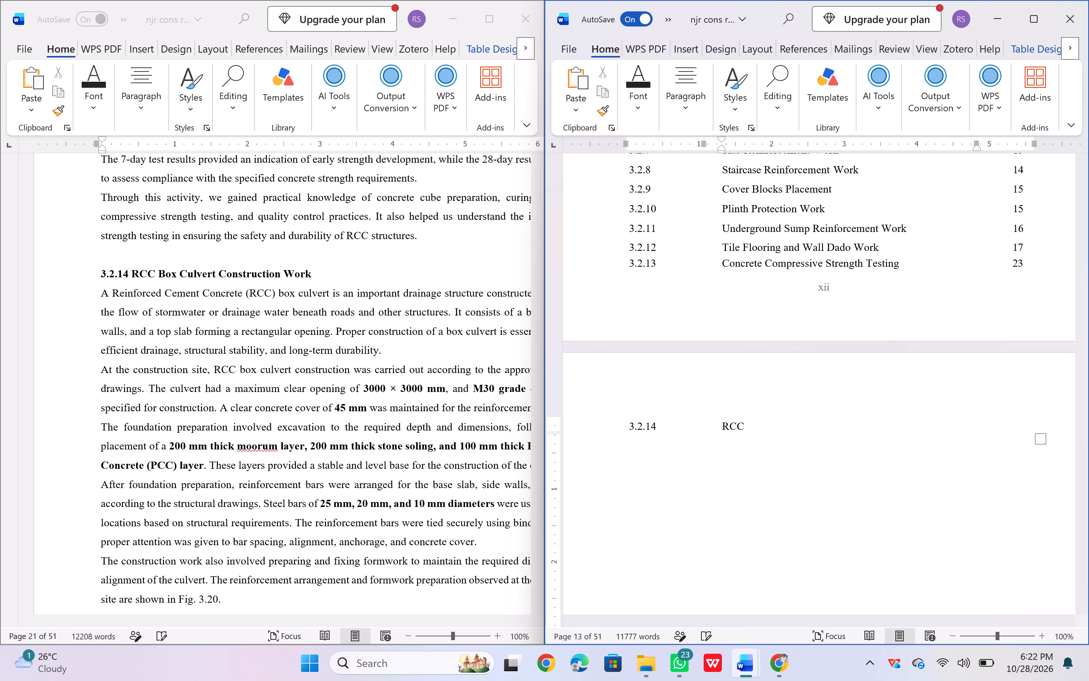
pyautogui.press('space')
pyautogui.write('Box')
pyautogui.press('space')
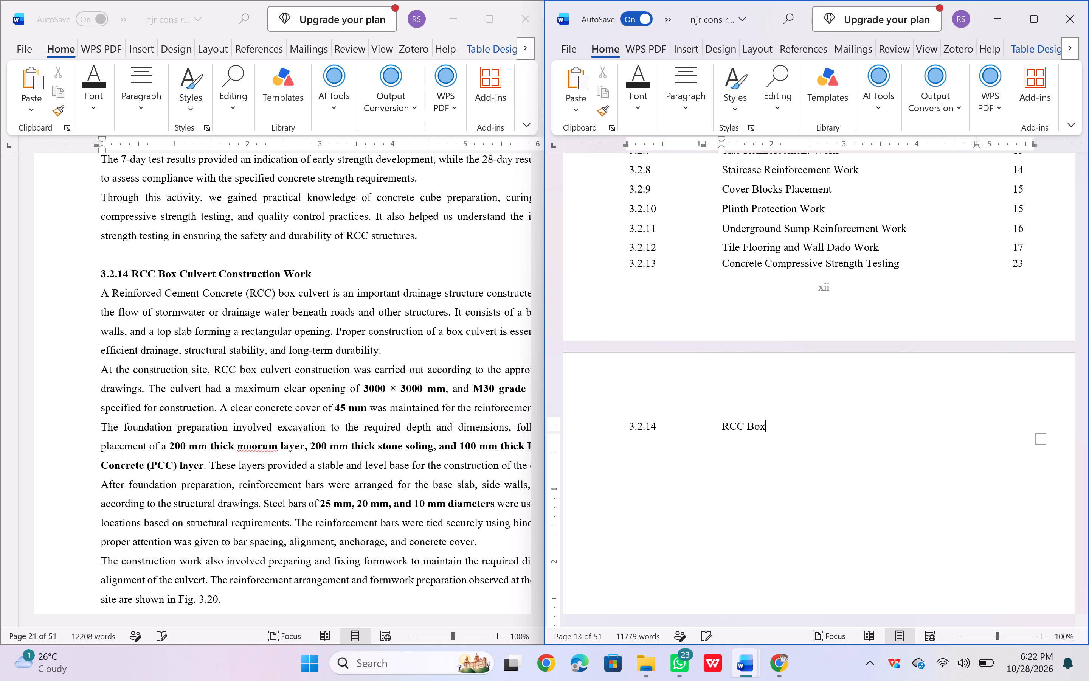
pyautogui.write('Culvert')
pyautogui.press('space')
pyautogui.write('Construction')
pyautogui.press('space')
pyautogui.write('Work')
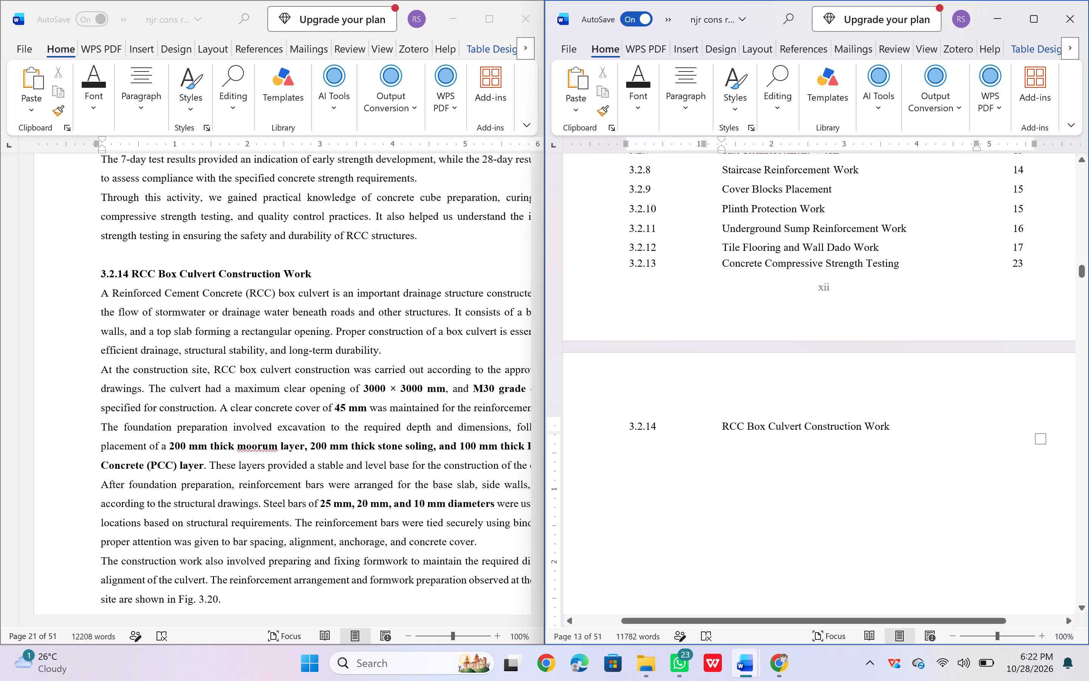
pyautogui.click(1012, 428)
pyautogui.write('23')
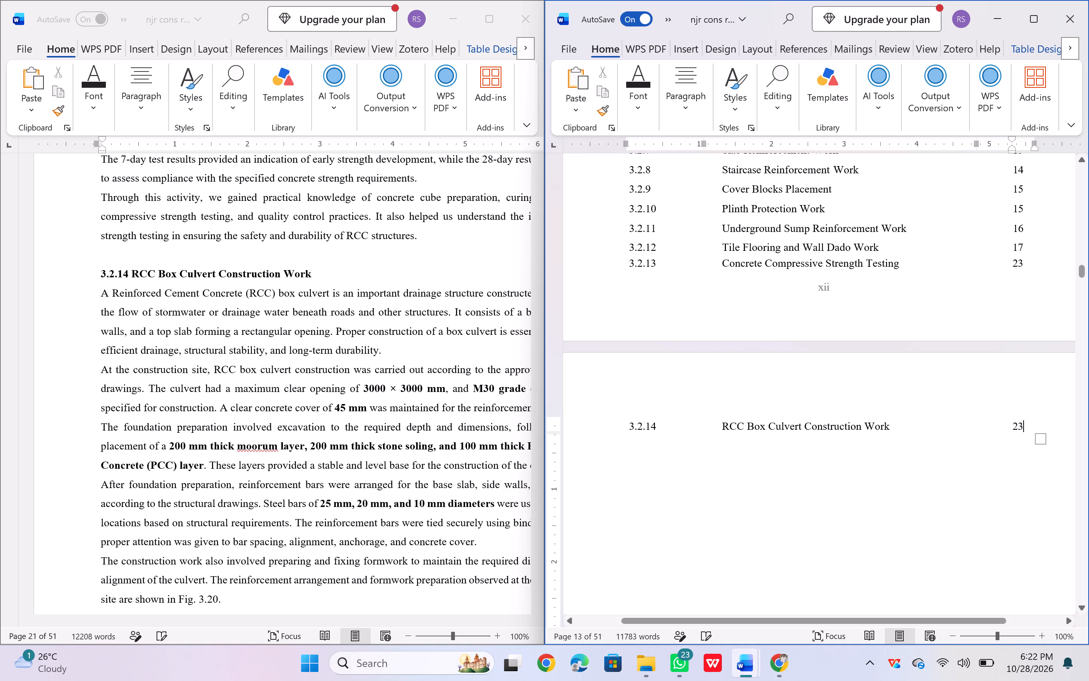
# Insert a new table row below entry 3.2.14 and enter 3.2.15 in its number column.
pyautogui.click(622, 436)
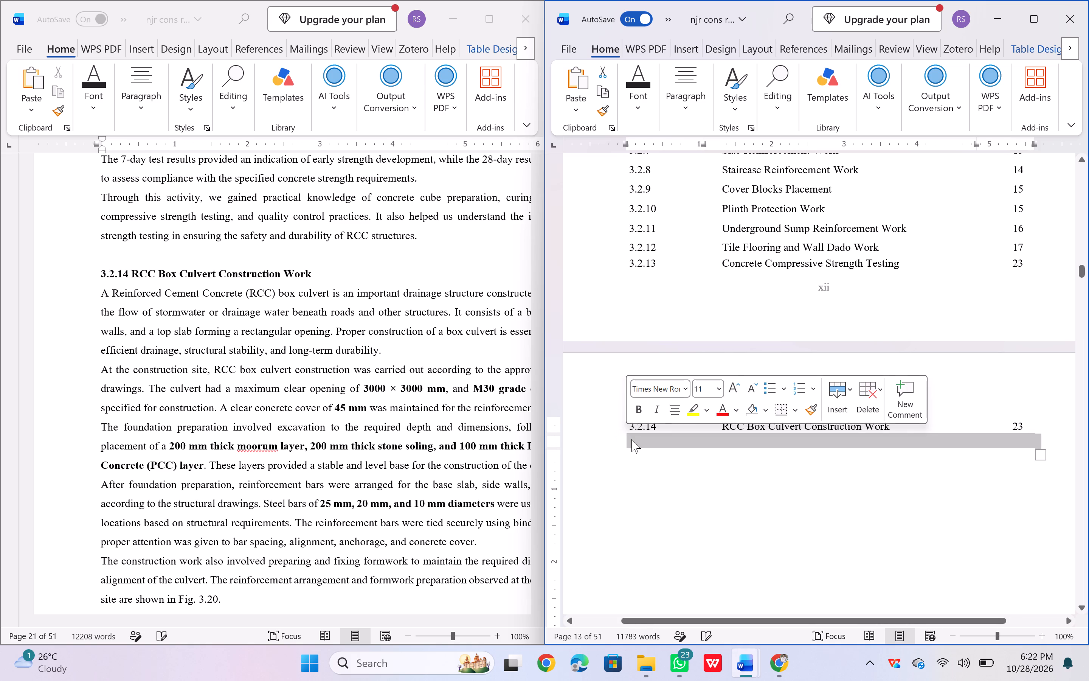
pyautogui.click(631, 439)
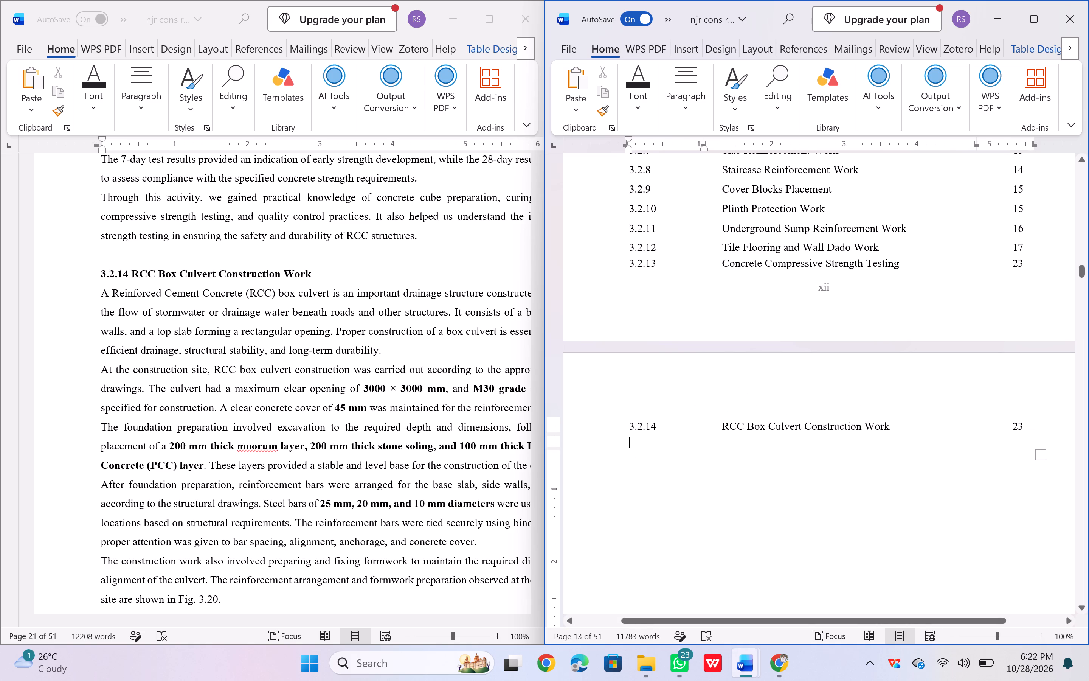
pyautogui.scroll(-2, 328, 476)
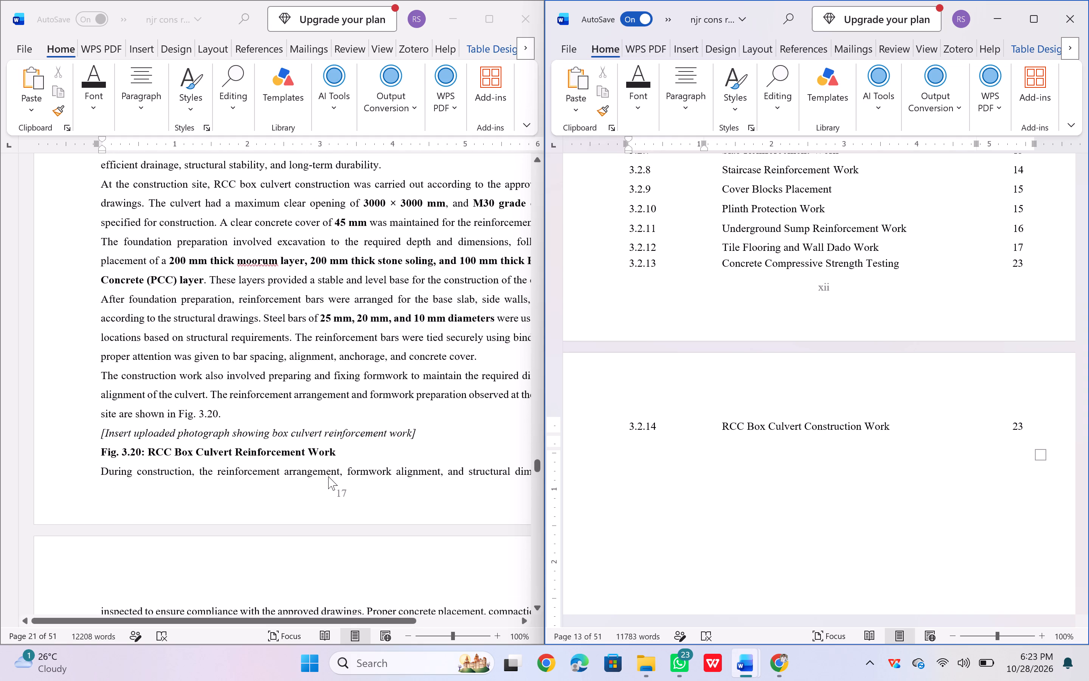
pyautogui.scroll(-1, 328, 476)
pyautogui.write('3.2.15')
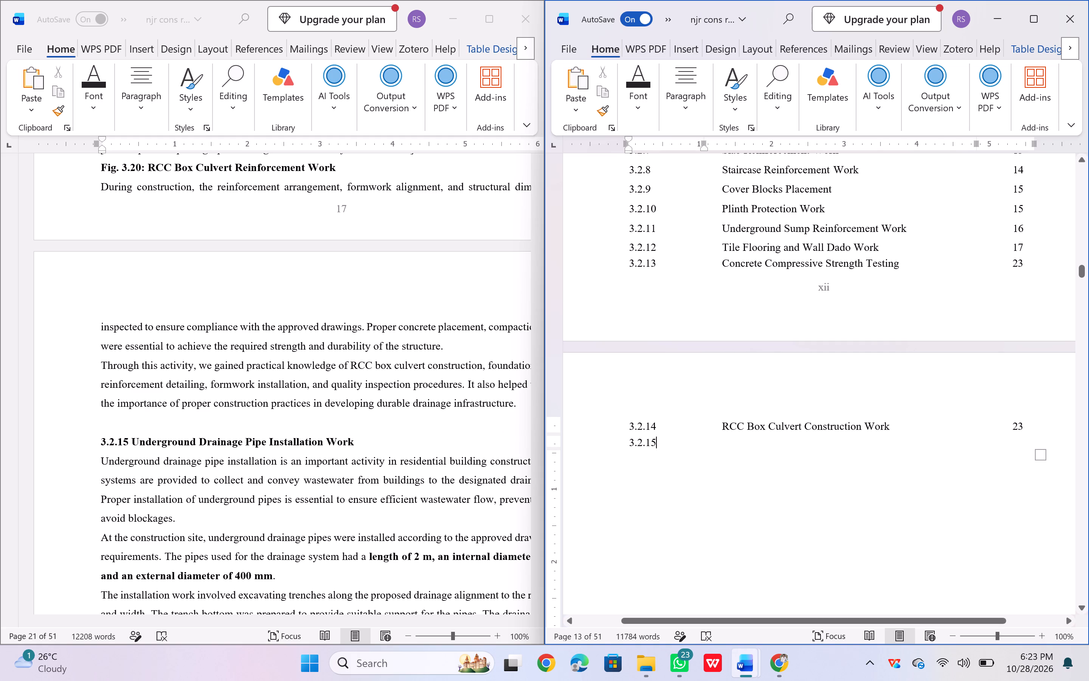
# Enter the report's heading Underground Drainage Pipe Installation Work in the title cell of the 3.2.15 row.
pyautogui.click(724, 445)
pyautogui.write('Un')
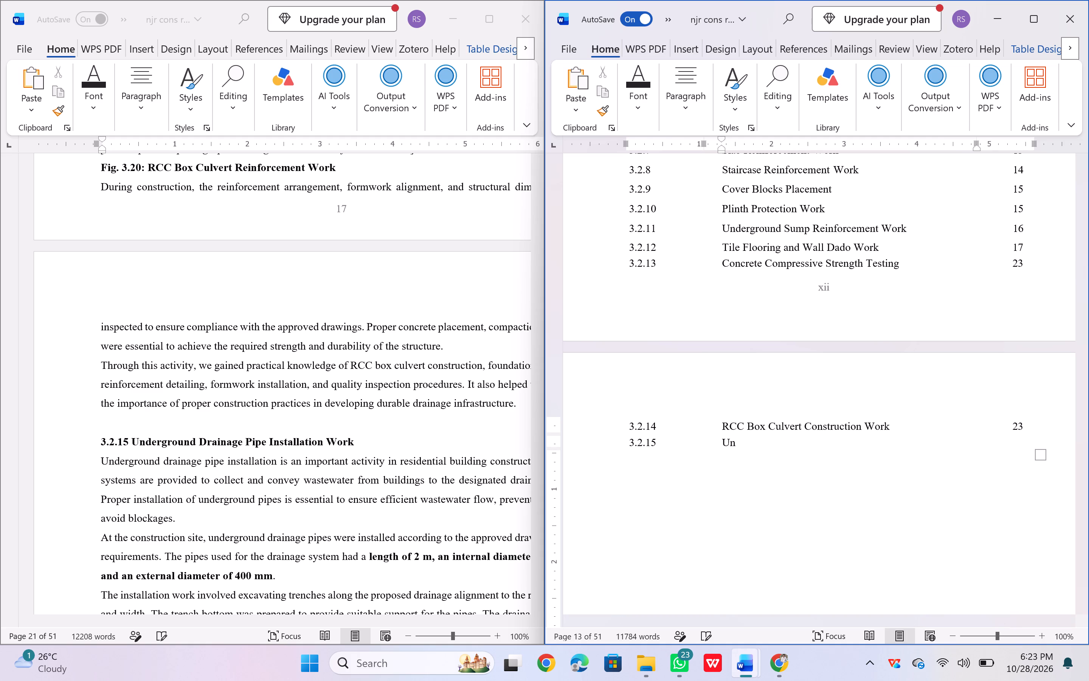
pyautogui.write('derground')
pyautogui.press('space')
pyautogui.write('Dra')
pyautogui.write('inage Pipe')
pyautogui.press('space')
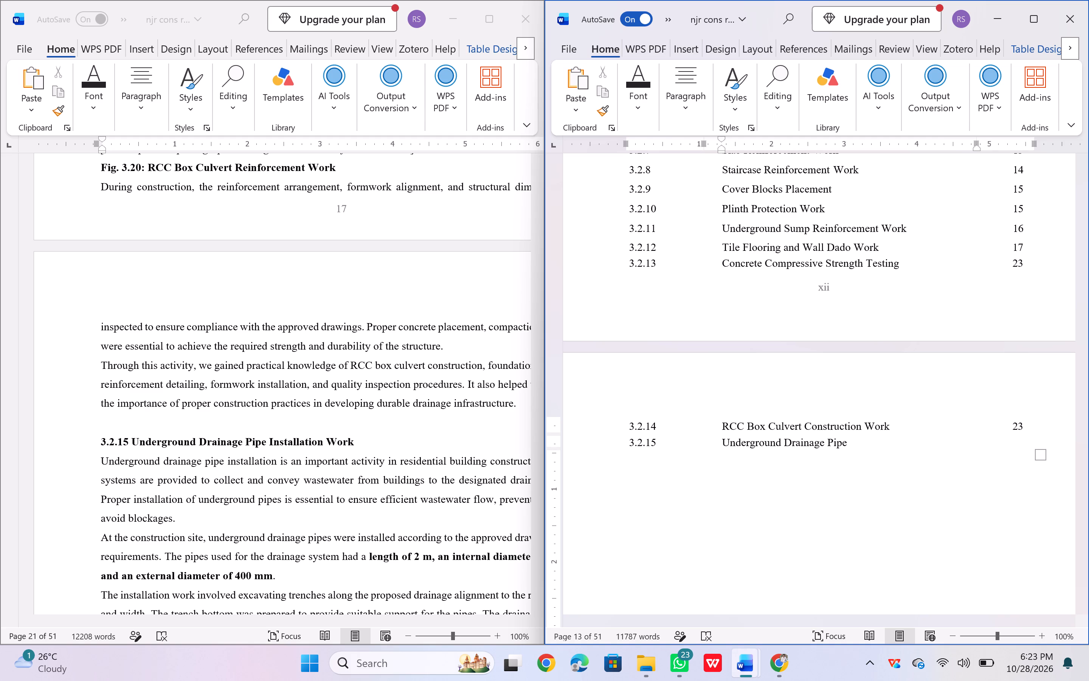
pyautogui.write('In')
pyautogui.press('s')
pyautogui.write('tallation W')
pyautogui.write('ork')
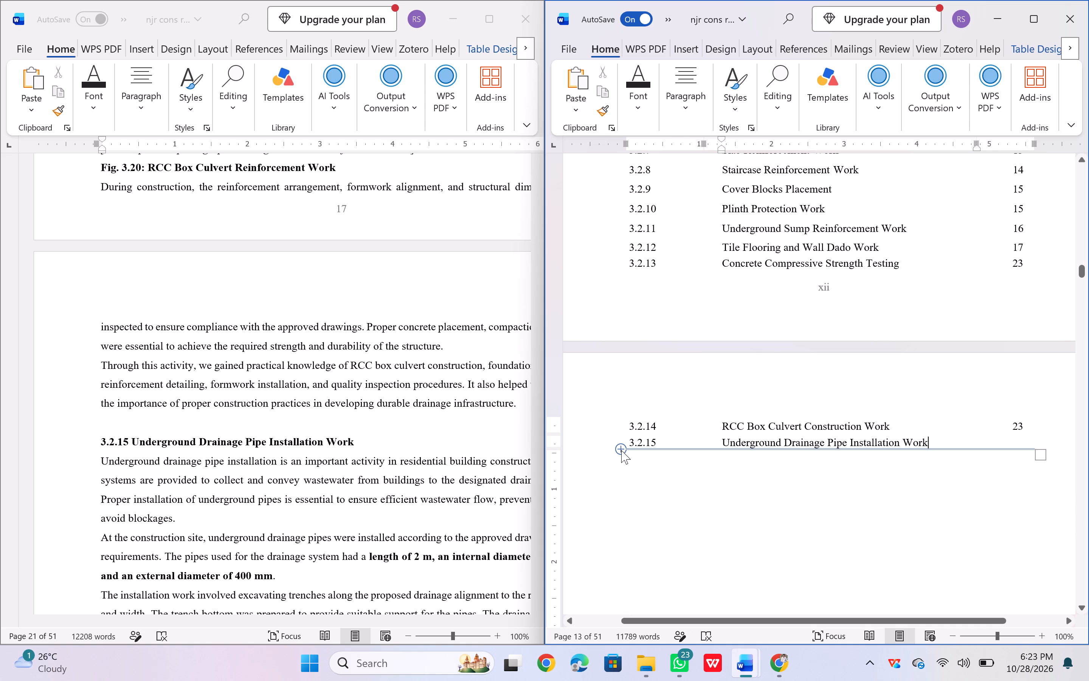
# Insert a new table row below entry 3.2.15 and enter 3.2.16 in its number column.
pyautogui.click(621, 450)
pyautogui.click(629, 456)
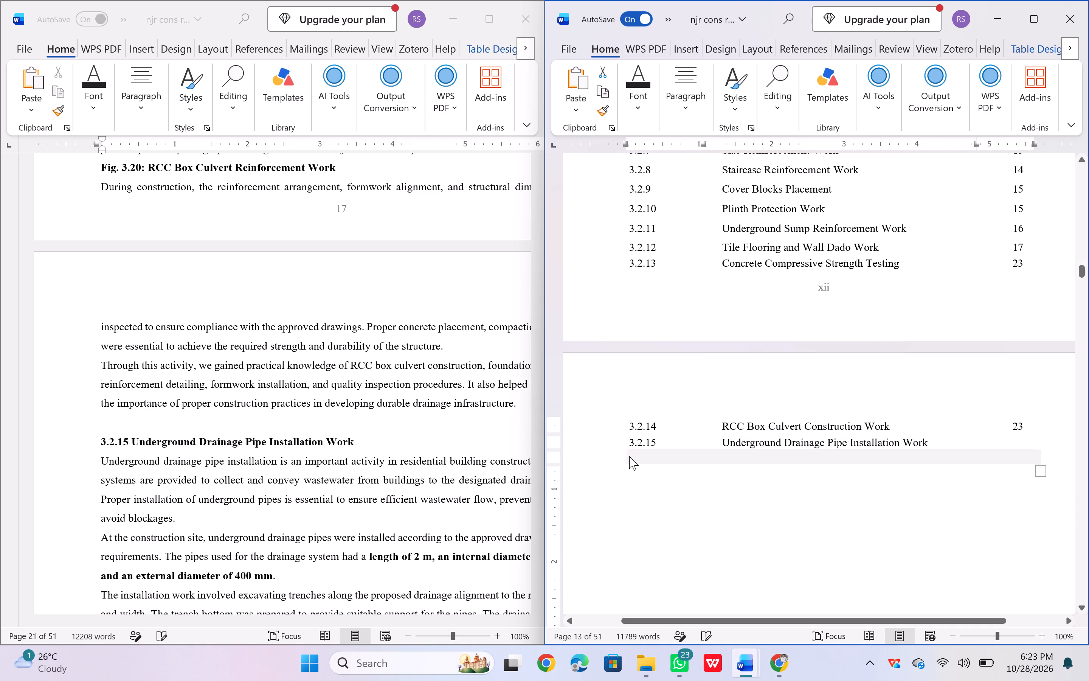
pyautogui.write('3.2.16')
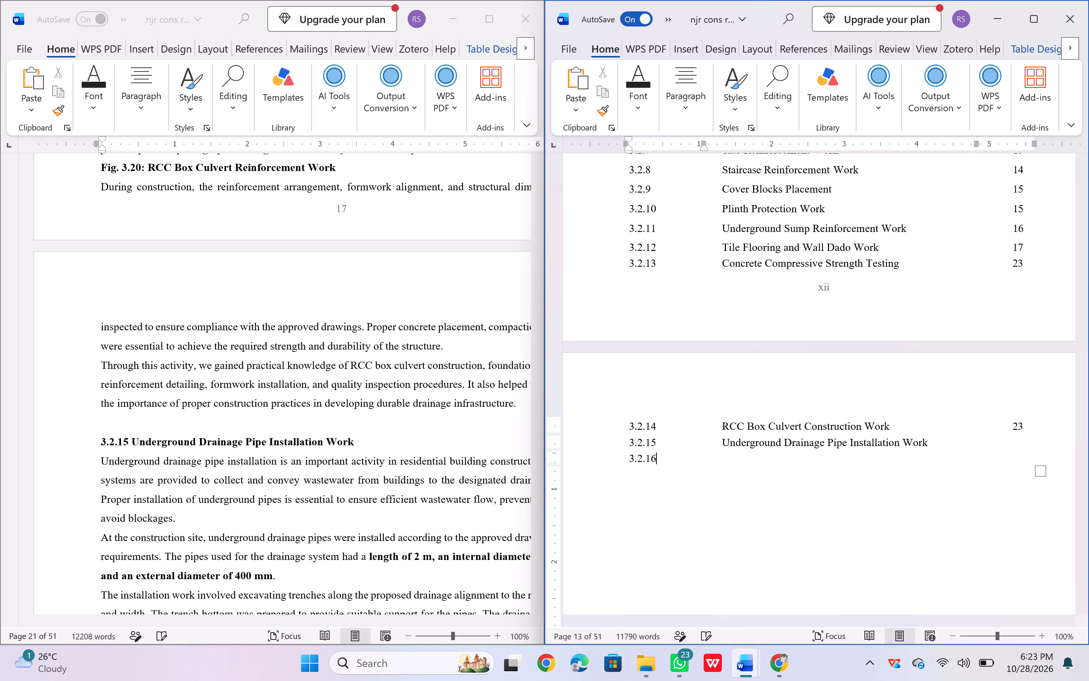
# Find the report's section 3.2.16 heading and enter Markings Before Excavation in the title cell of the 3.2.16 row.
pyautogui.scroll(-2, 341, 457)
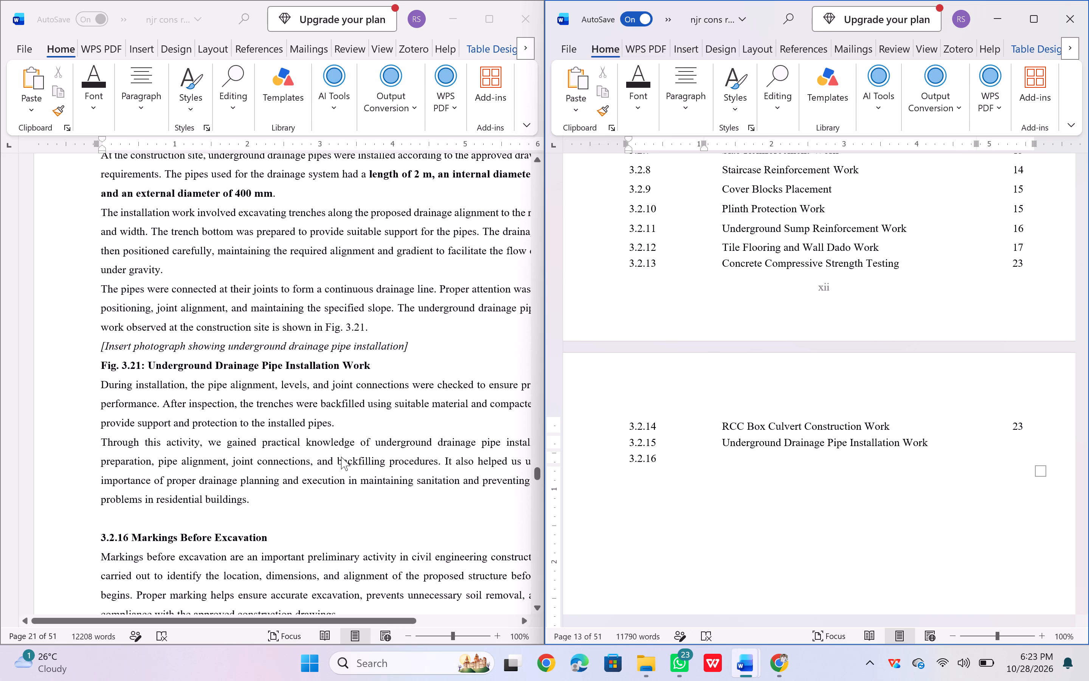
pyautogui.scroll(-1, 341, 457)
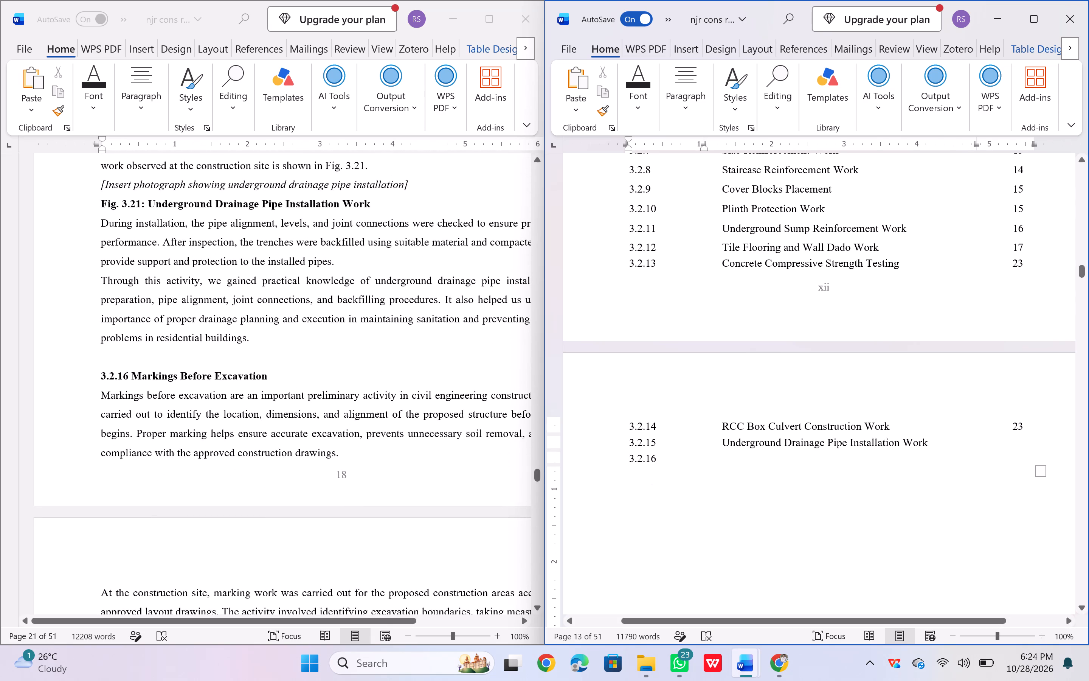
pyautogui.click(722, 462)
pyautogui.hotkey('shift', 'm')
pyautogui.press('a')
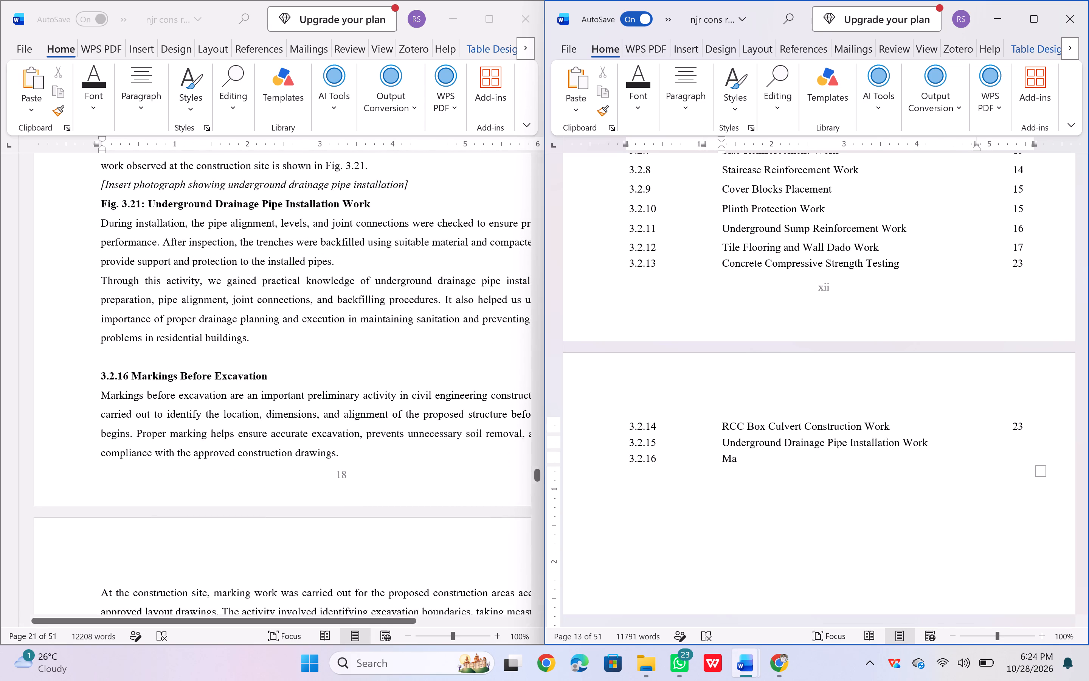
pyautogui.write('rkings')
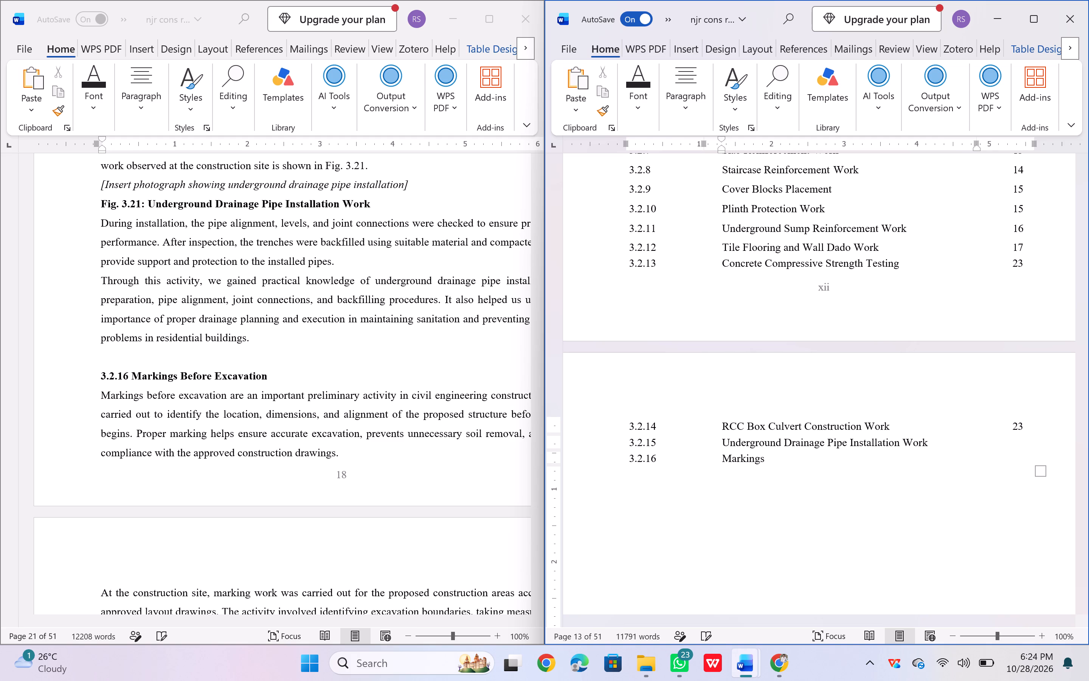
pyautogui.press('space')
pyautogui.hotkey('shift', 'b')
pyautogui.write('efore')
pyautogui.press('space')
pyautogui.write('Ex')
pyautogui.press('c')
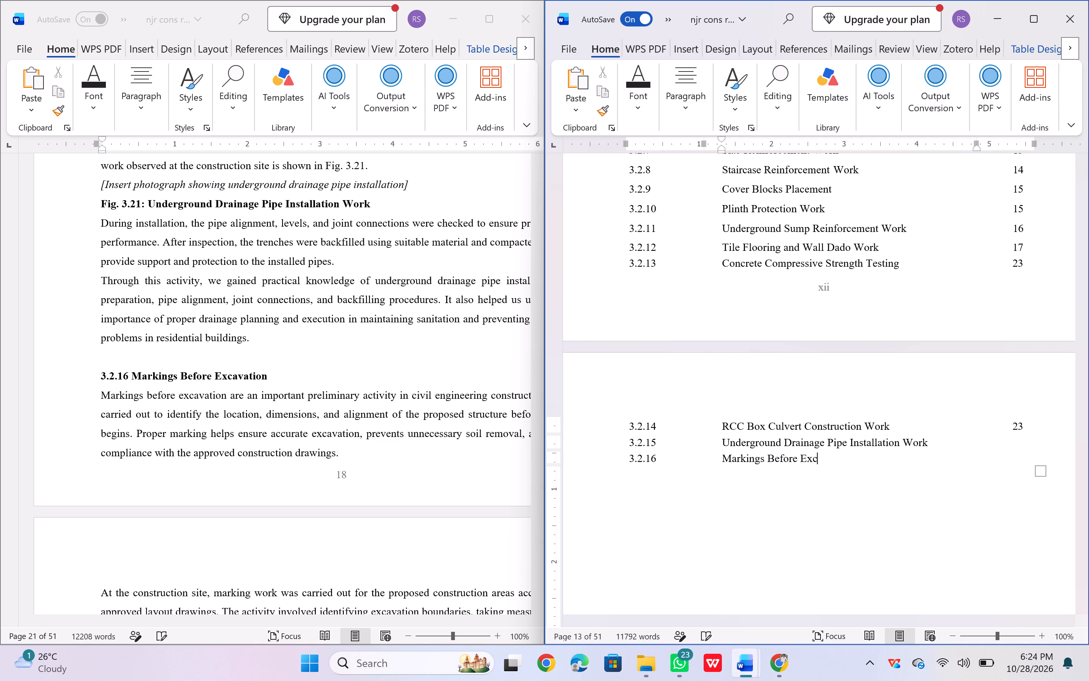
pyautogui.write('avation')
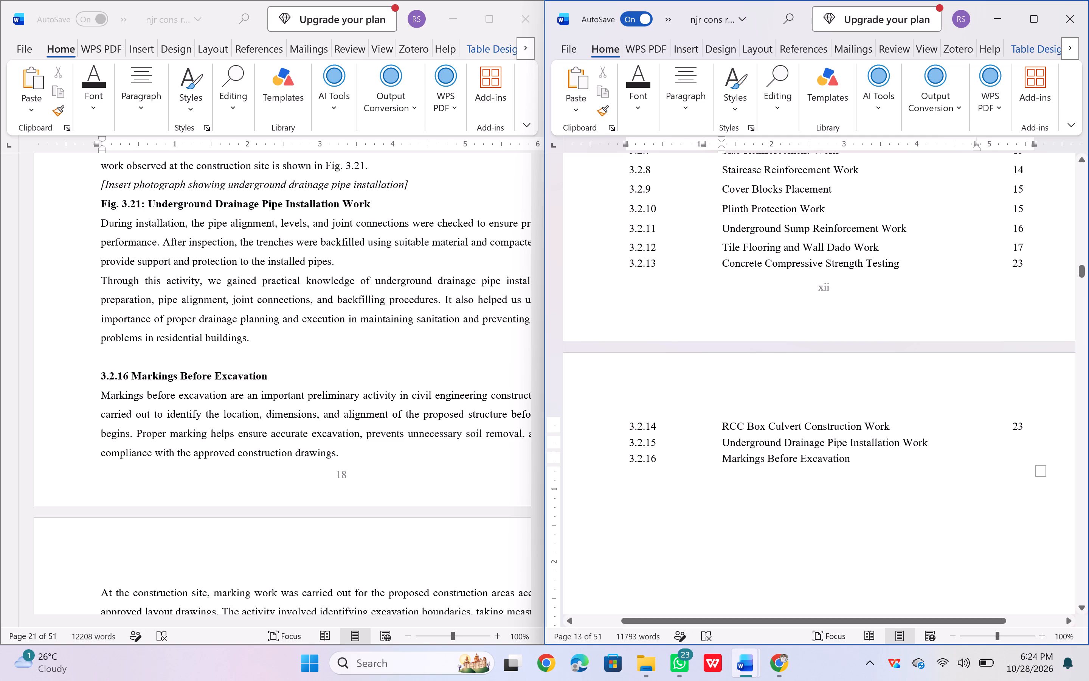
# Insert a new table row below entry 3.2.16 and enter 3.2.17, the report's following section number, in its number column.
pyautogui.click(622, 464)
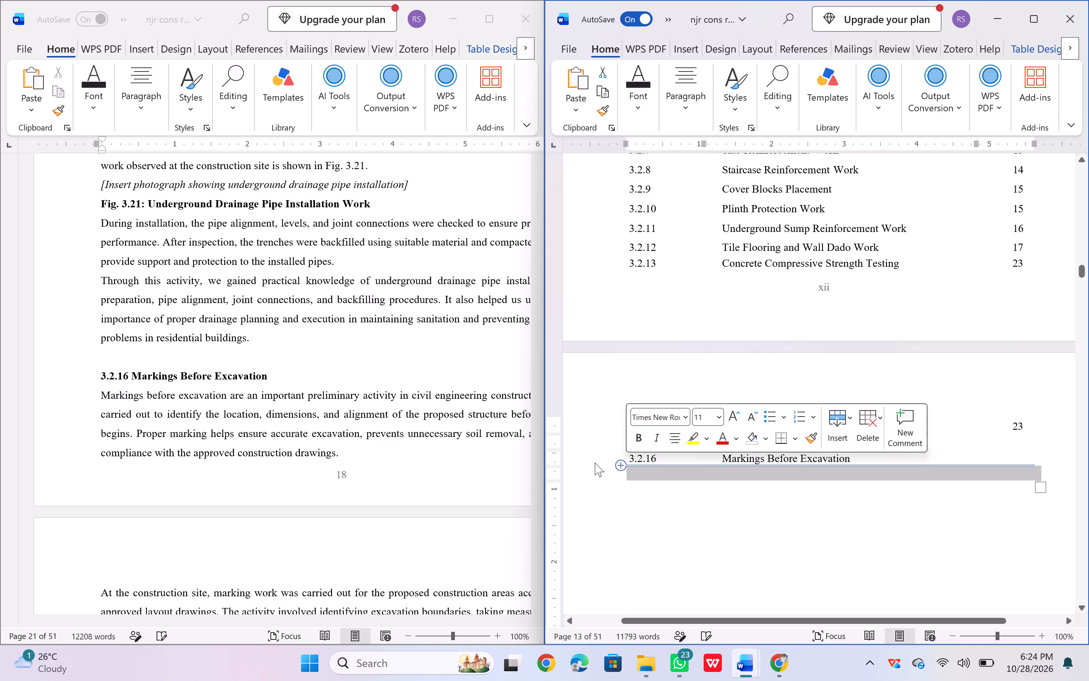
pyautogui.scroll(-1, 389, 489)
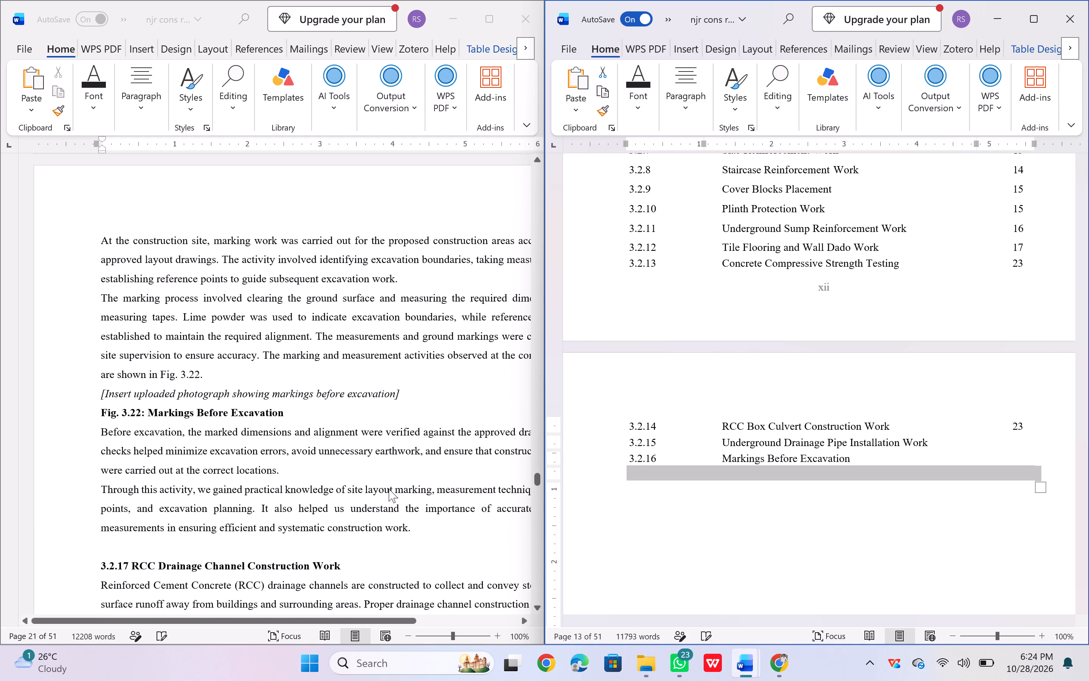
pyautogui.scroll(-1, 389, 489)
pyautogui.click(634, 475)
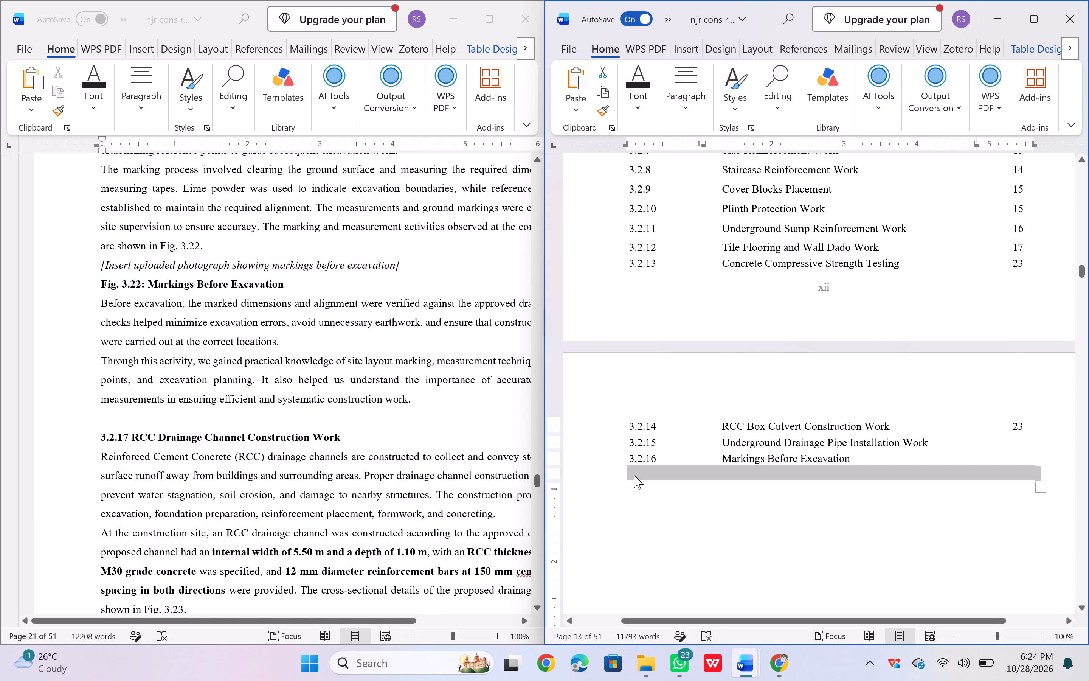
pyautogui.press('3')
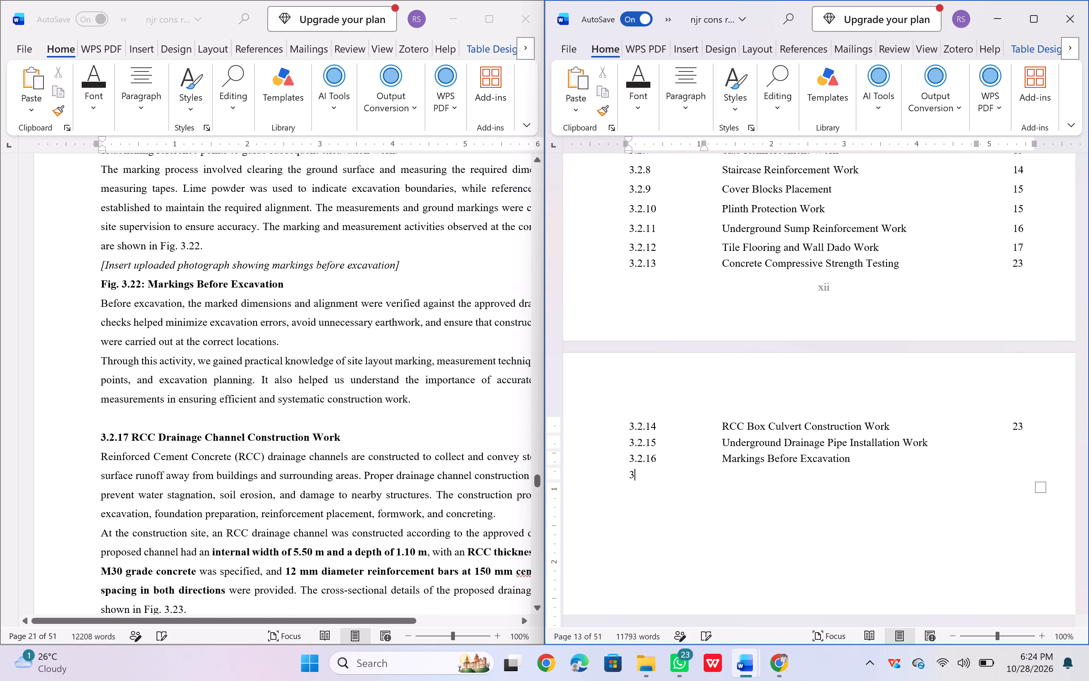
pyautogui.write('.2.17')
# Enter the report's heading RCC Drainage Channel Construction Work in the title cell of the 3.2.17 row.
pyautogui.click(724, 473)
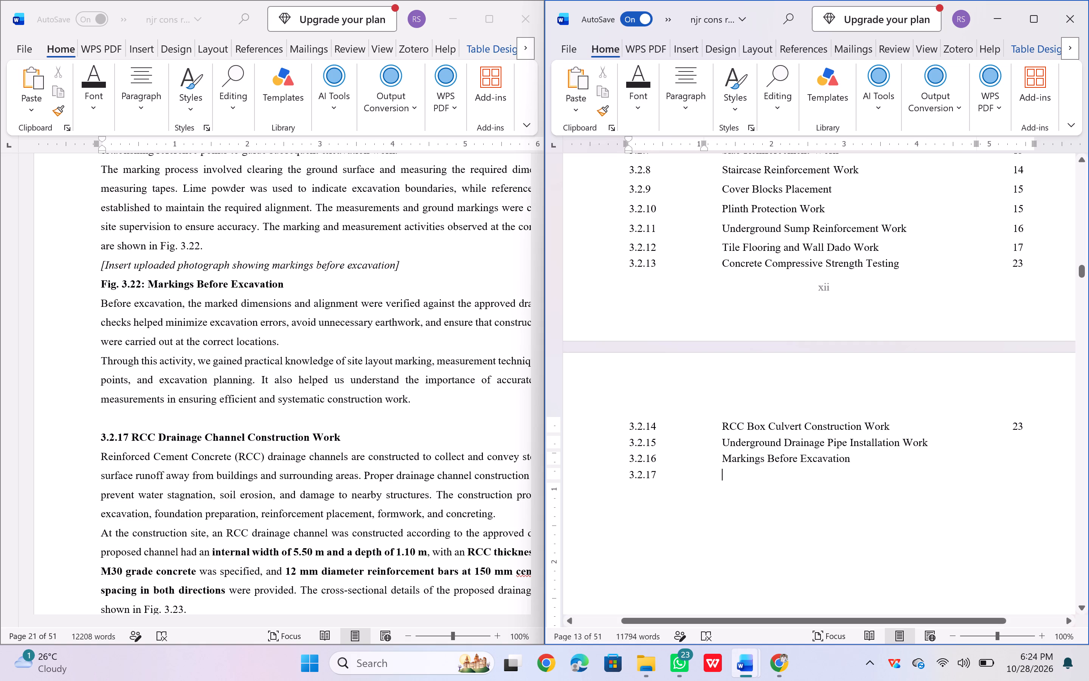
pyautogui.write('RCC')
pyautogui.press('space')
pyautogui.write('Dr')
pyautogui.write('ainage')
pyautogui.press('space')
pyautogui.write('Channel')
pyautogui.press('space')
pyautogui.write('Construction')
pyautogui.press('space')
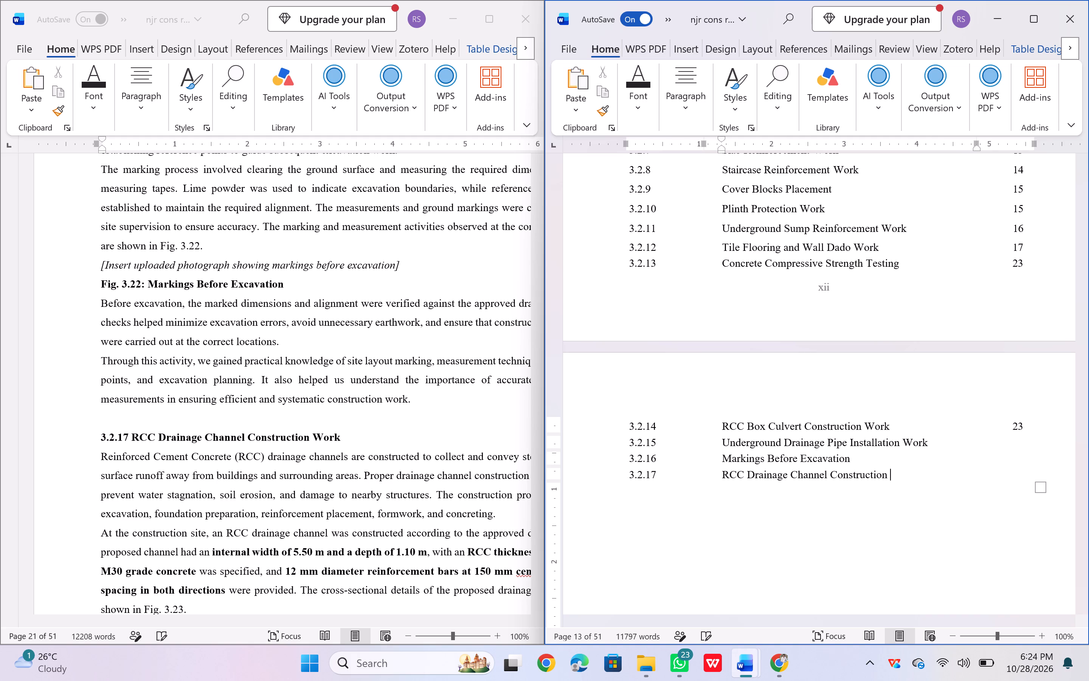
pyautogui.hotkey('shift', 'w')
pyautogui.press('o')
pyautogui.write('rk')
# Find the report's section after 3.2.17, insert a new table row below entry 3.2.17 and enter 3.2.18 in its number column.
pyautogui.scroll(-2, 369, 464)
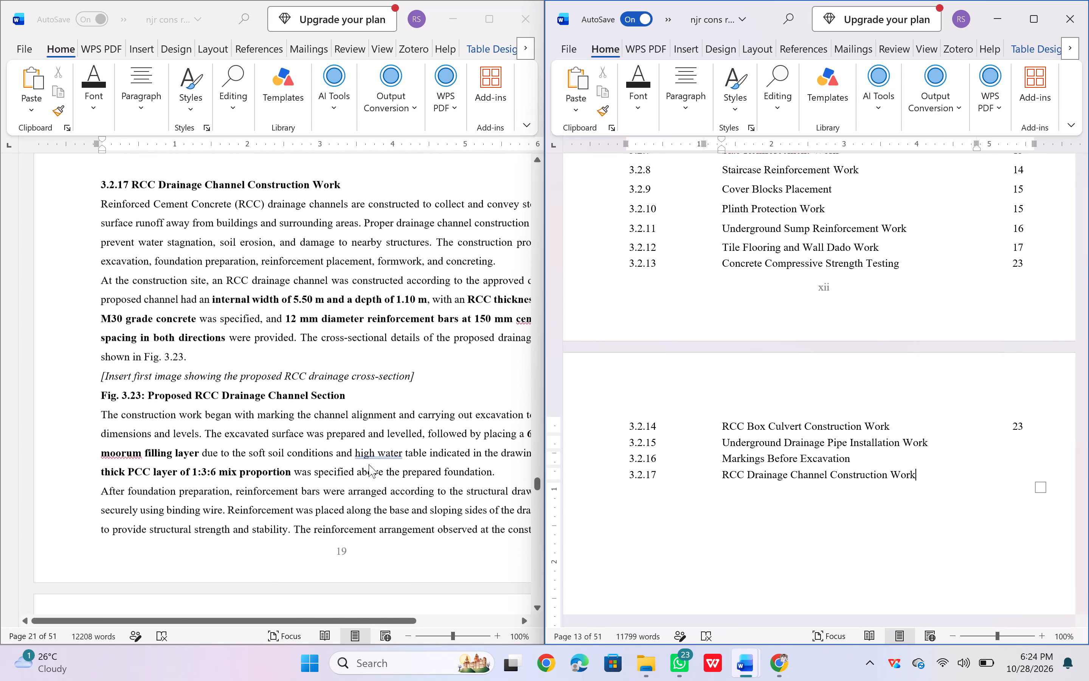
pyautogui.scroll(-1, 369, 464)
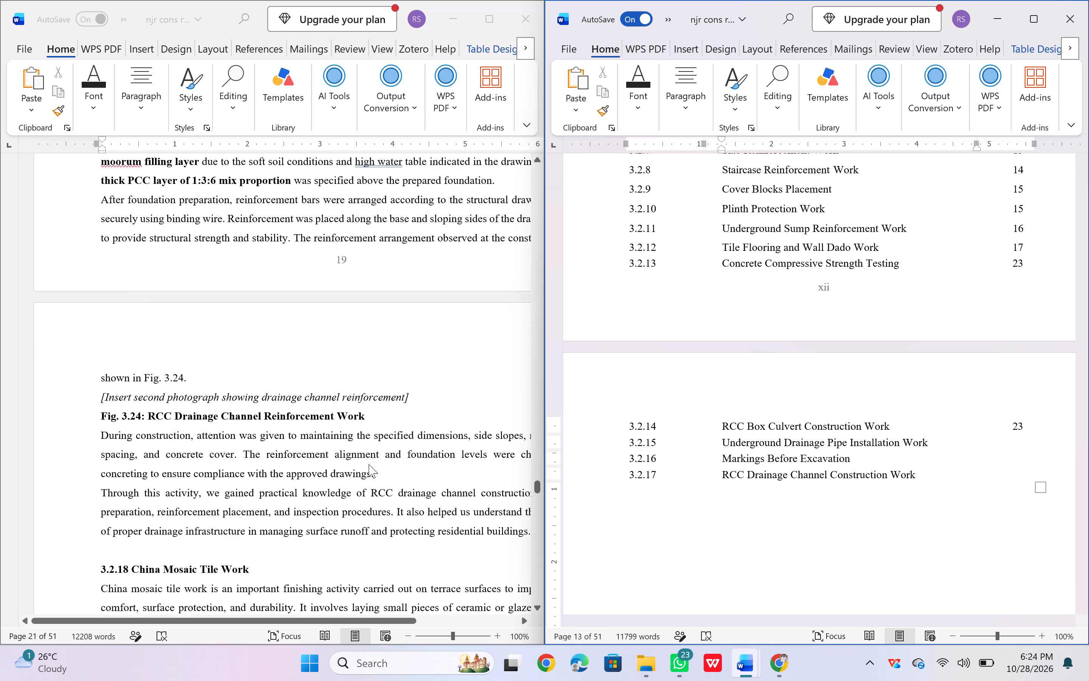
pyautogui.scroll(-2, 369, 464)
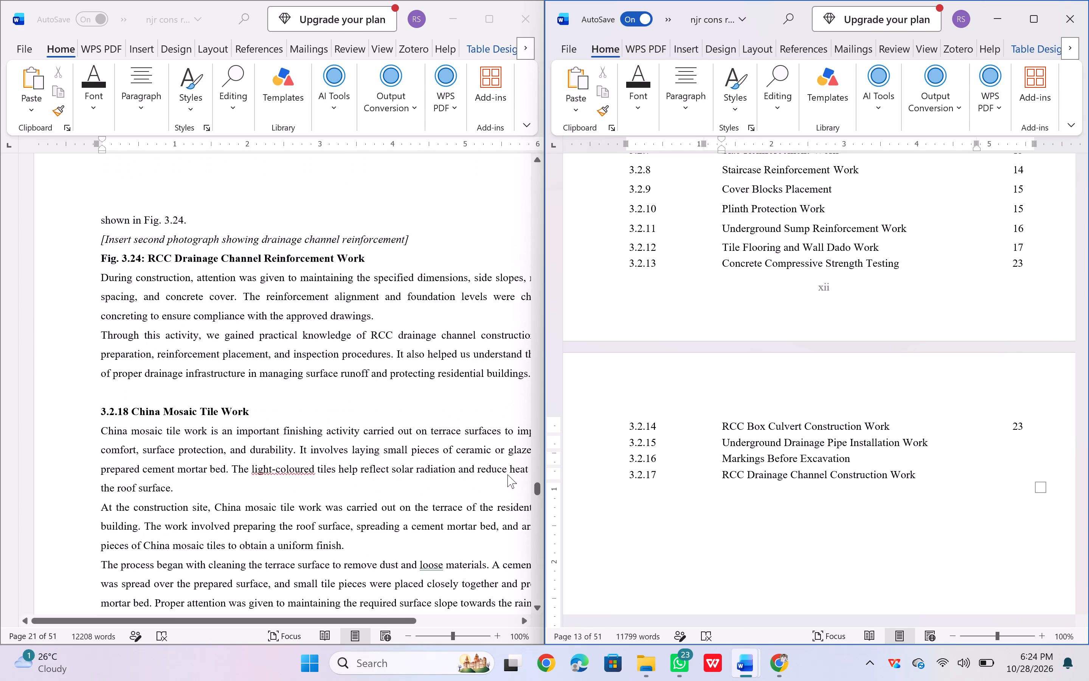
pyautogui.click(622, 478)
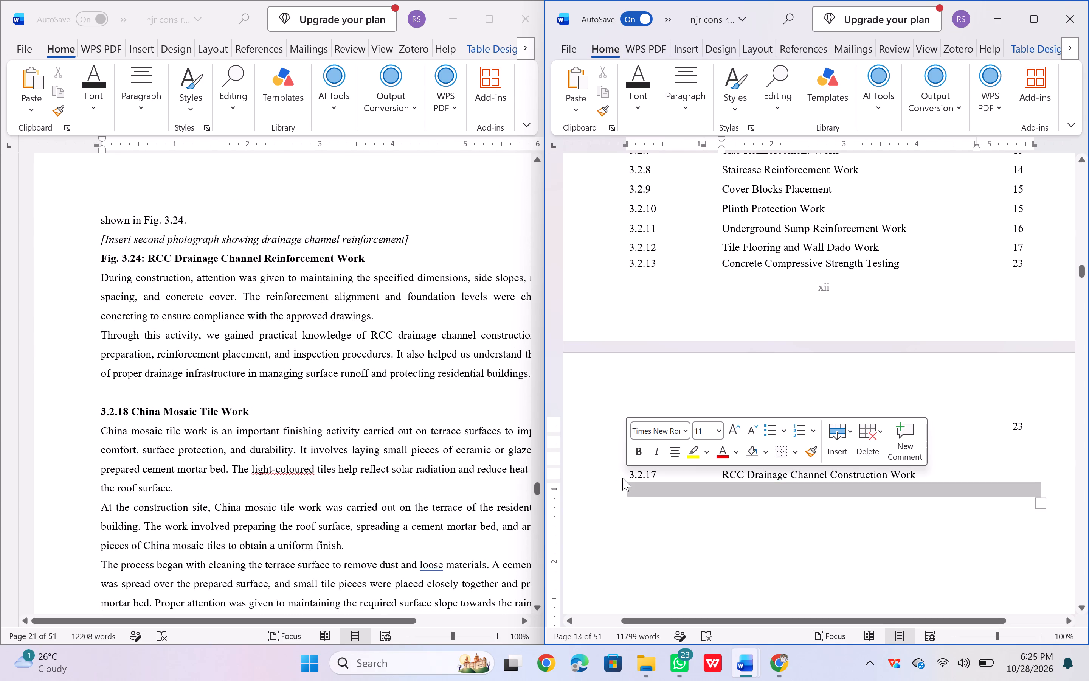
pyautogui.click(630, 489)
pyautogui.write('3.')
pyautogui.write('2.18')
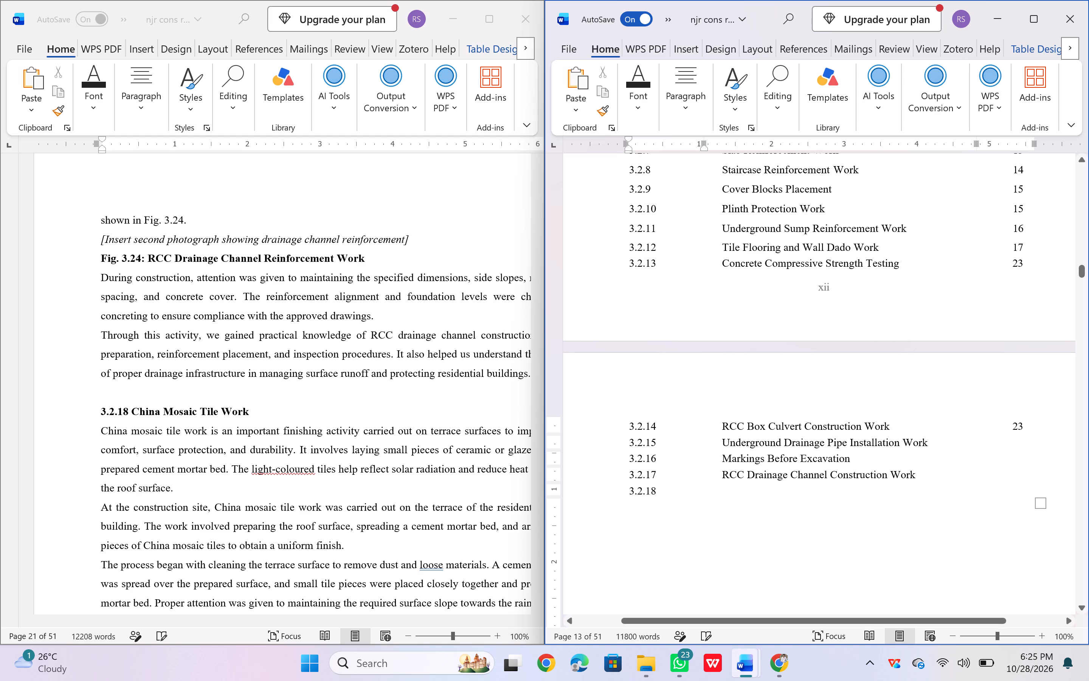
# Enter the report's heading China Mosaic Tile Work in the title cell of the 3.2.18 row.
pyautogui.click(720, 489)
pyautogui.write('Ch')
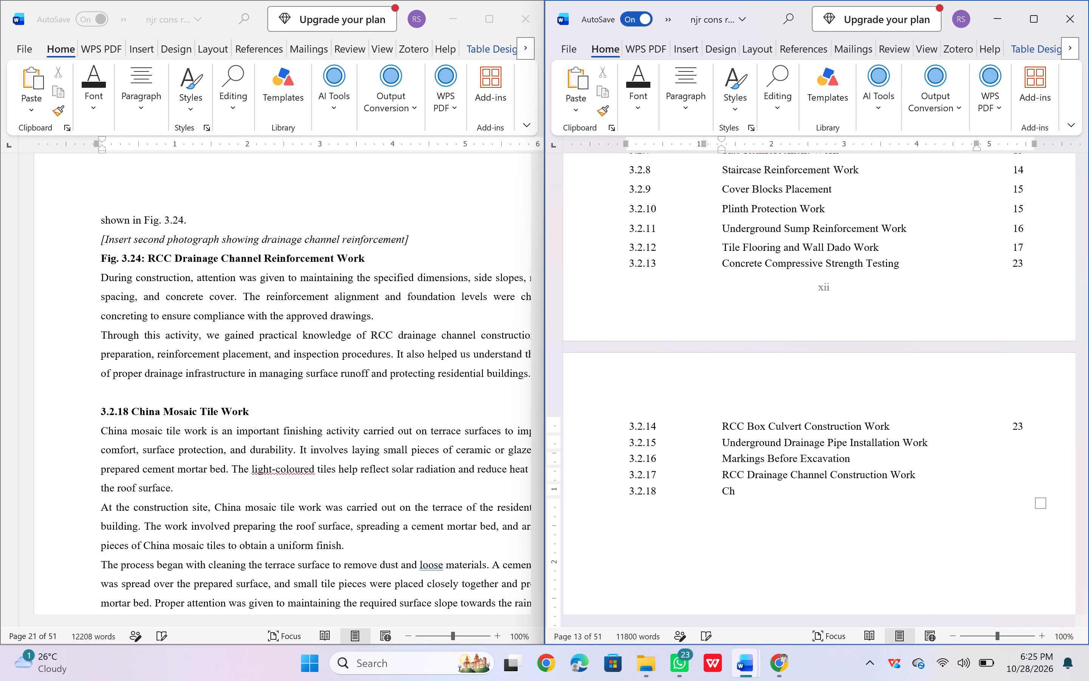
pyautogui.press('i')
pyautogui.press('n')
pyautogui.write('a M')
pyautogui.press('o')
pyautogui.write('saic')
pyautogui.press('space')
pyautogui.write('T')
pyautogui.write('ile Work')
# Find the report's section after 3.2.18, insert a new table row below entry 3.2.18 and enter 3.2.19 in its number column.
pyautogui.scroll(-1, 451, 489)
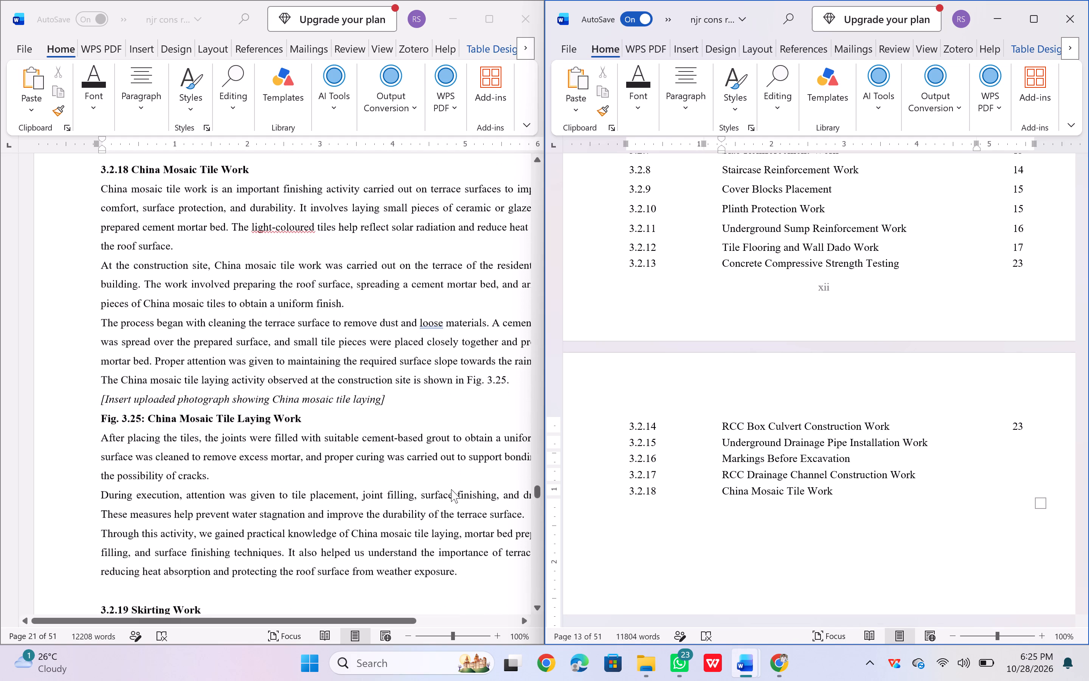
pyautogui.scroll(-2, 451, 489)
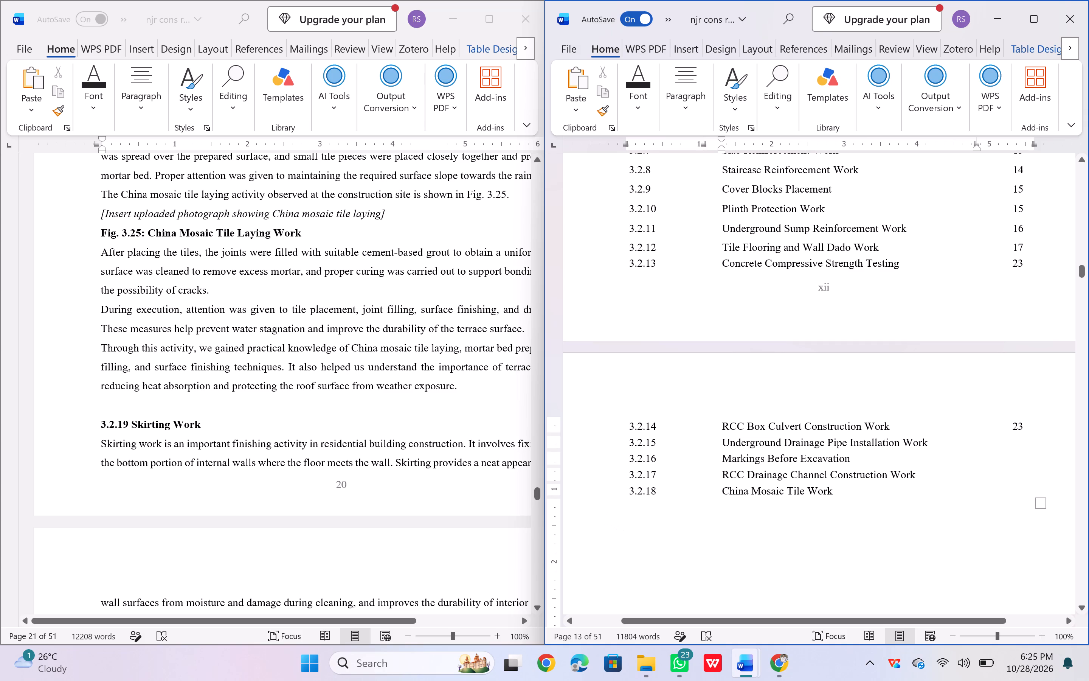
pyautogui.click(618, 494)
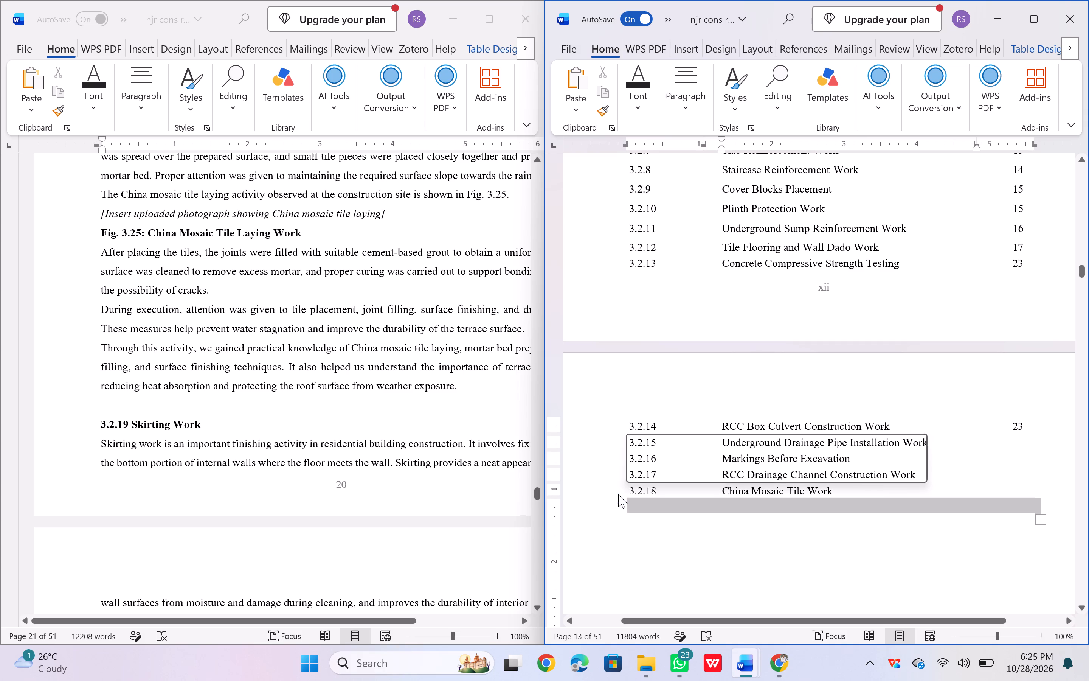
pyautogui.click(636, 506)
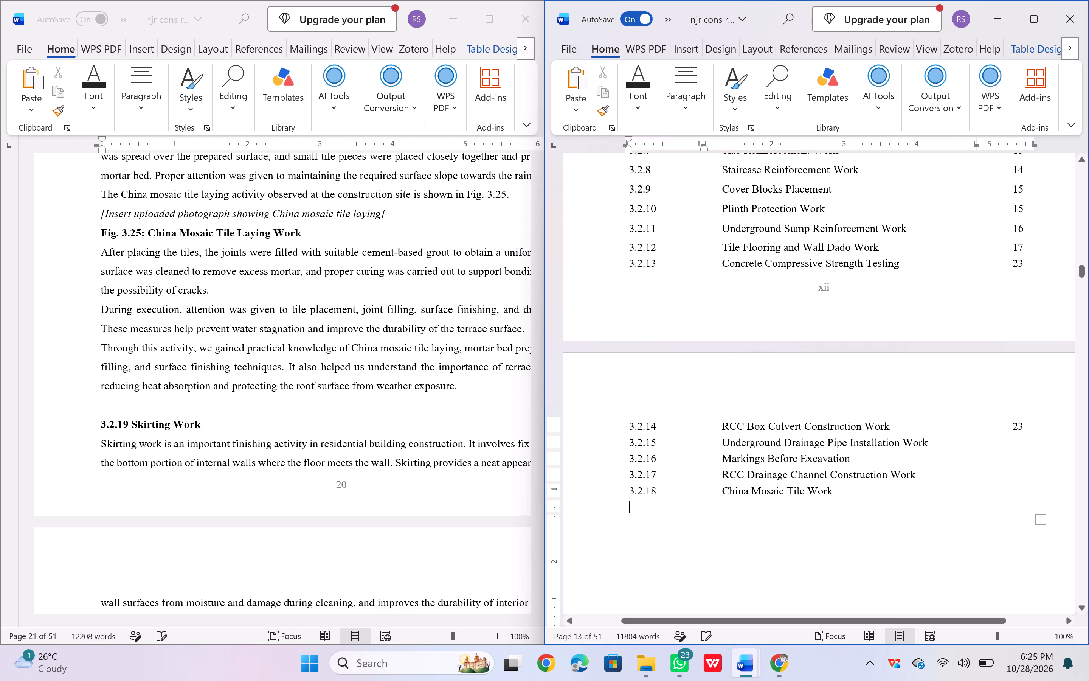
pyautogui.press('3')
pyautogui.write('.2.19')
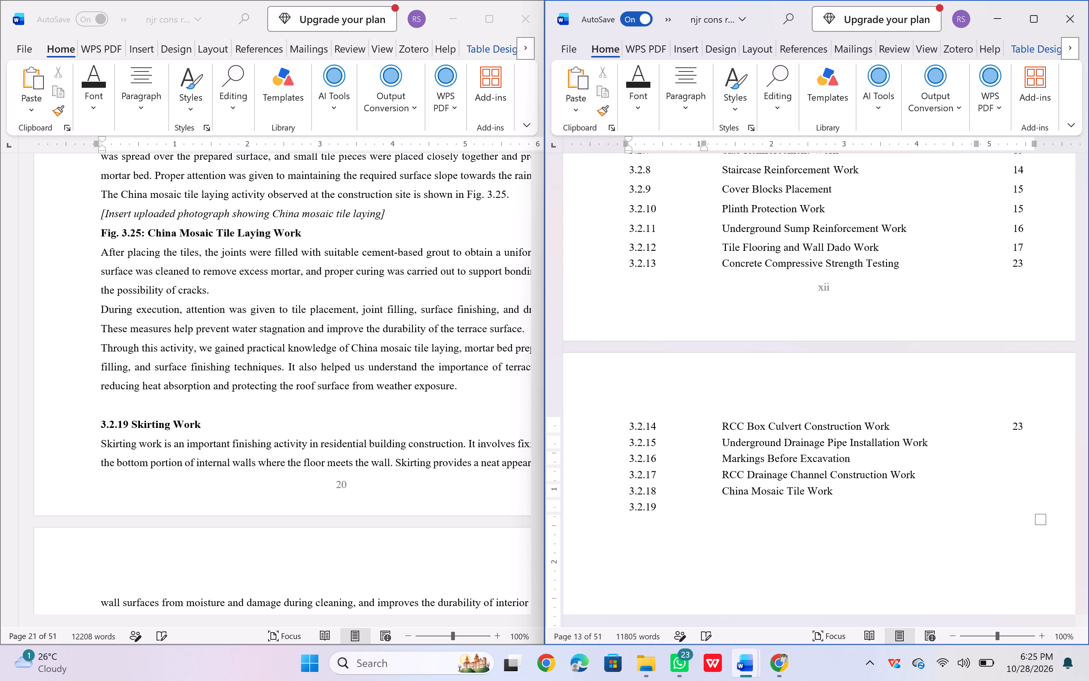
# Enter the title Skirting Tile Work in the title cell of the 3.2.19 row.
pyautogui.click(727, 505)
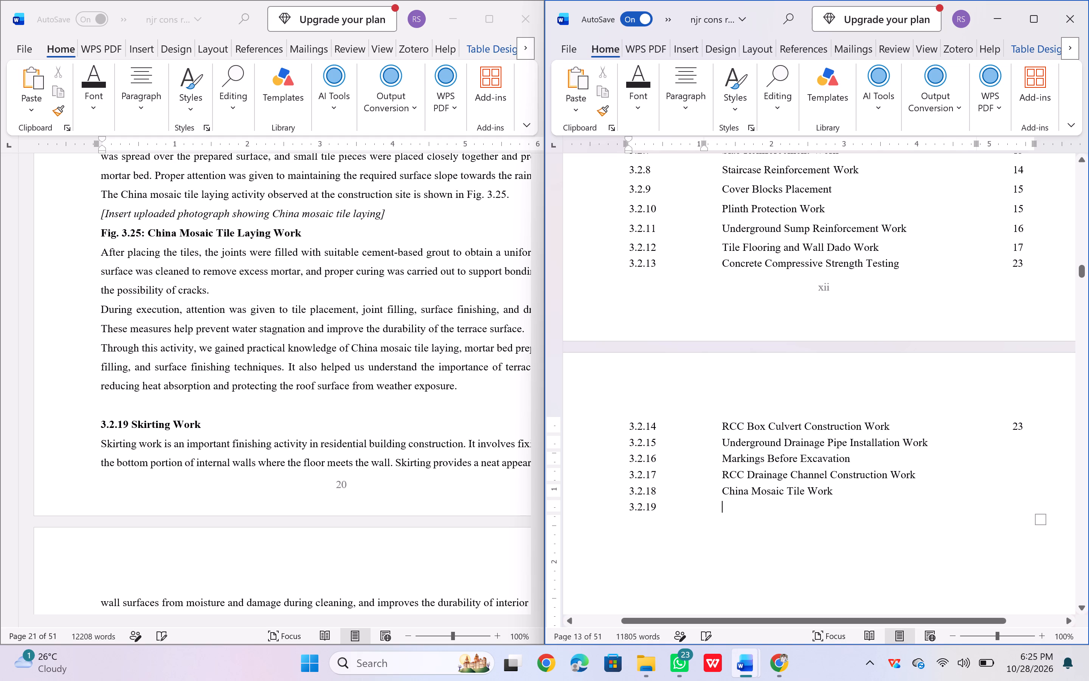
pyautogui.hotkey('shift', 's')
pyautogui.write('ki')
pyautogui.write('rting')
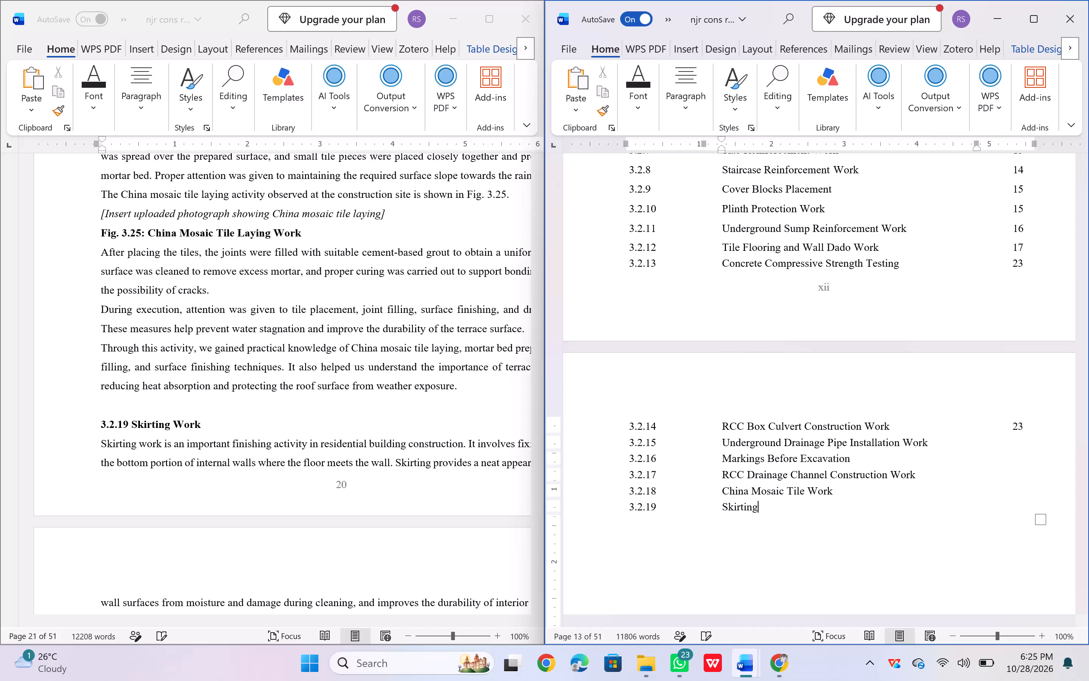
pyautogui.press('space')
pyautogui.hotkey('shift', 't')
pyautogui.write('ile Work')
# Check which heading follows section 3.2.19 in the report.
pyautogui.scroll(-2, 369, 502)
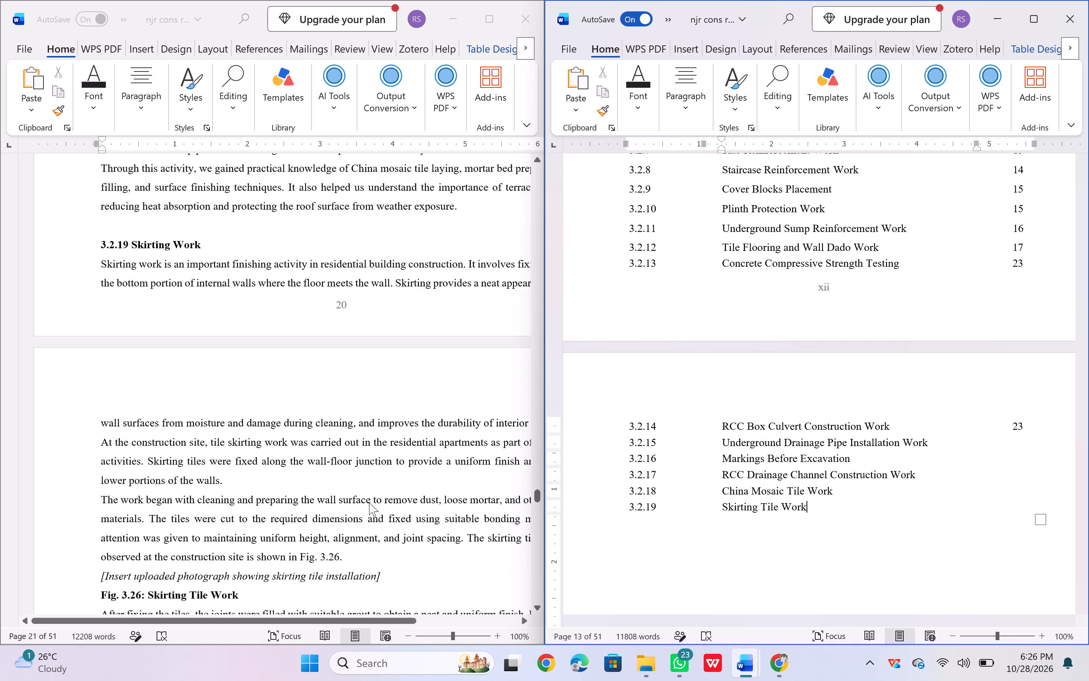
pyautogui.scroll(-1, 369, 502)
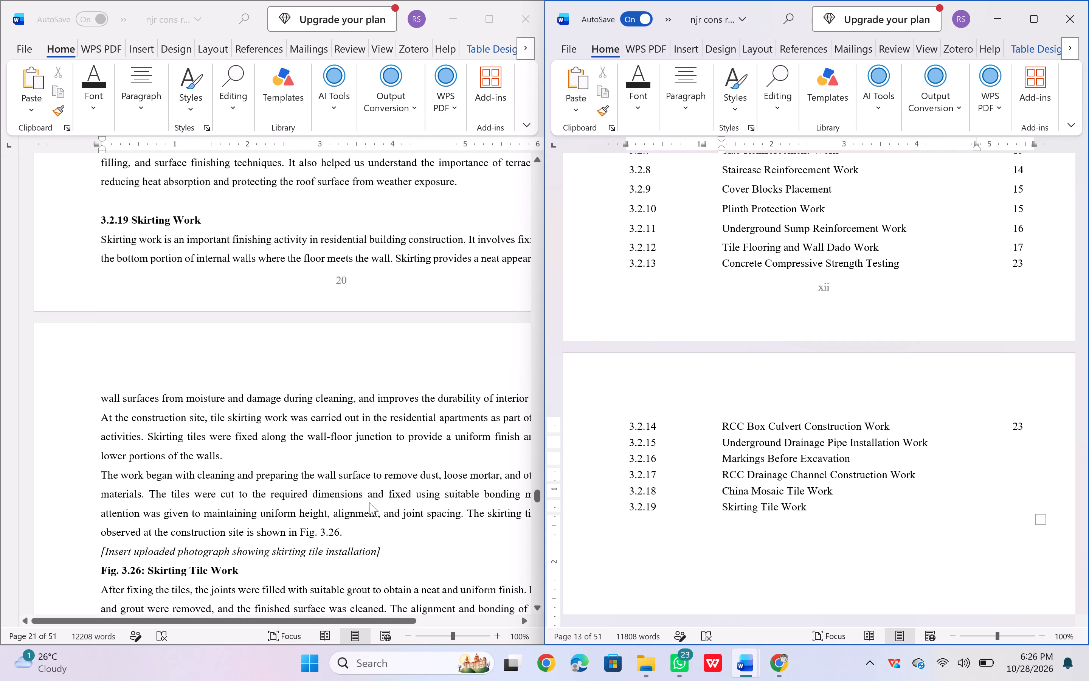
pyautogui.scroll(-2, 369, 502)
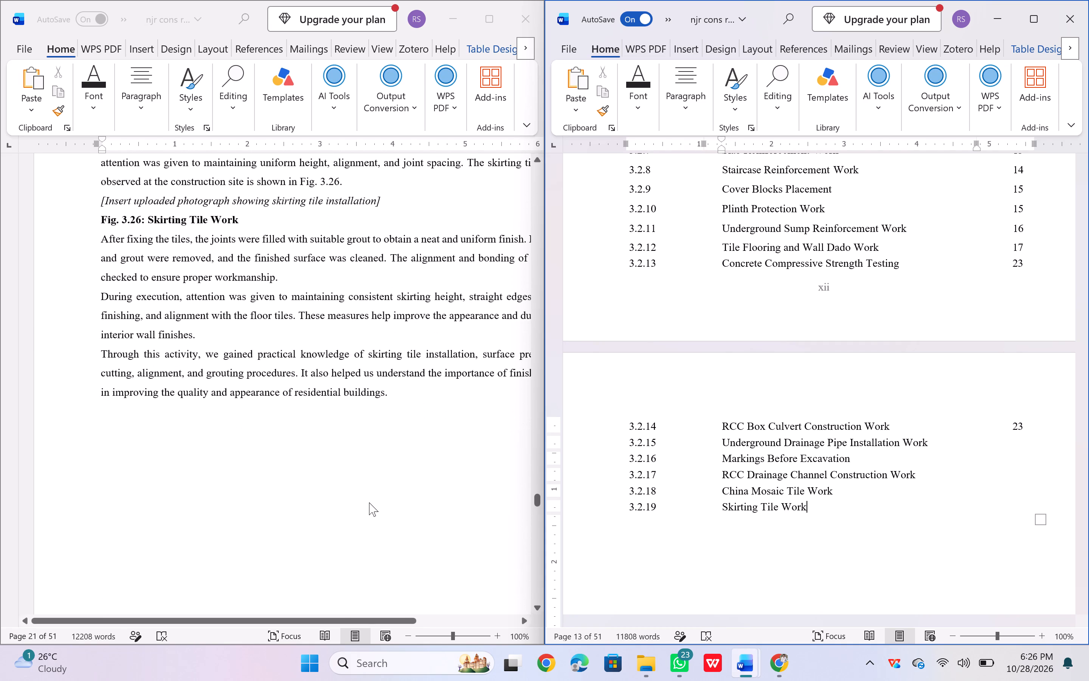
pyautogui.scroll(-2, 369, 502)
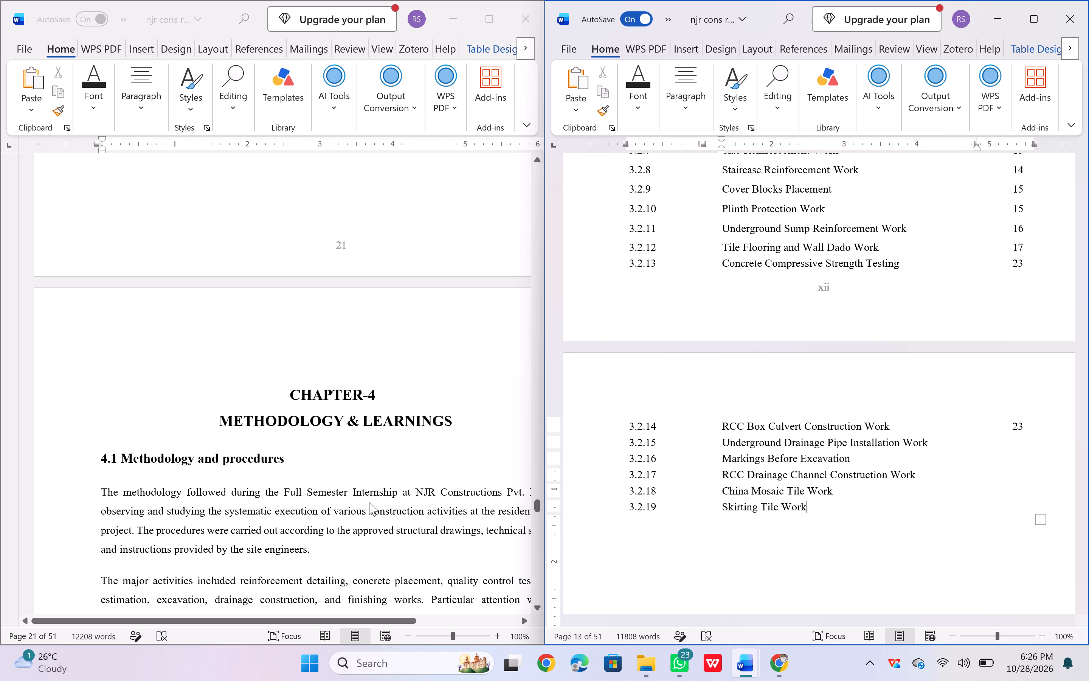
# Review the chapter 3 and chapter 4 entries in the reference copy's existing table of contents.
pyautogui.scroll(2, 369, 502)
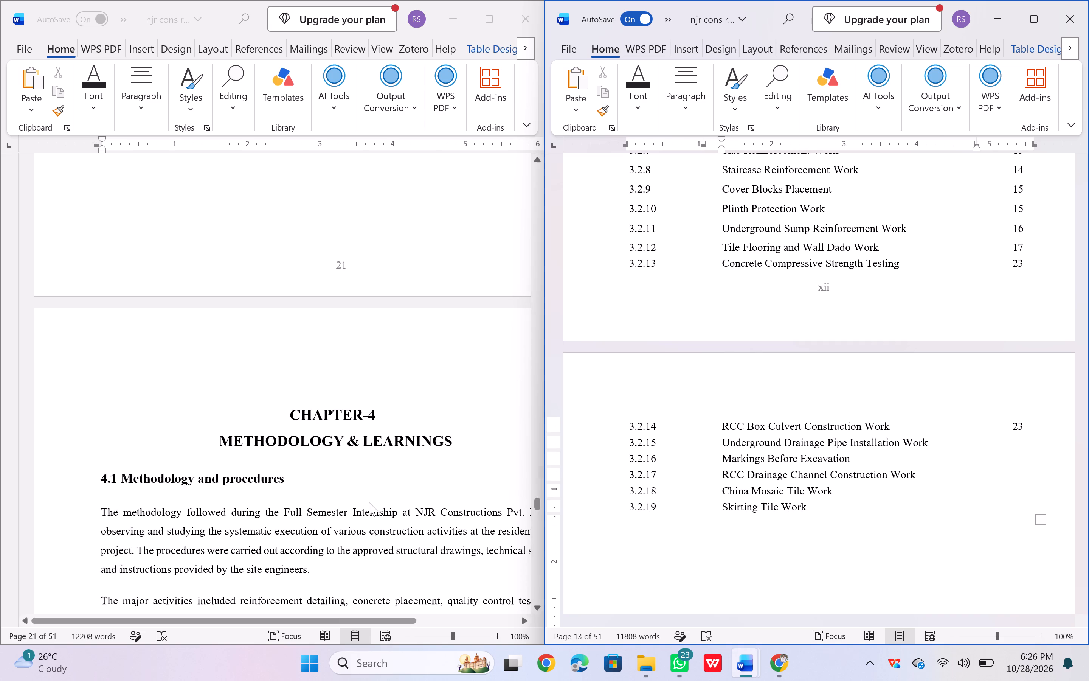
pyautogui.scroll(17, 369, 502)
pyautogui.scroll(8, 369, 502)
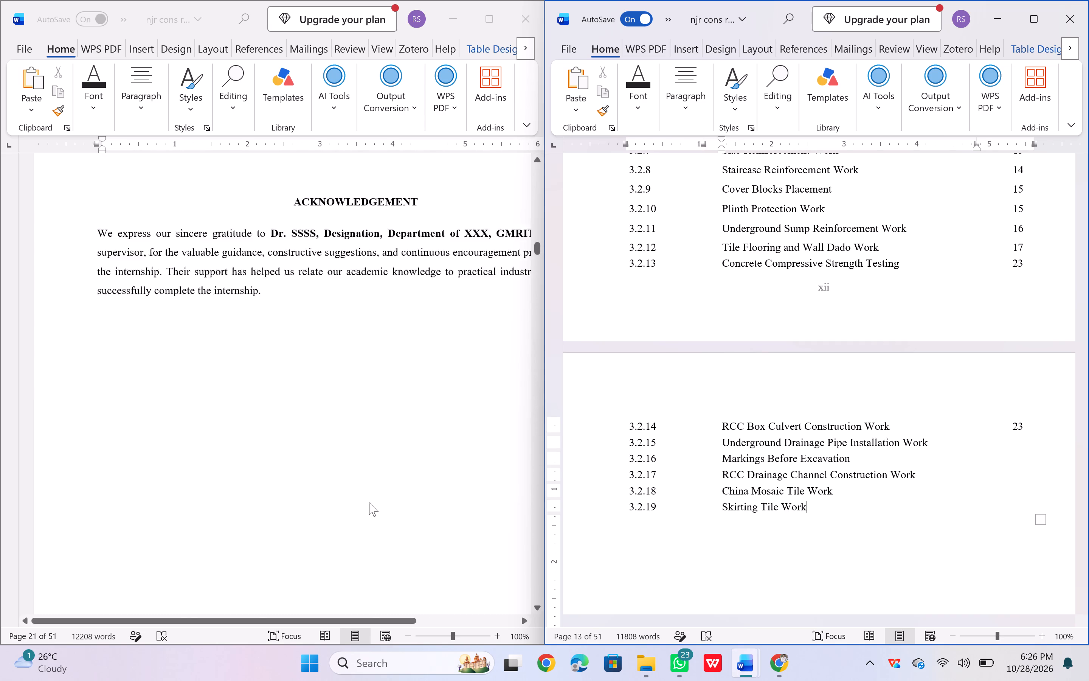
pyautogui.scroll(5, 369, 502)
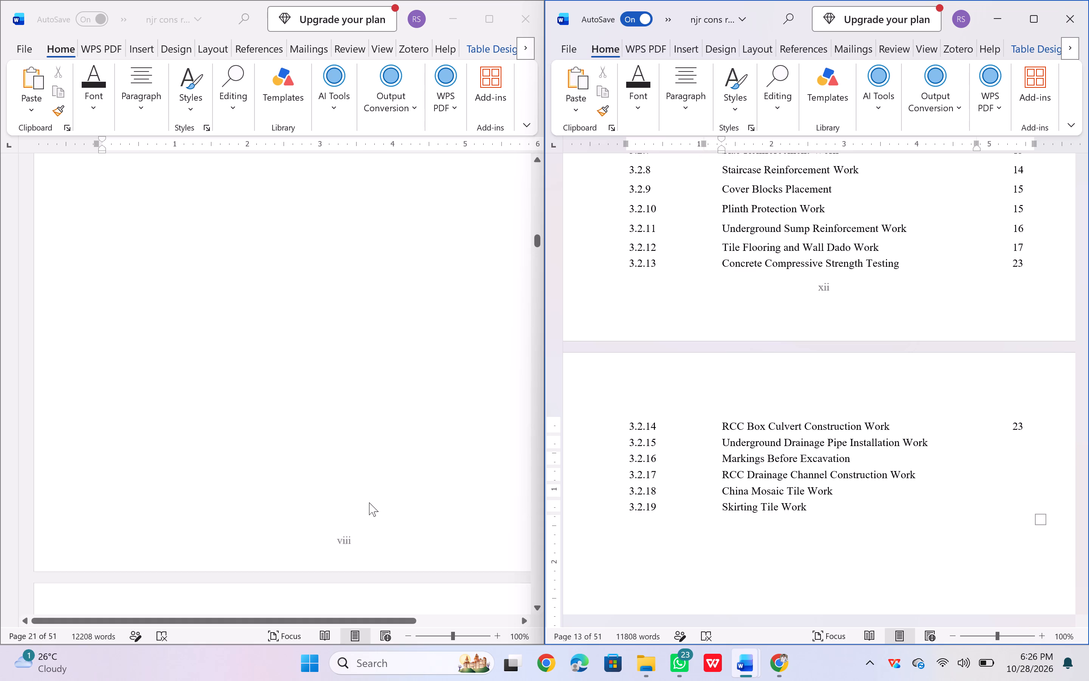
pyautogui.scroll(3, 369, 502)
pyautogui.scroll(-4, 369, 502)
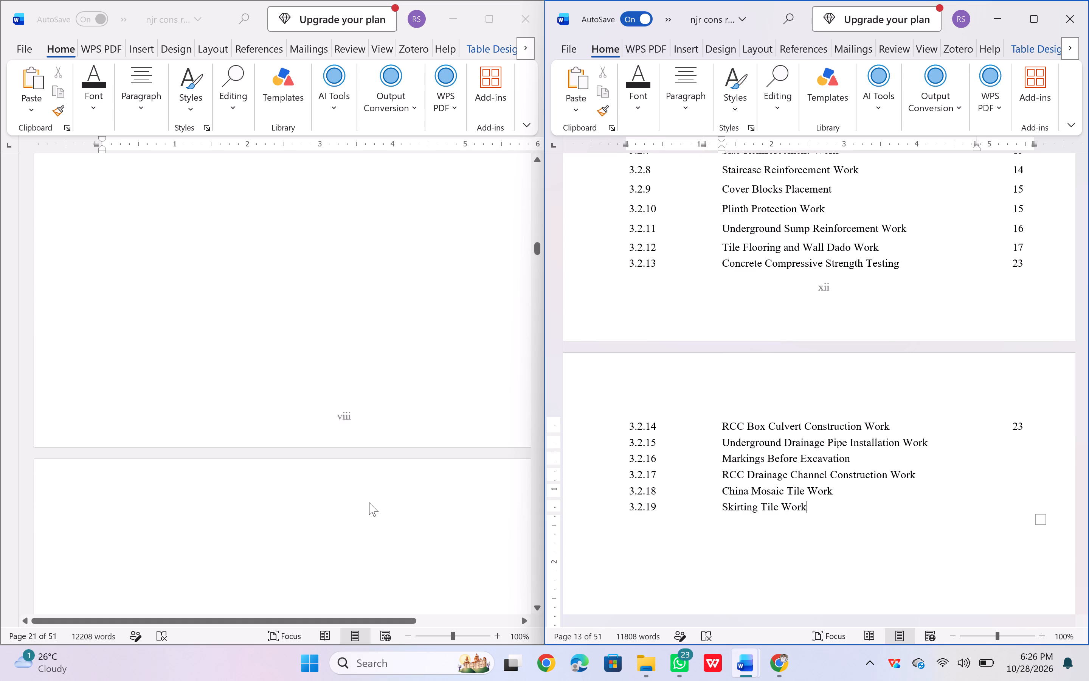
pyautogui.scroll(-7, 369, 502)
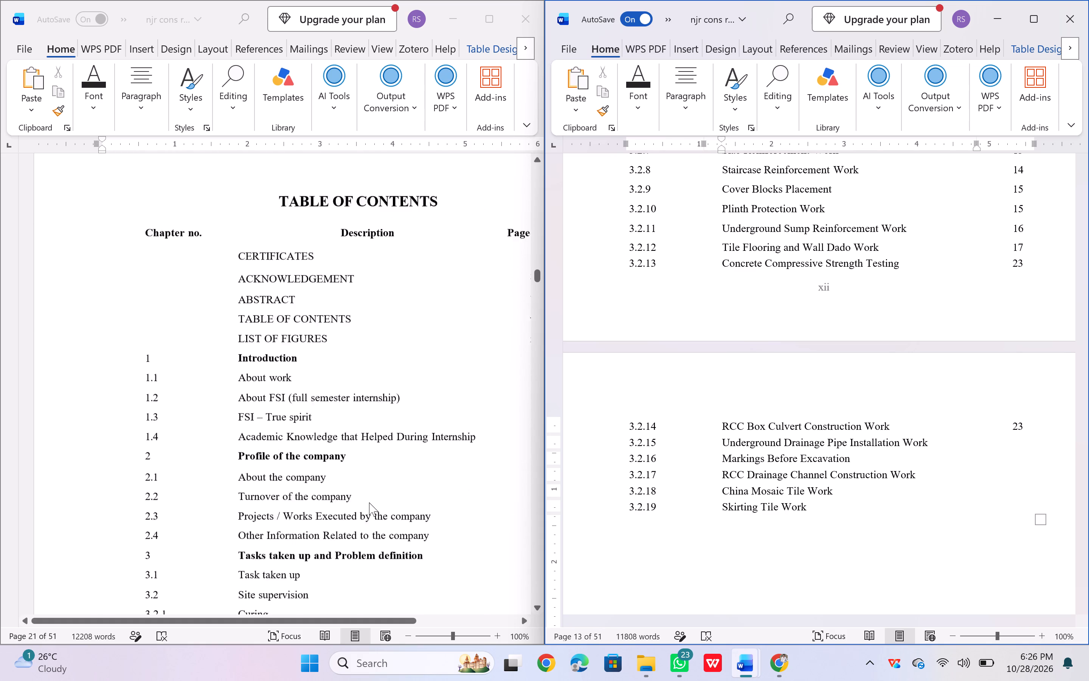
pyautogui.scroll(-4, 369, 502)
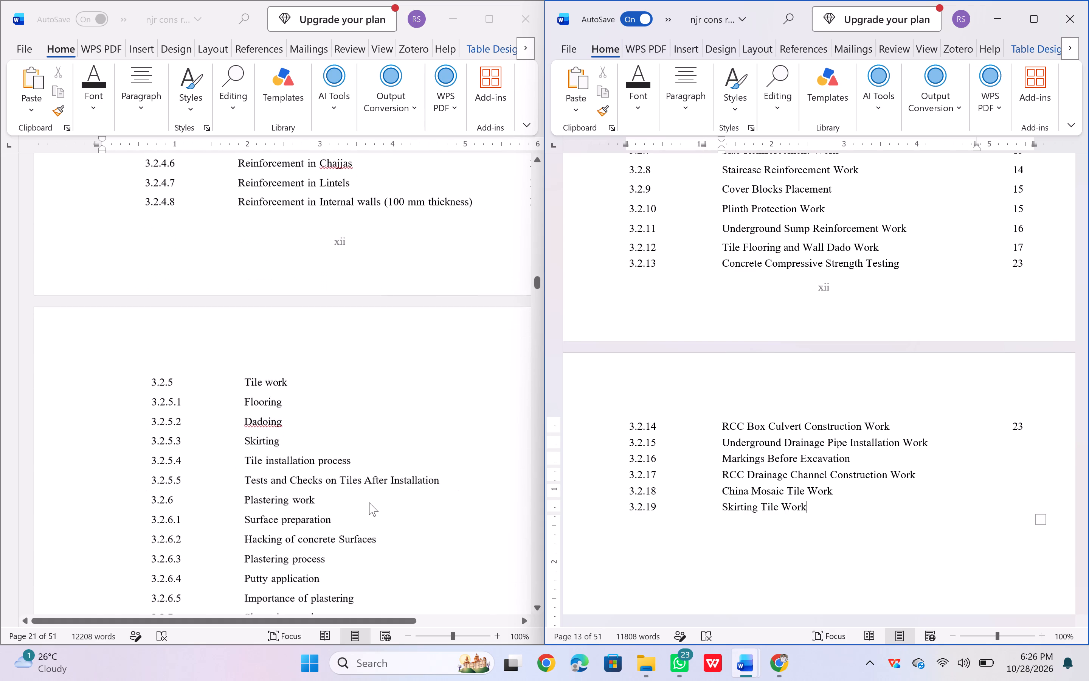
pyautogui.scroll(-2, 369, 502)
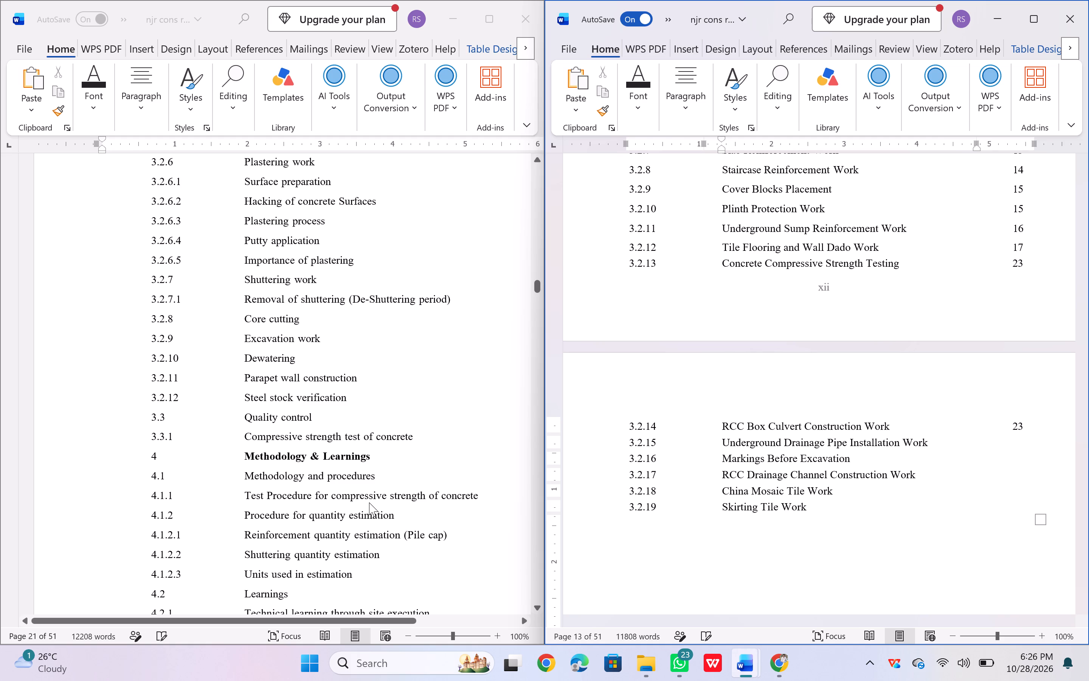
pyautogui.scroll(-5, 369, 502)
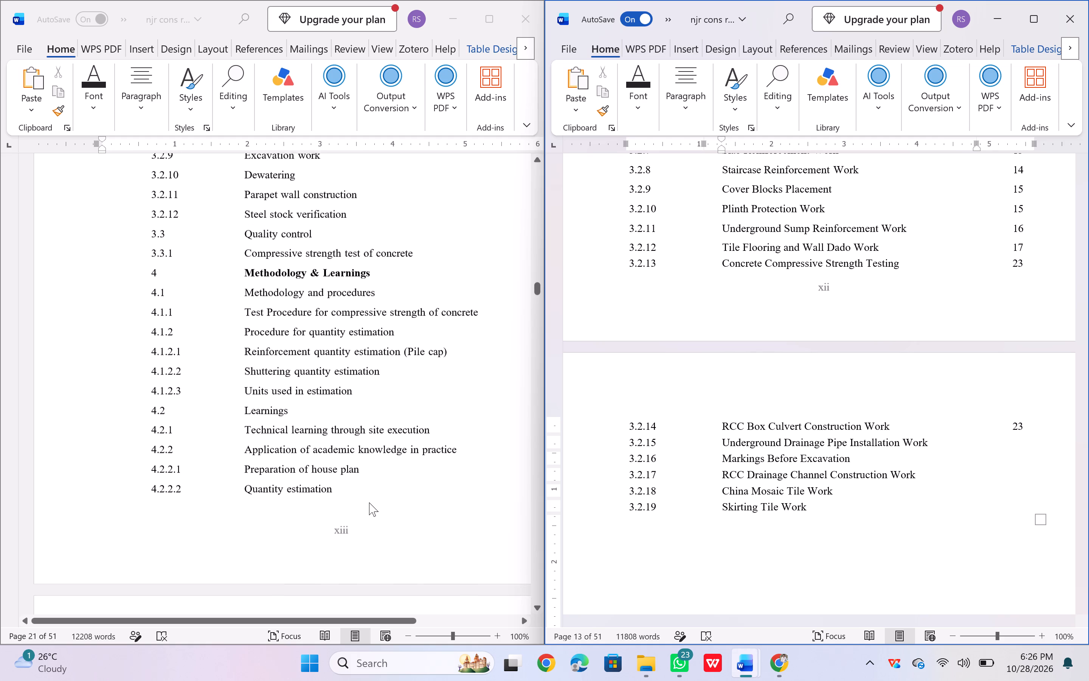
# Look through the report's later pages and chapter 4 sections, back to the chapter's opening heading.
pyautogui.scroll(-17, 369, 502)
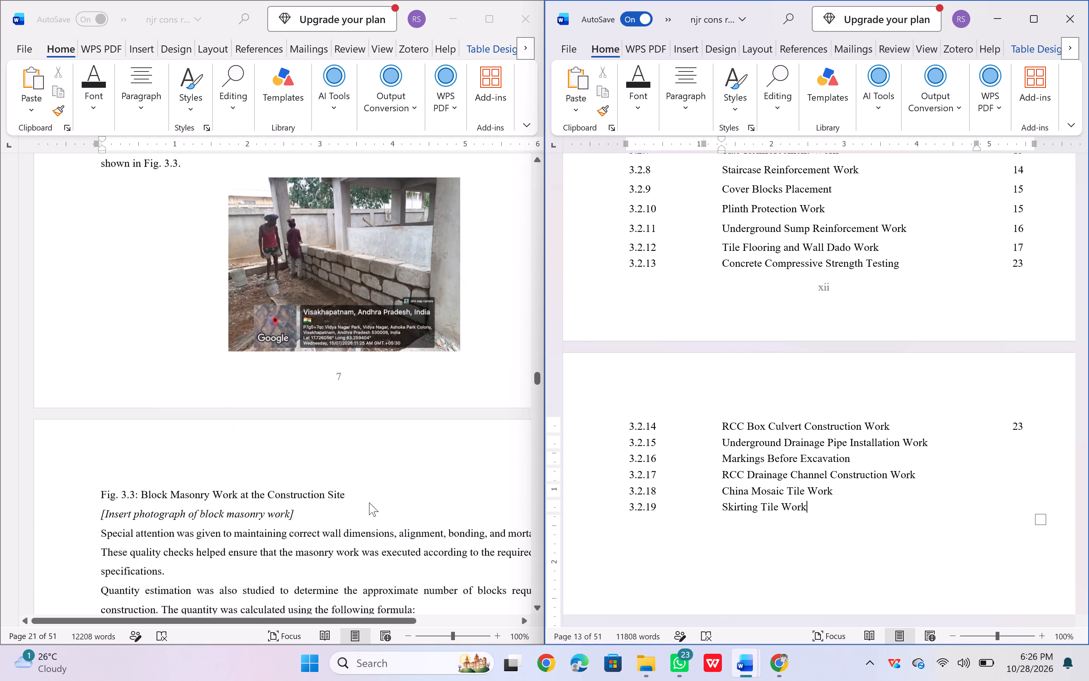
pyautogui.scroll(-18, 369, 502)
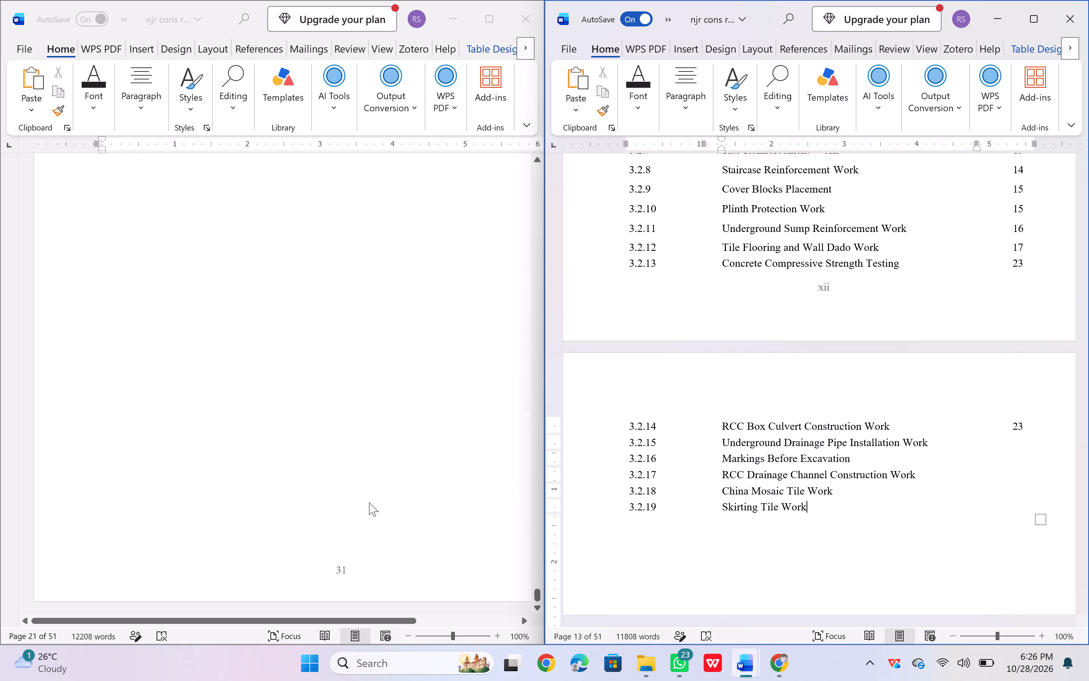
pyautogui.scroll(9, 369, 502)
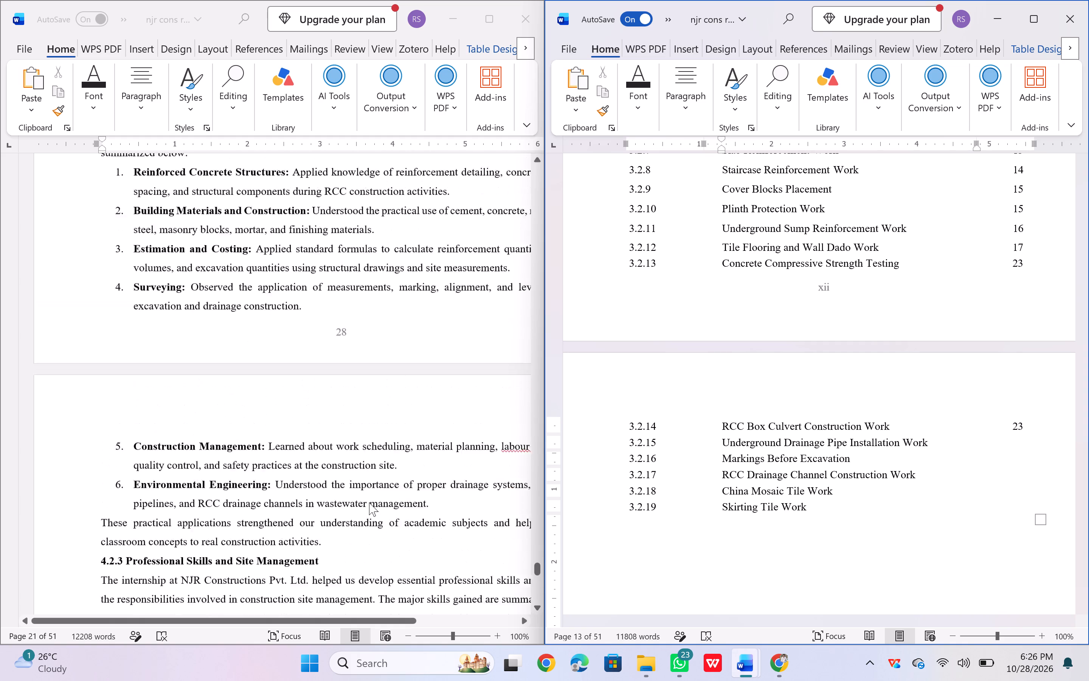
pyautogui.scroll(7, 369, 502)
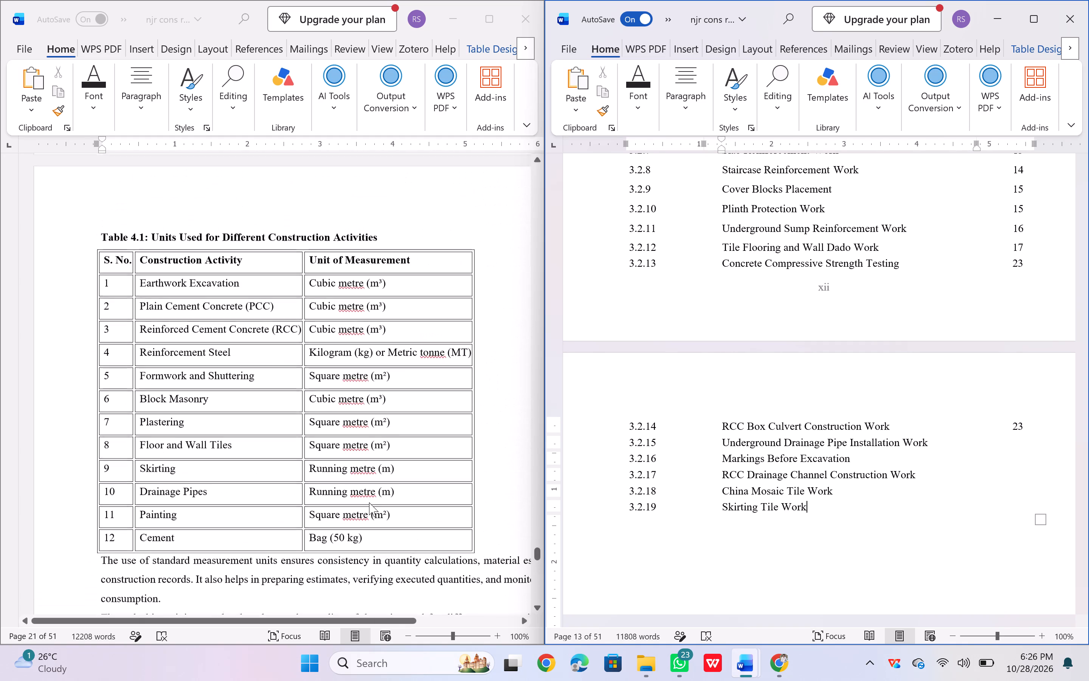
pyautogui.scroll(8, 369, 502)
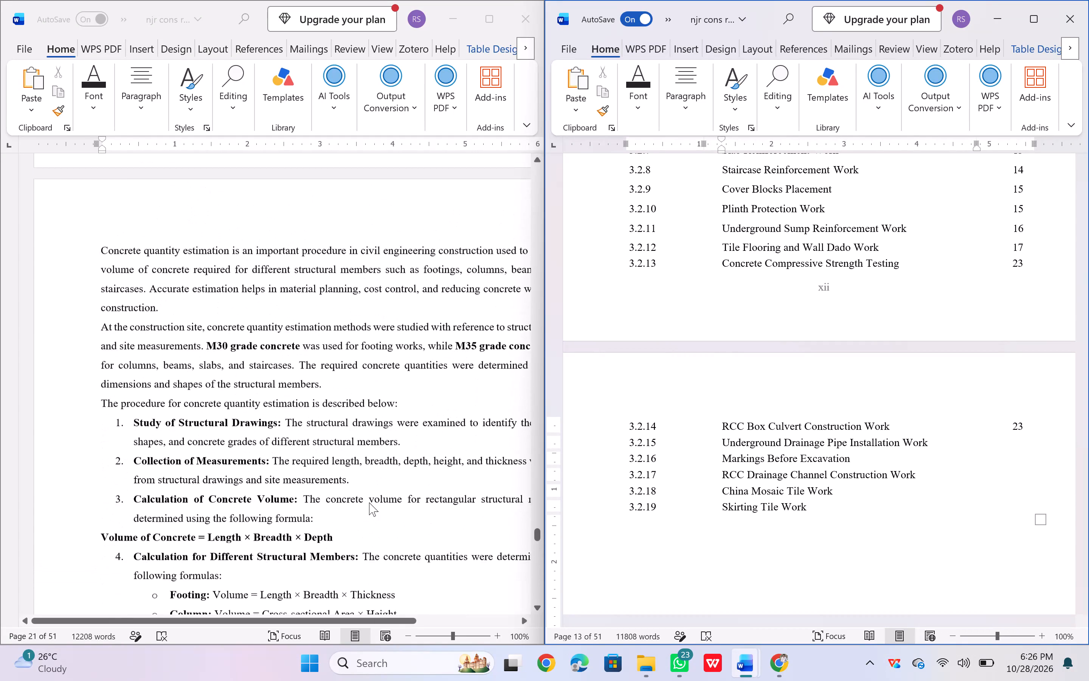
pyautogui.scroll(9, 369, 502)
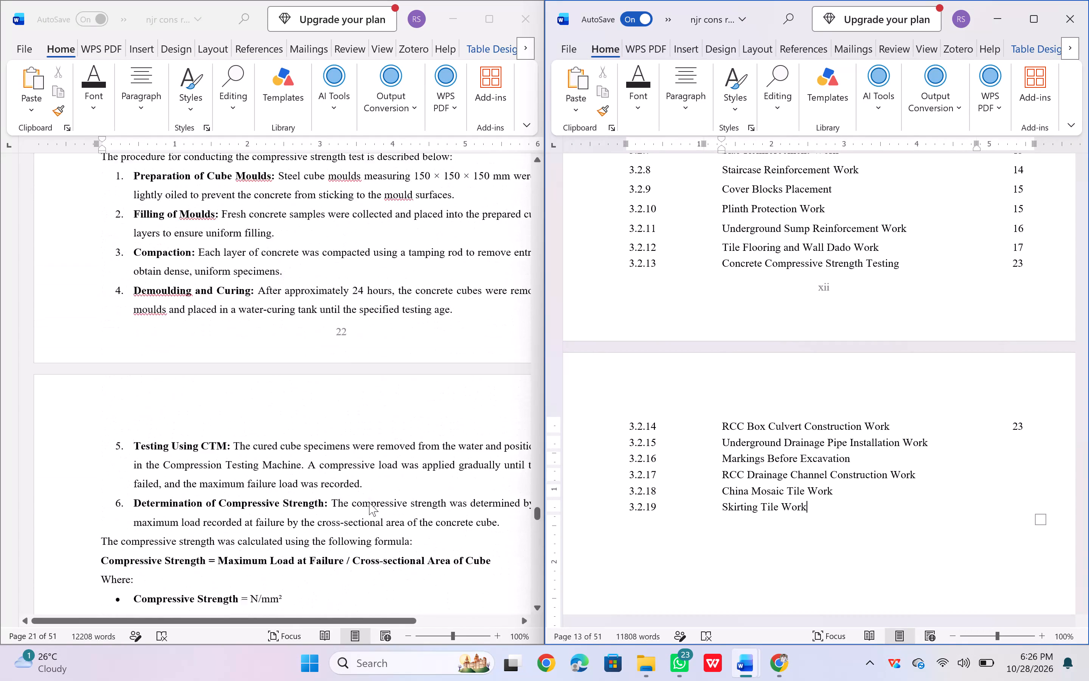
pyautogui.scroll(5, 369, 502)
pyautogui.scroll(-1, 369, 502)
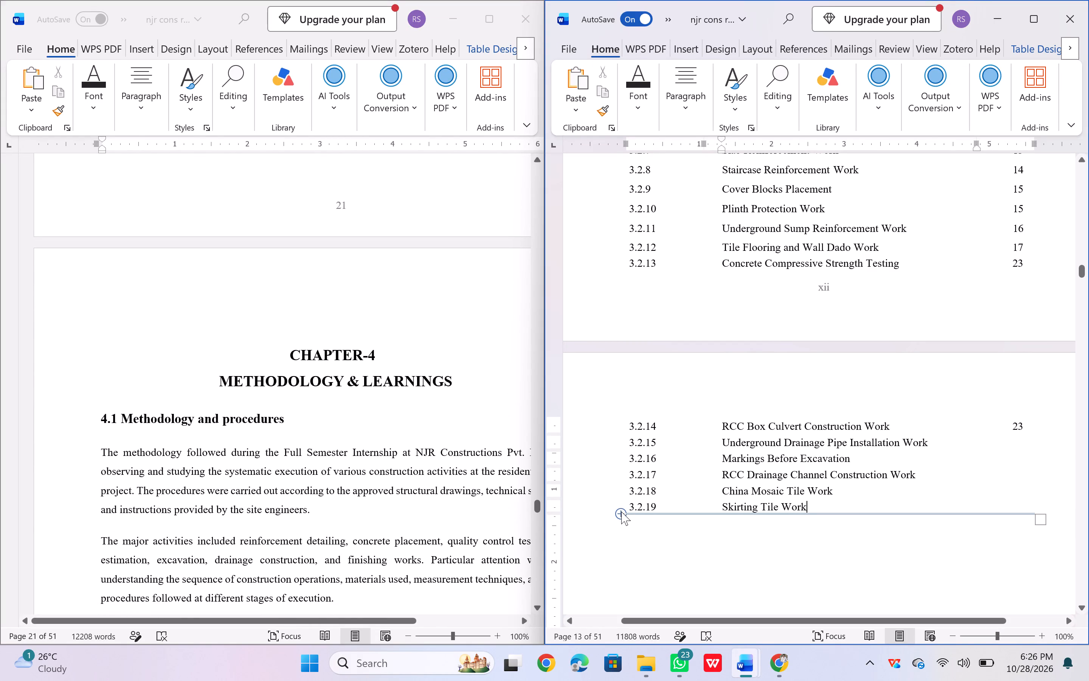
# Insert a new table row below entry 3.2.19 and enter chapter number 4 in its number column.
pyautogui.click(621, 511)
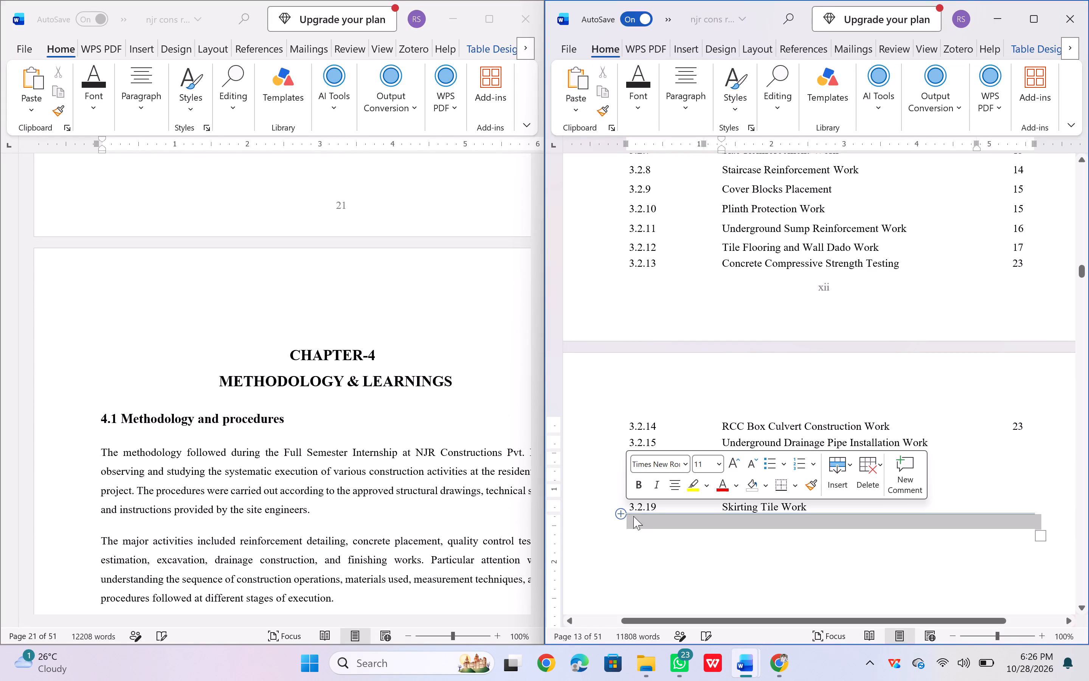
pyautogui.click(642, 524)
pyautogui.press('4')
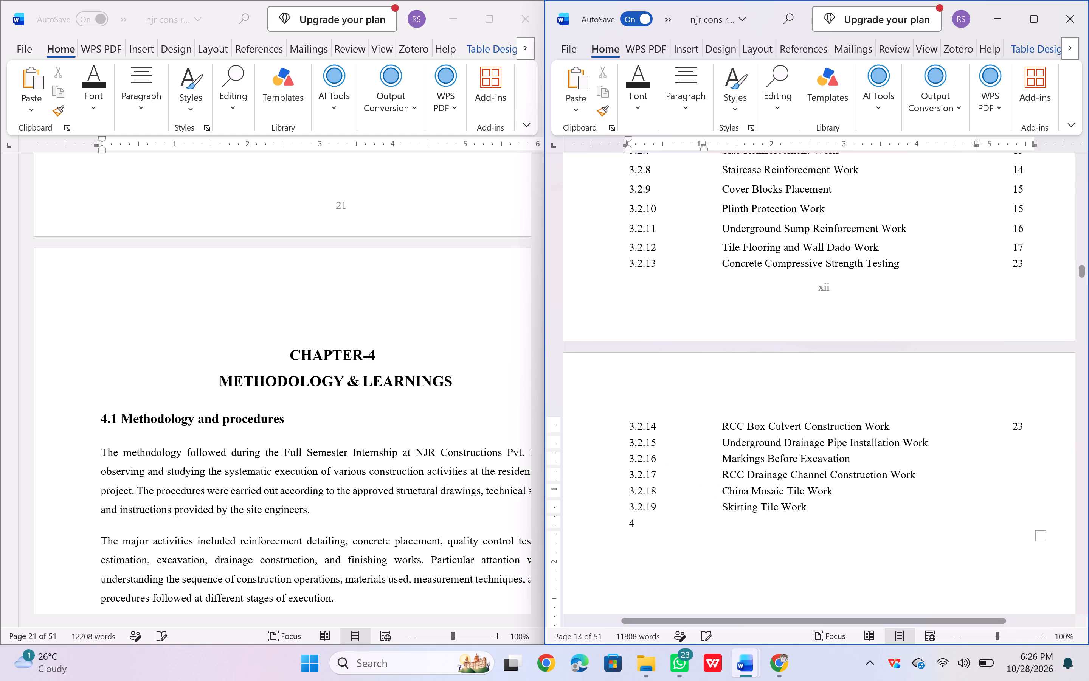
# Enter "Methodology & Learnings" as the title of the chapter 4 row in the table of contents.
pyautogui.click(721, 522)
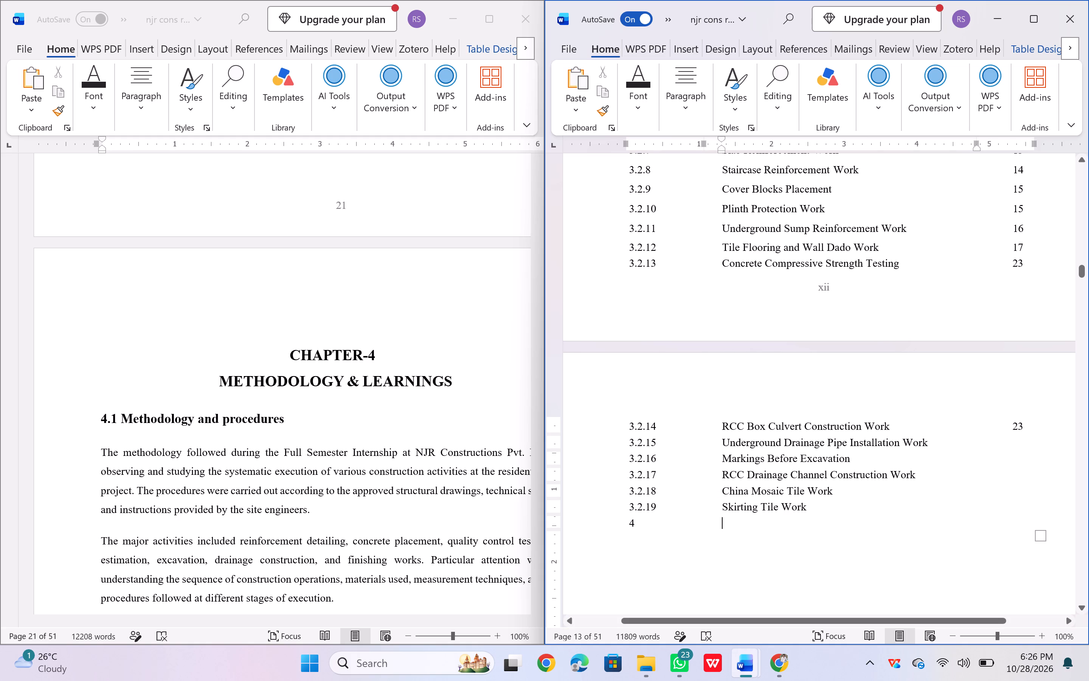
pyautogui.hotkey('shift', 'm')
pyautogui.press('e')
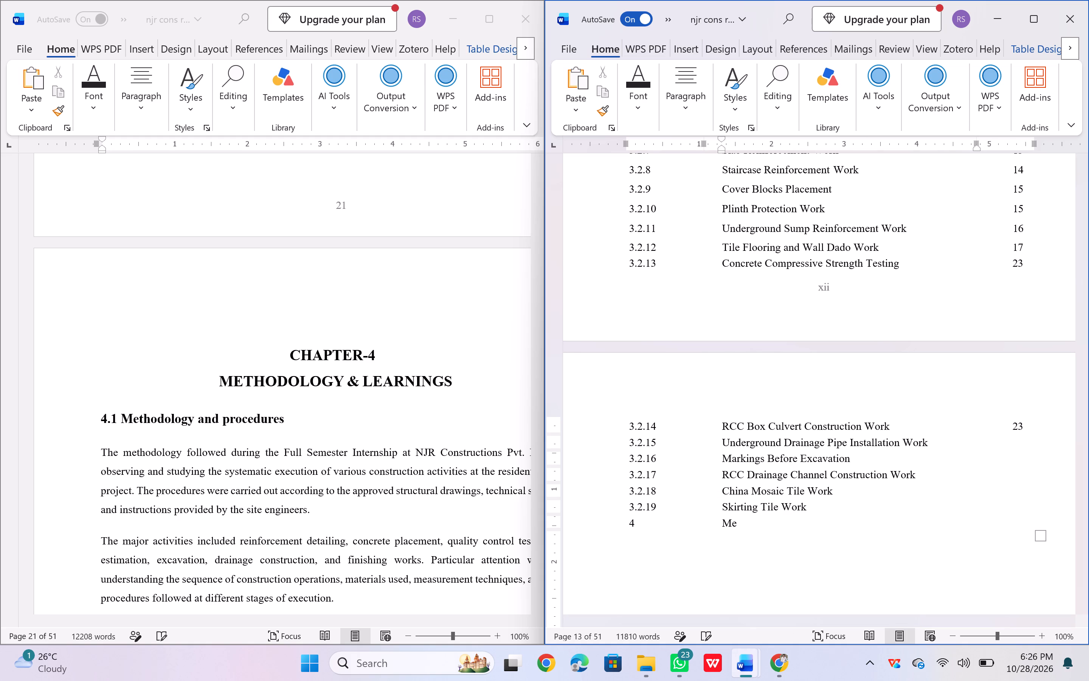
pyautogui.press('t')
pyautogui.press('h')
pyautogui.write('od')
pyautogui.write('ology')
pyautogui.press('space')
pyautogui.hotkey('shift', '&')
pyautogui.press('space')
pyautogui.write('L')
pyautogui.write('ear')
pyautogui.write('nings')
# Insert a new table row below the chapter 4 entry and number it 4.1.
pyautogui.click(618, 527)
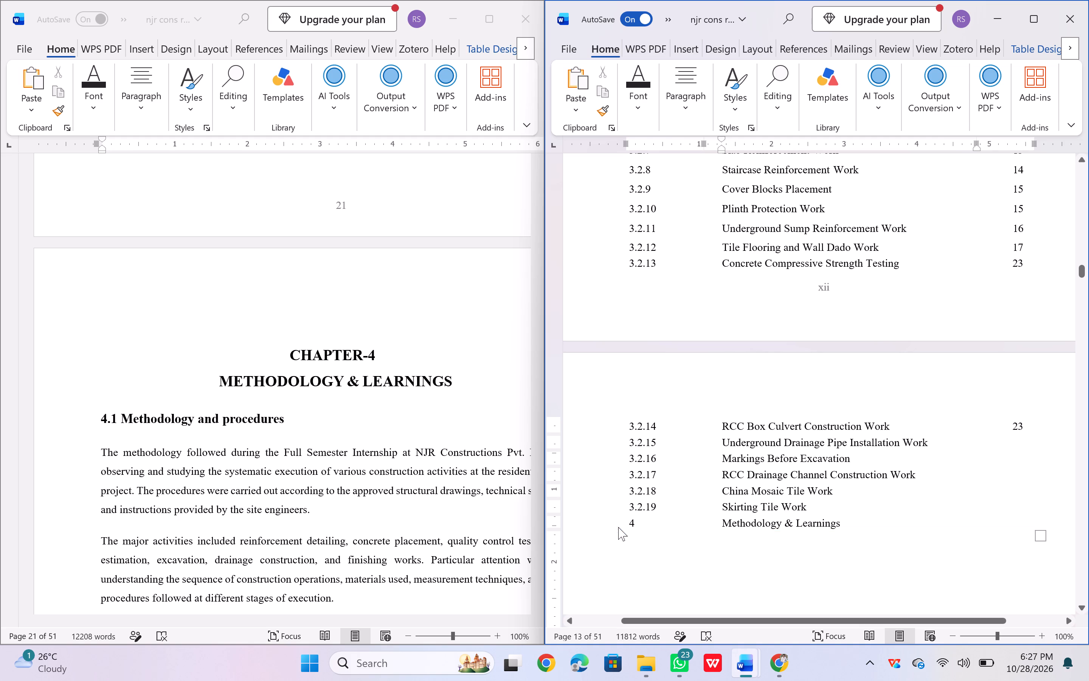
pyautogui.click(633, 537)
pyautogui.write('4.1')
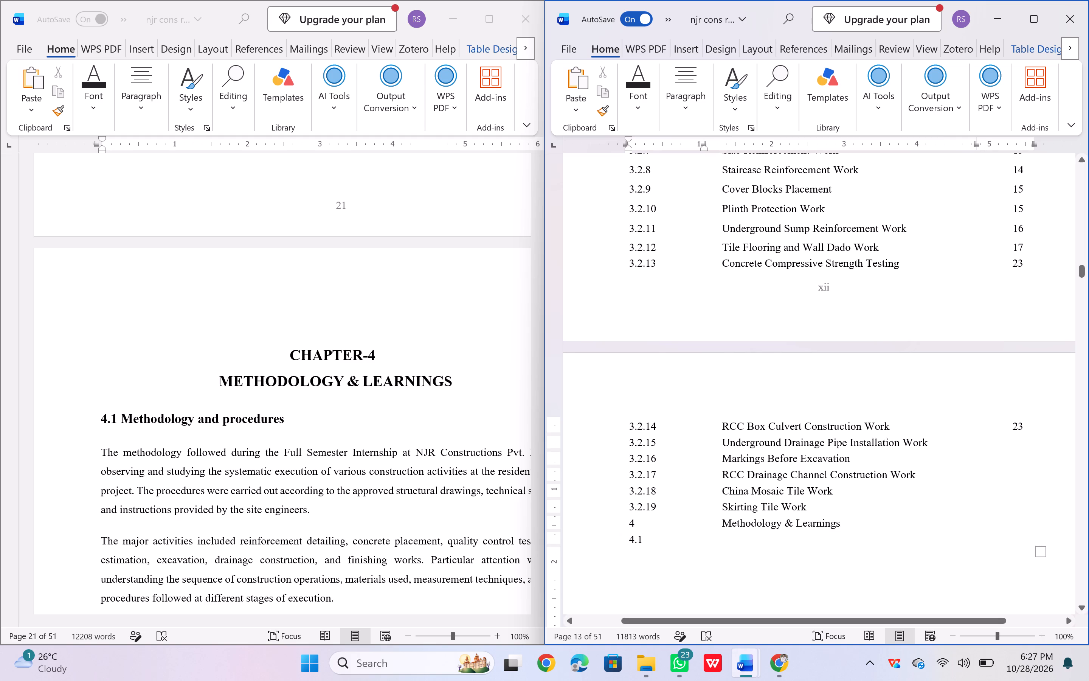
# Fill in the 4.1 title by copying the chapter 4 title and changing it to "Methodology and Procedures".
pyautogui.click(721, 540)
pyautogui.moveTo(722, 524); pyautogui.dragTo(831, 523)
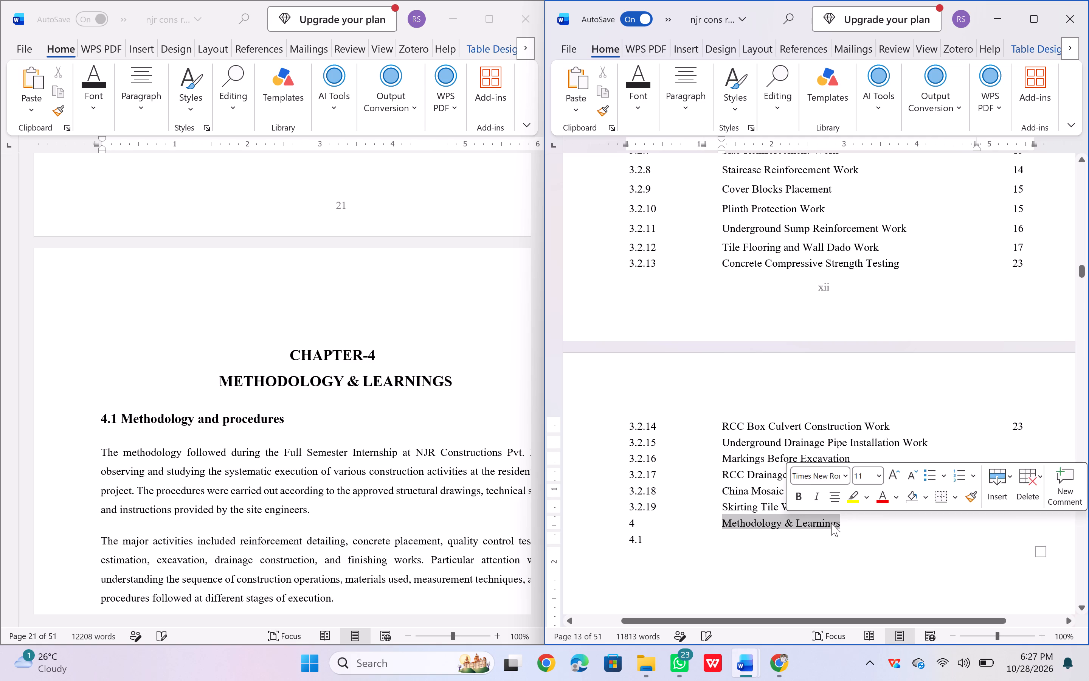
pyautogui.hotkey('ctrl', 'c')
pyautogui.click(723, 540)
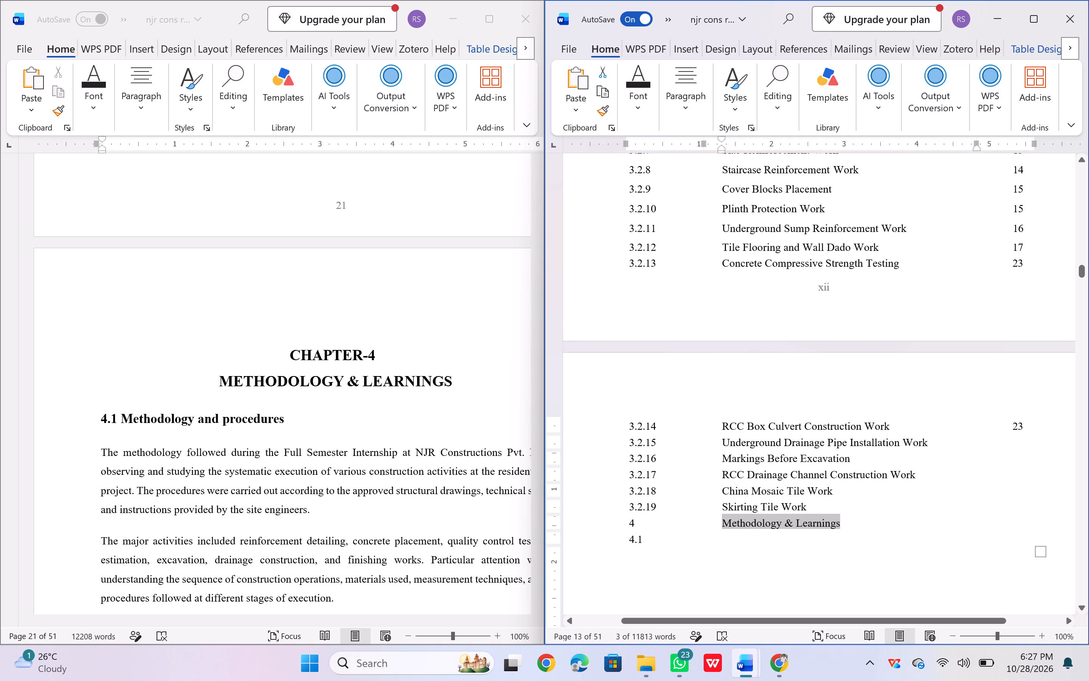
pyautogui.hotkey('ctrl', 'v')
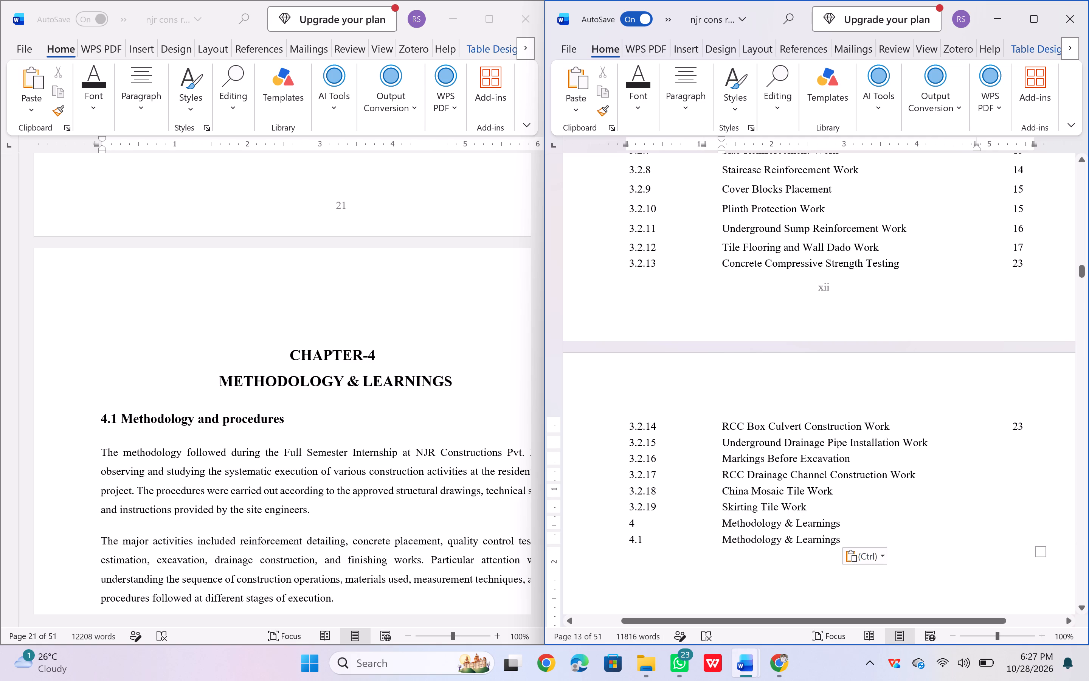
pyautogui.press('BackSpace')
pyautogui.press('BackSpace')
pyautogui.press('BackSpace')
pyautogui.press('BackSpace')
pyautogui.press('BackSpace')
pyautogui.press('BackSpace')
pyautogui.press('BackSpace')
pyautogui.press('BackSpace')
pyautogui.press('BackSpace')
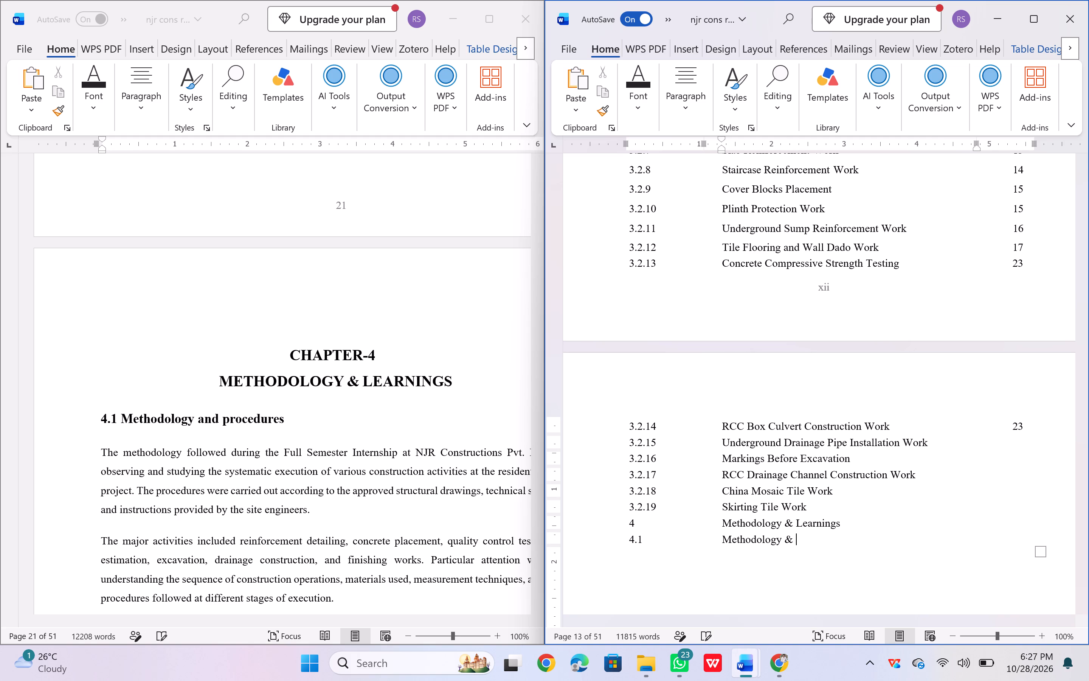
pyautogui.press('BackSpace')
pyautogui.press('BackSpace')
pyautogui.write('and')
pyautogui.press('space')
pyautogui.hotkey('shift', 'p')
pyautogui.write('rocedure')
pyautogui.press('s')
# Insert a new table row below entry 4.1 and number it 4.1.1, following the report's next heading.
pyautogui.click(621, 545)
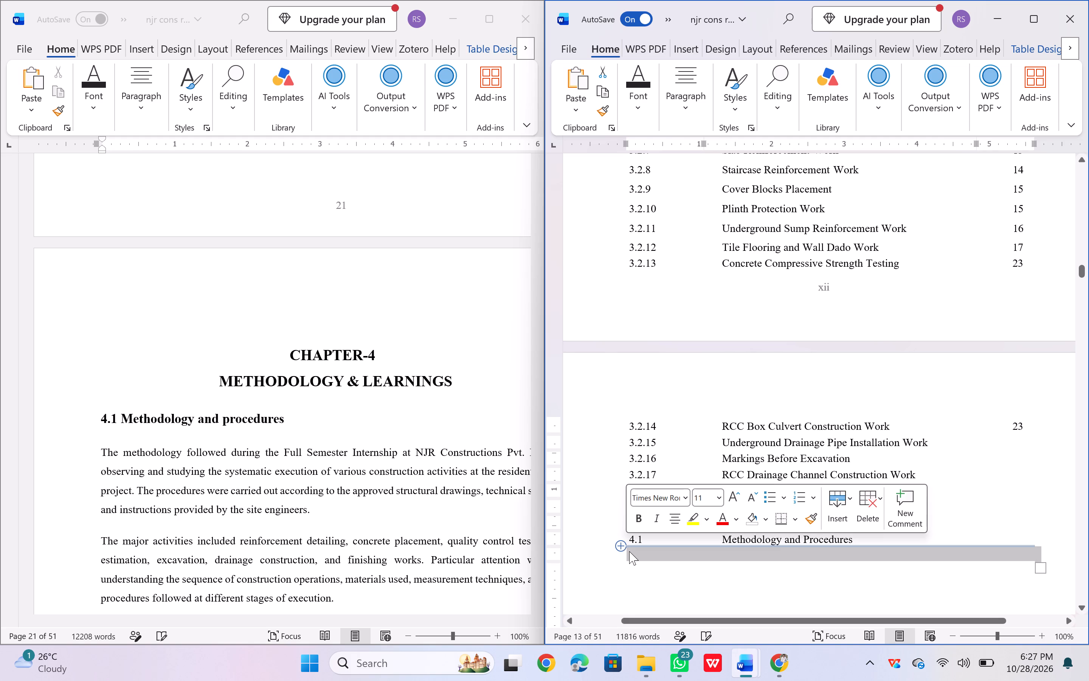
pyautogui.click(630, 551)
pyautogui.write('4.2')
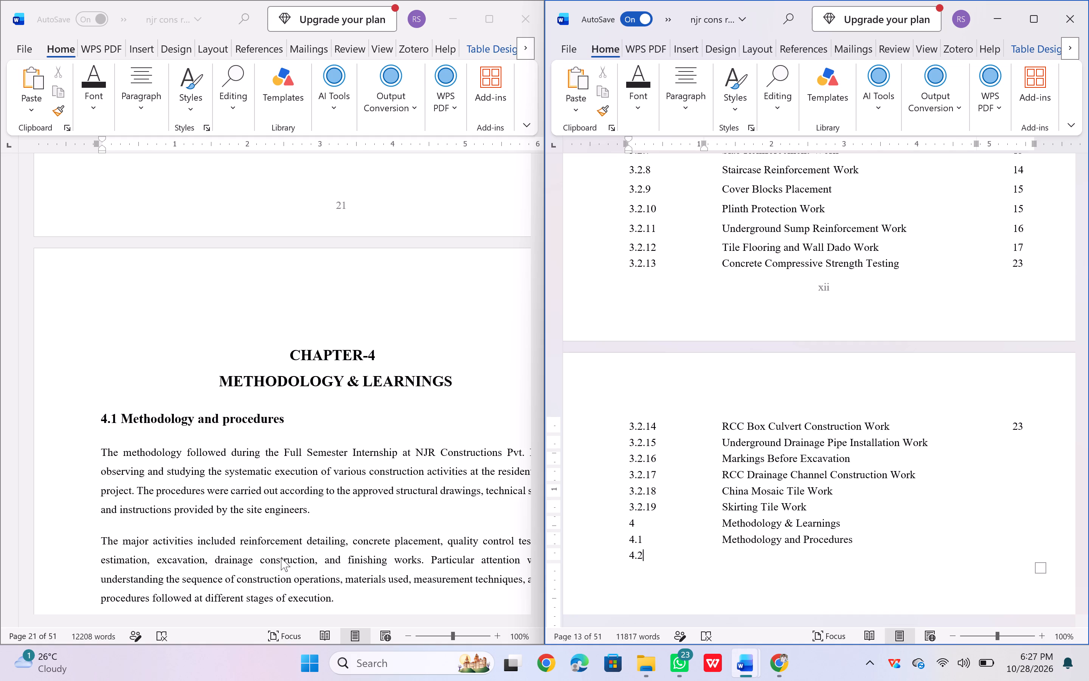
pyautogui.scroll(-2, 281, 558)
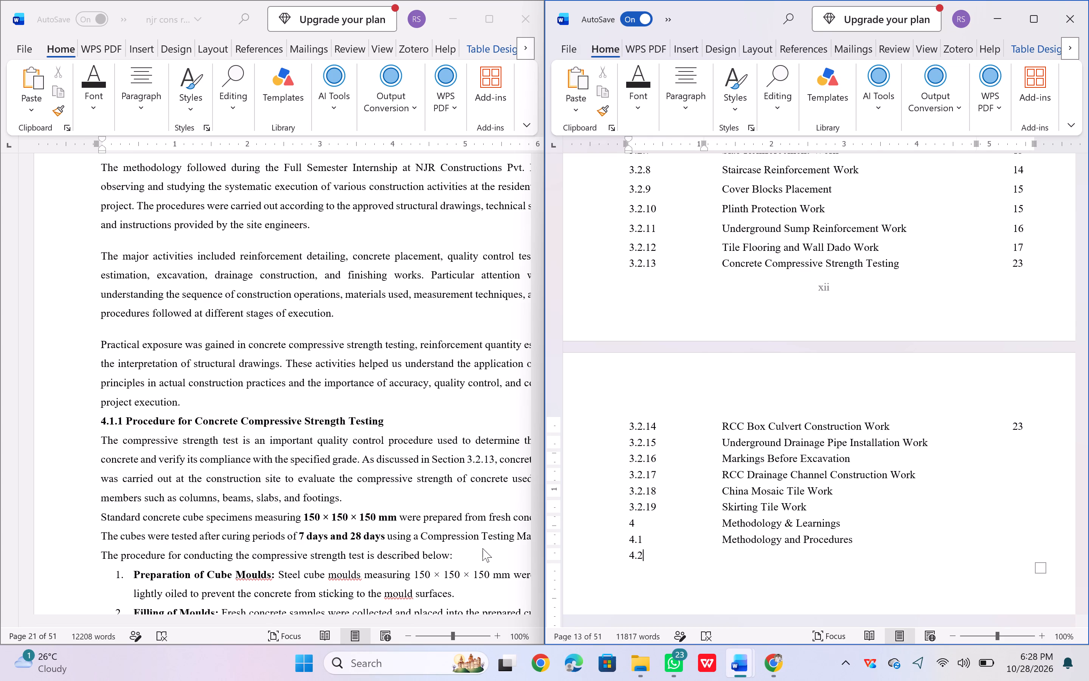
pyautogui.press('BackSpace')
pyautogui.press('1')
pyautogui.write('.1')
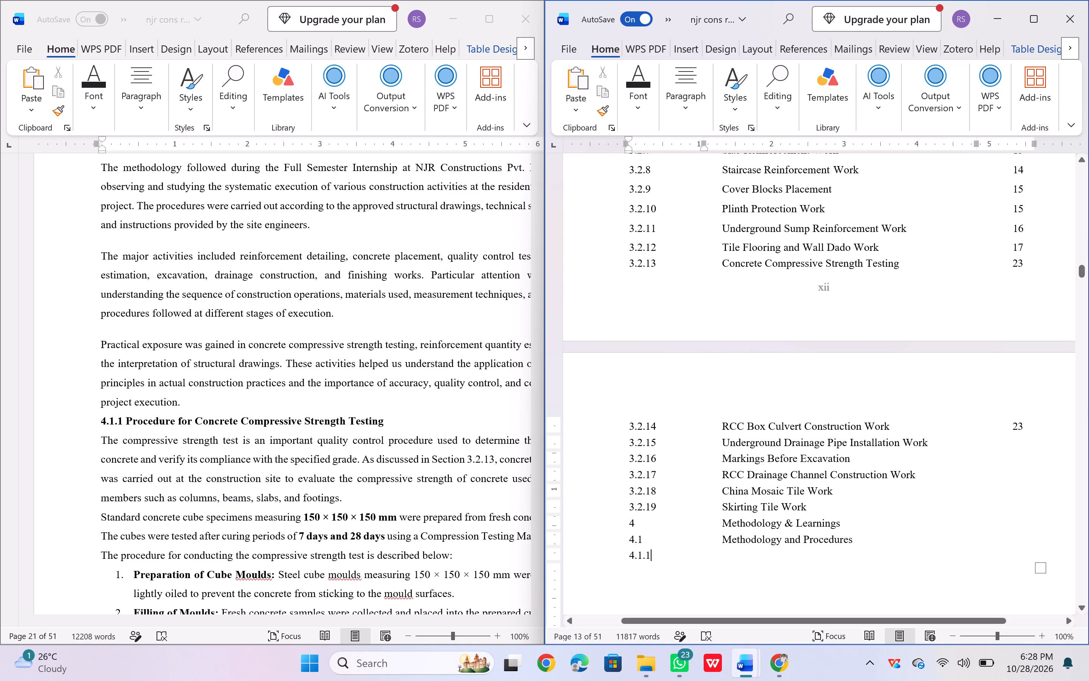
# Copy the heading "4.1.1 Procedure for Concrete Compressive Strength Testing" from the report into the title cell of row 4.1.1.
pyautogui.tripleClick(732, 539)
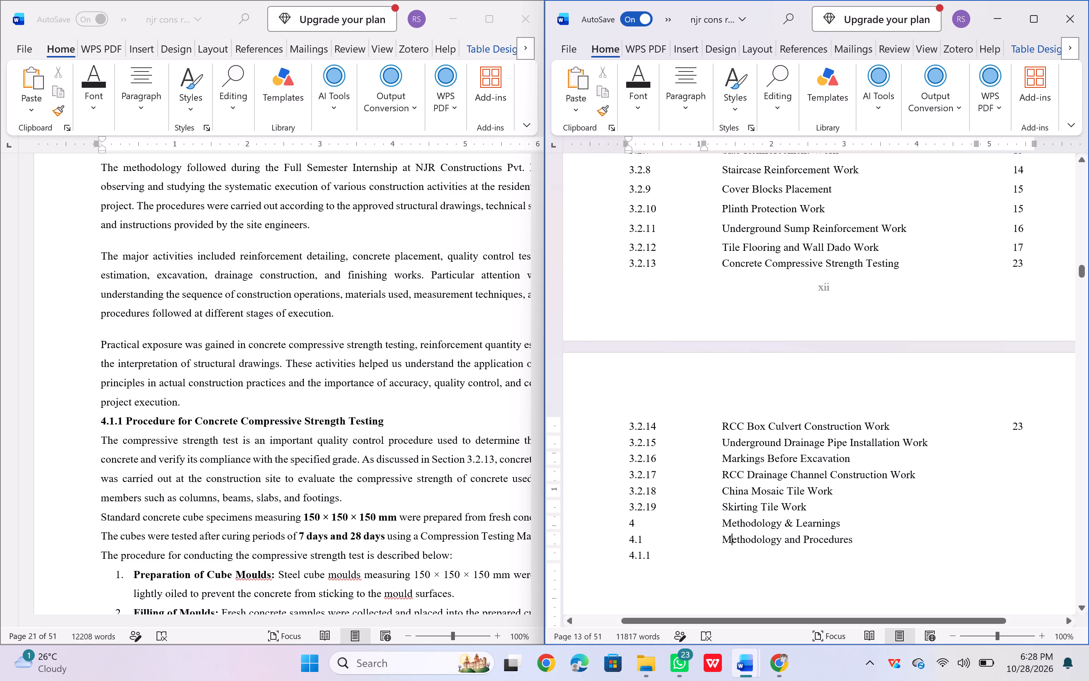
pyautogui.click(732, 539)
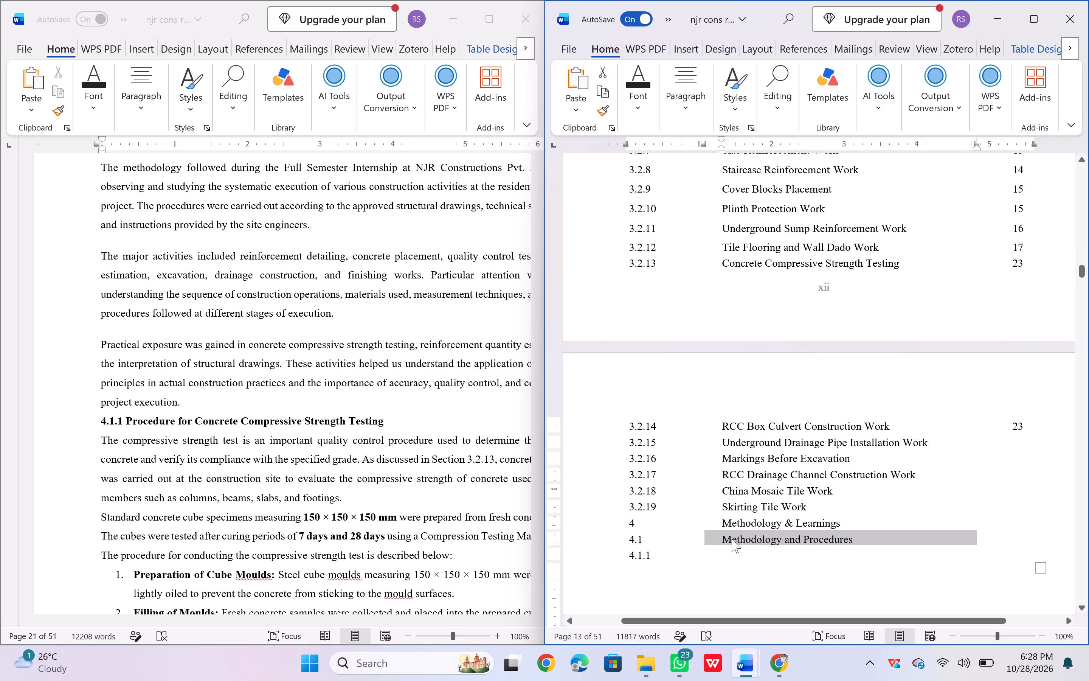
pyautogui.tripleClick(337, 413)
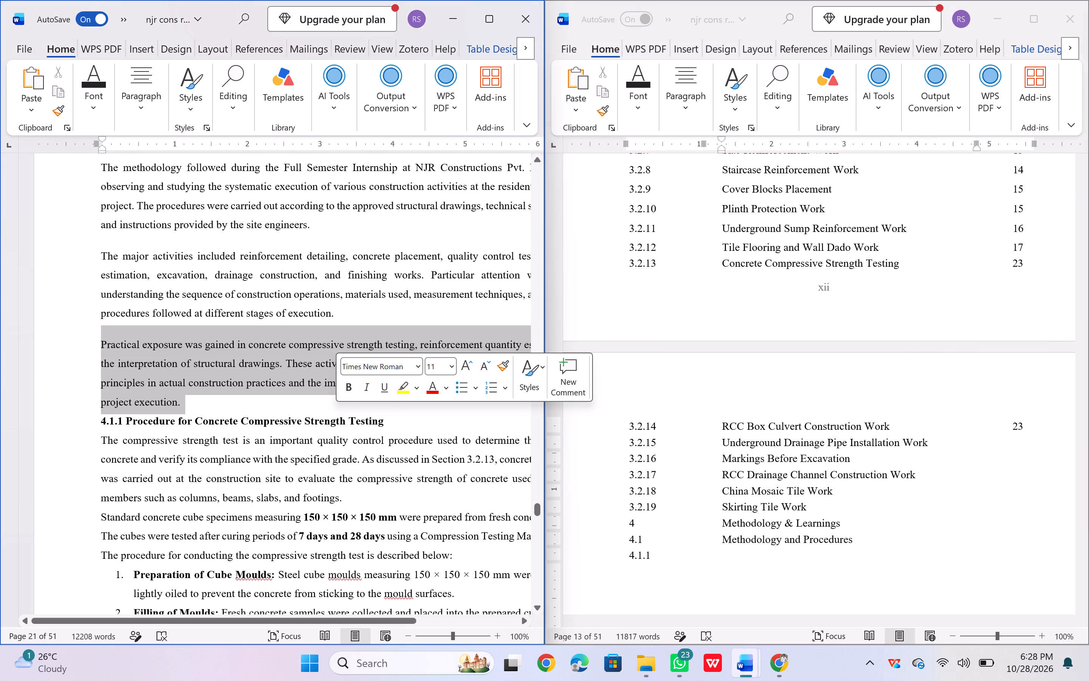
pyautogui.doubleClick(310, 418)
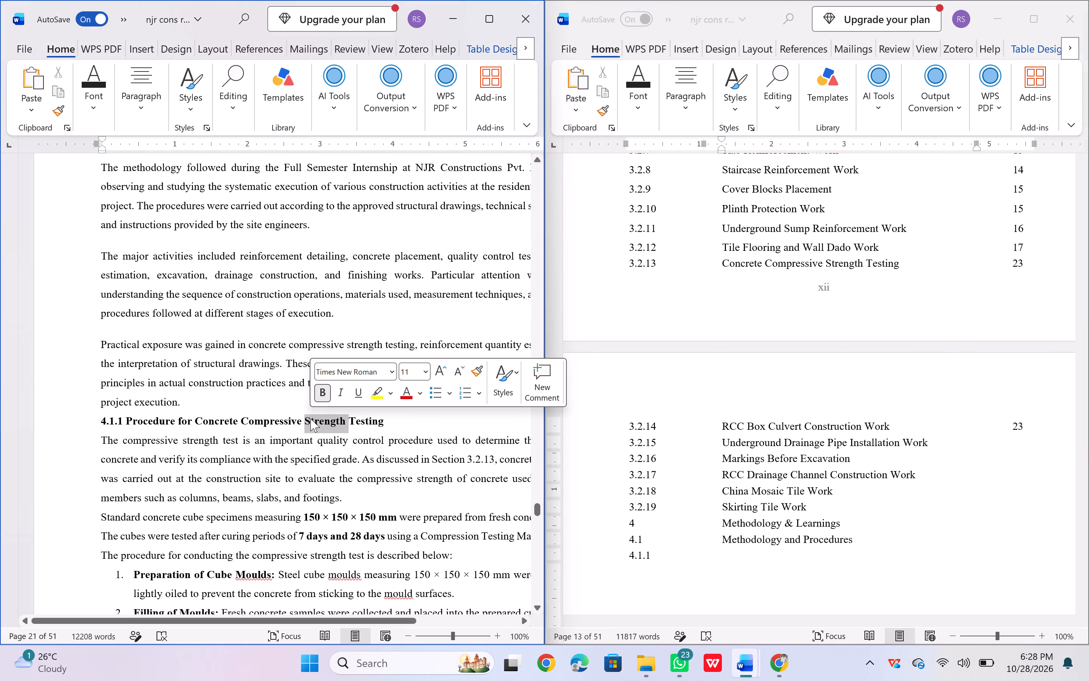
pyautogui.tripleClick(297, 418)
pyautogui.click(297, 418)
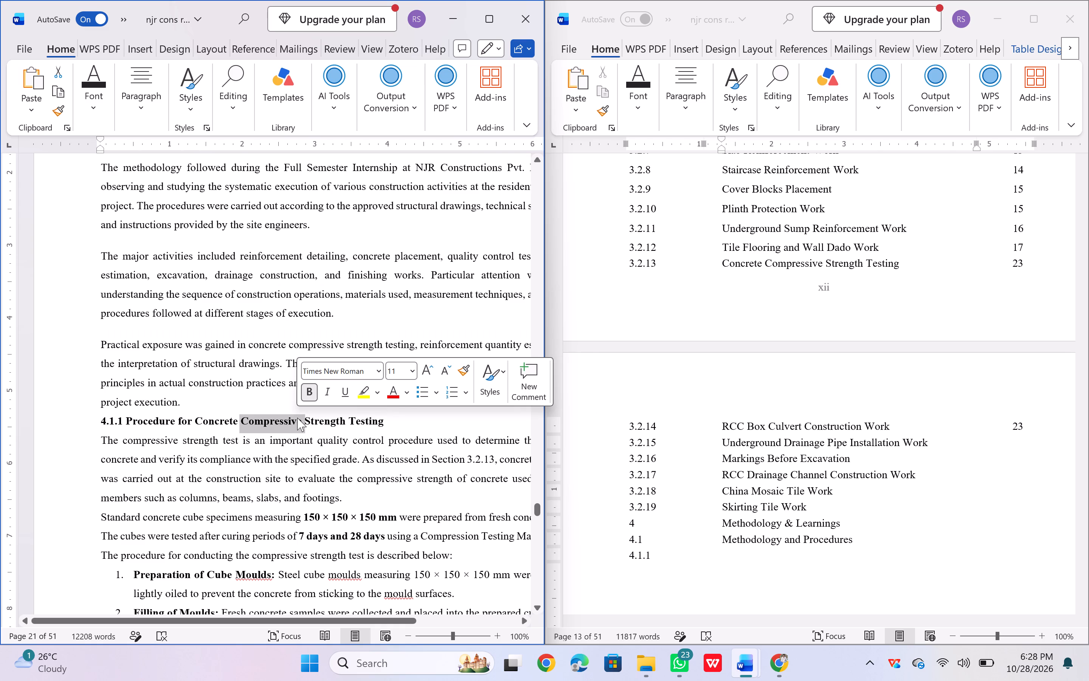
pyautogui.tripleClick(297, 418)
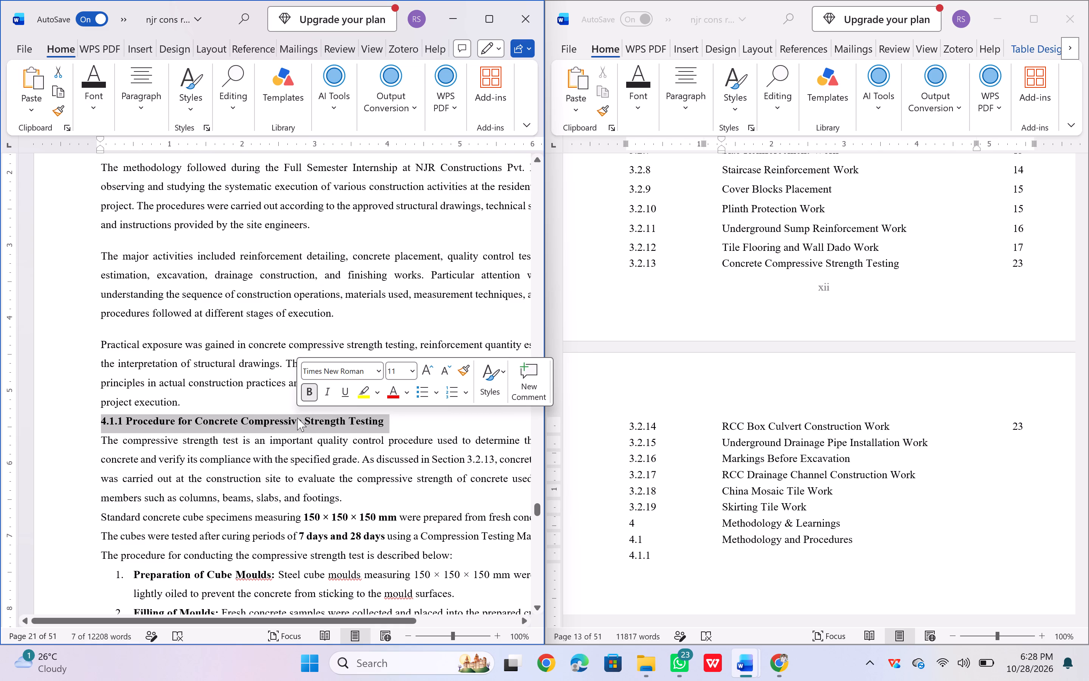
pyautogui.hotkey('ctrl', 'c')
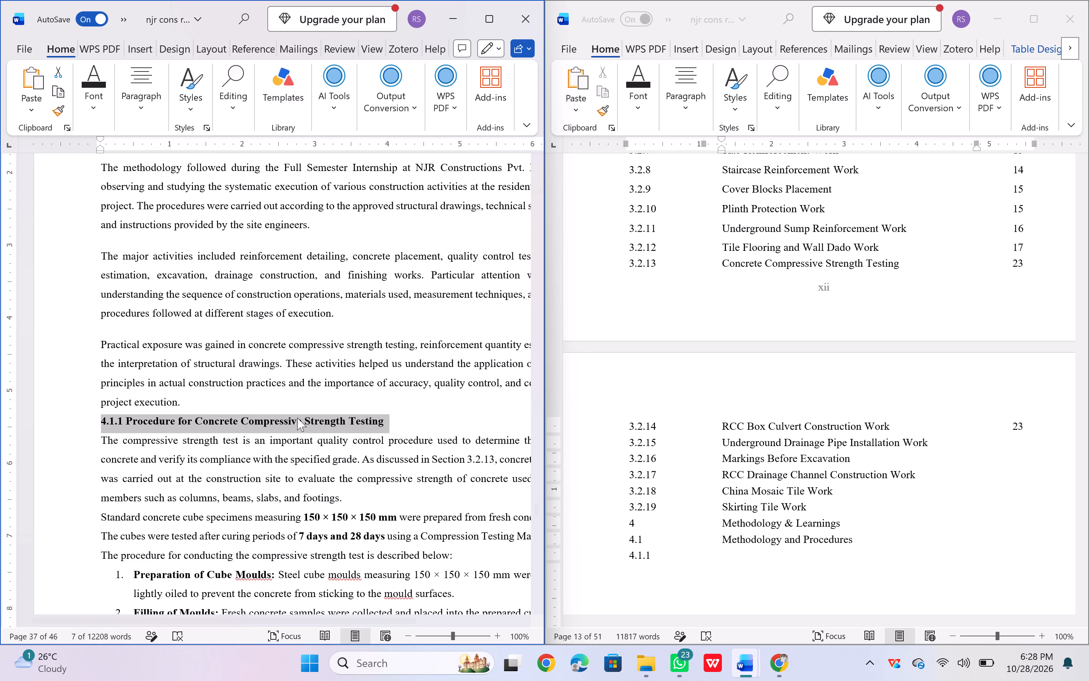
pyautogui.click(721, 555)
pyautogui.click(721, 555)
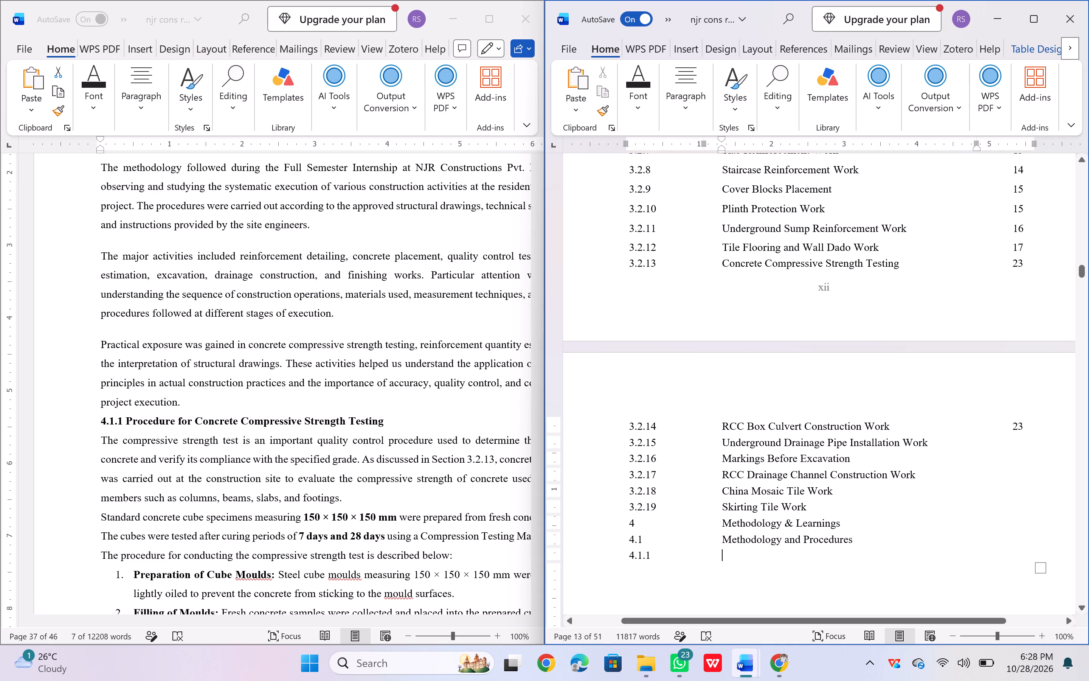
pyautogui.hotkey('ctrl', 'v')
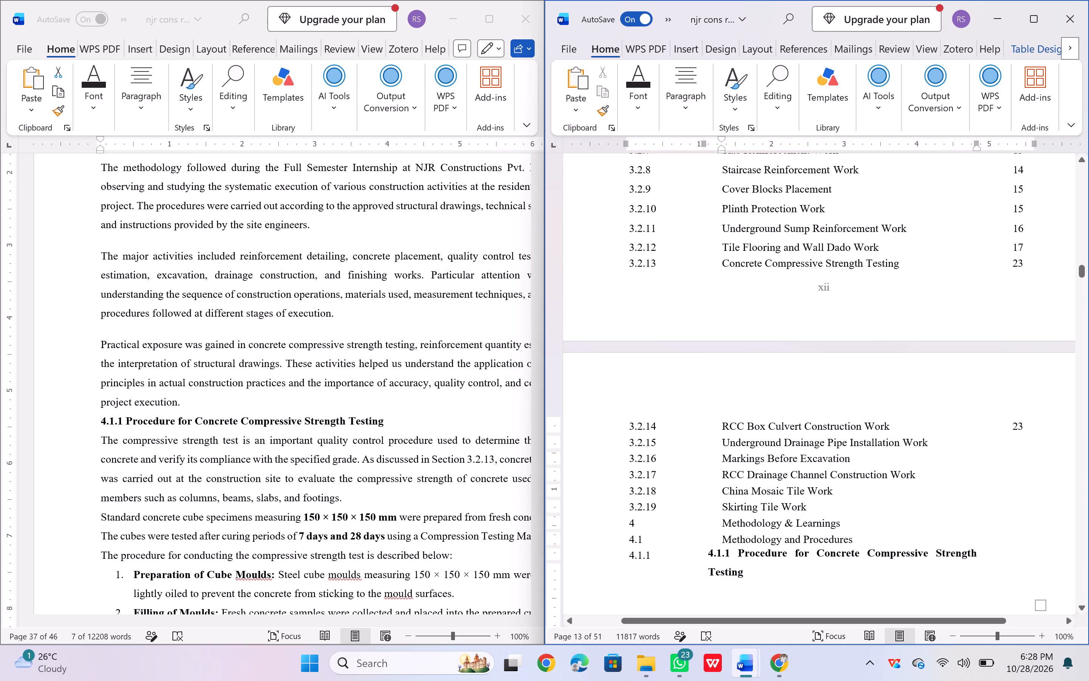
# Remove the duplicate number 4.1.1 from the start of the pasted title in row 4.1.1.
pyautogui.click(732, 555)
pyautogui.press('BackSpace')
pyautogui.press('BackSpace')
pyautogui.press('BackSpace')
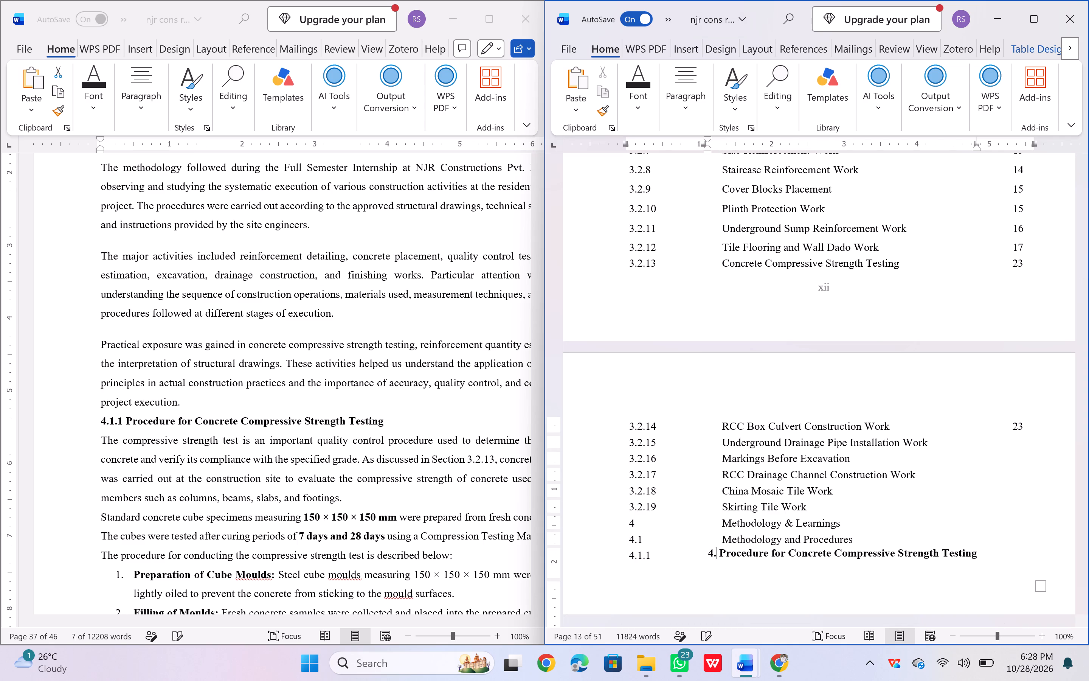
pyautogui.press('BackSpace')
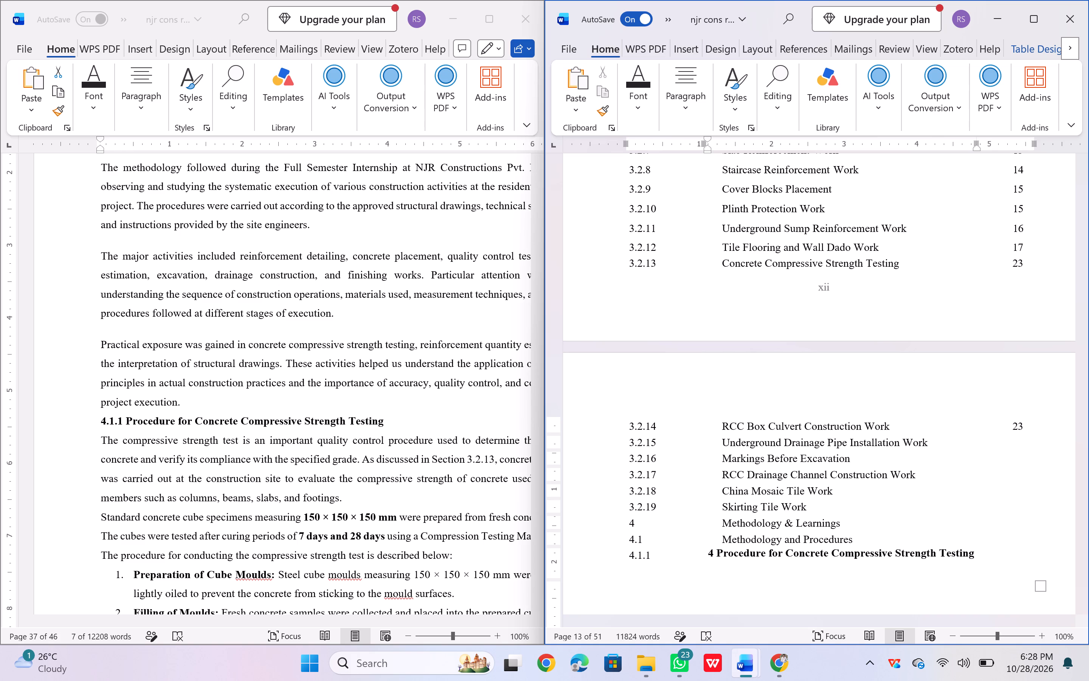
pyautogui.press('BackSpace')
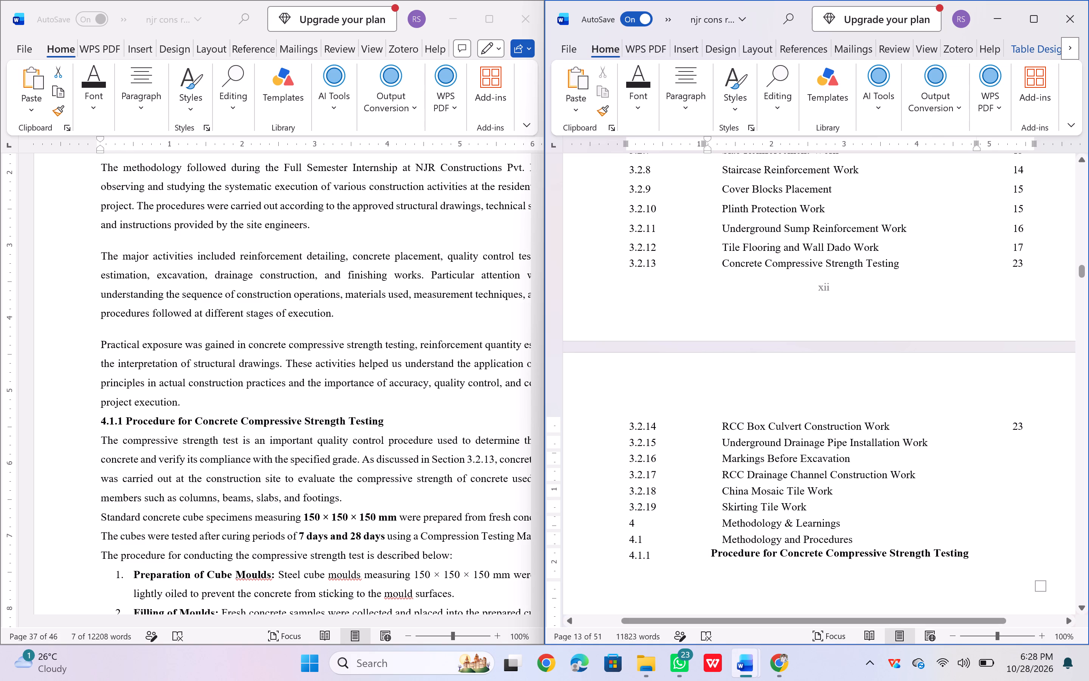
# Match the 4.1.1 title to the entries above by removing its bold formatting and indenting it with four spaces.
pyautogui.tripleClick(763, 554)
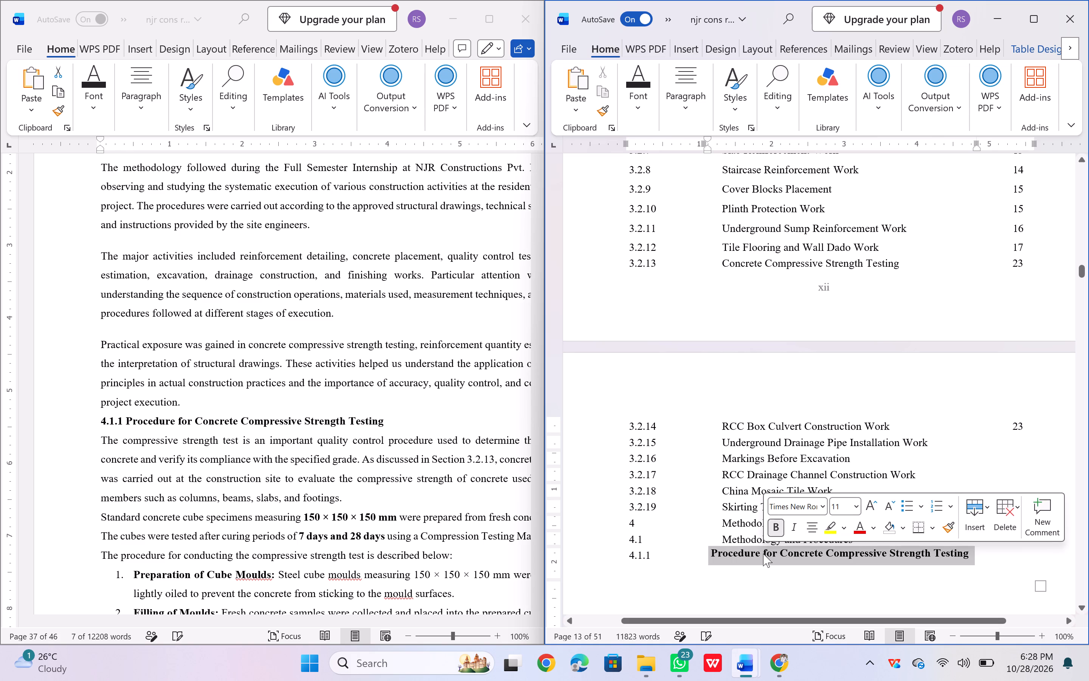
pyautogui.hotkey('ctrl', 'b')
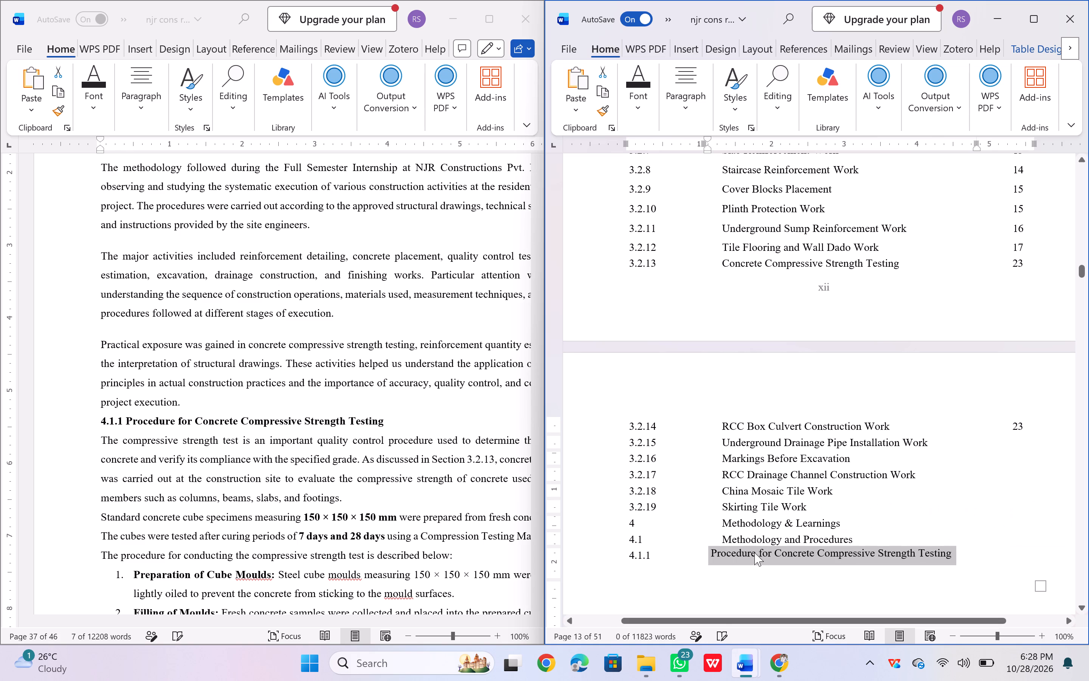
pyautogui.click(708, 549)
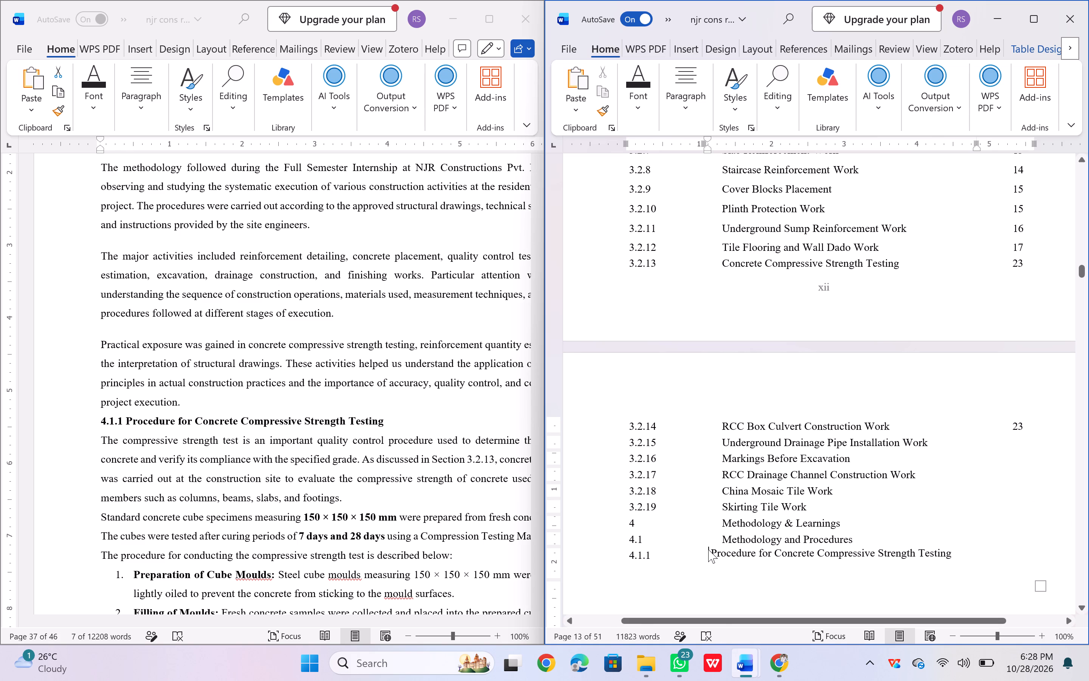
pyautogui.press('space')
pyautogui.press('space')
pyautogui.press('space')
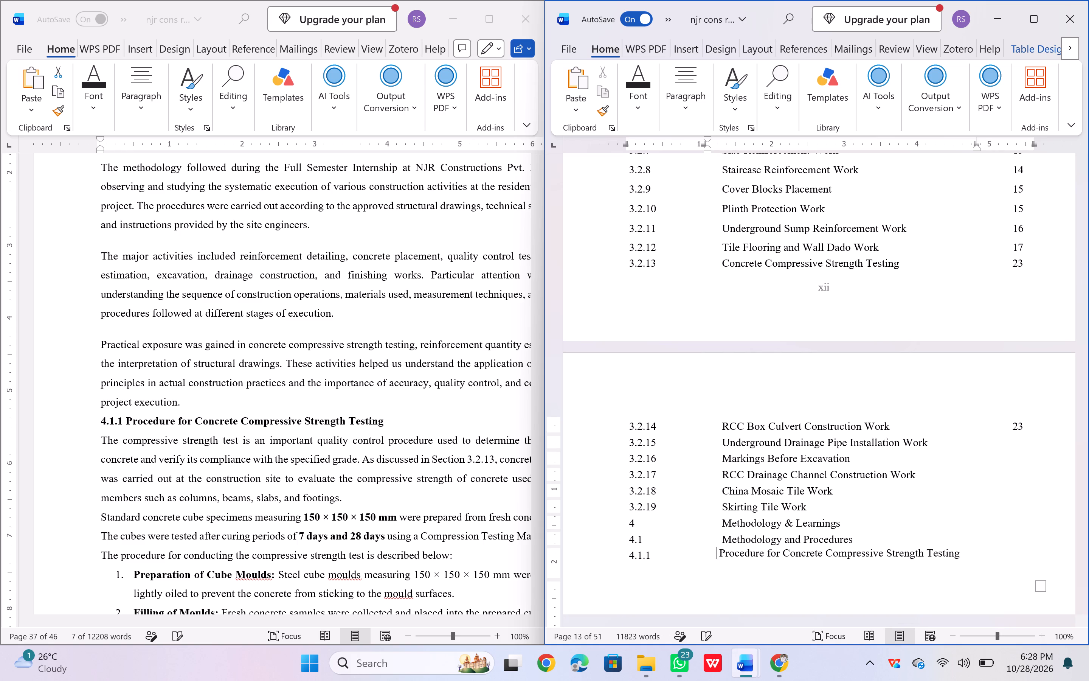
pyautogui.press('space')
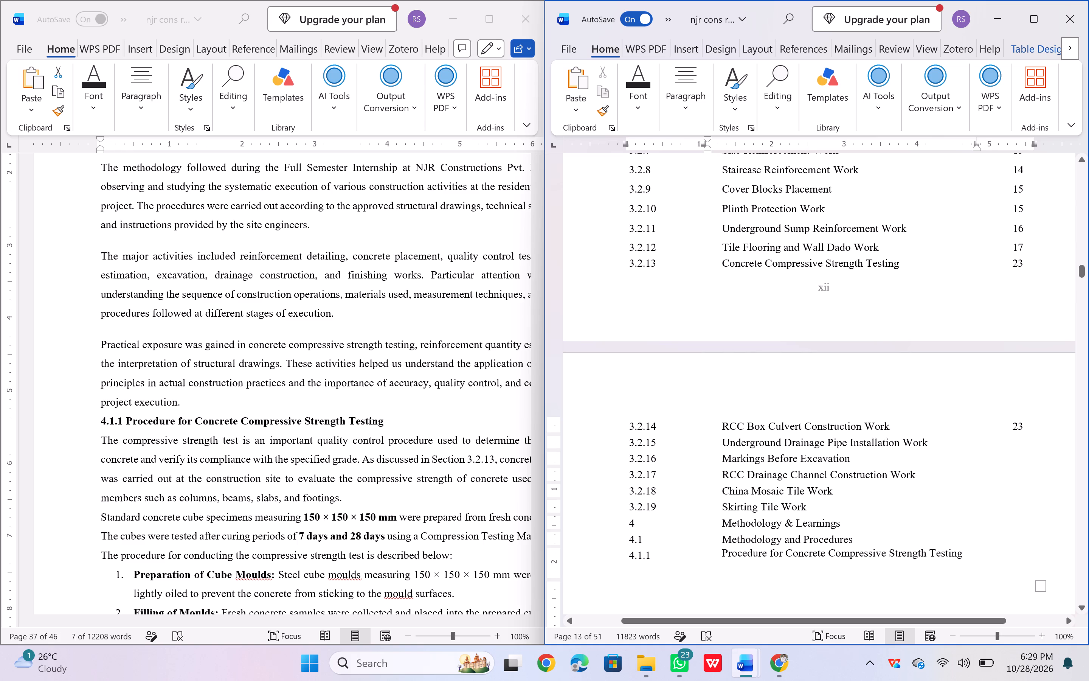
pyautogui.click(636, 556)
# Undo the edits in the 4.1.1 title cell back to before the heading was pasted, leaving the cell empty.
pyautogui.hotkey('ctrl', 'z')
pyautogui.hotkey('ctrl', 'z')
pyautogui.hotkey('ctrl', 'z')
pyautogui.hotkey('ctrl', 'z')
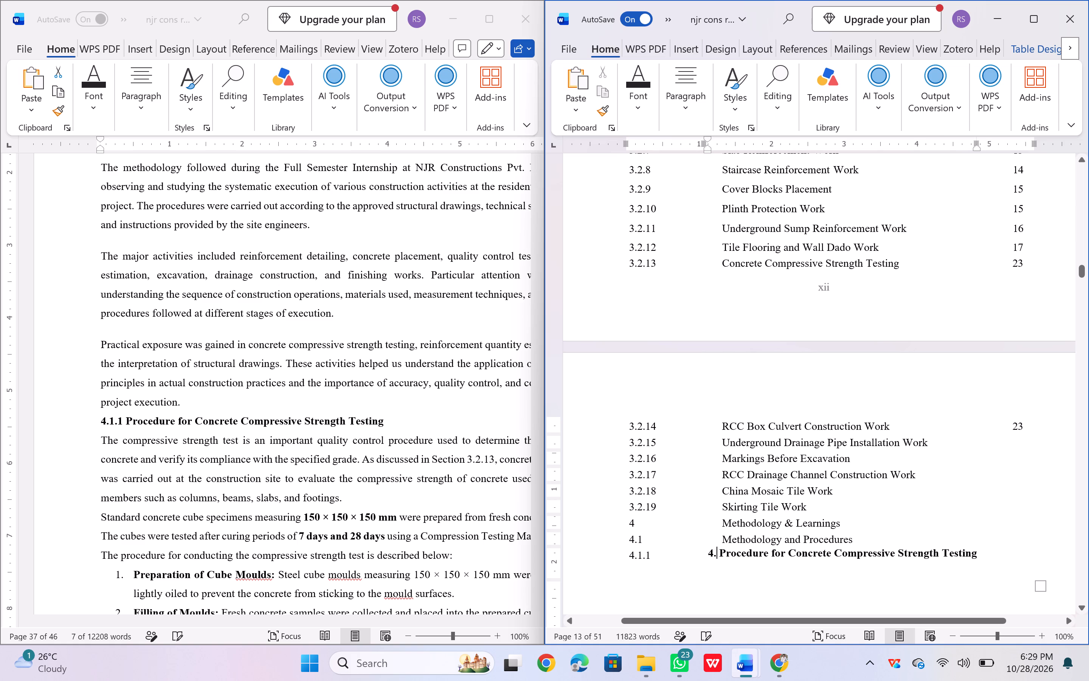
pyautogui.hotkey('ctrl', 'z')
pyautogui.hotkey('ctrl', 'z')
pyautogui.hotkey('ctrl', 'z')
pyautogui.hotkey('ctrl', 'z')
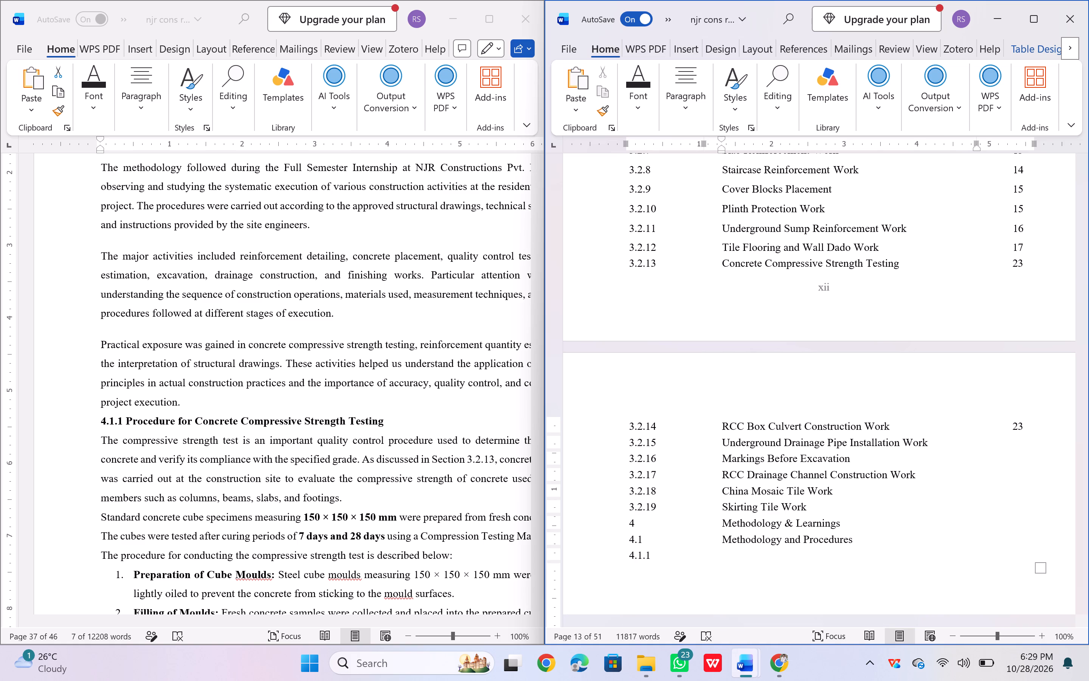
# Enter the title "Procedure for Concrete Compressive Strength Testing" in row 4.1.1 as new text.
pyautogui.hotkey('shift', 'p')
pyautogui.write('roced')
pyautogui.write('ure')
pyautogui.press('space')
pyautogui.write('for')
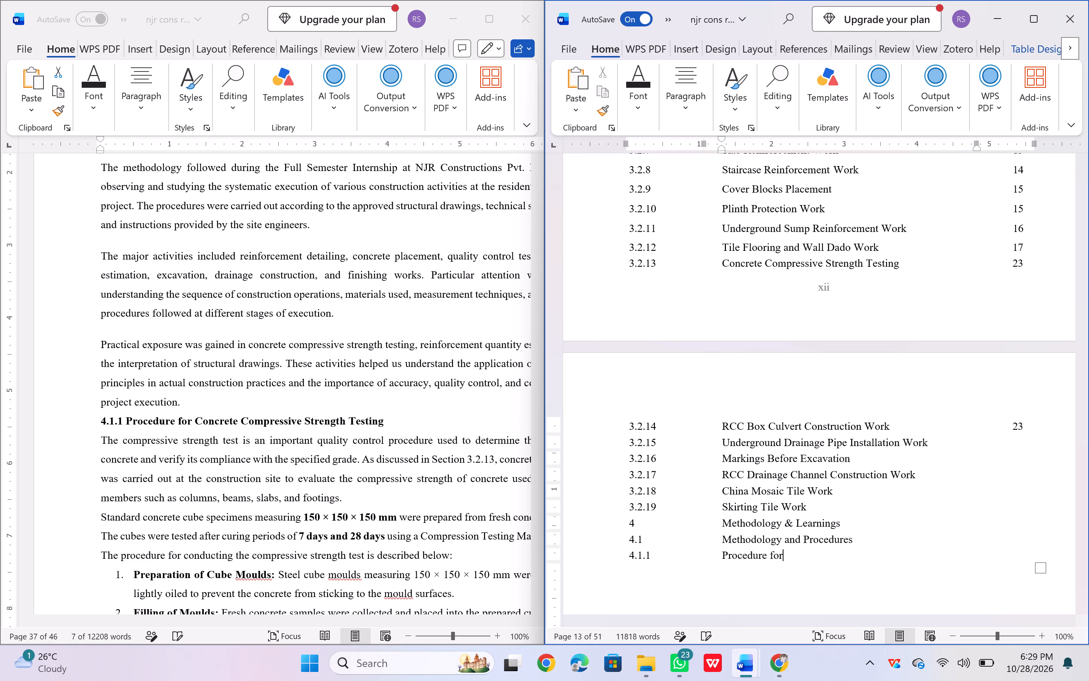
pyautogui.press('space')
pyautogui.hotkey('shift', 'c')
pyautogui.write('oncrete Compressive Strength')
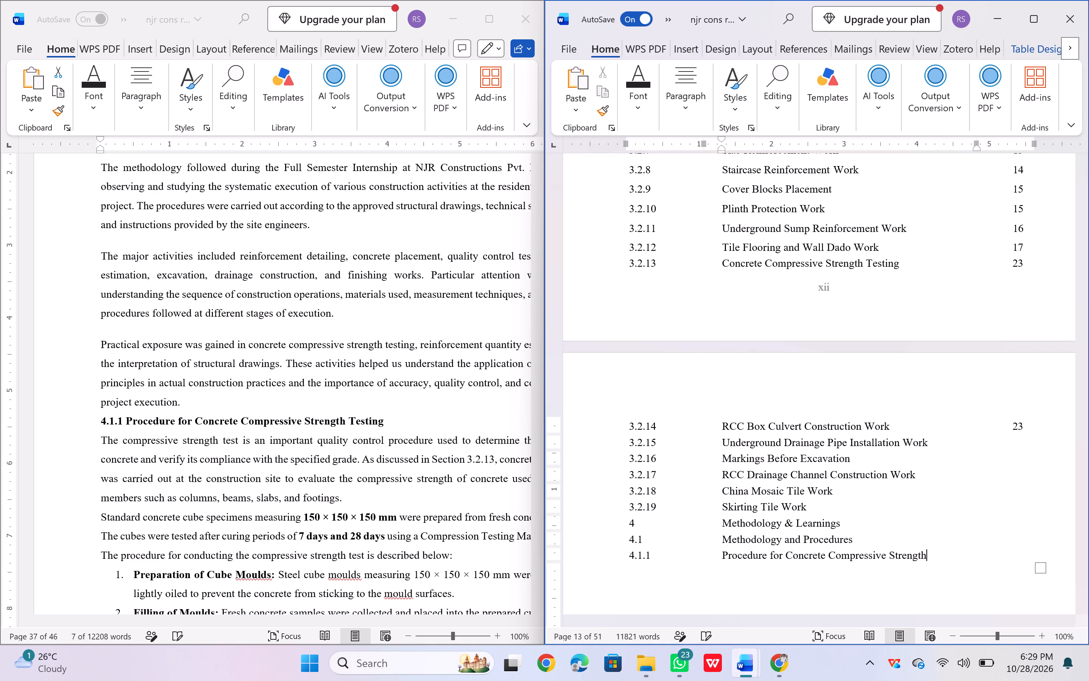
pyautogui.press('space')
pyautogui.write('Testi')
pyautogui.press('m')
pyautogui.press('BackSpace')
pyautogui.write('ng')
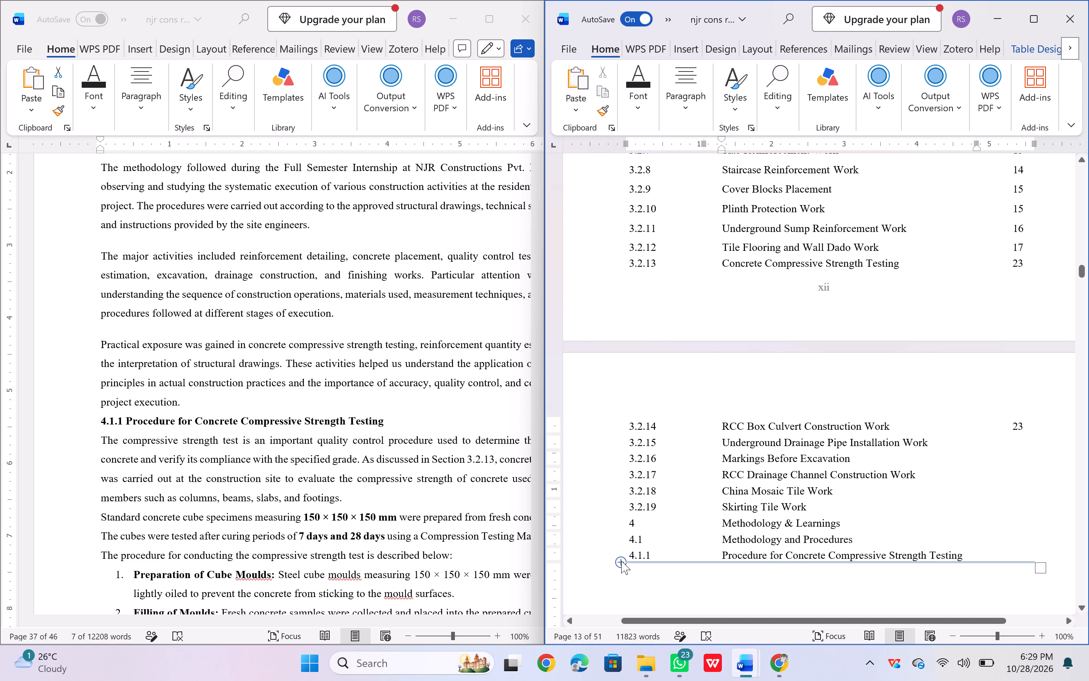
# Insert a new table row below entry 4.1.1 and place the cursor in its number cell.
pyautogui.click(621, 561)
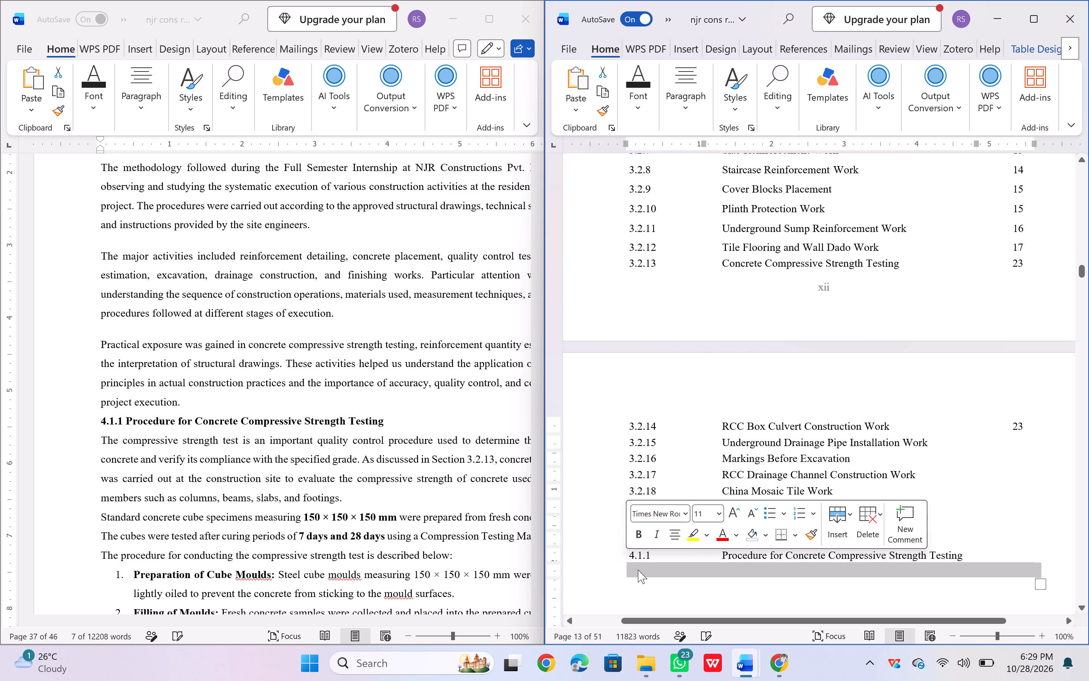
pyautogui.click(638, 570)
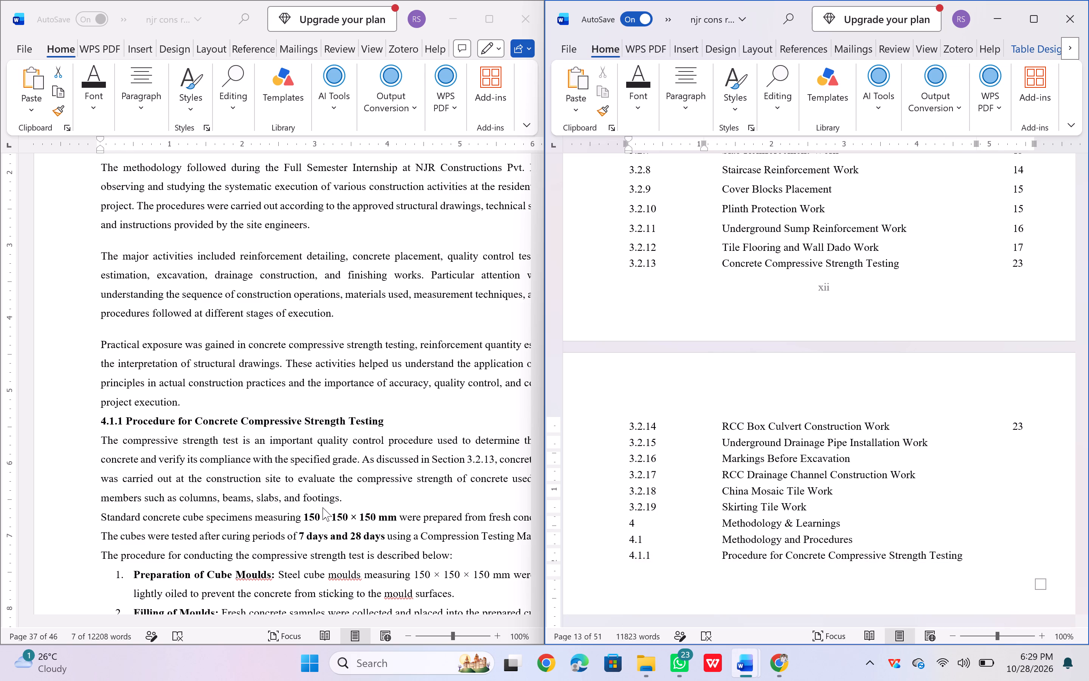
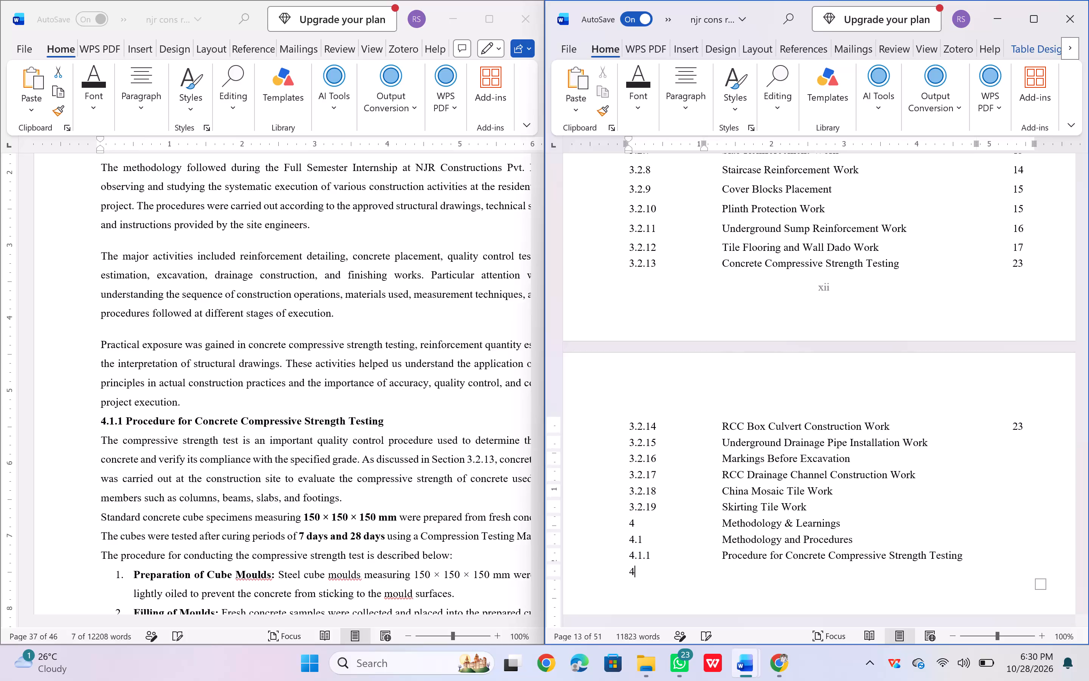
# Complete the number 4.1.2 in the new contents row below 4.1.1, following the report's next heading.
pyautogui.press('.')
pyautogui.scroll(-3, 230, 493)
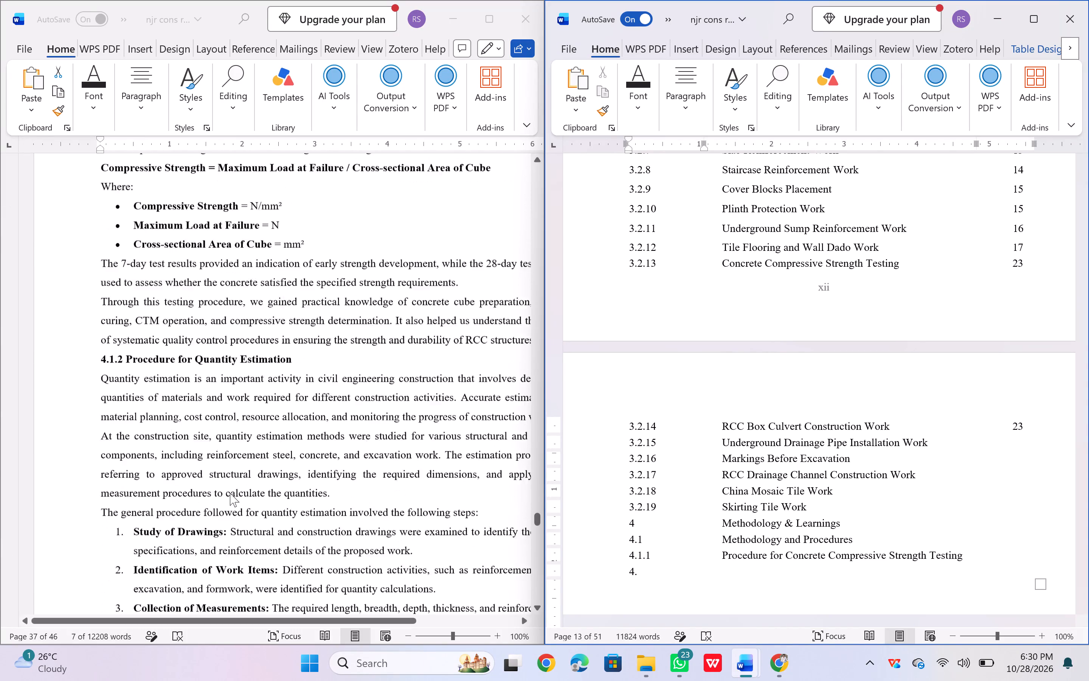
pyautogui.scroll(-1, 230, 493)
pyautogui.press('1')
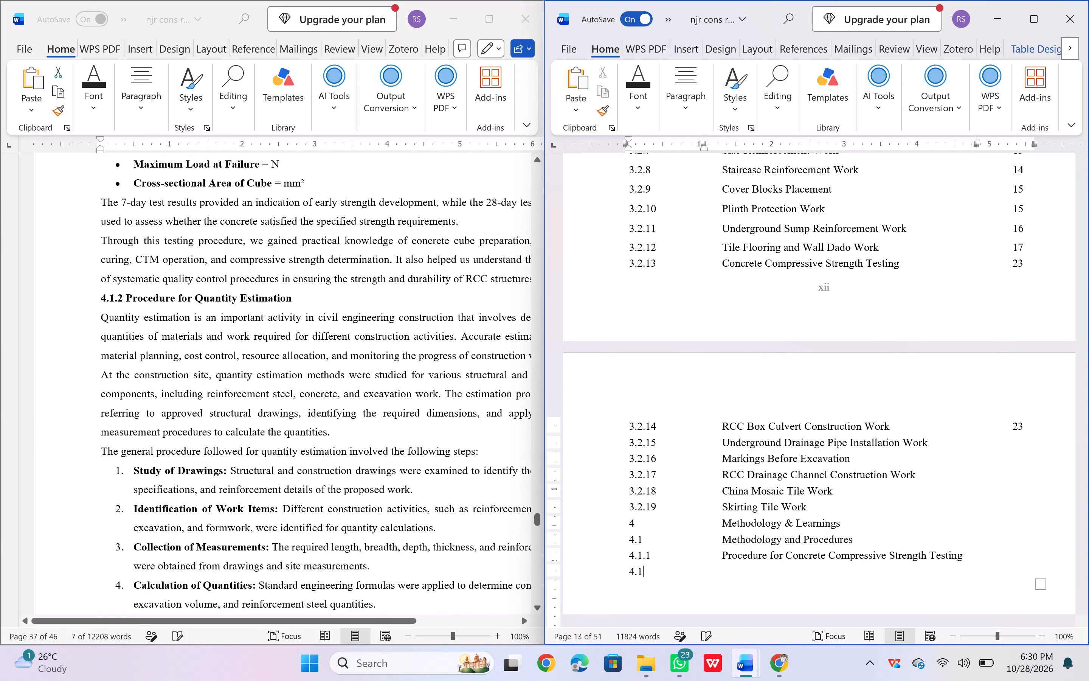
pyautogui.write('.2')
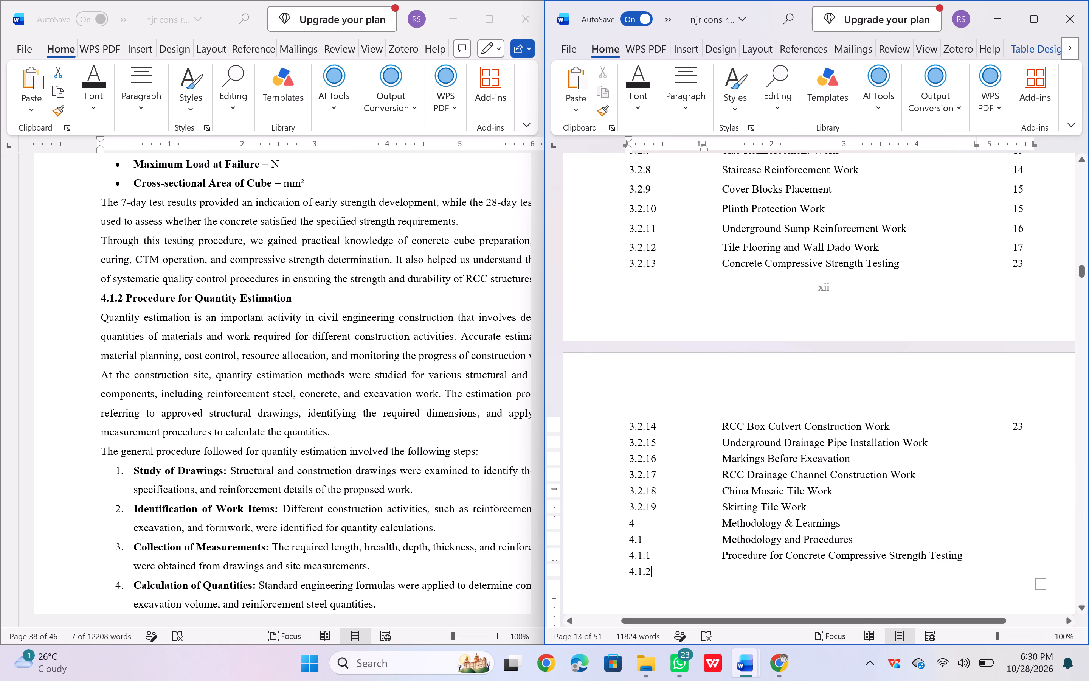
# Copy the title of entry 4.1.1 into the empty title cell of row 4.1.2.
pyautogui.click(728, 570)
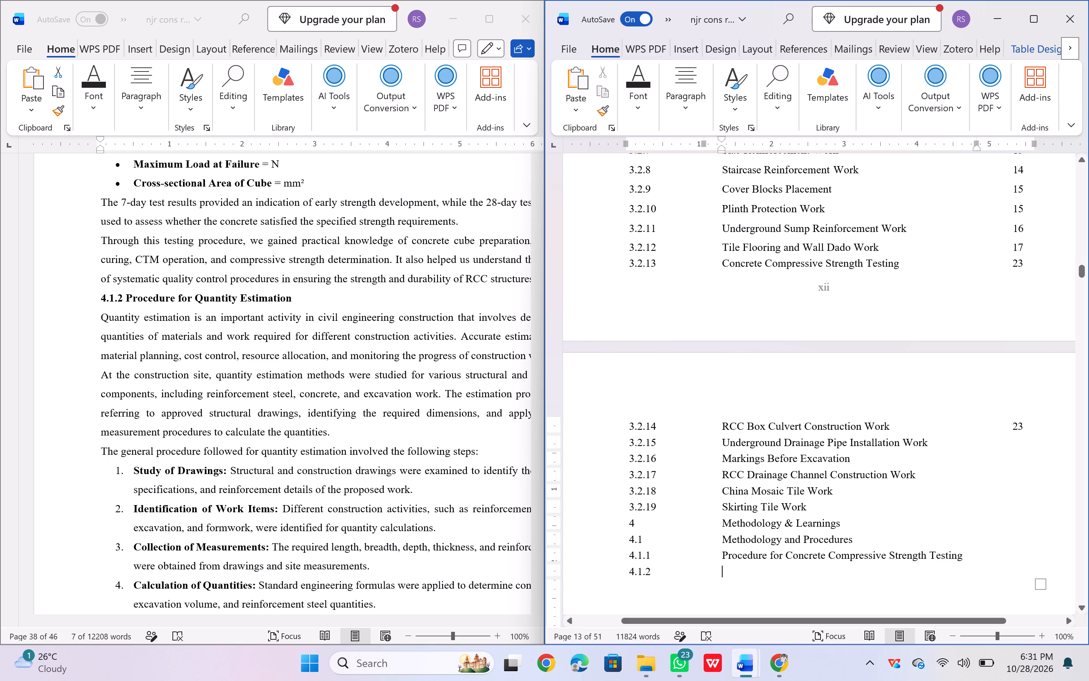
pyautogui.tripleClick(736, 557)
pyautogui.hotkey('ctrl', 'c')
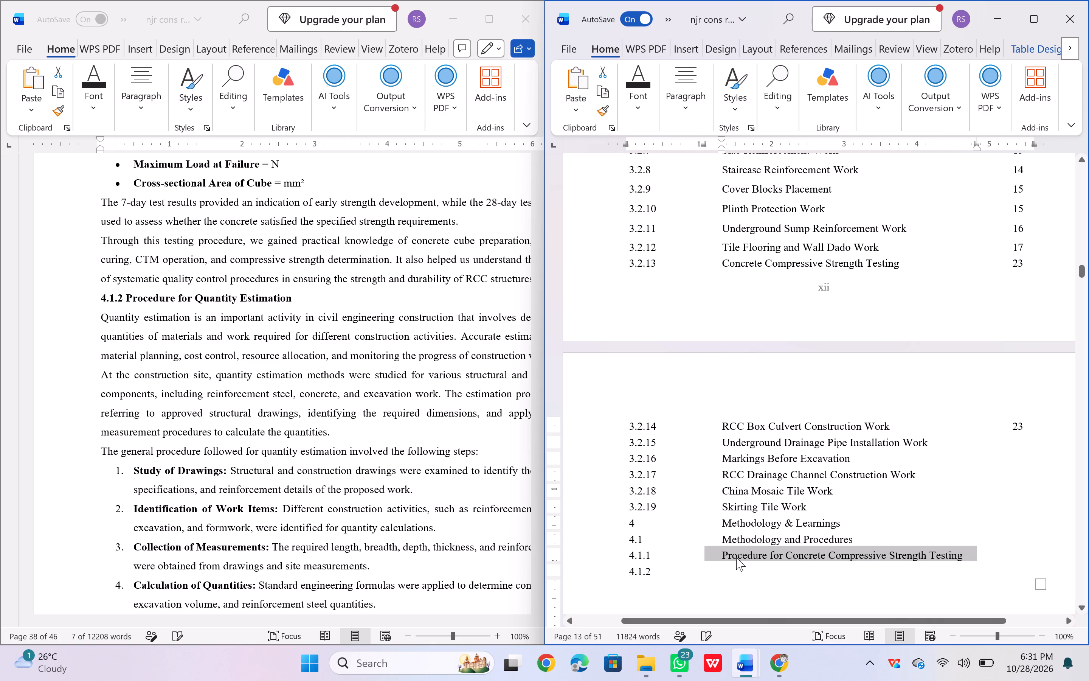
pyautogui.click(723, 571)
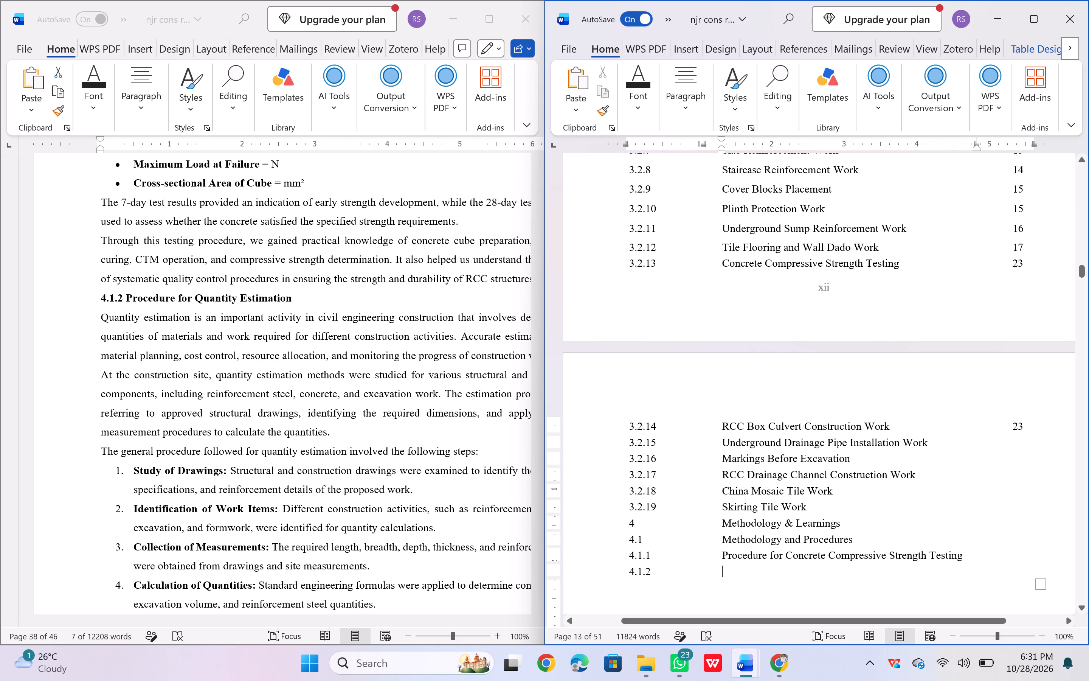
pyautogui.hotkey('ctrl', 'v')
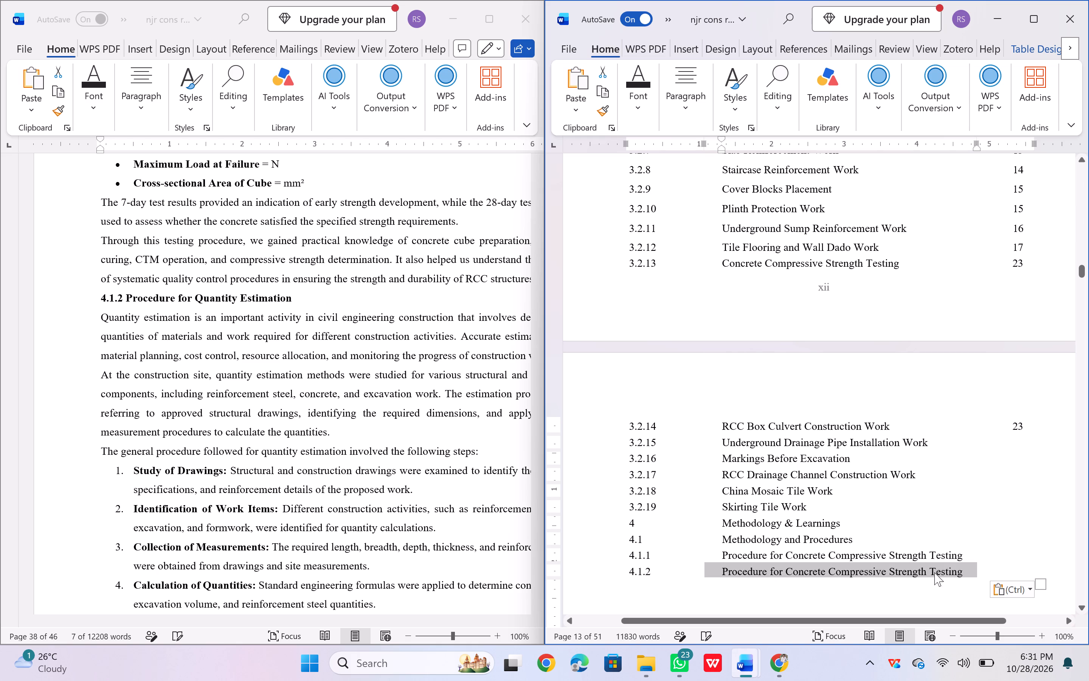
# Change the copied title in row 4.1.2 to read "Procedure for Quantity Estimation".
pyautogui.click(964, 567)
pyautogui.press('BackSpace')
pyautogui.press('BackSpace')
pyautogui.press('BackSpace')
pyautogui.press('BackSpace')
pyautogui.press('BackSpace')
pyautogui.press('BackSpace')
pyautogui.press('BackSpace')
pyautogui.press('BackSpace')
pyautogui.press('BackSpace')
pyautogui.press('BackSpace')
pyautogui.press('BackSpace')
pyautogui.press('BackSpace')
pyautogui.press('BackSpace')
pyautogui.press('BackSpace')
pyautogui.press('BackSpace')
pyautogui.press('BackSpace')
pyautogui.press('BackSpace')
pyautogui.press('BackSpace')
pyautogui.press('BackSpace')
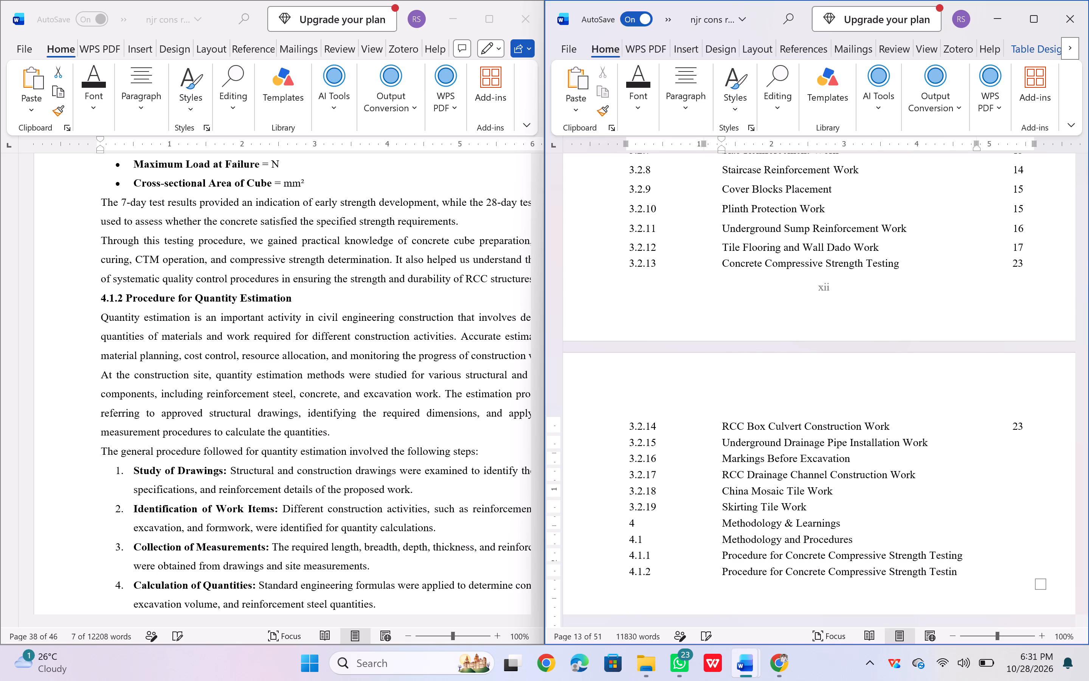
pyautogui.press('BackSpace')
pyautogui.press('BackSpace')
pyautogui.press('BackSpace')
pyautogui.press('BackSpace')
pyautogui.press('BackSpace')
pyautogui.press('BackSpace')
pyautogui.press('BackSpace')
pyautogui.press('BackSpace')
pyautogui.press('BackSpace')
pyautogui.press('BackSpace')
pyautogui.press('BackSpace')
pyautogui.press('BackSpace')
pyautogui.press('BackSpace')
pyautogui.press('BackSpace')
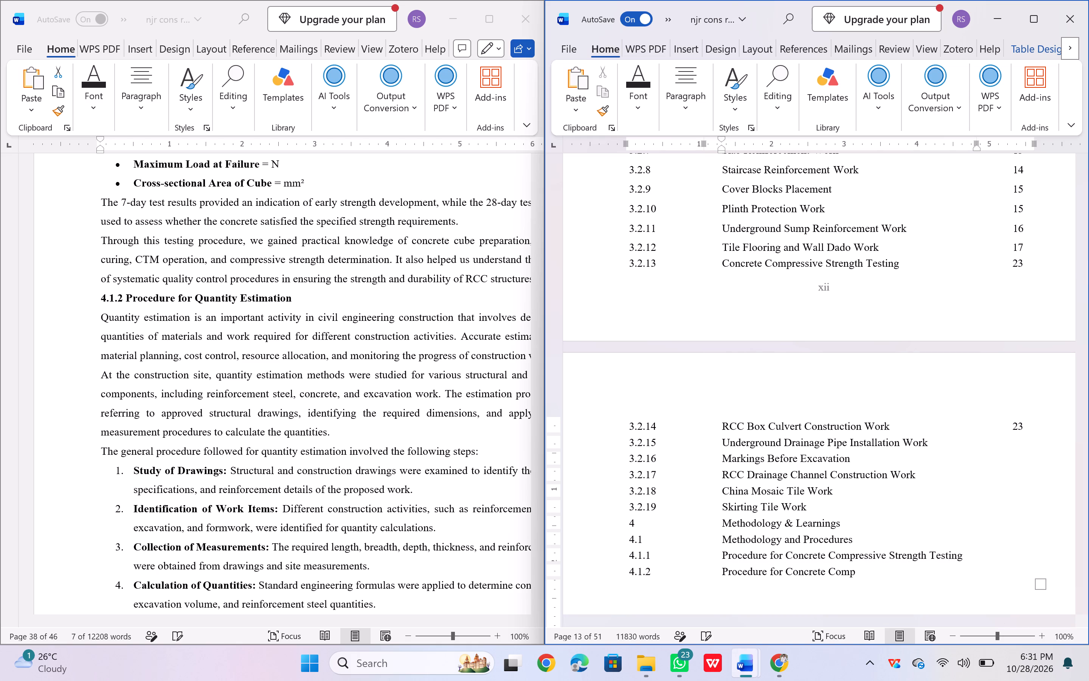
pyautogui.press('BackSpace')
pyautogui.press('BackSpace')
pyautogui.press('BackSpace')
pyautogui.press('BackSpace')
pyautogui.hotkey('shift', 'q')
pyautogui.write('uantity')
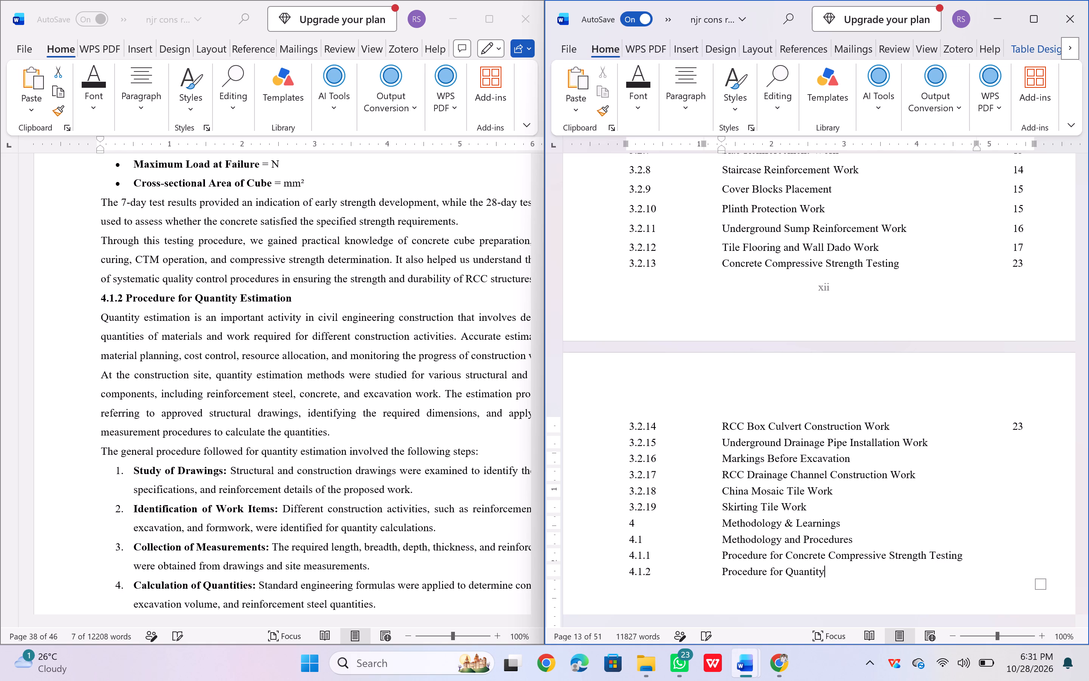
pyautogui.press('space')
pyautogui.write('Estim')
pyautogui.write('ation')
# Insert a new table row below entry 4.1.2 and number it 4.1.2.1 to match the report's next heading.
pyautogui.scroll(-1, 212, 472)
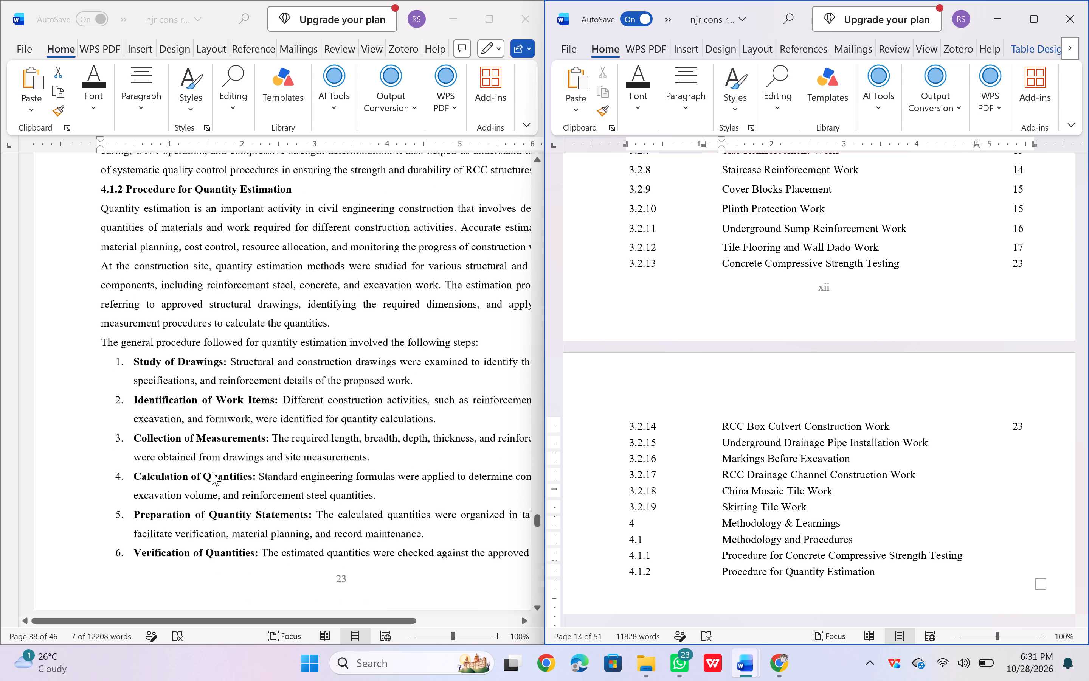
pyautogui.scroll(-2, 212, 472)
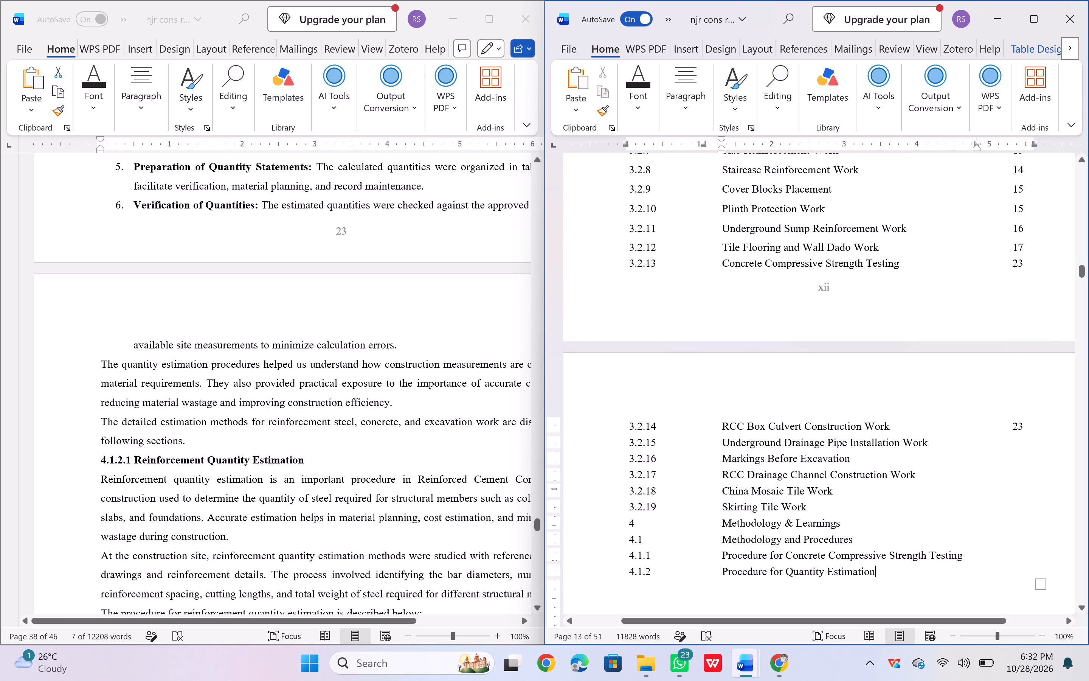
pyautogui.click(620, 577)
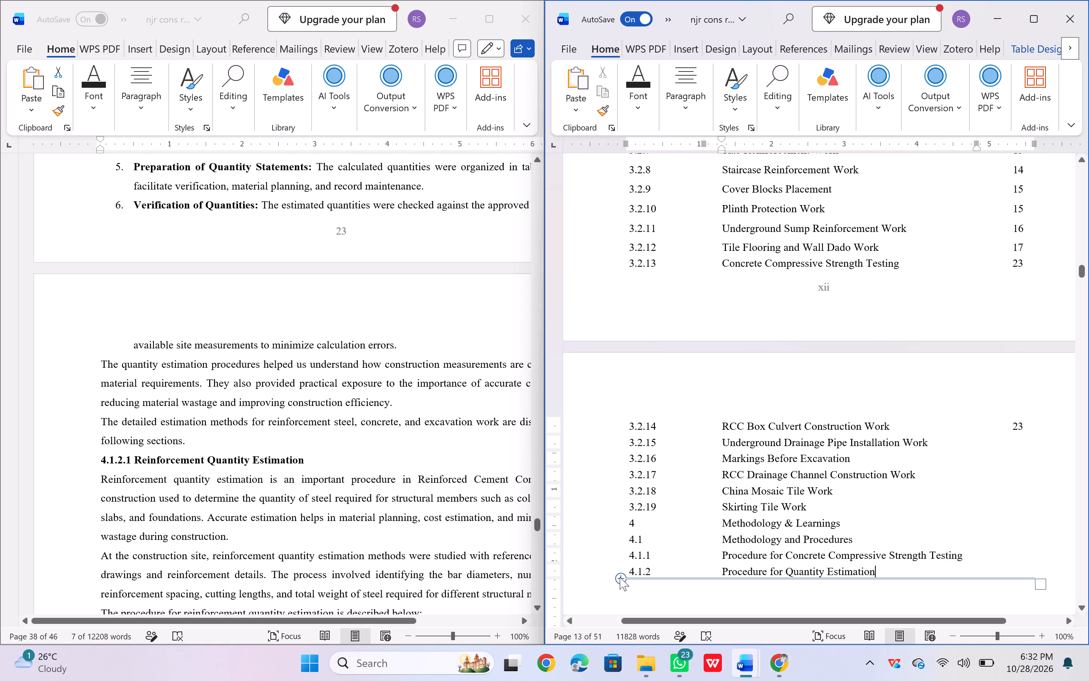
pyautogui.click(620, 577)
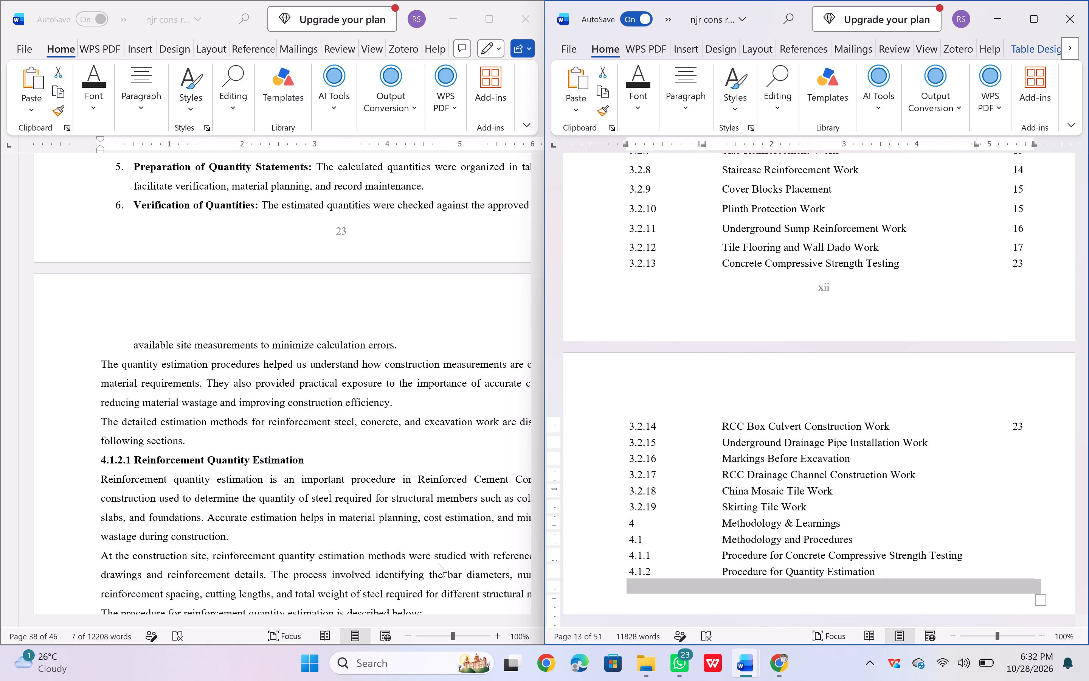
pyautogui.click(632, 585)
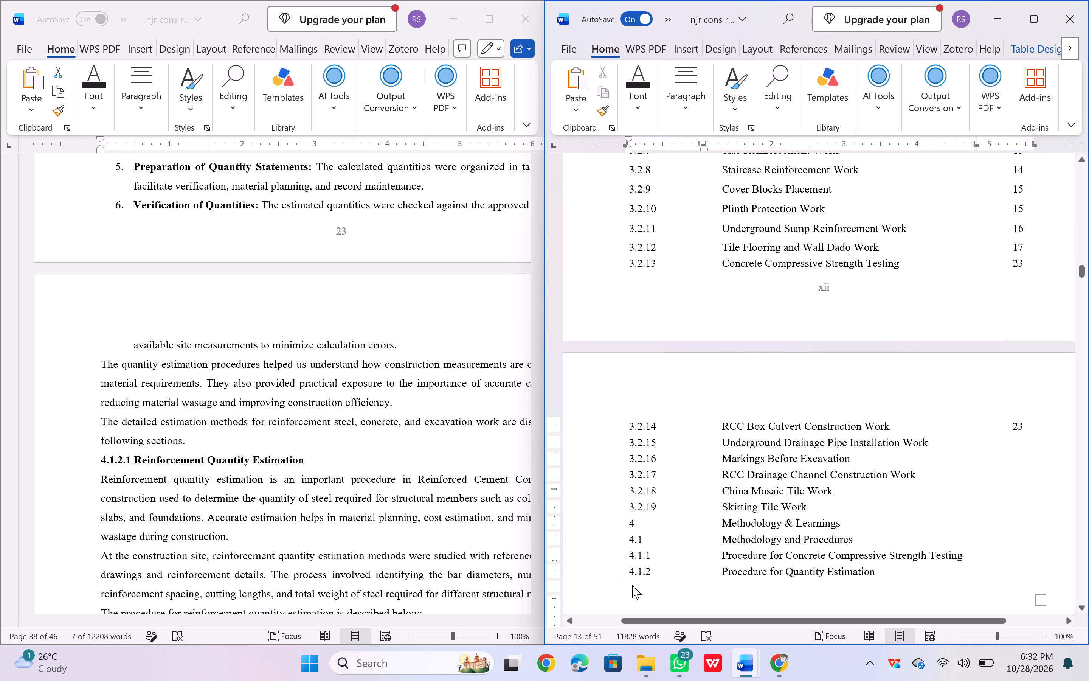
pyautogui.press('4')
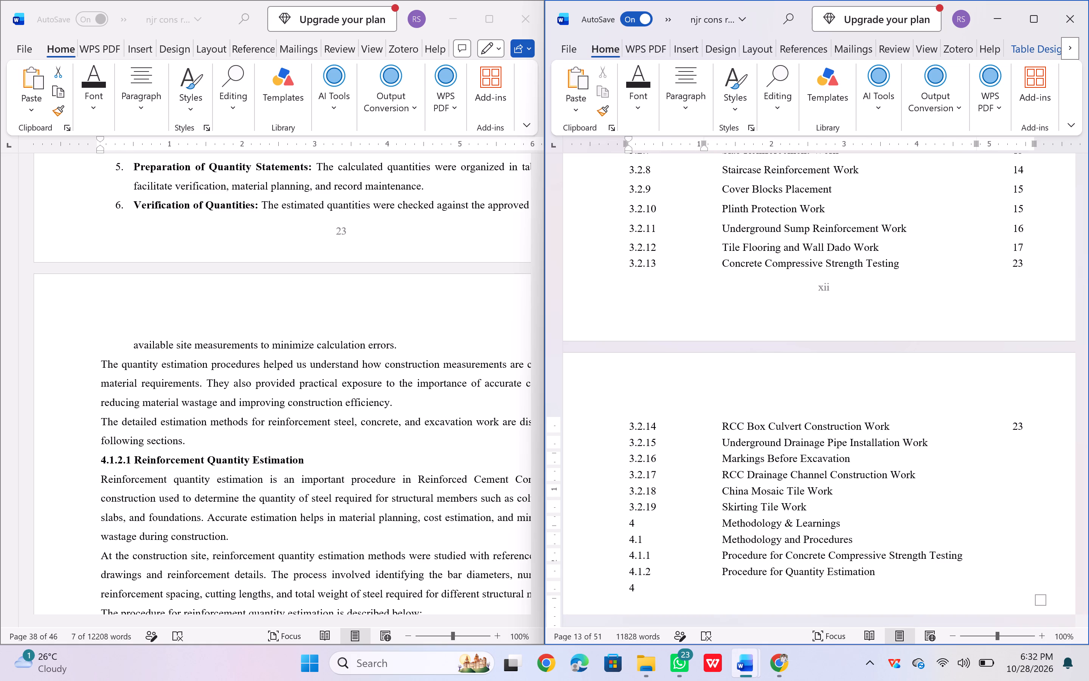
pyautogui.press('.')
pyautogui.write('1.2.1')
# Copy the heading text "Reinforcement Quantity Estimation" from the report into the 4.1.2.1 title cell and remove its bold formatting.
pyautogui.click(136, 454)
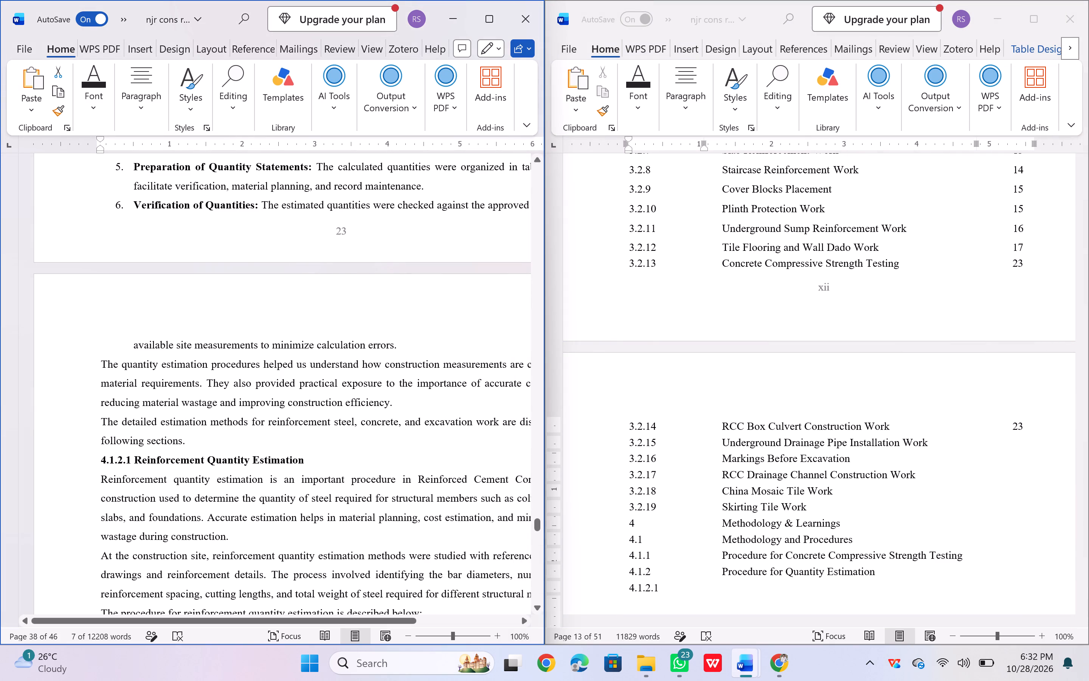
pyautogui.moveTo(136, 457); pyautogui.dragTo(293, 457)
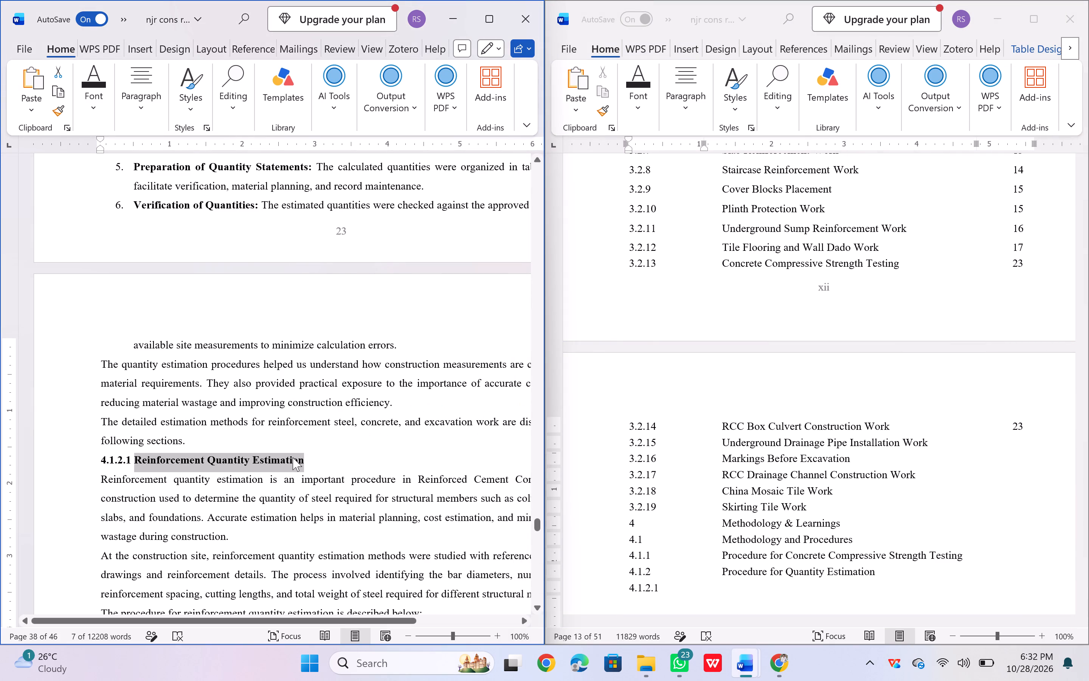
pyautogui.hotkey('ctrl', 'c')
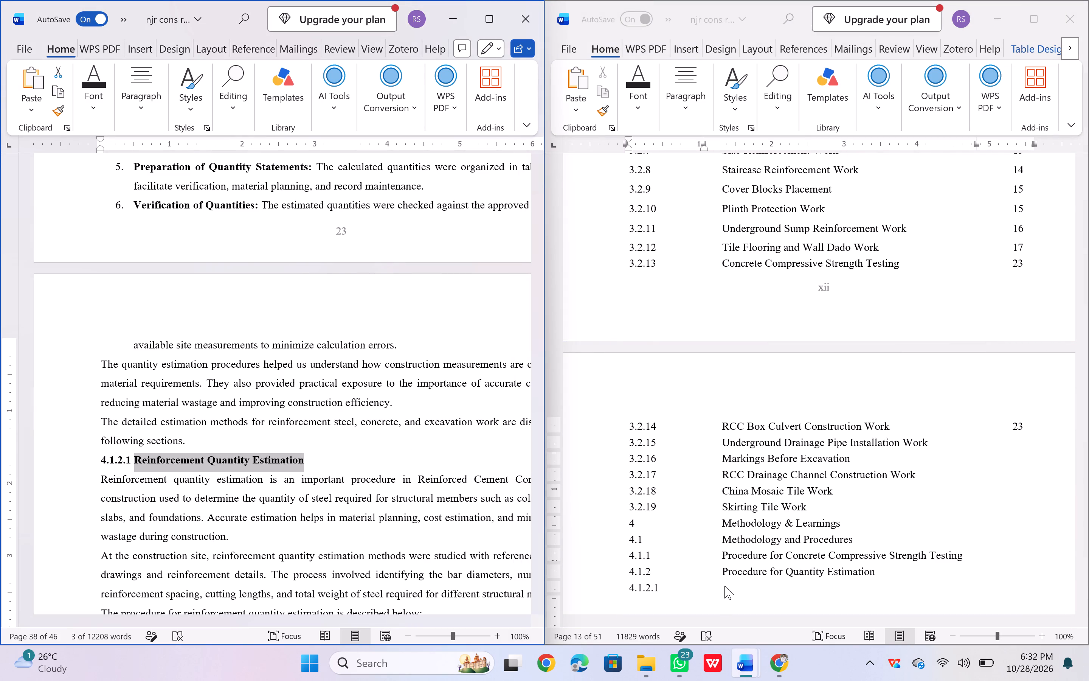
pyautogui.click(724, 586)
pyautogui.click(724, 586)
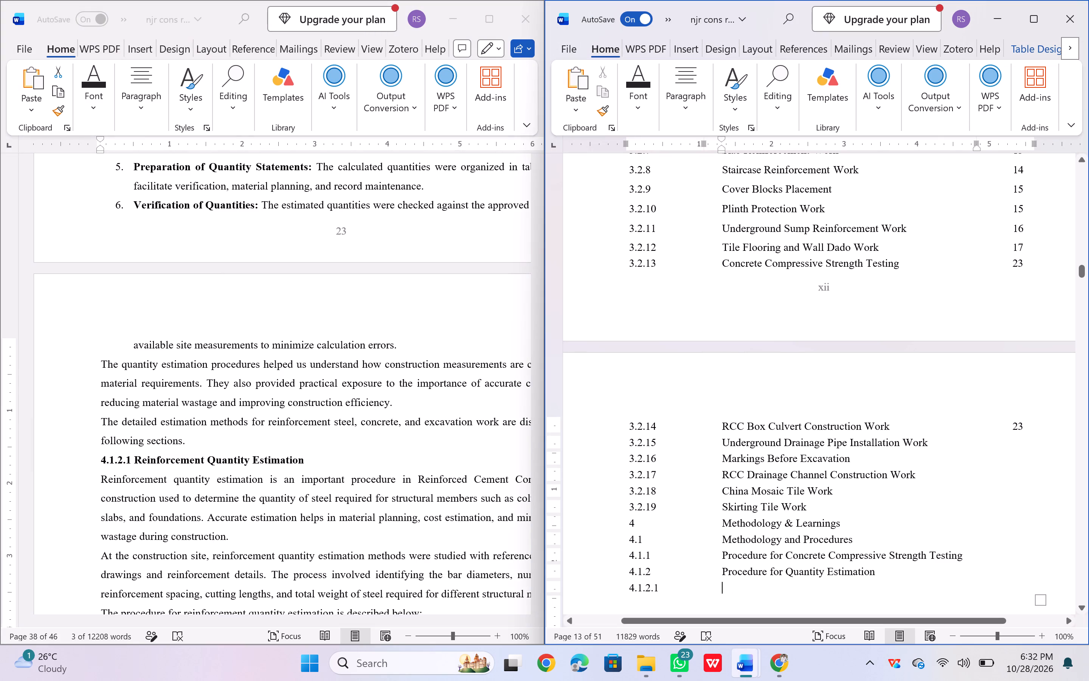
pyautogui.hotkey('ctrl', 'v')
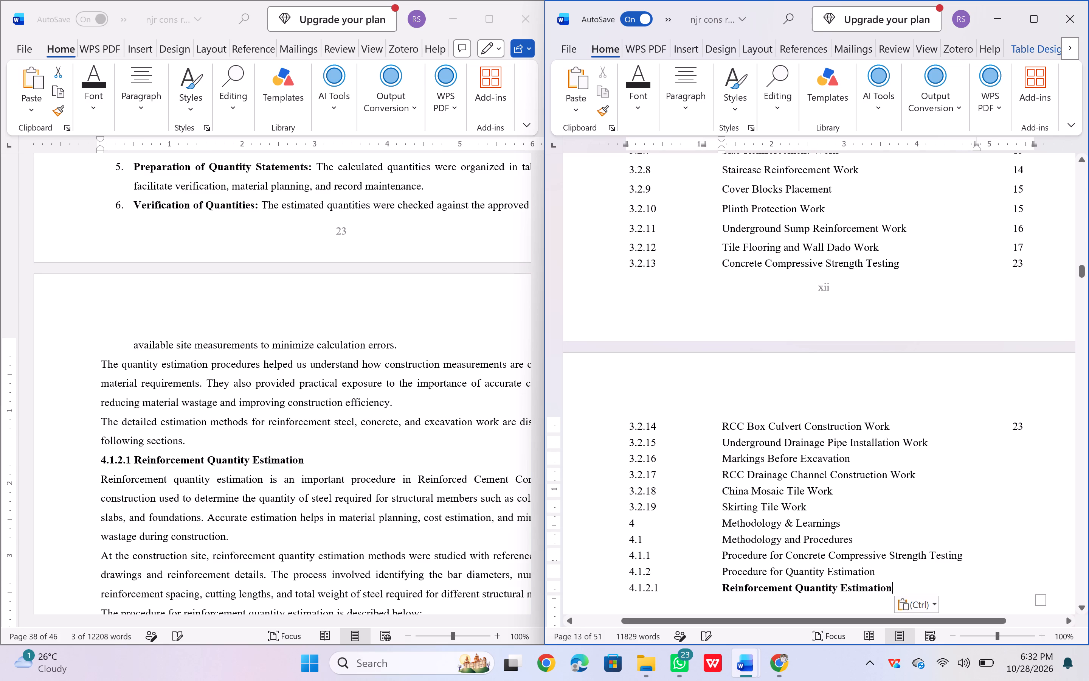
pyautogui.tripleClick(731, 588)
pyautogui.hotkey('ctrl', 'b')
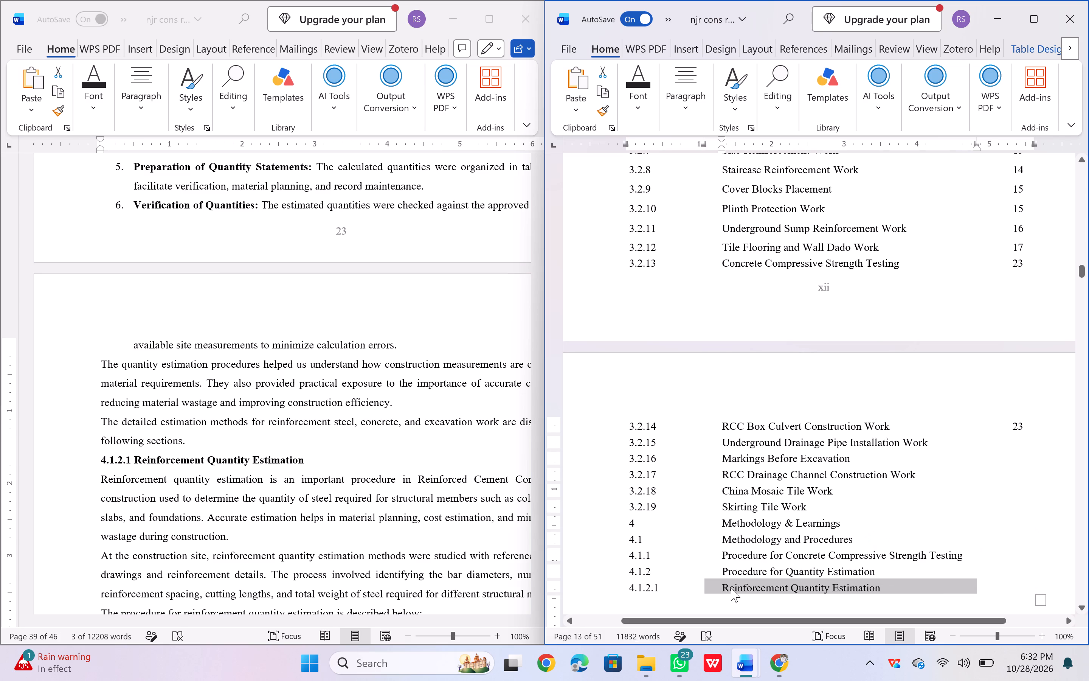
# Insert a new table row below entry 4.1.2.1 and number it 4.1.2.2 to match the report's next heading.
pyautogui.scroll(-1, 655, 586)
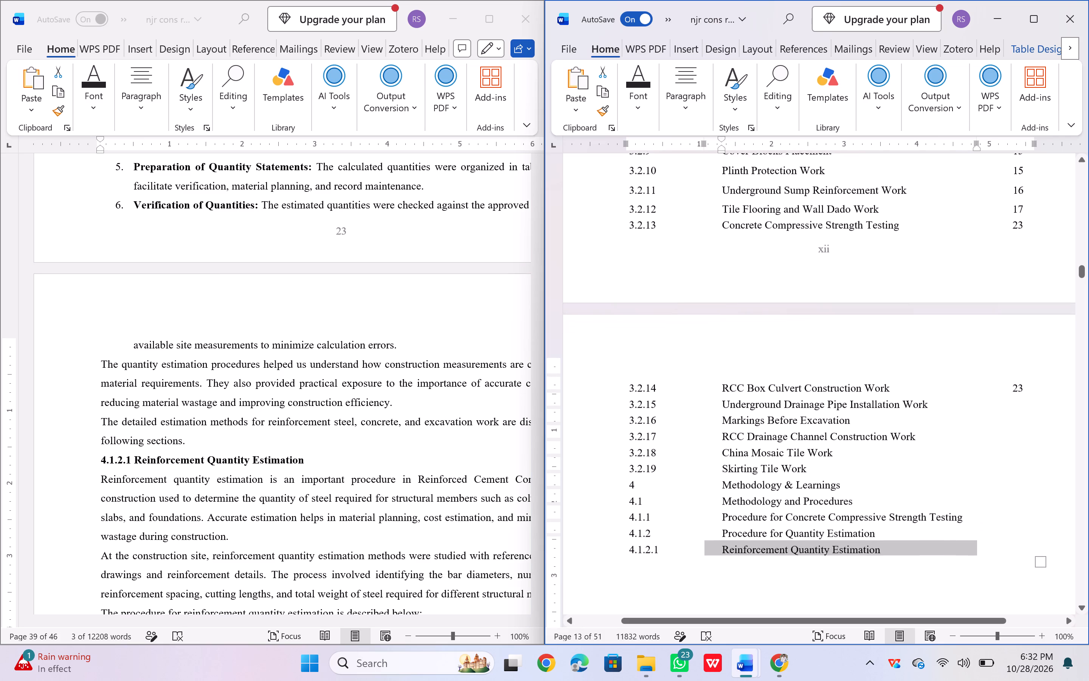
pyautogui.scroll(-1, 655, 586)
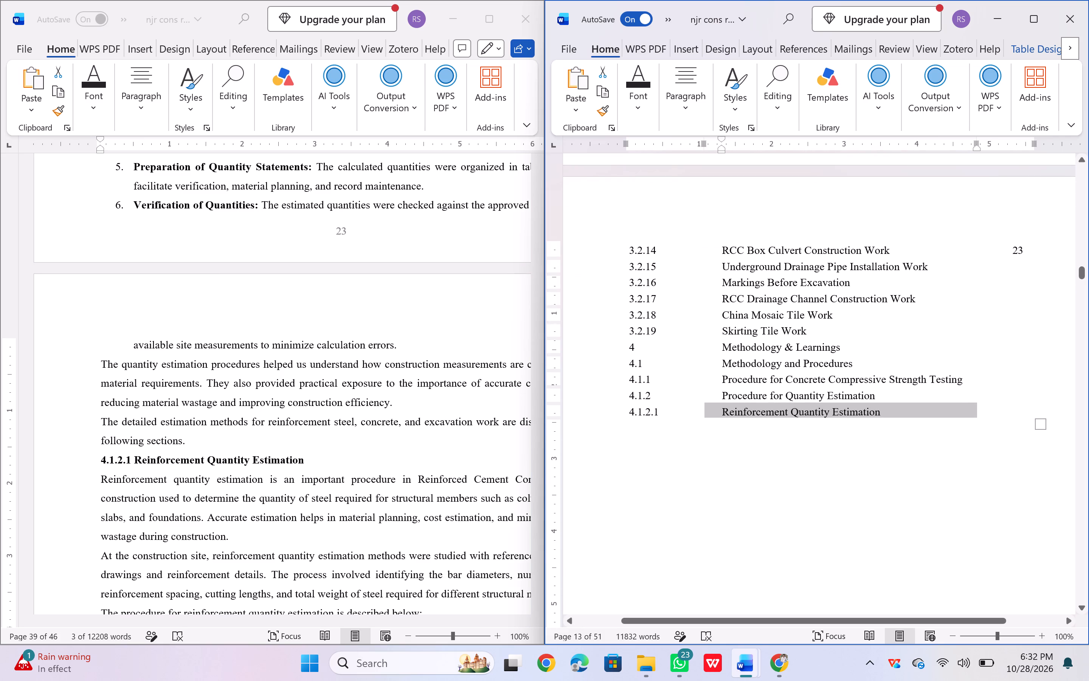
pyautogui.click(622, 420)
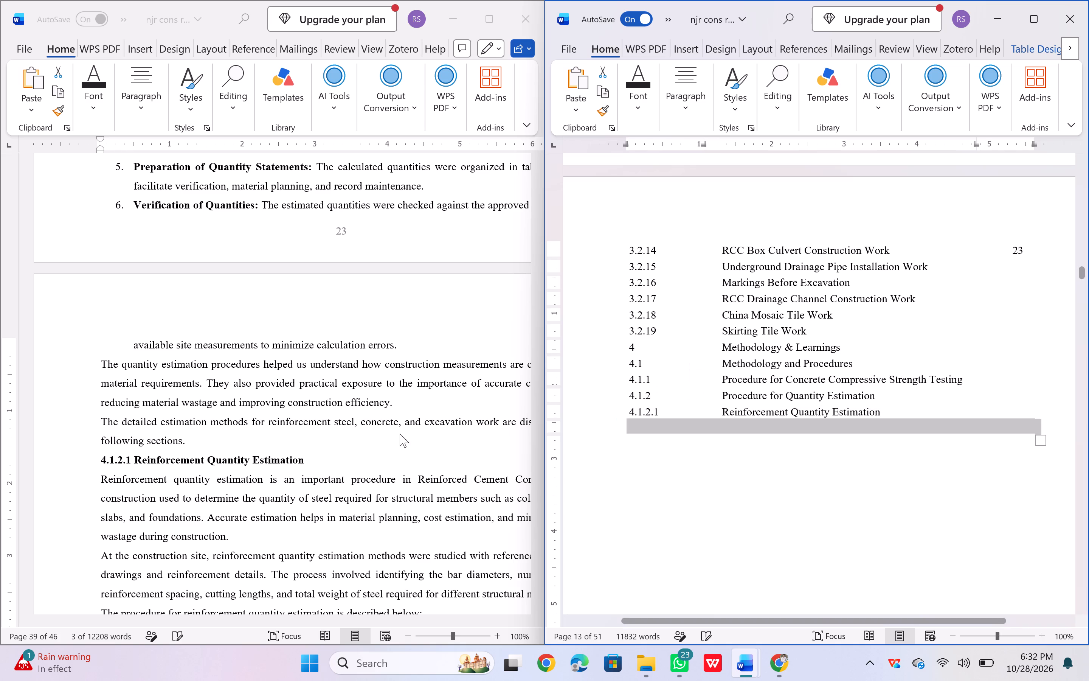
pyautogui.scroll(-1, 277, 451)
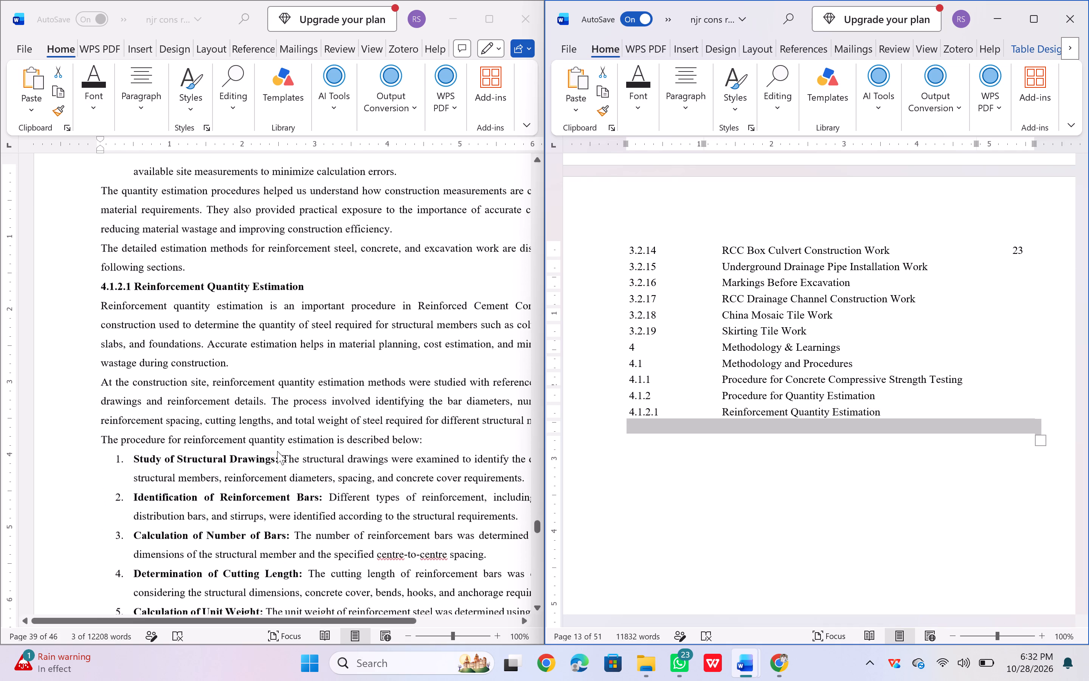
pyautogui.scroll(-2, 277, 451)
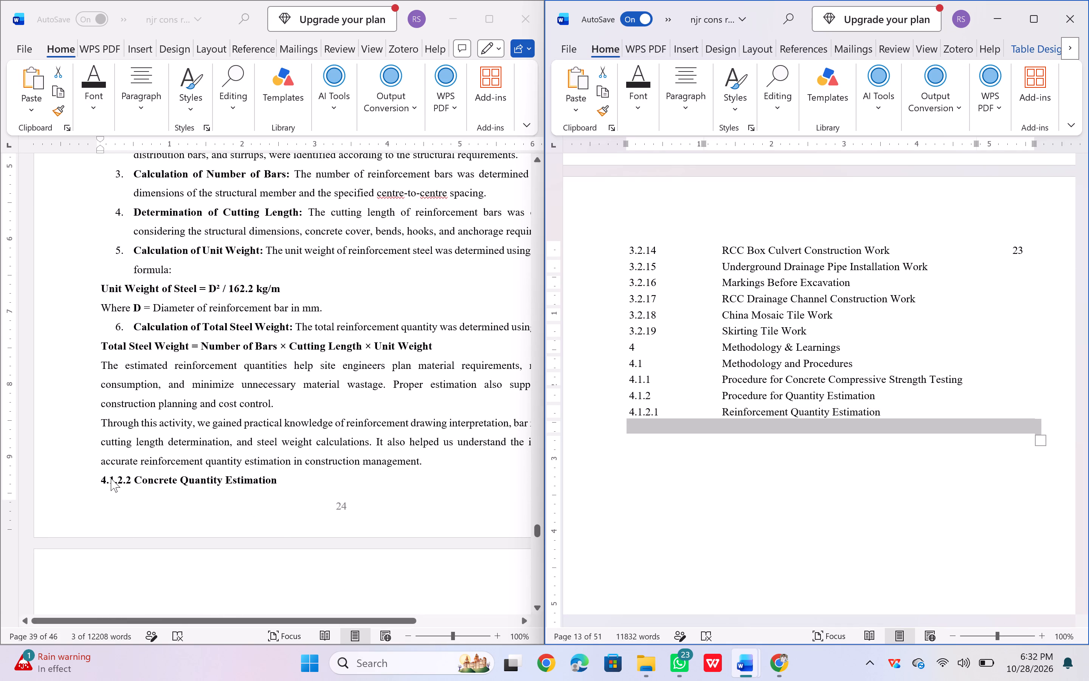
pyautogui.click(631, 427)
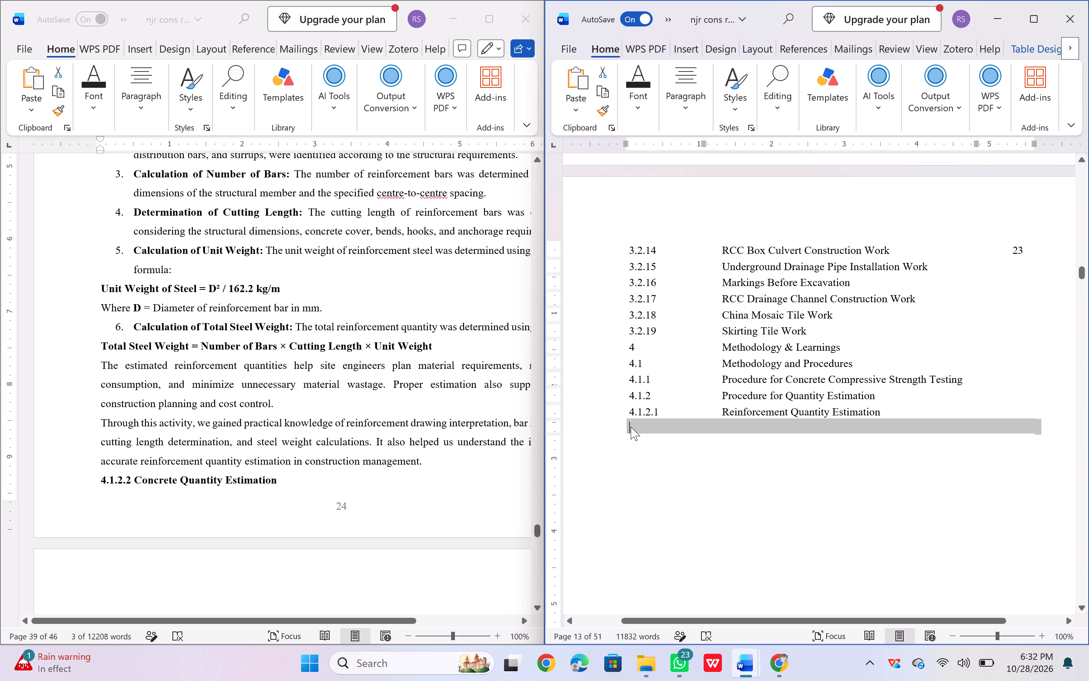
pyautogui.write('4.')
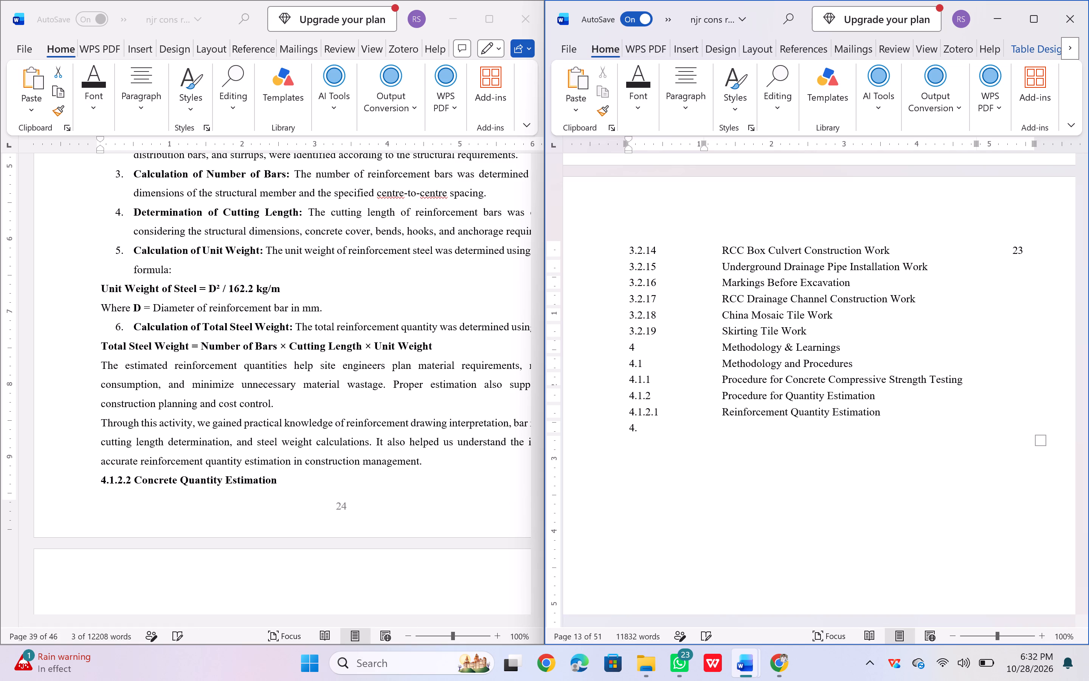
pyautogui.write('1.2.2')
# Copy the heading text "Concrete Quantity Estimation" from the report into the 4.1.2.2 title cell and remove its bold formatting.
pyautogui.click(212, 480)
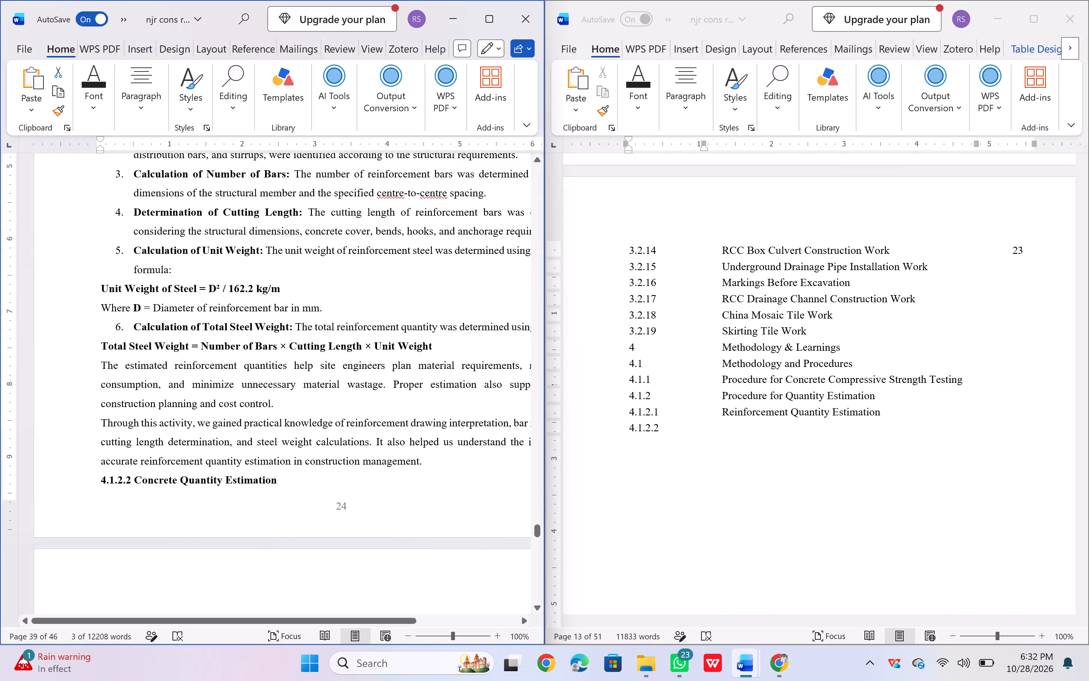
pyautogui.moveTo(137, 479); pyautogui.dragTo(260, 479)
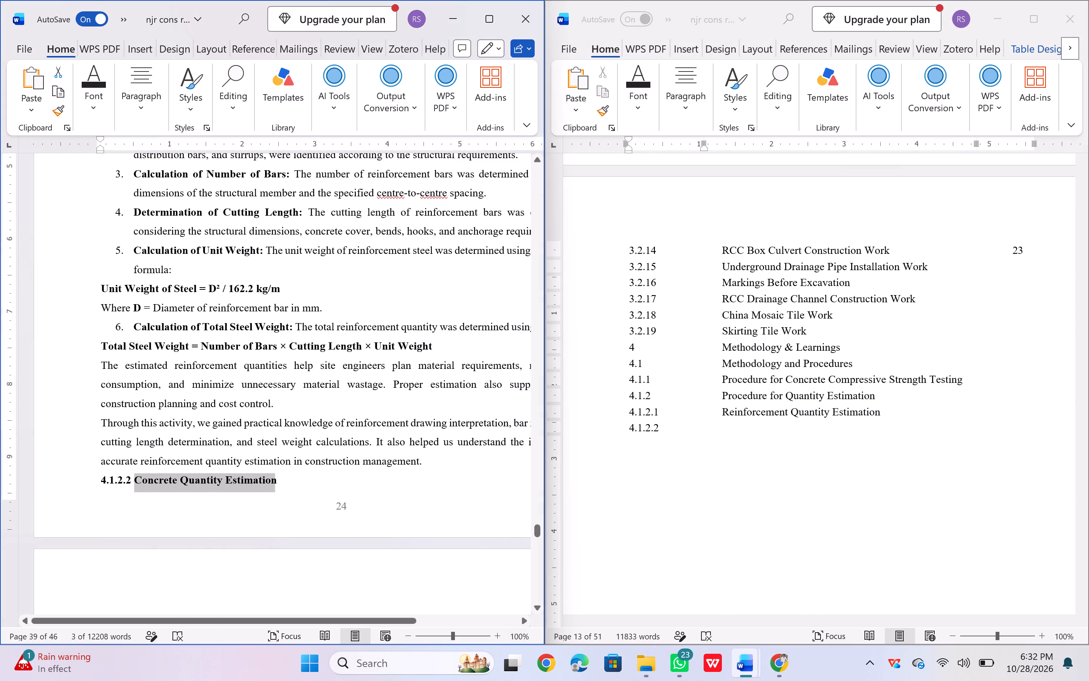
pyautogui.moveTo(260, 479); pyautogui.dragTo(260, 479)
pyautogui.hotkey('ctrl', 'c')
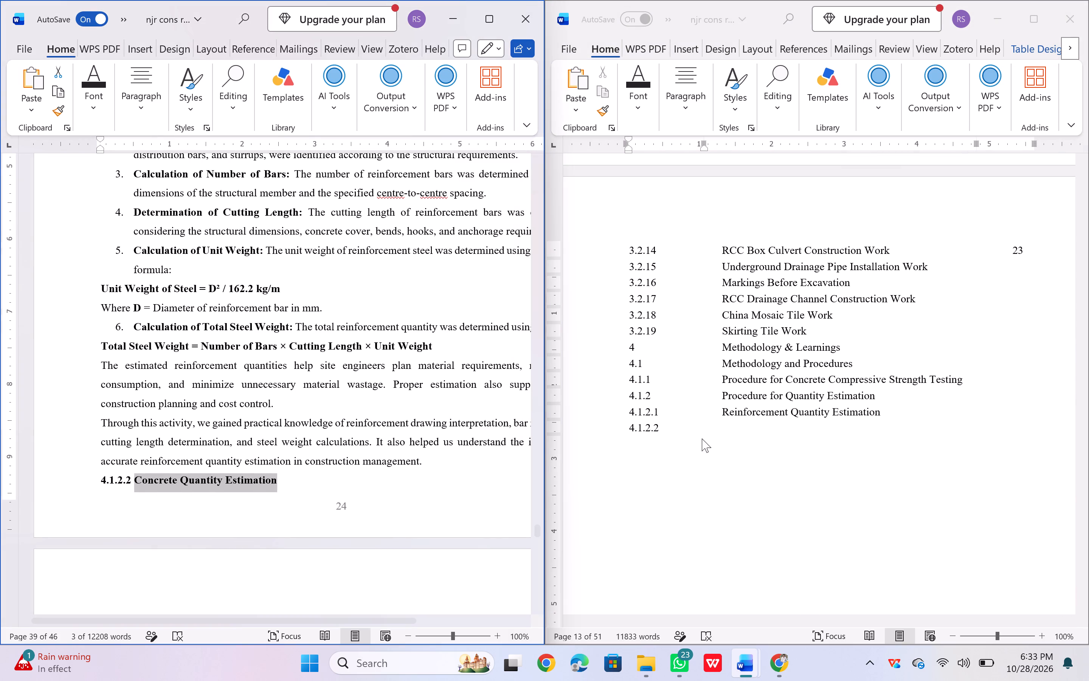
pyautogui.click(727, 428)
pyautogui.click(727, 428)
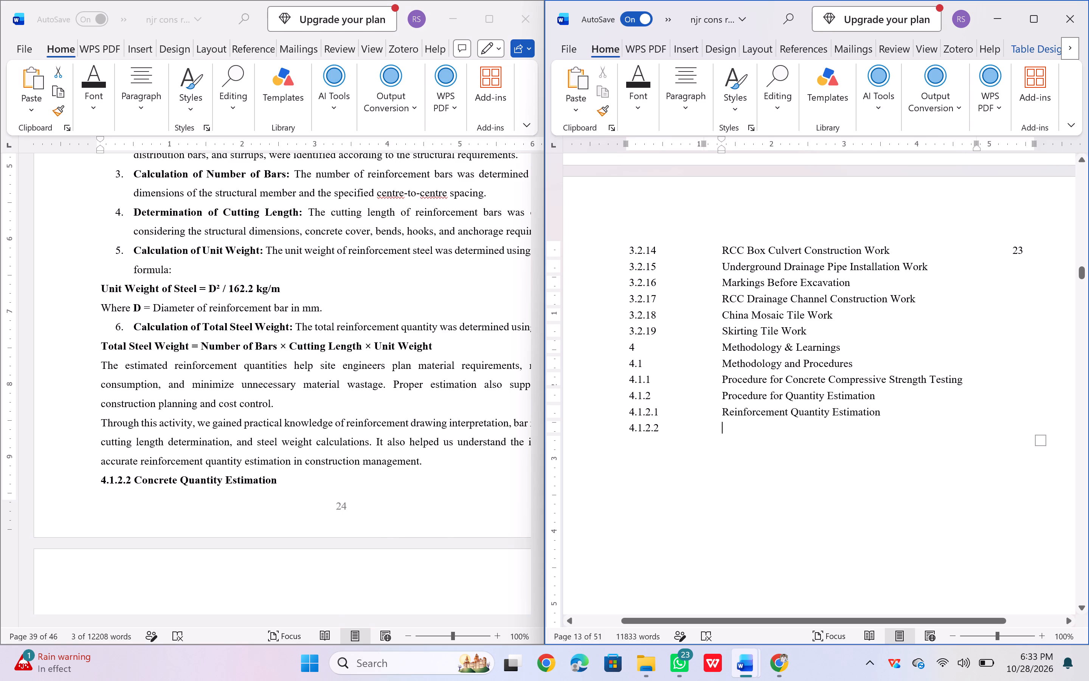
pyautogui.hotkey('ctrl', 'v')
pyautogui.tripleClick(727, 428)
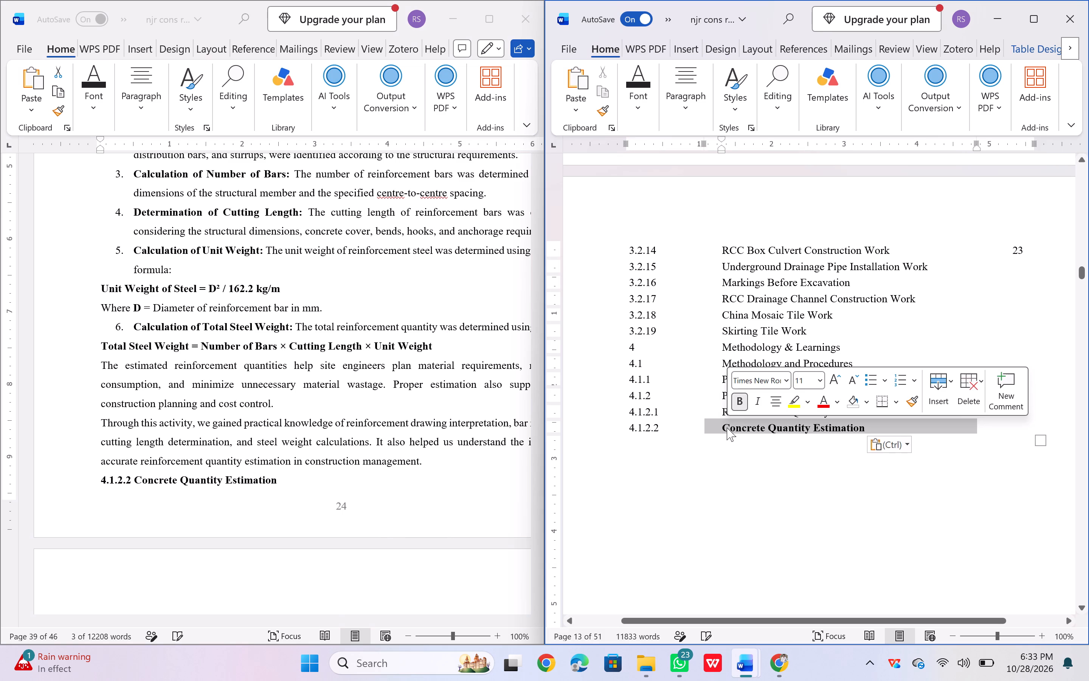
pyautogui.hotkey('ctrl', 'b')
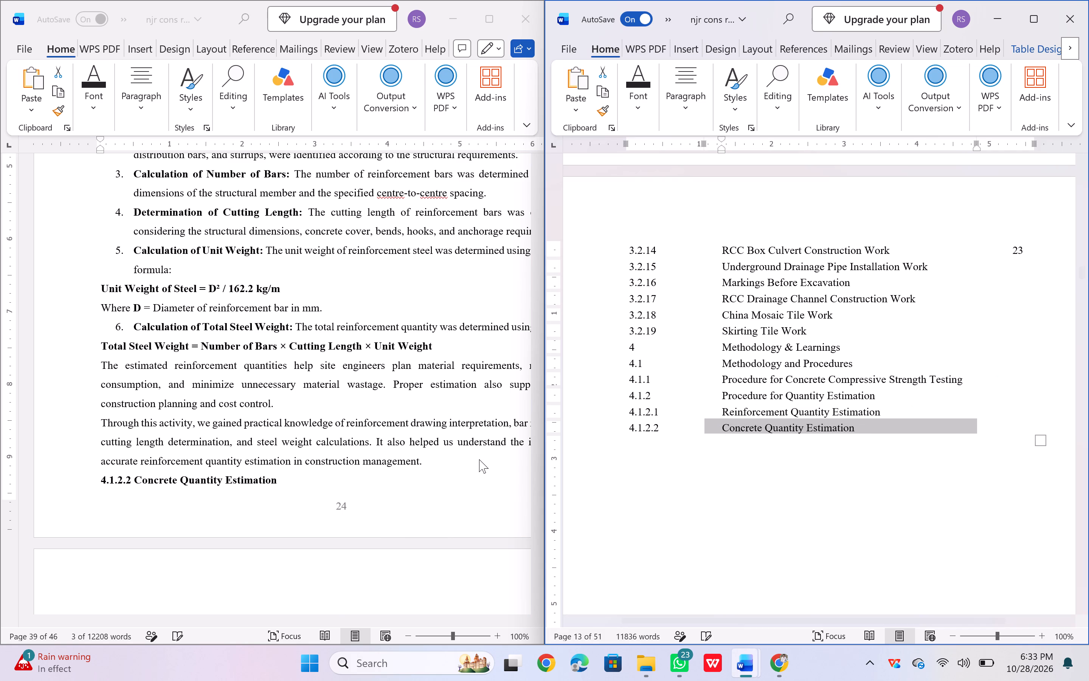
# Insert a new table row below entry 4.1.2.2 and number it 4.1.2.3 to match the report's next heading.
pyautogui.click(621, 433)
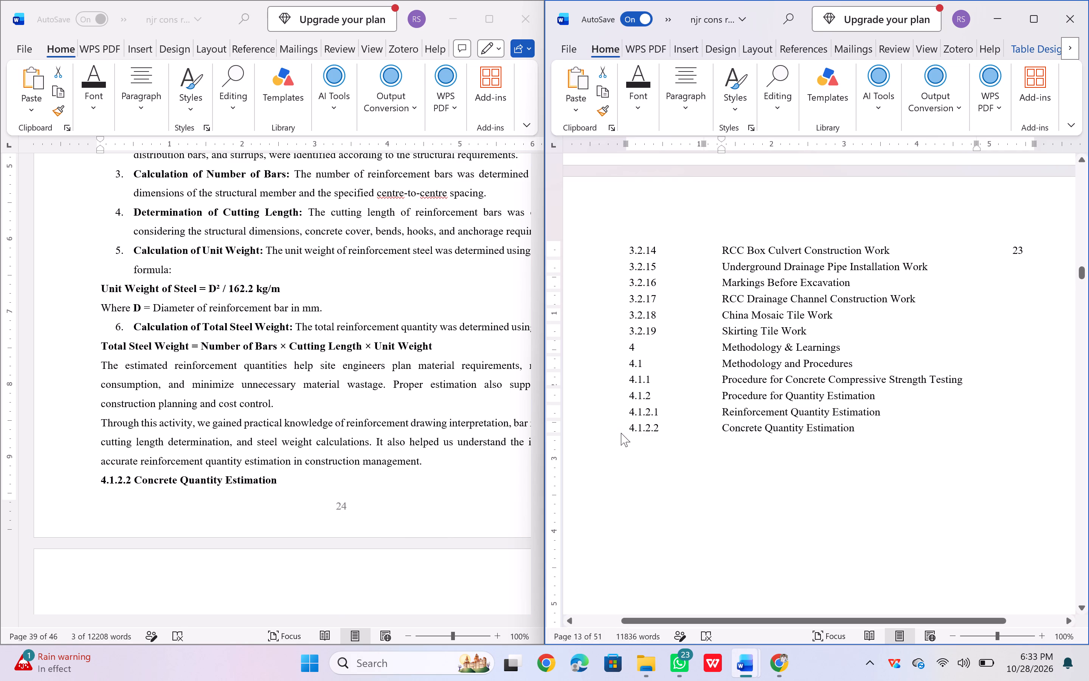
pyautogui.scroll(-1, 414, 483)
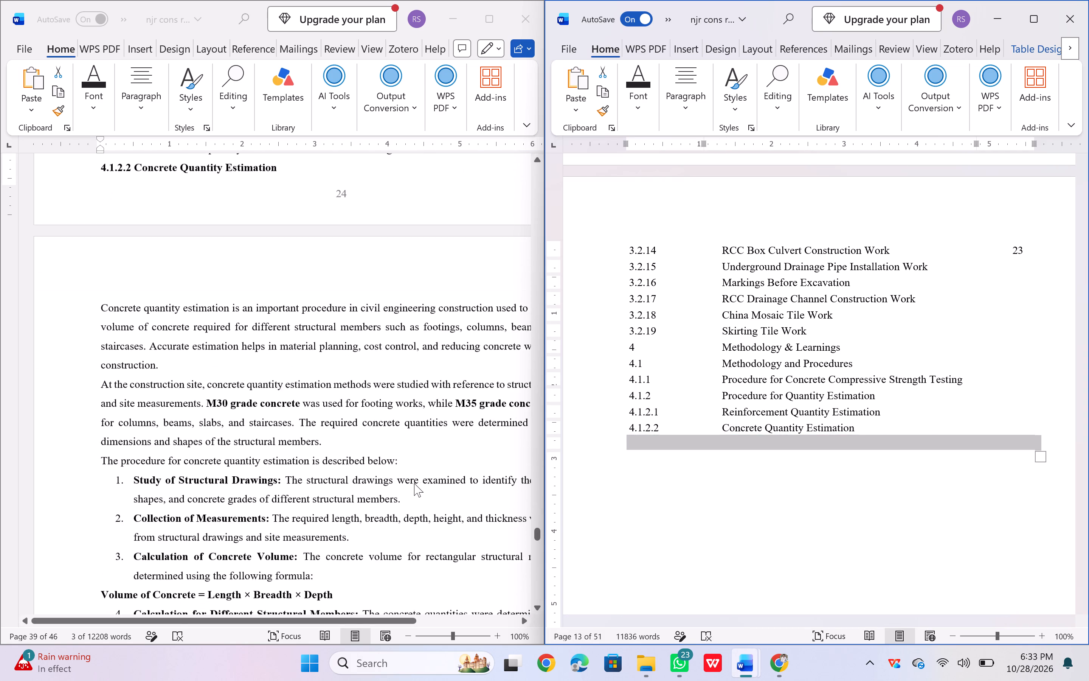
pyautogui.scroll(-3, 414, 483)
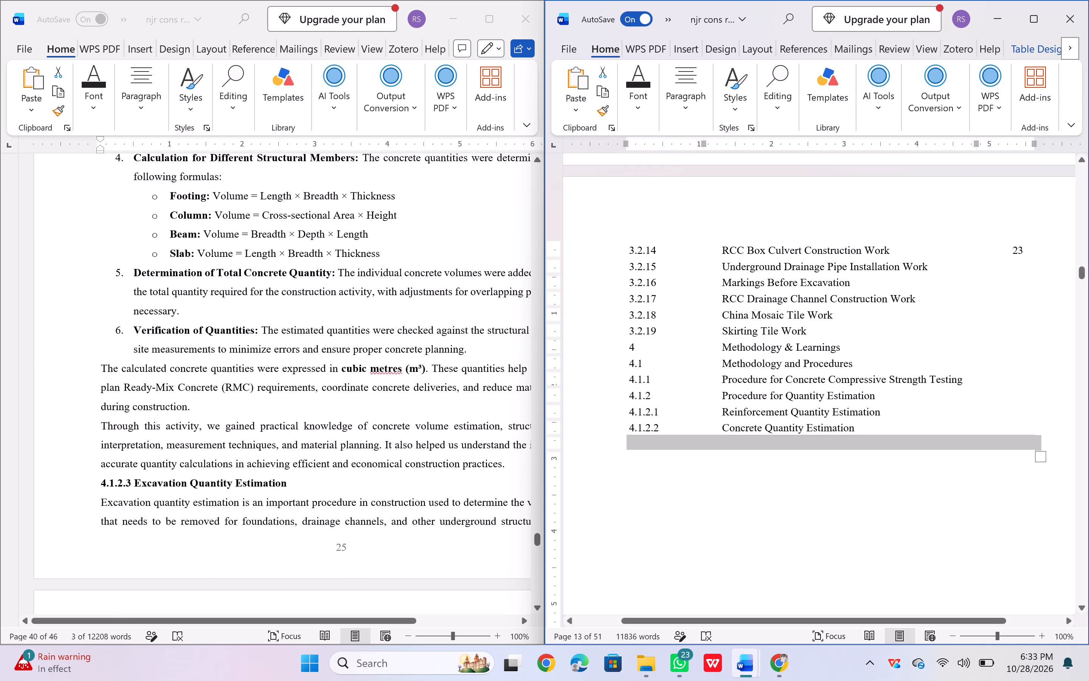
pyautogui.click(631, 443)
pyautogui.write('4.')
pyautogui.write('1.2.3')
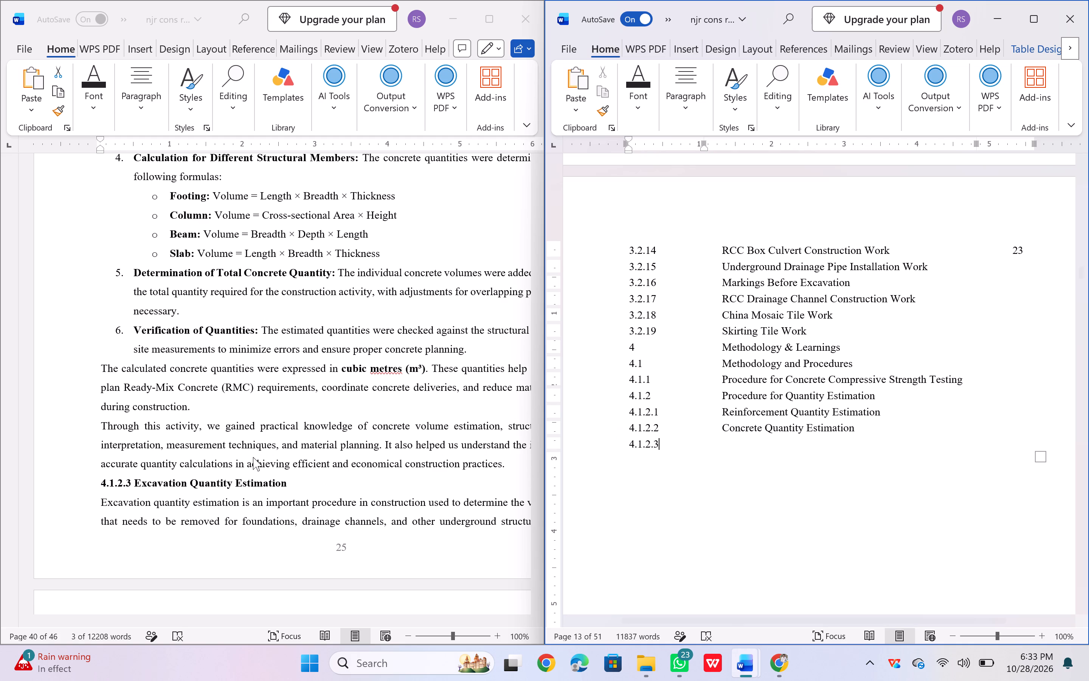
# Copy the heading text "Excavation Quantity Estimation" from the report into the 4.1.2.3 title cell and remove its bold formatting.
pyautogui.click(137, 480)
pyautogui.moveTo(137, 480); pyautogui.dragTo(251, 482)
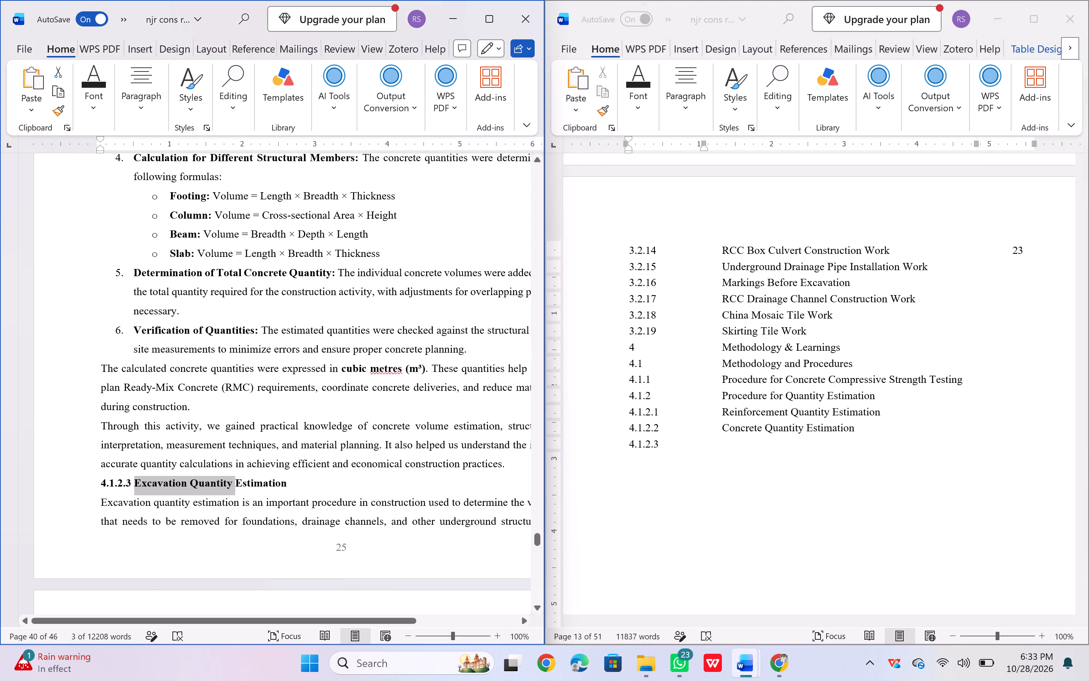
pyautogui.moveTo(251, 482); pyautogui.dragTo(282, 480)
pyautogui.hotkey('ctrl', 'c')
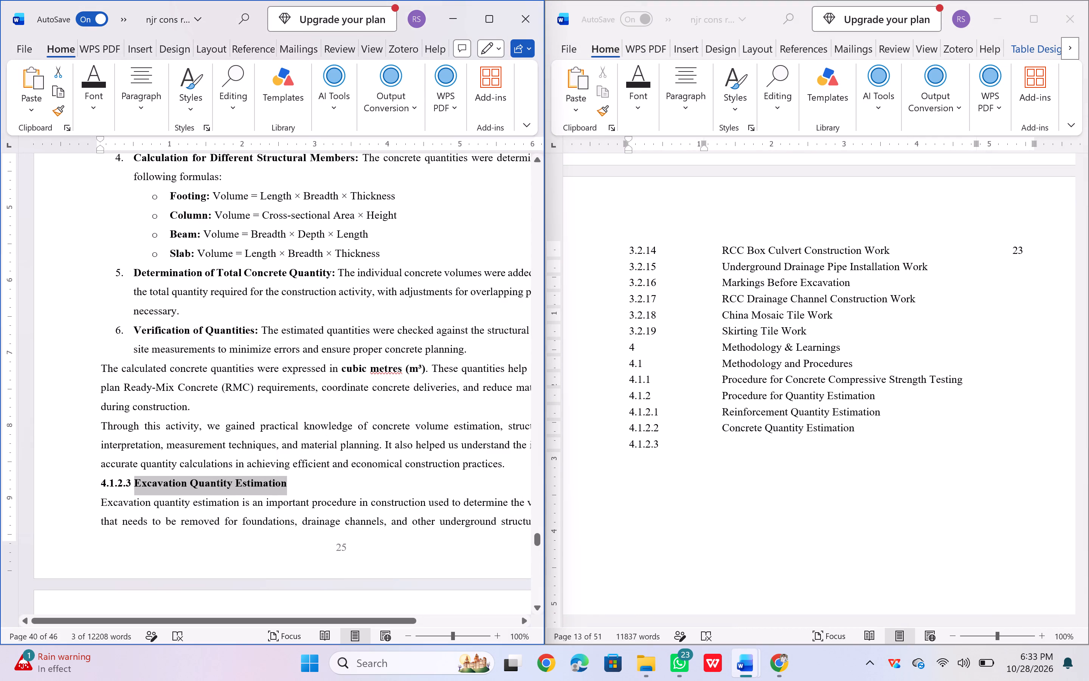
pyautogui.click(721, 445)
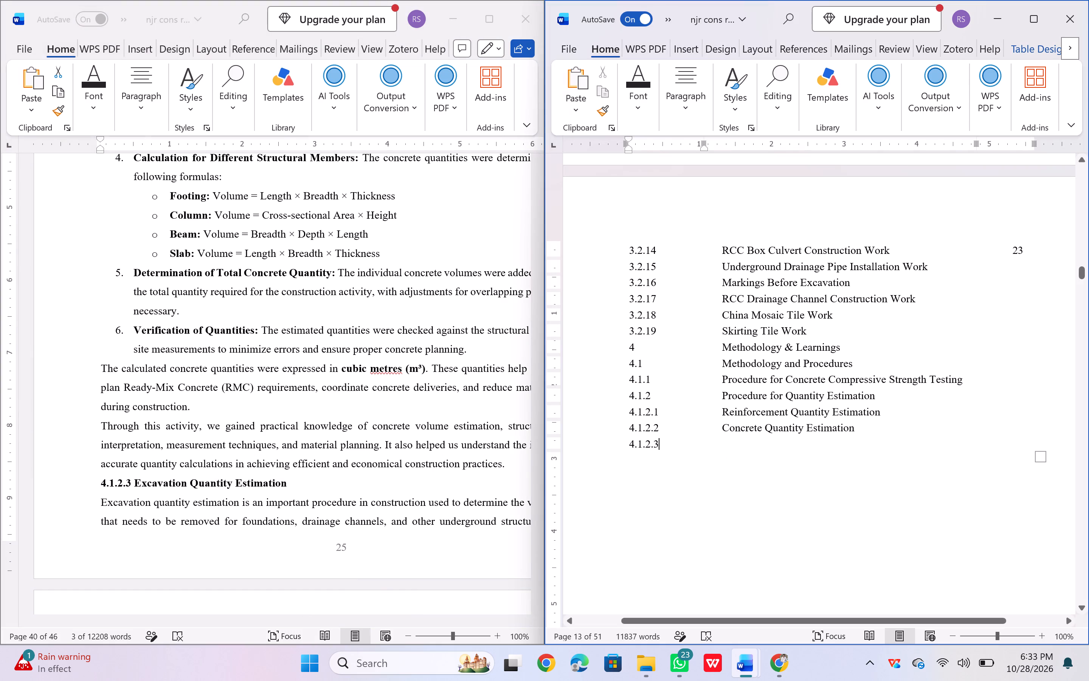
pyautogui.click(729, 443)
pyautogui.hotkey('ctrl', 'v')
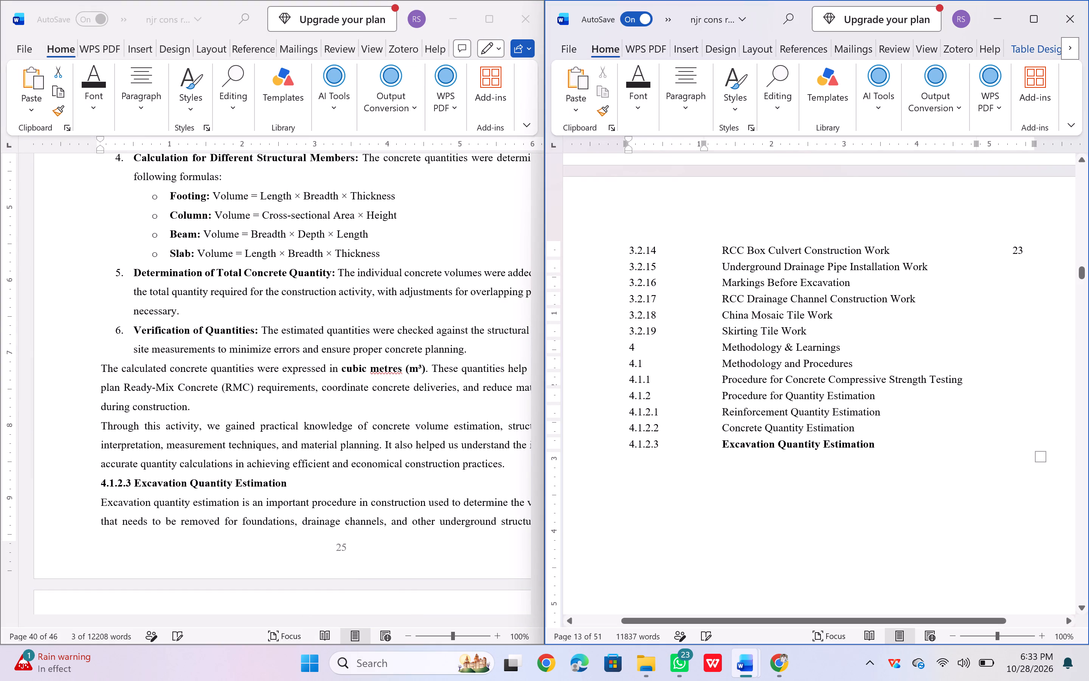
pyautogui.tripleClick(729, 443)
pyautogui.hotkey('ctrl', 'b')
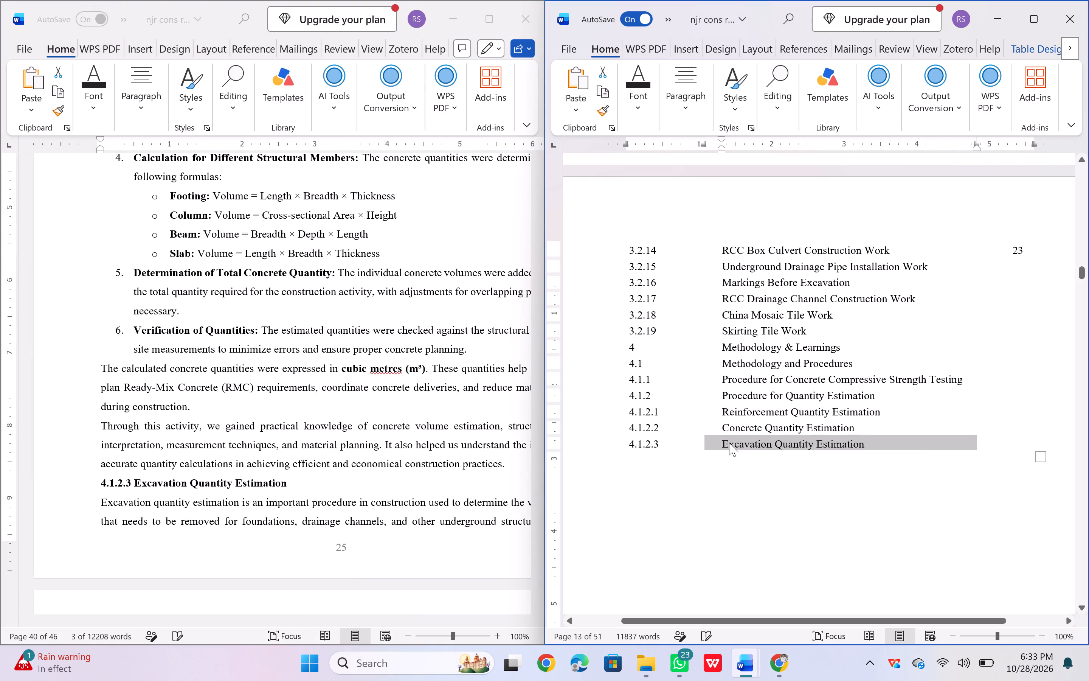
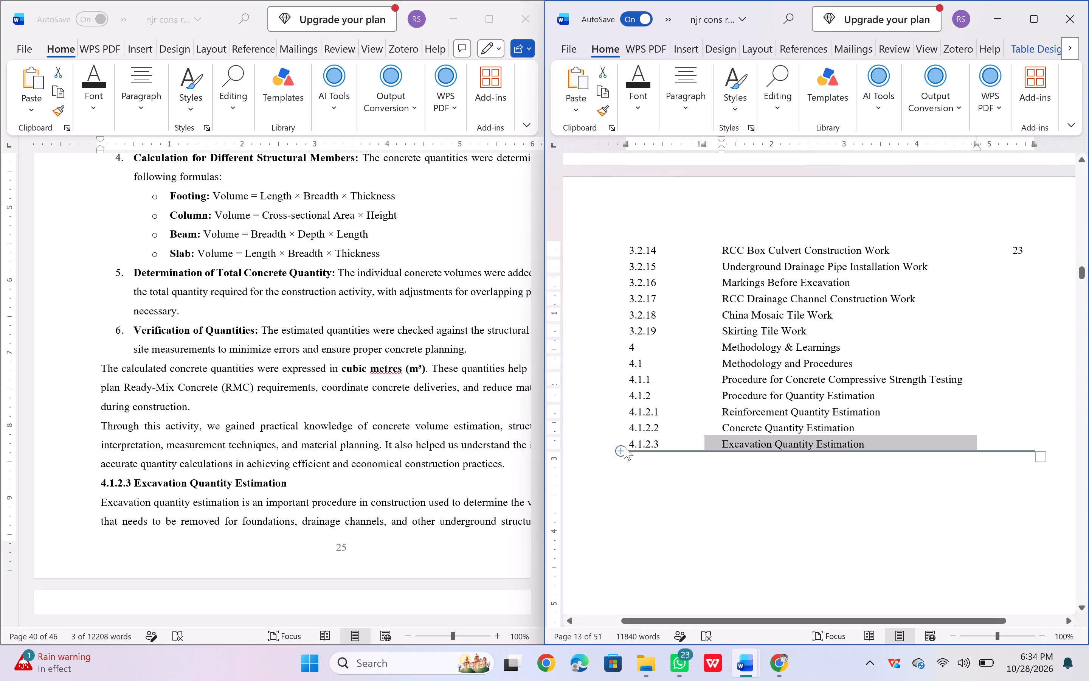
# Insert a new table row below entry 4.1.2.3 and number it 4.1.2.4 to match the report's next heading.
pyautogui.click(621, 452)
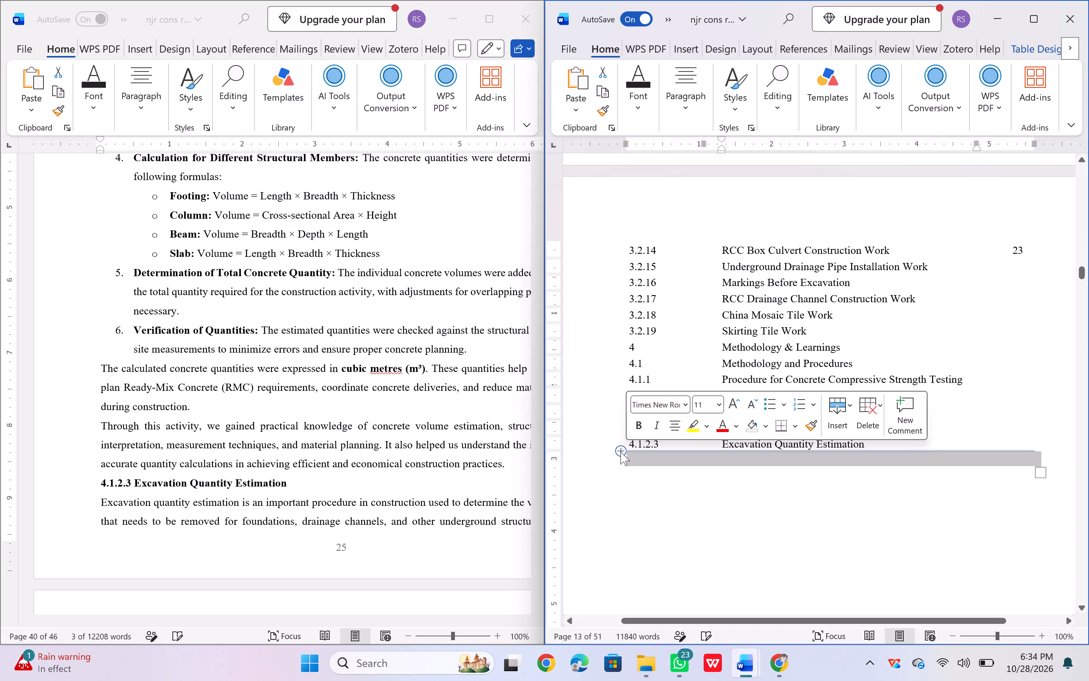
pyautogui.scroll(-1, 285, 462)
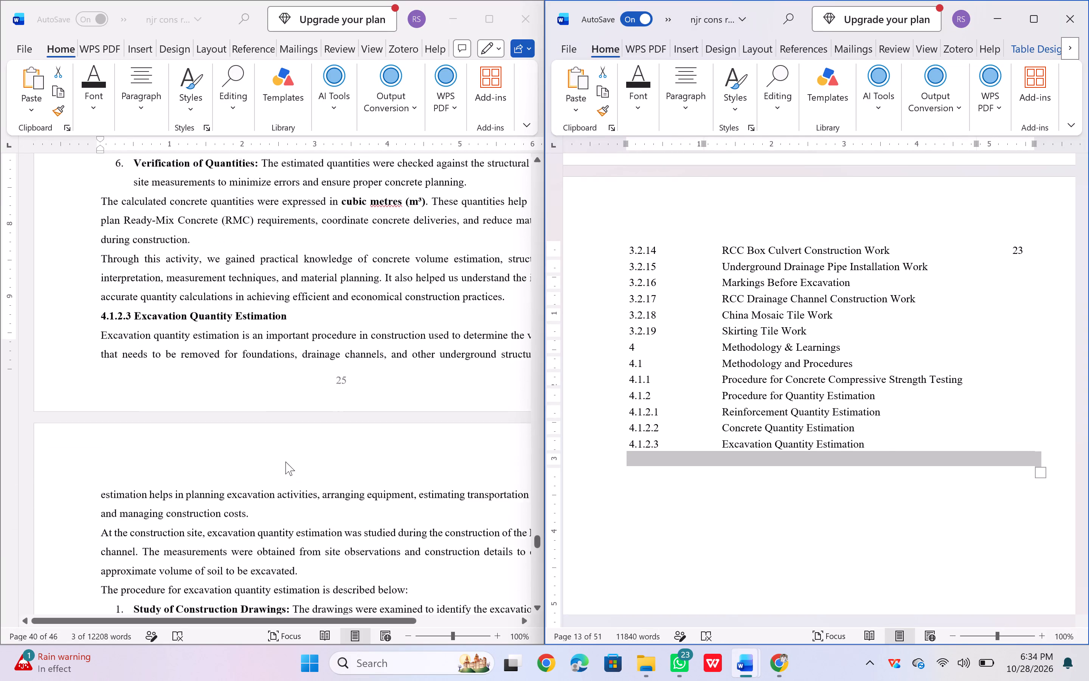
pyautogui.scroll(-2, 285, 462)
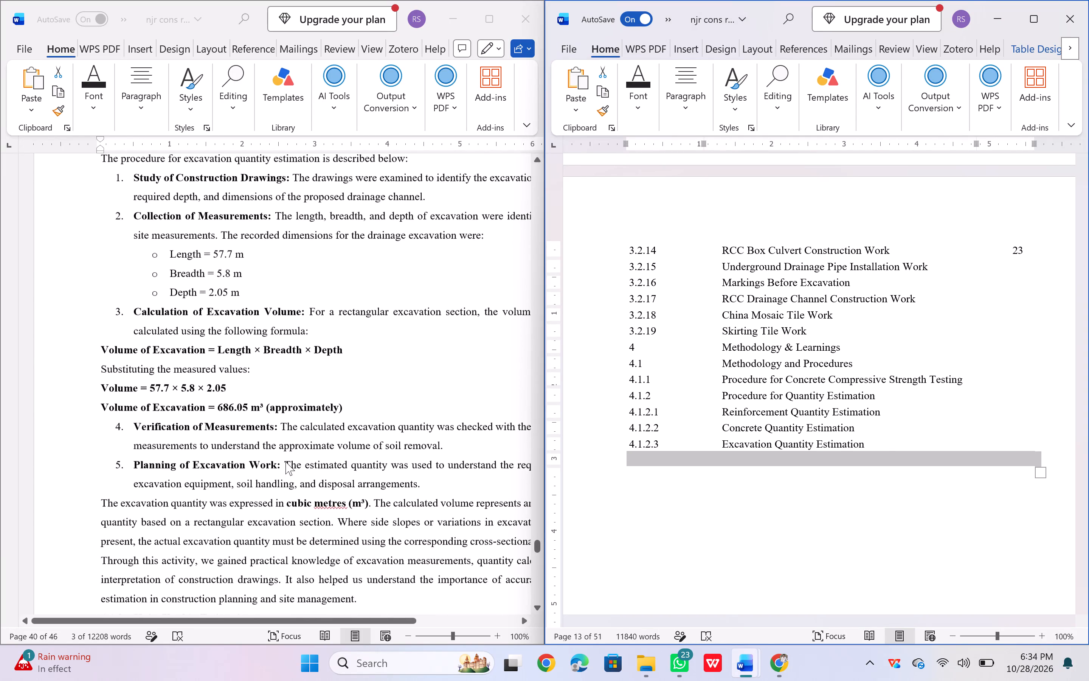
pyautogui.scroll(-1, 285, 462)
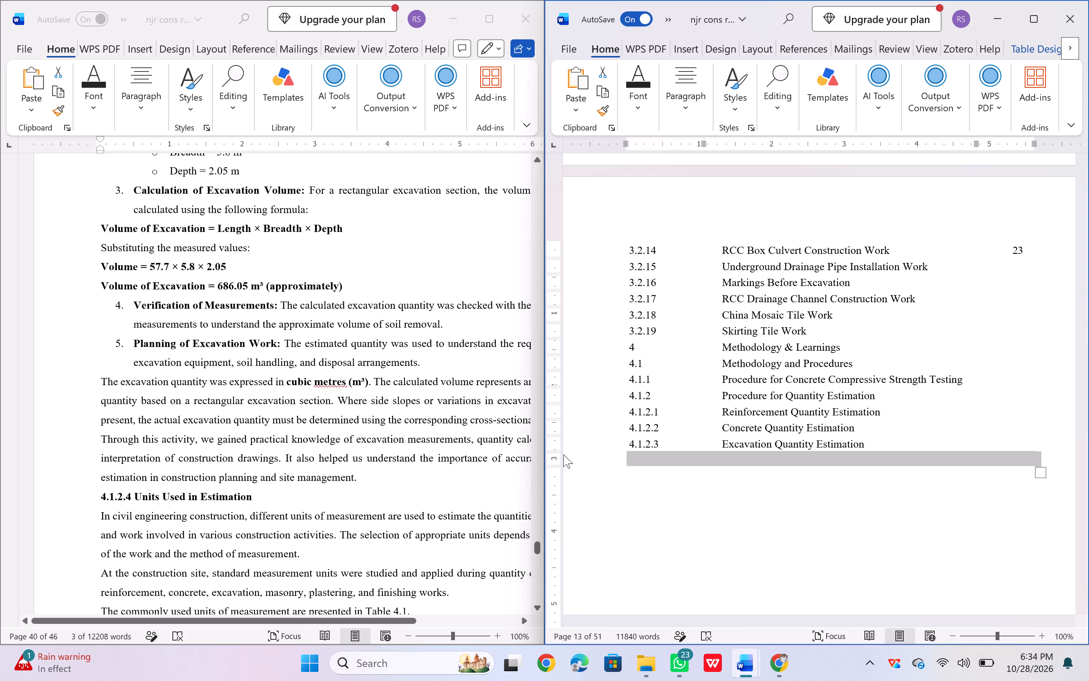
pyautogui.click(634, 459)
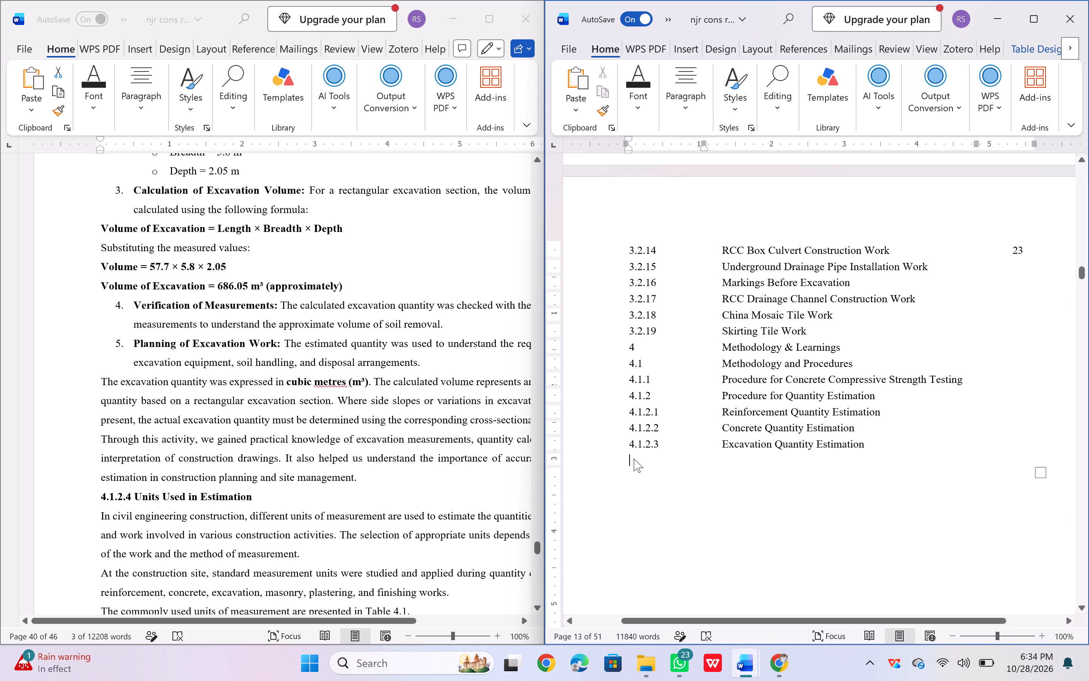
pyautogui.write('4.')
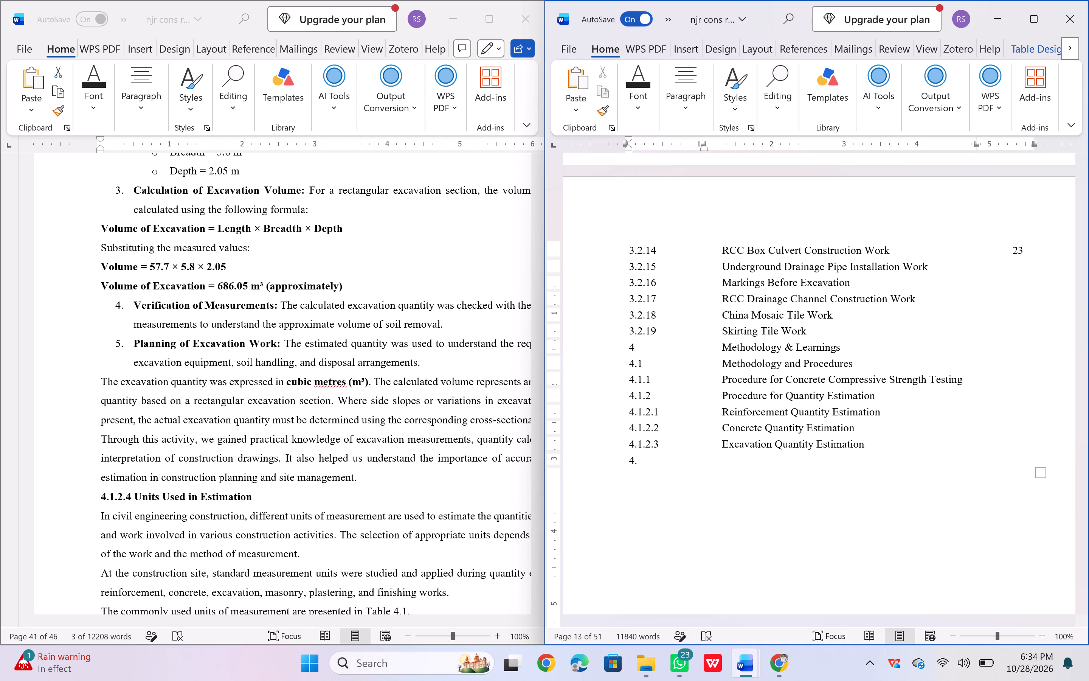
pyautogui.write('1.2.4')
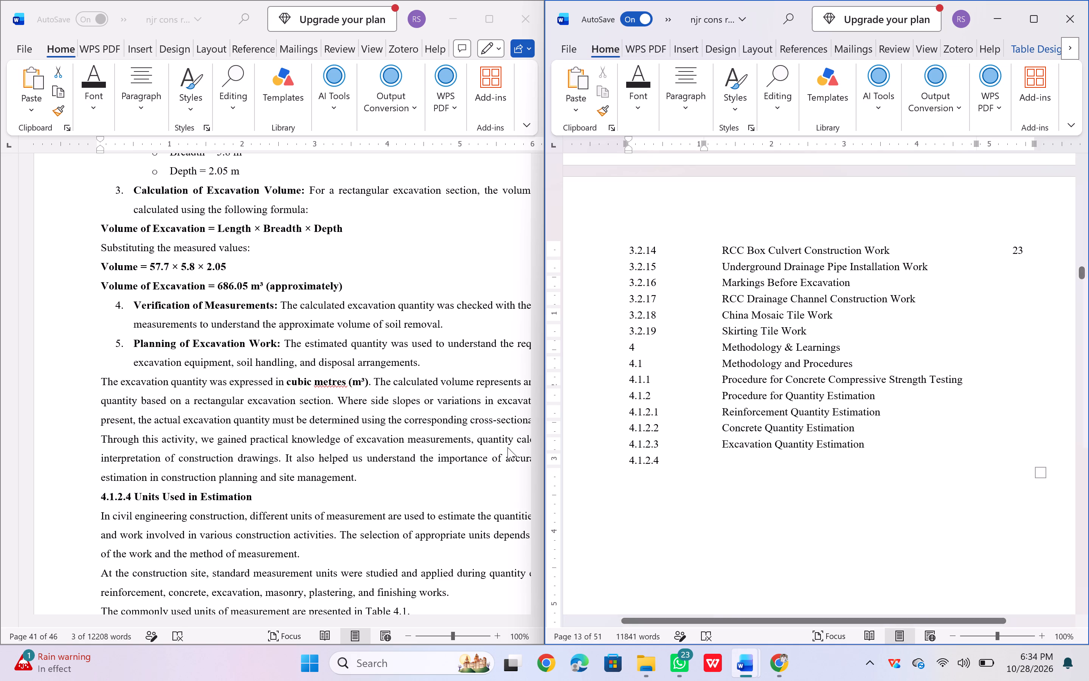
# Copy the heading text "Units Used in Estimation" from the report into the 4.1.2.4 title cell and remove its bold formatting.
pyautogui.click(224, 494)
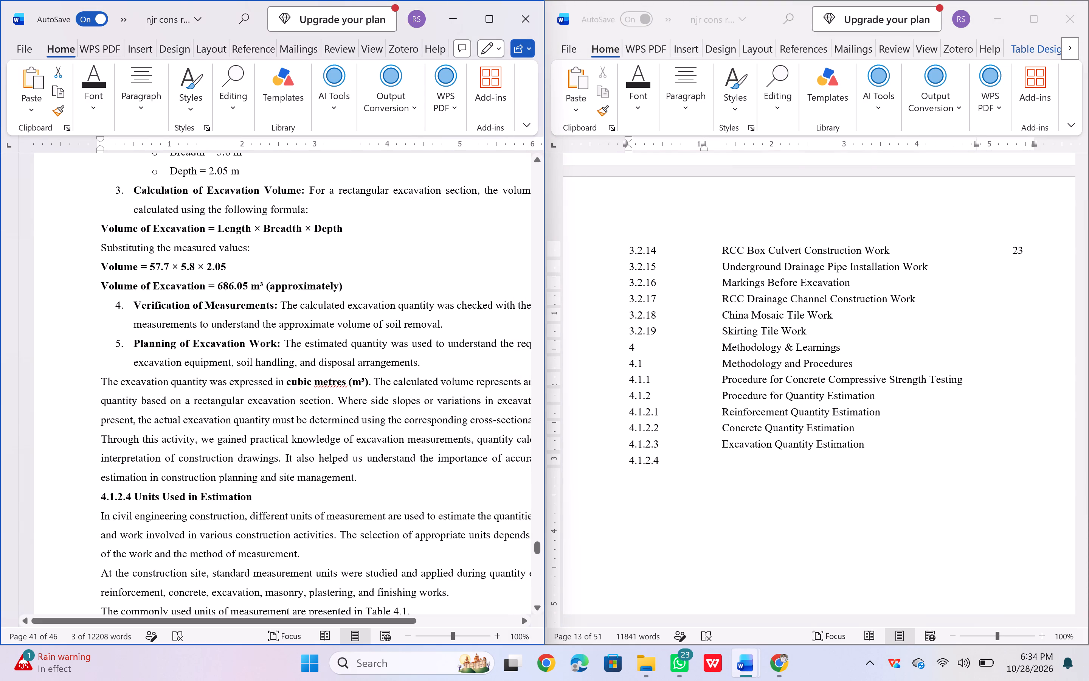
pyautogui.moveTo(137, 497); pyautogui.dragTo(231, 496)
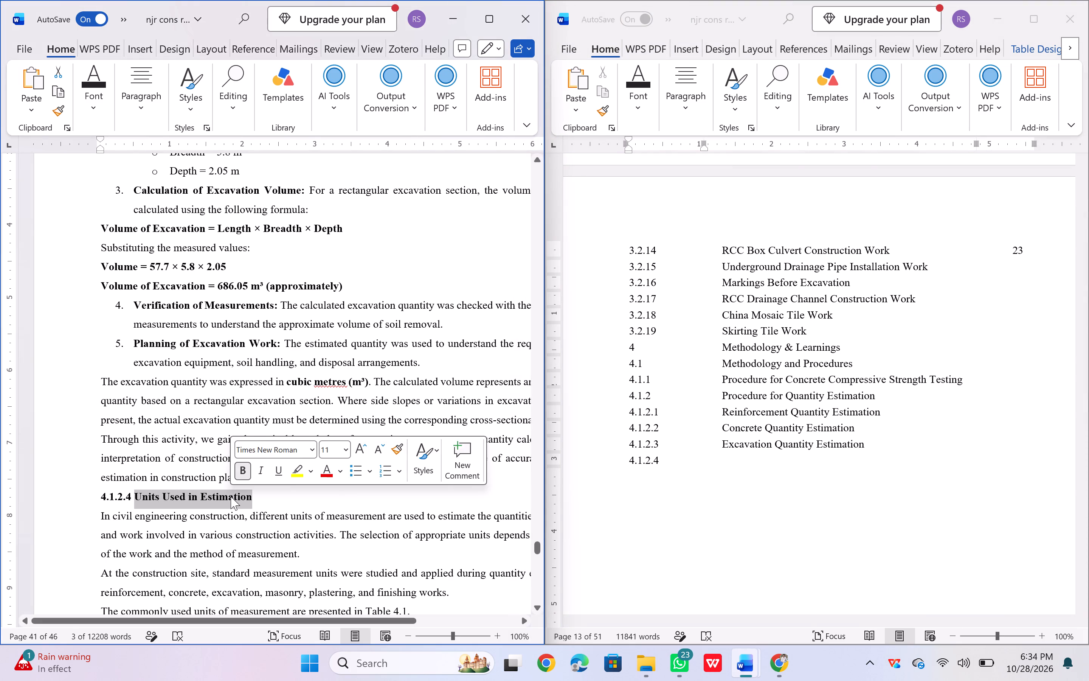
pyautogui.hotkey('ctrl', 'c')
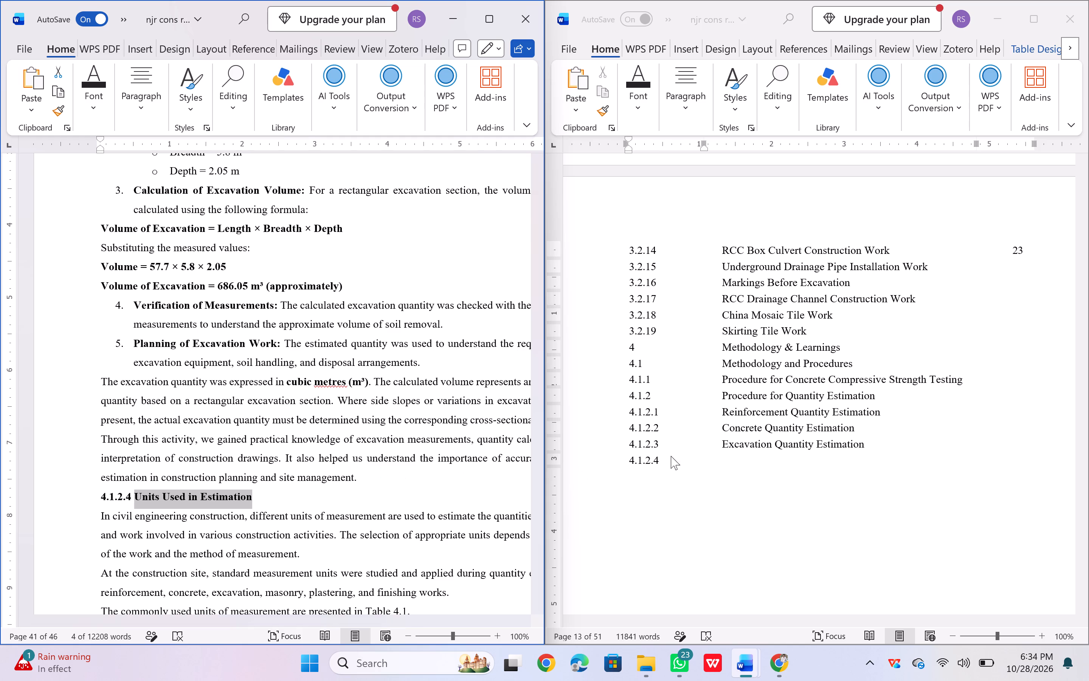
pyautogui.click(726, 459)
pyautogui.click(726, 459)
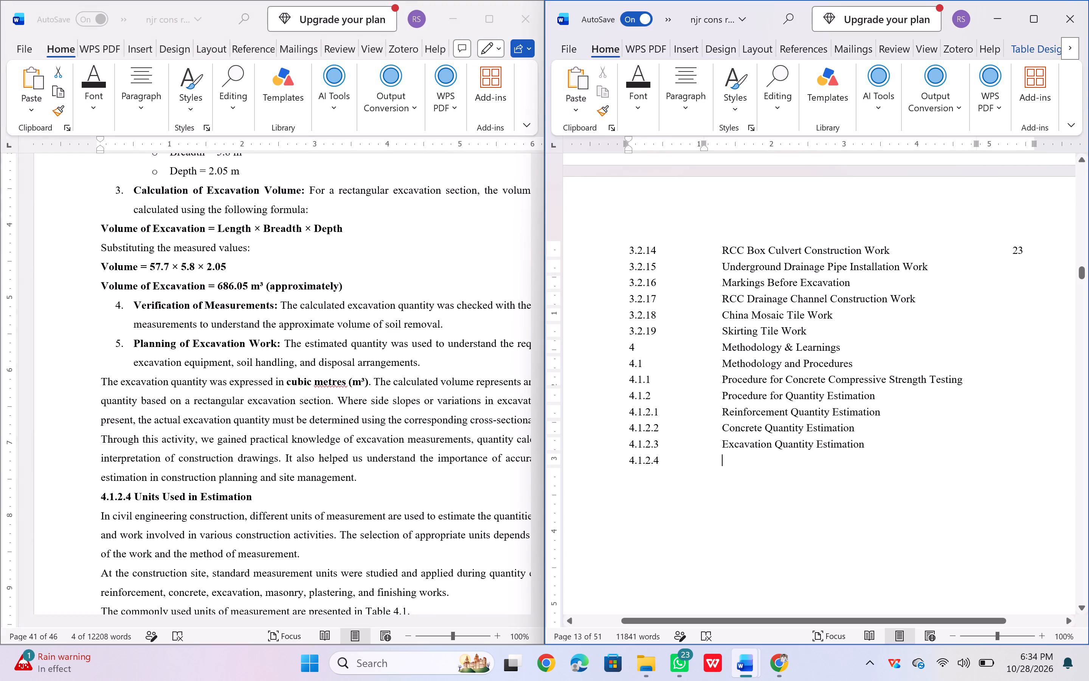
pyautogui.hotkey('ctrl', 'v')
pyautogui.tripleClick(738, 462)
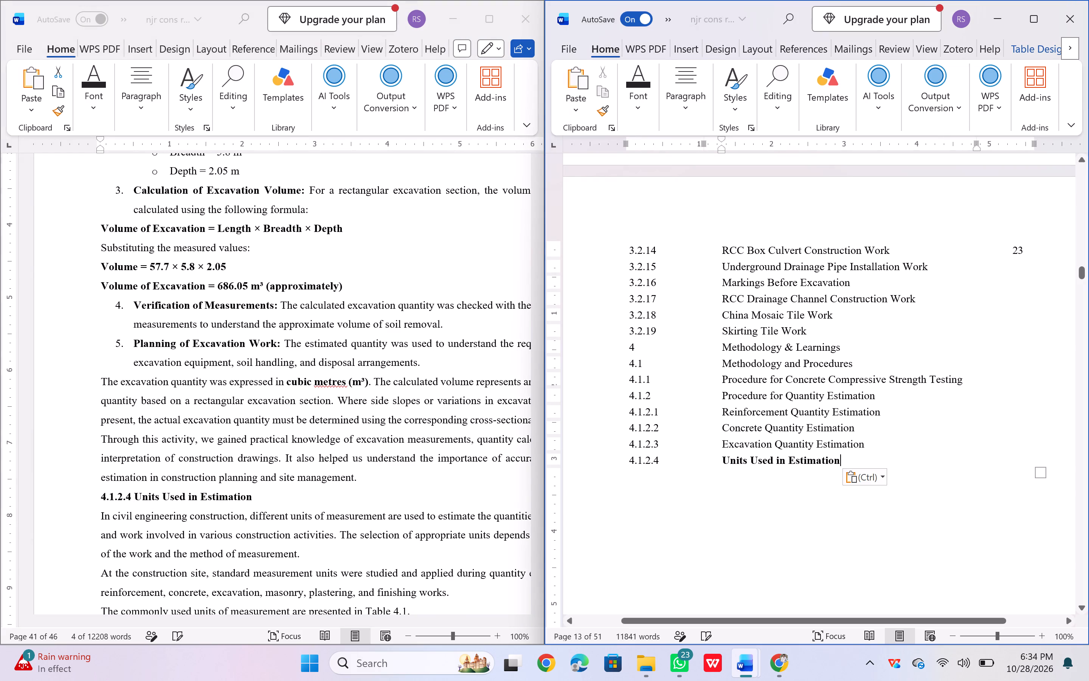
pyautogui.hotkey('ctrl', 'b')
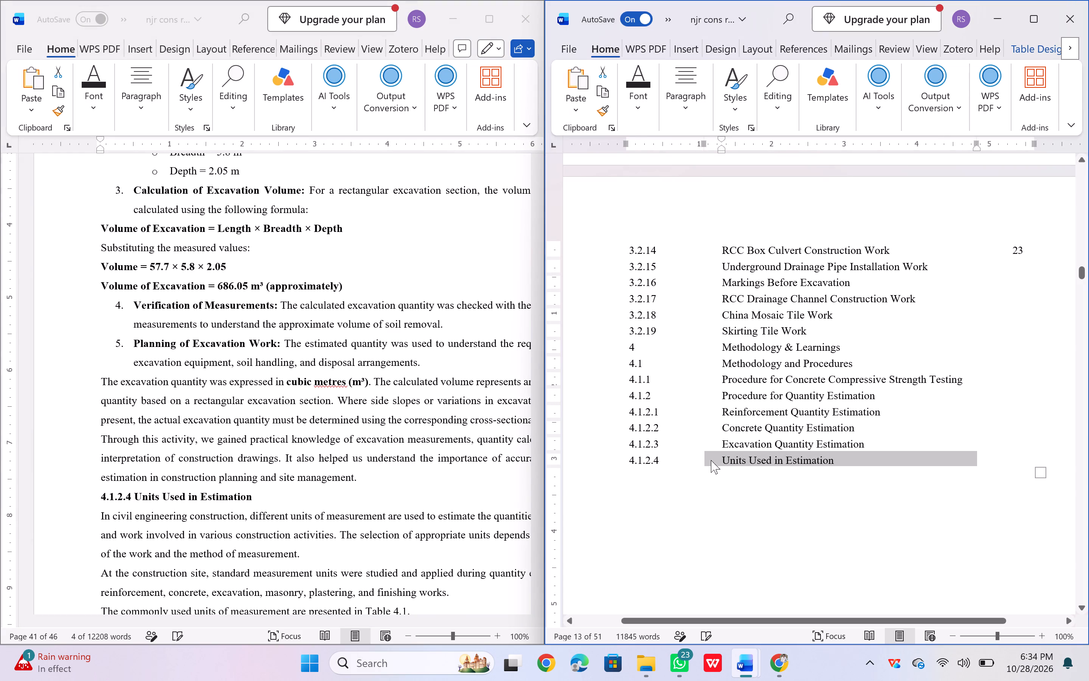
# Insert a new table row below entry 4.1.2.4 and number it 4.2 to match the report's next heading.
pyautogui.scroll(-1, 251, 521)
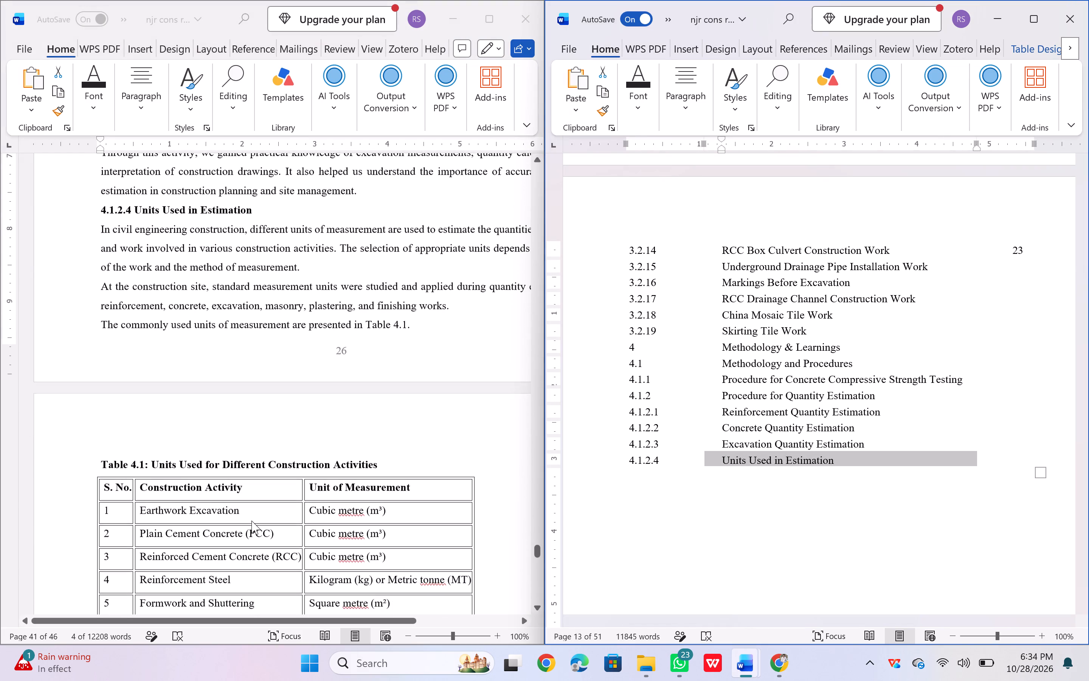
pyautogui.scroll(-2, 251, 521)
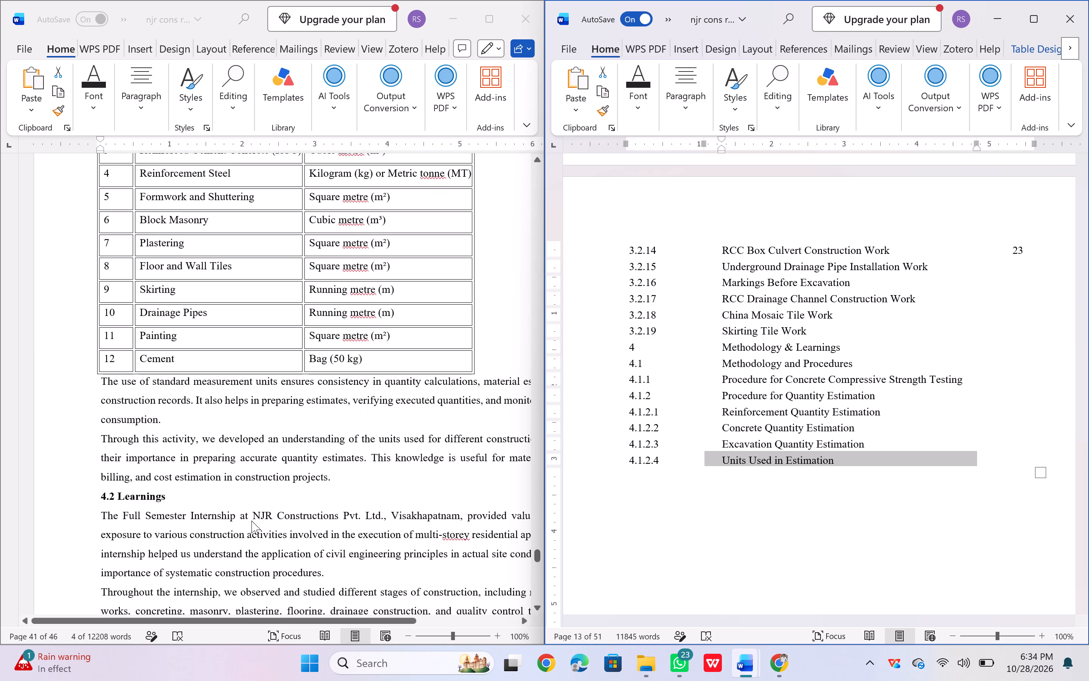
pyautogui.scroll(-1, 251, 521)
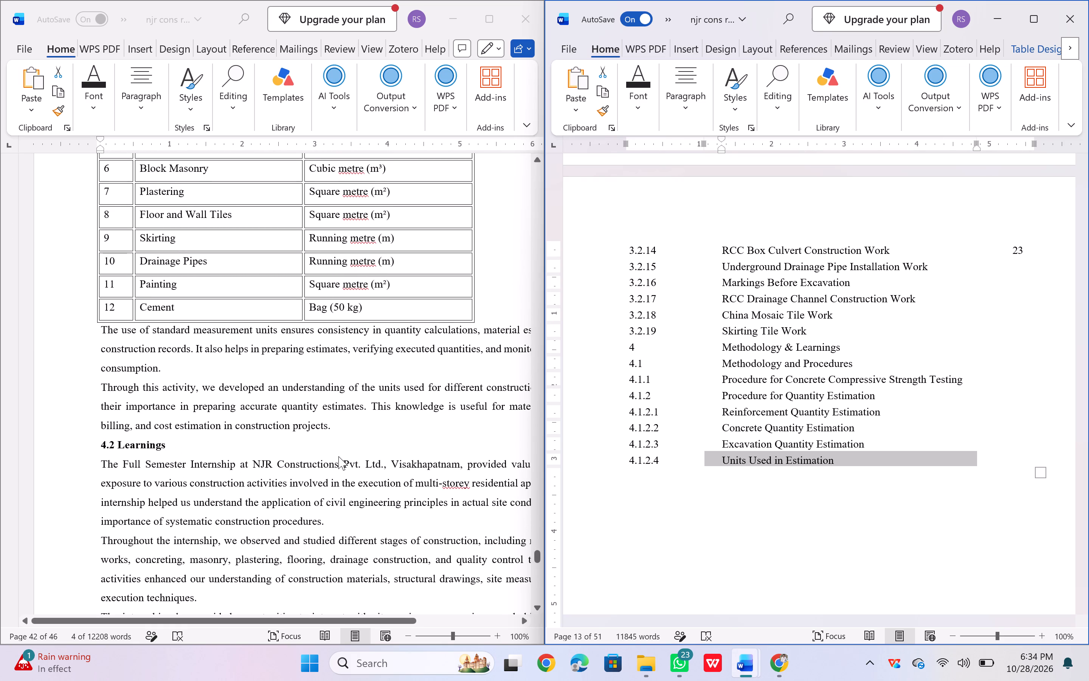
pyautogui.click(618, 465)
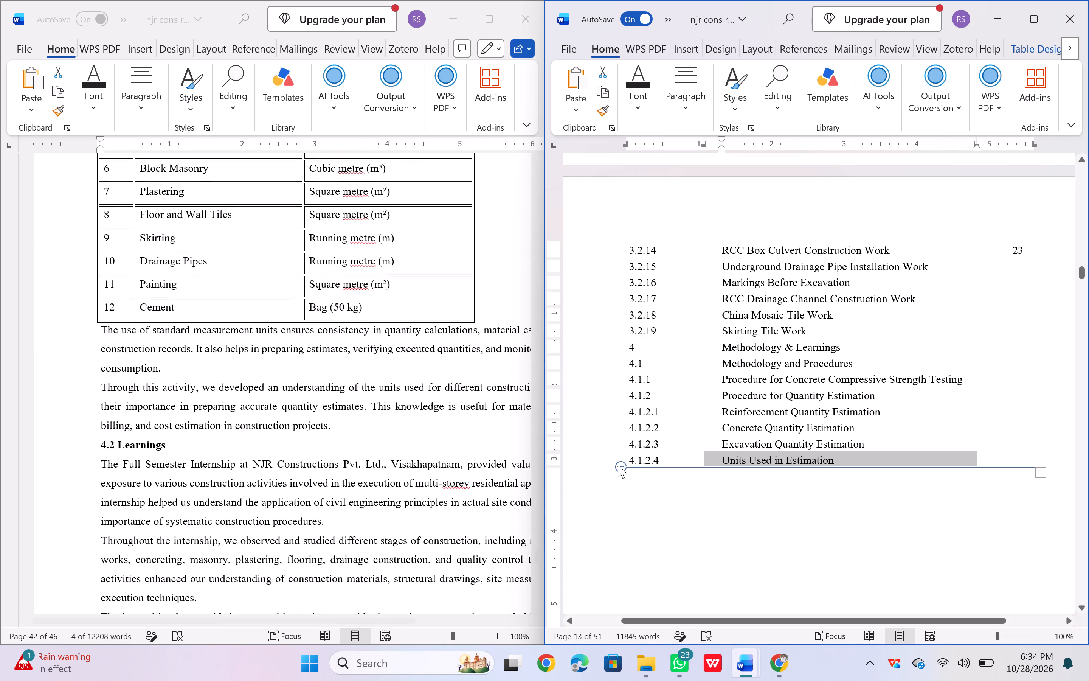
pyautogui.click(652, 477)
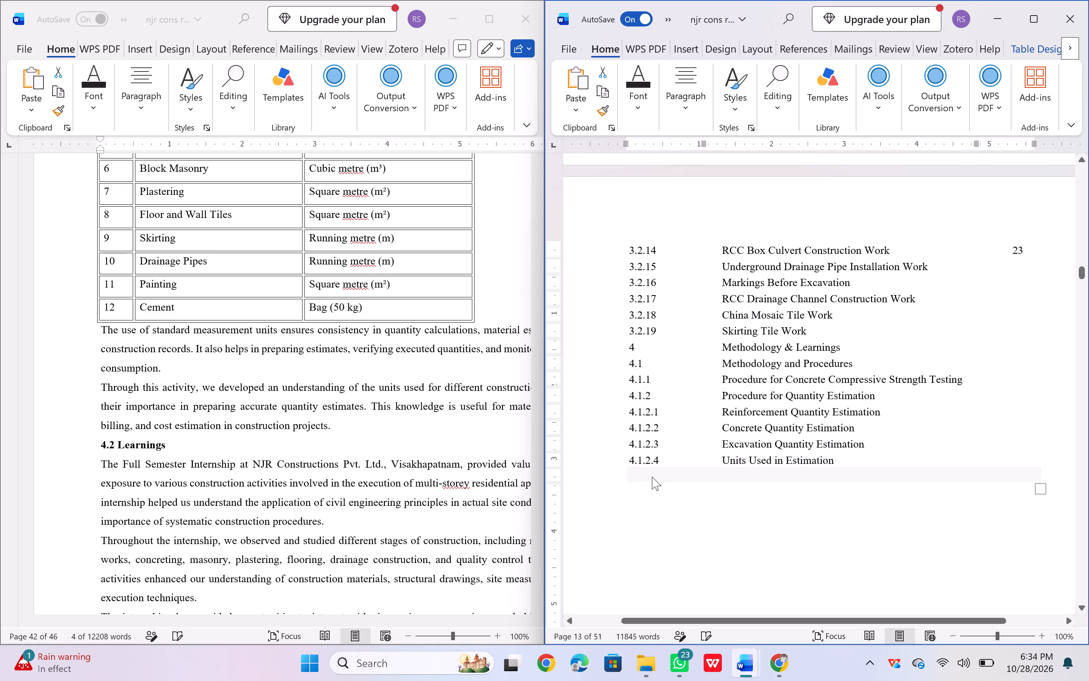
pyautogui.press('4')
pyautogui.write('.2')
# Copy the heading text "Learnings" from the report into the 4.2 title cell and remove its bold formatting.
pyautogui.click(138, 442)
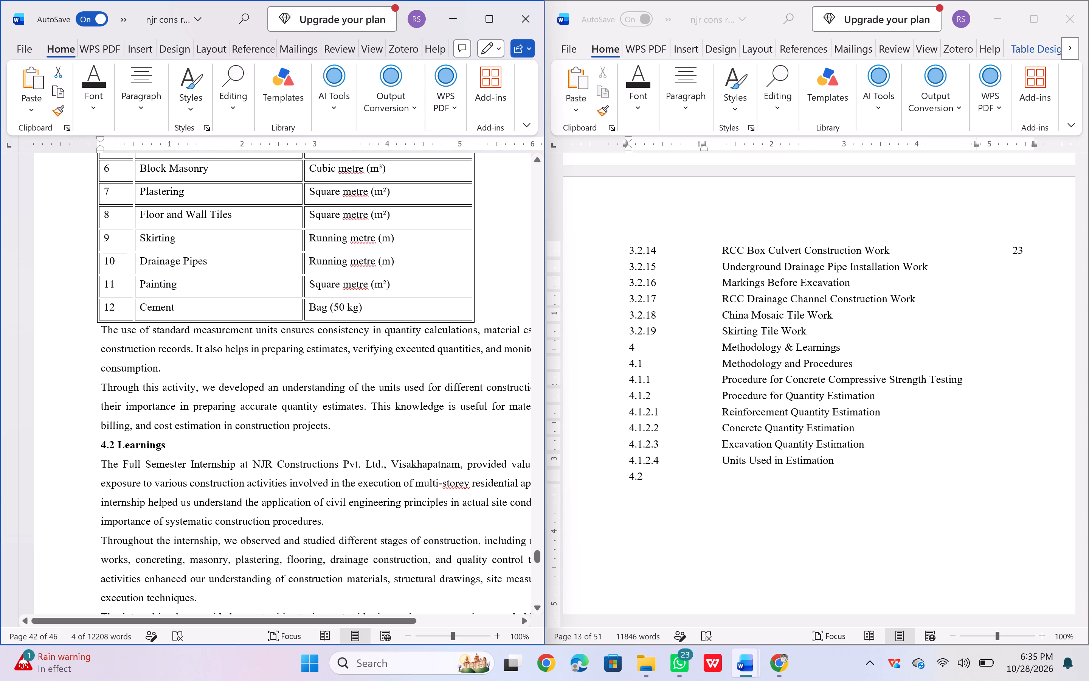
pyautogui.moveTo(121, 444); pyautogui.dragTo(168, 446)
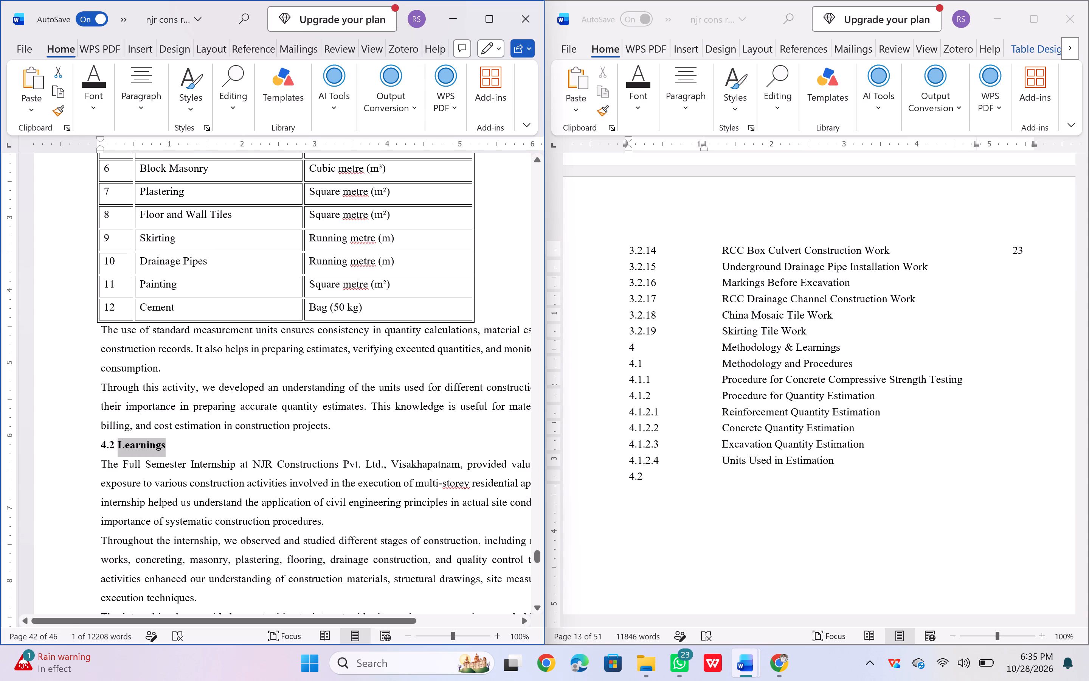
pyautogui.hotkey('ctrl', 'c')
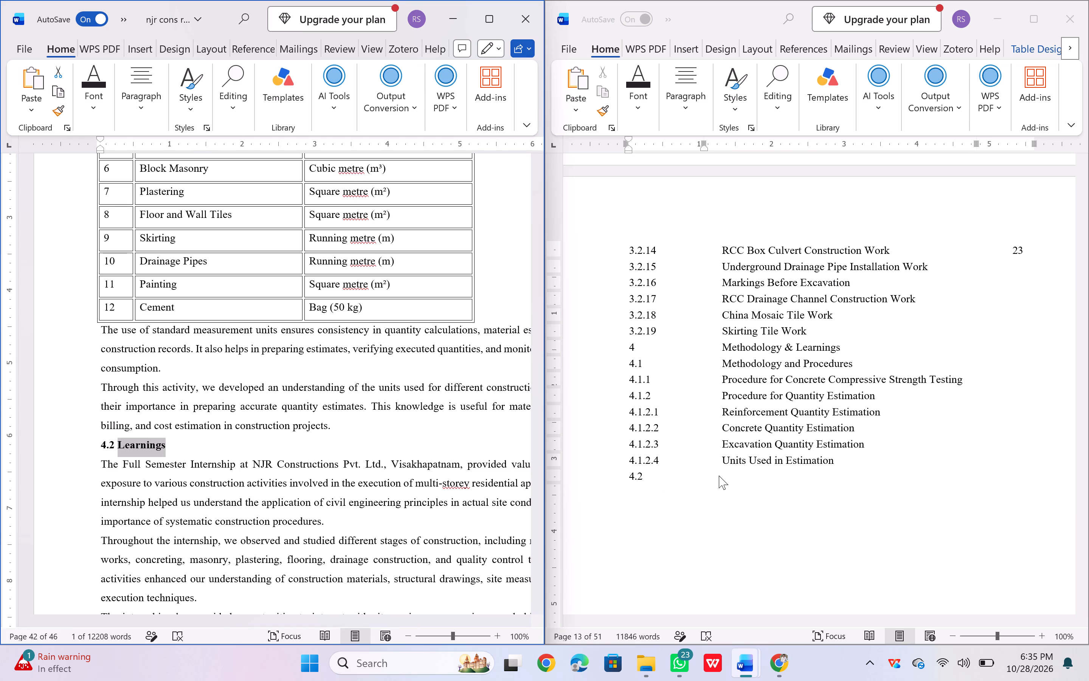
pyautogui.click(720, 475)
pyautogui.click(726, 474)
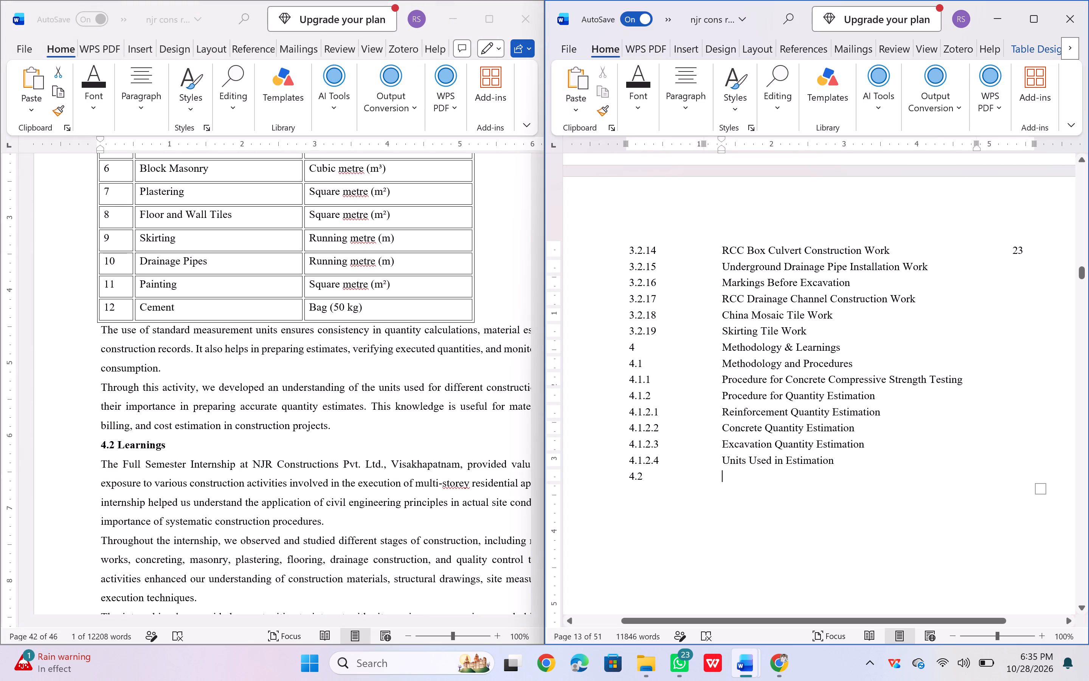
pyautogui.hotkey('ctrl', 'v')
pyautogui.tripleClick(732, 476)
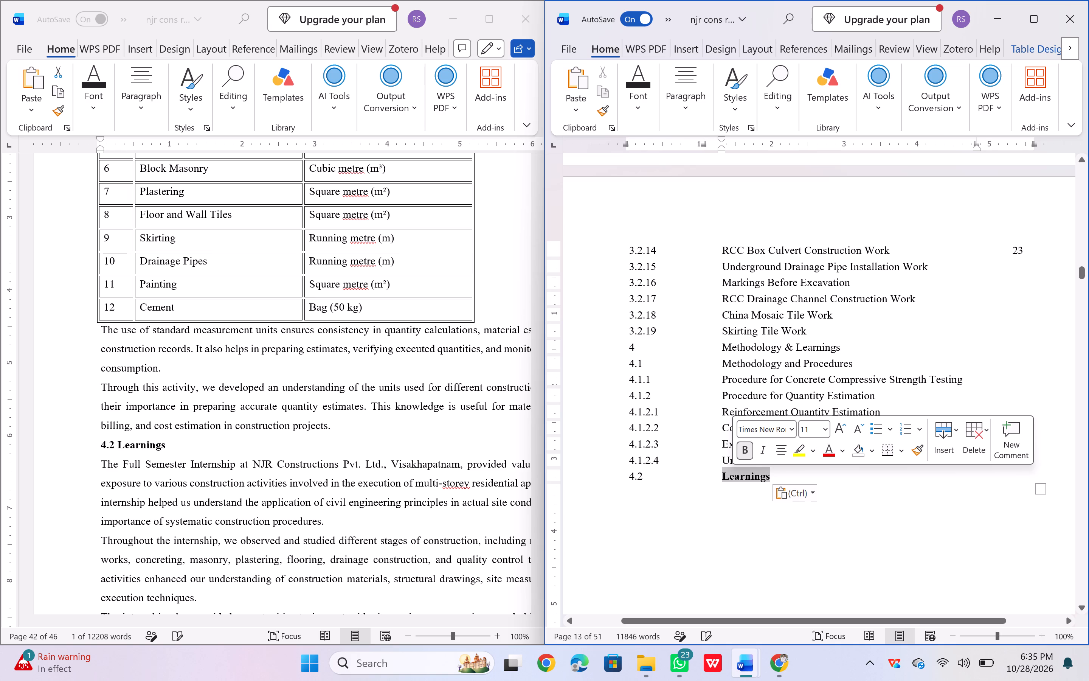
pyautogui.hotkey('ctrl', 'b')
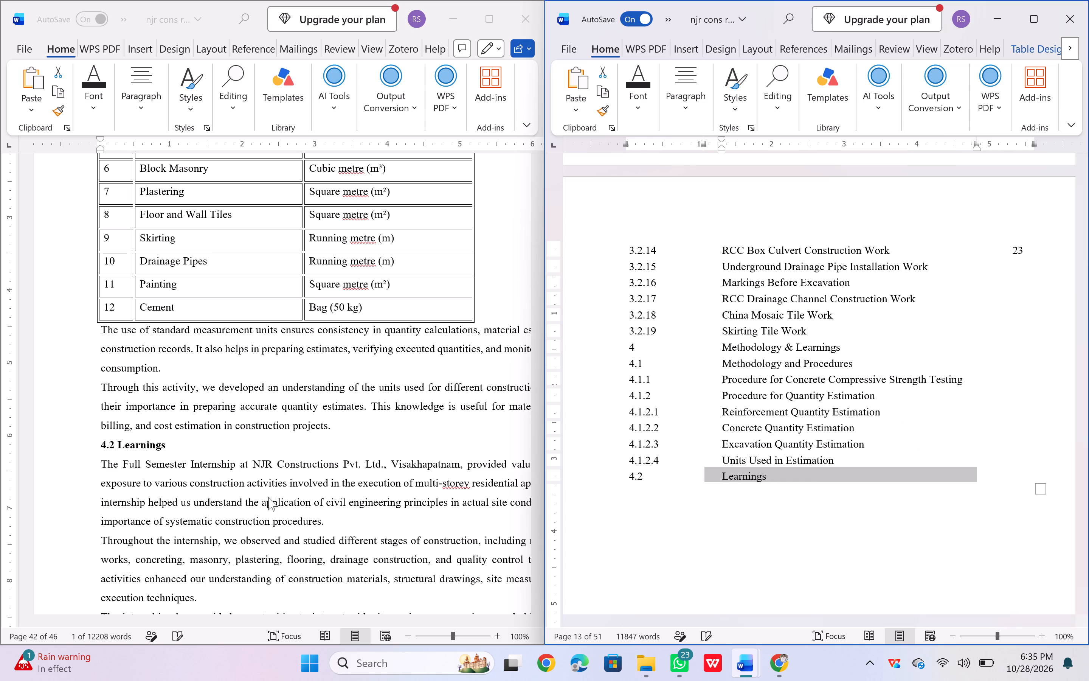
# Insert a new table row below entry 4.2 and number it 4.2.1 to match the report's next heading.
pyautogui.scroll(-3, 268, 497)
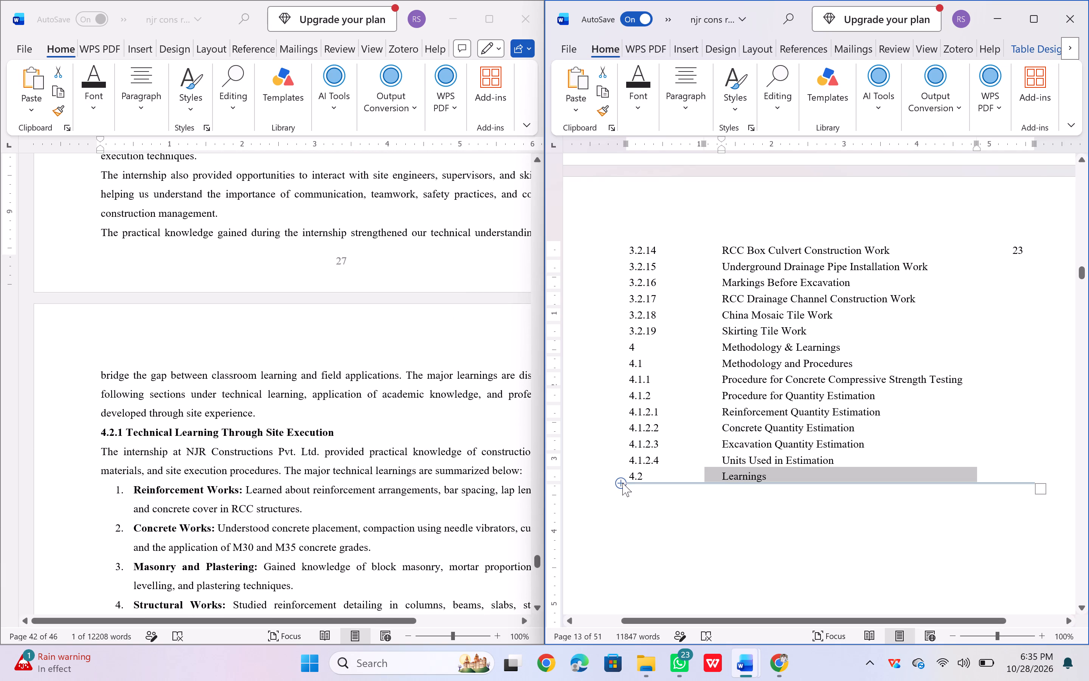
pyautogui.click(622, 483)
pyautogui.click(632, 489)
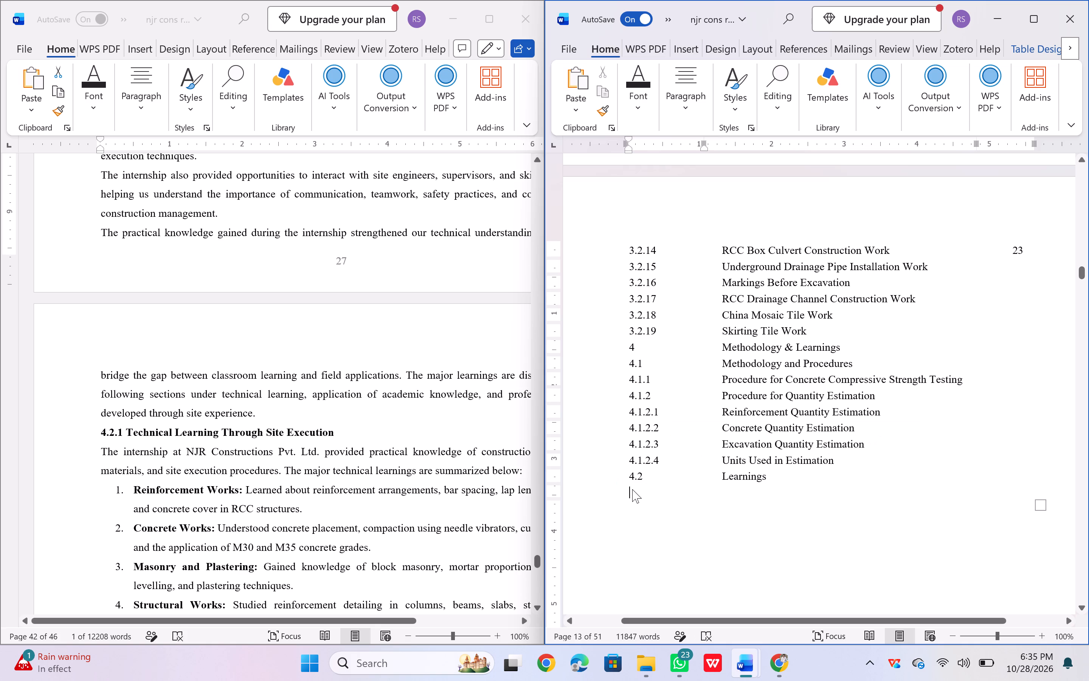
pyautogui.write('4.')
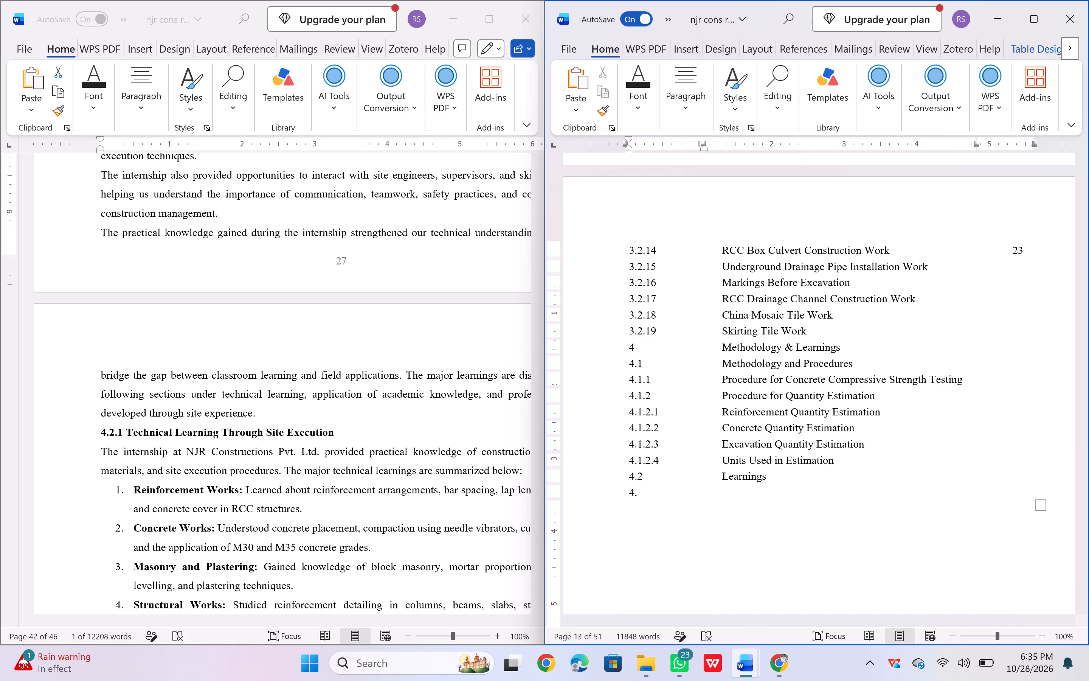
pyautogui.write('2.1')
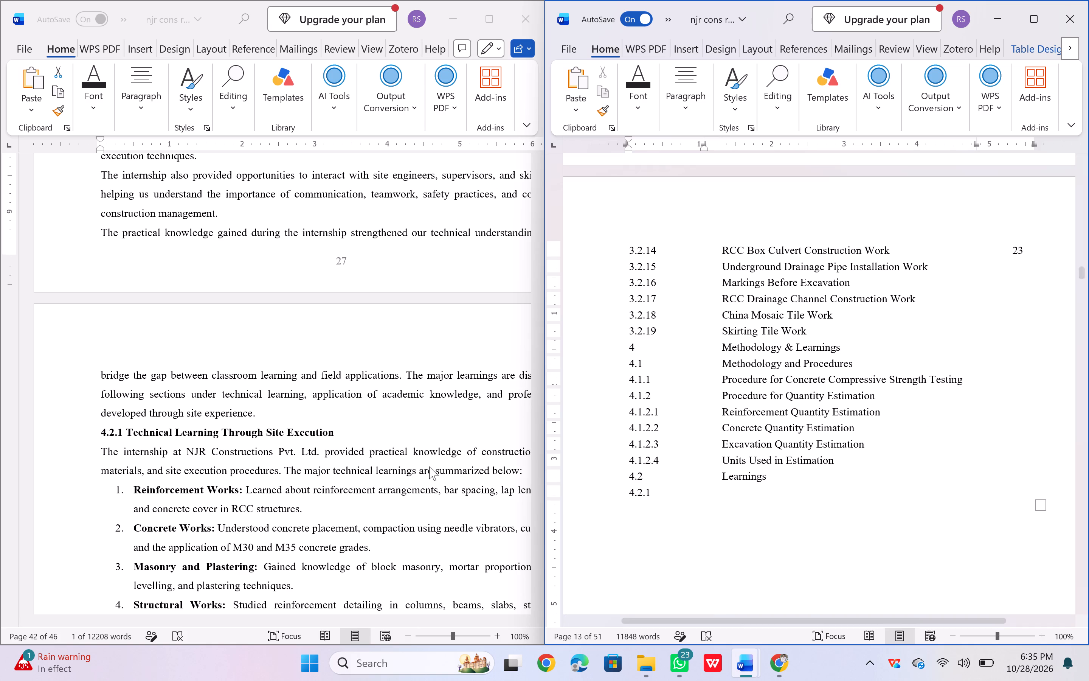
# Copy the heading text "Technical Learning Through Site Execution" from the report into the 4.2.1 title cell and remove its bold formatting.
pyautogui.click(151, 430)
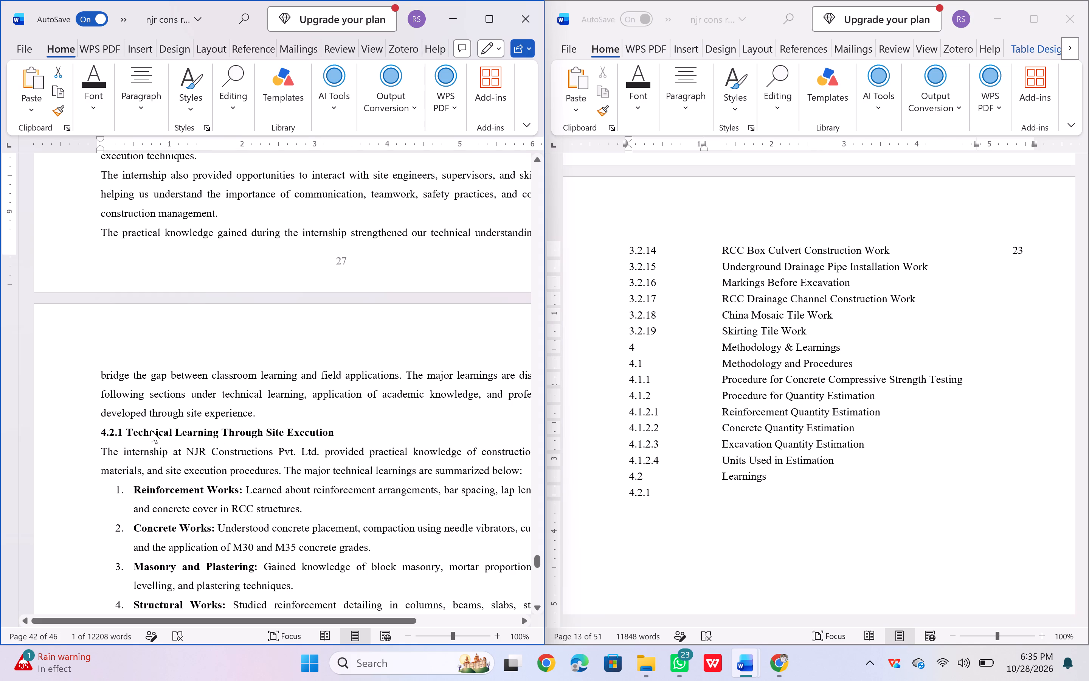
pyautogui.moveTo(146, 430); pyautogui.dragTo(294, 431)
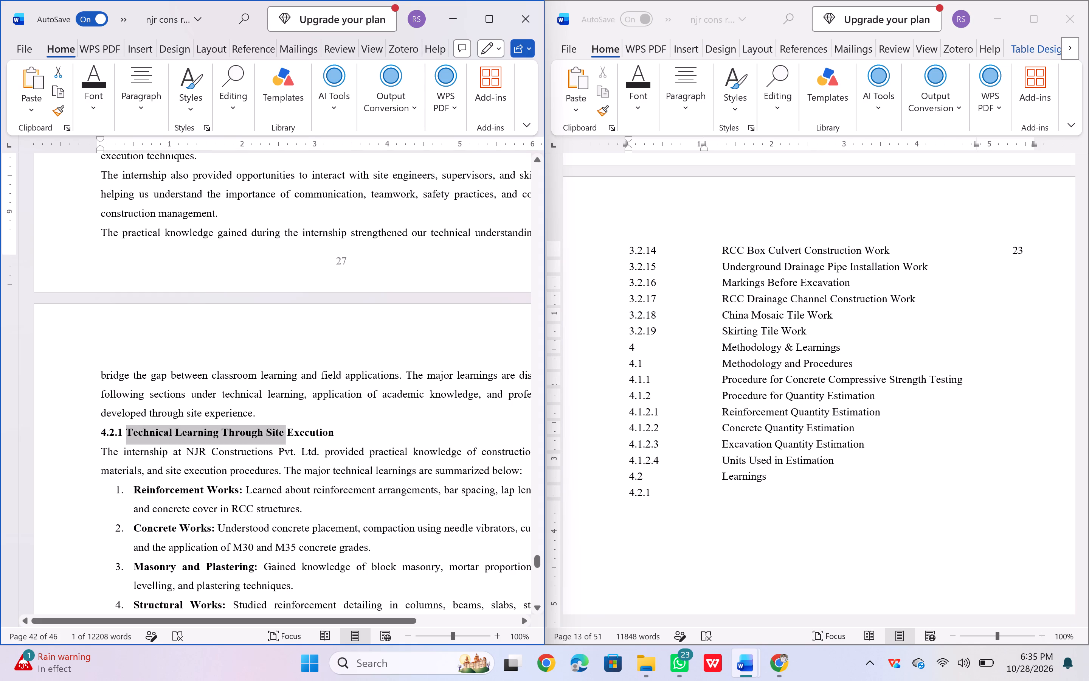
pyautogui.moveTo(294, 431); pyautogui.dragTo(327, 431)
pyautogui.hotkey('ctrl', 'c')
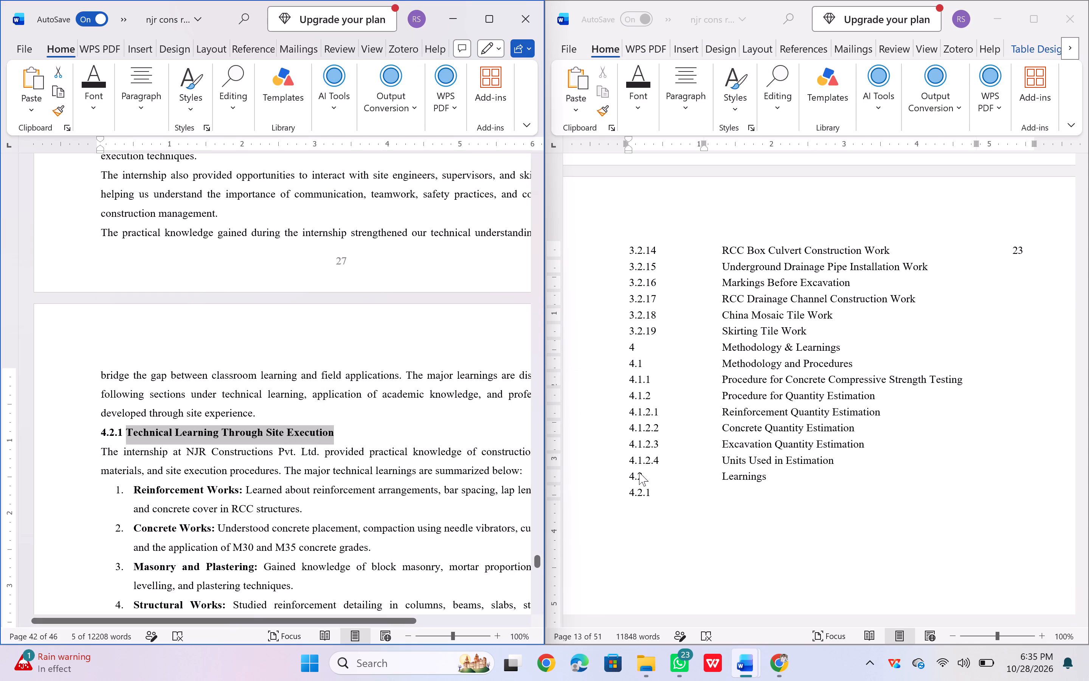
pyautogui.click(728, 496)
pyautogui.click(728, 496)
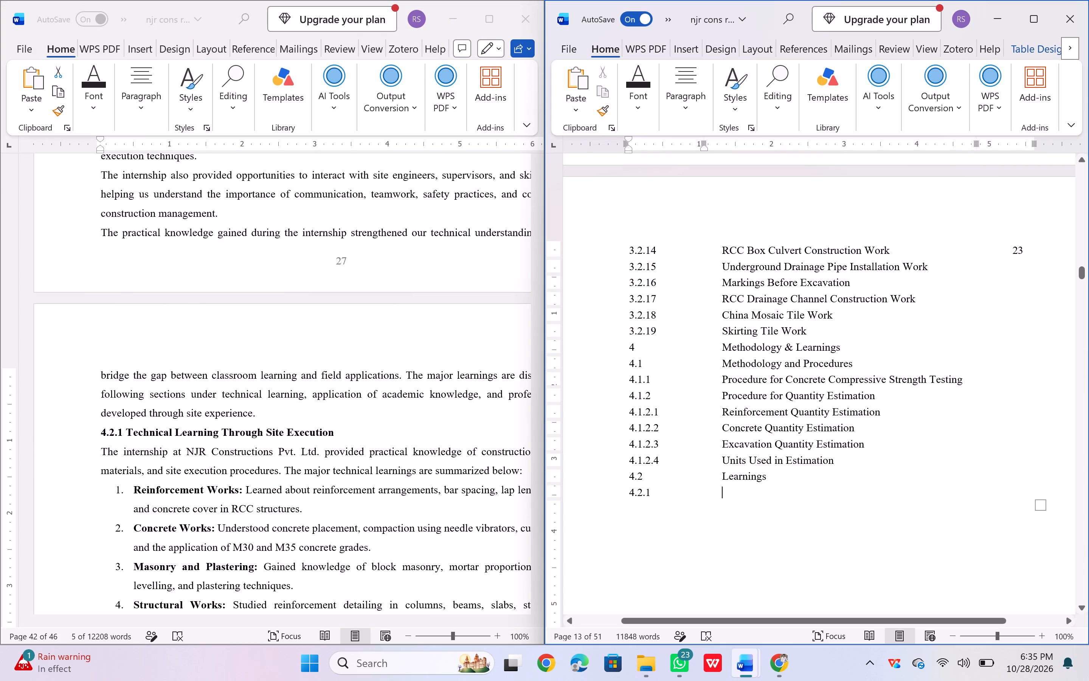
pyautogui.hotkey('ctrl', 'v')
pyautogui.tripleClick(728, 496)
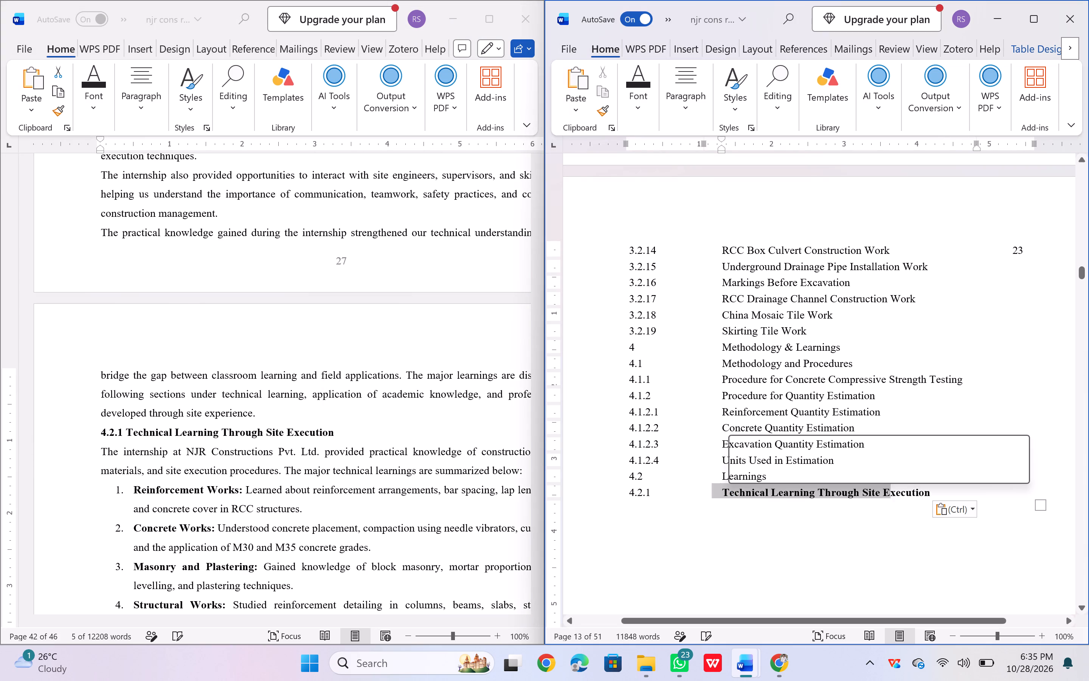
pyautogui.hotkey('ctrl', 'b')
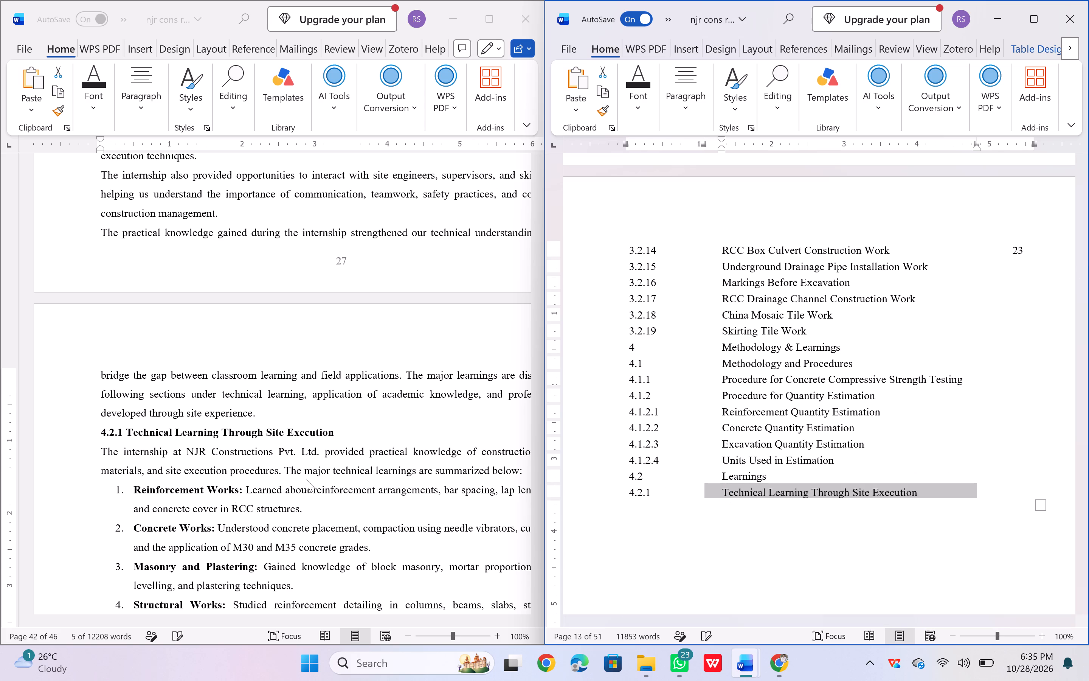
# Insert a new table row below entry 4.2.1 and number it 4.2.2 to match the report's next heading.
pyautogui.scroll(-2, 226, 491)
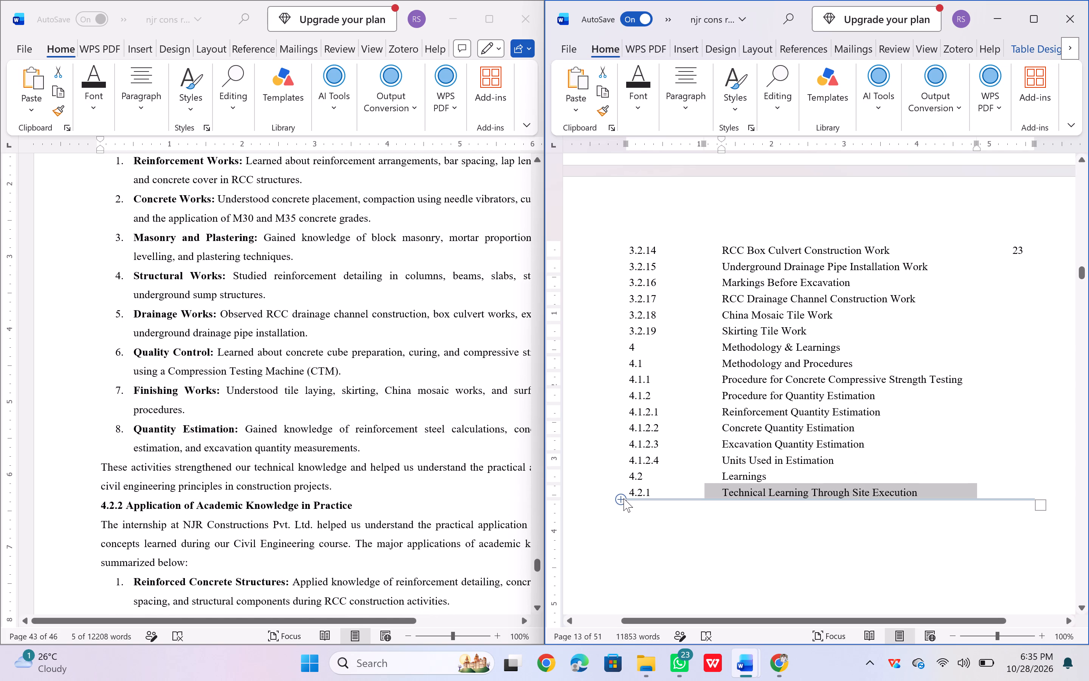
pyautogui.click(624, 498)
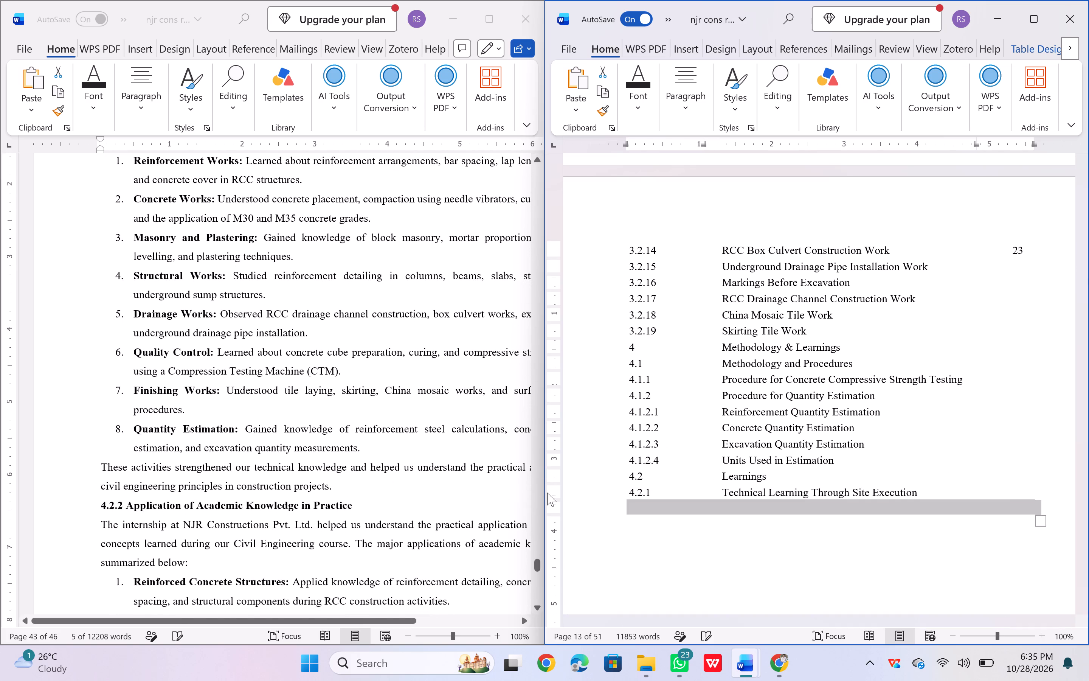
pyautogui.click(642, 507)
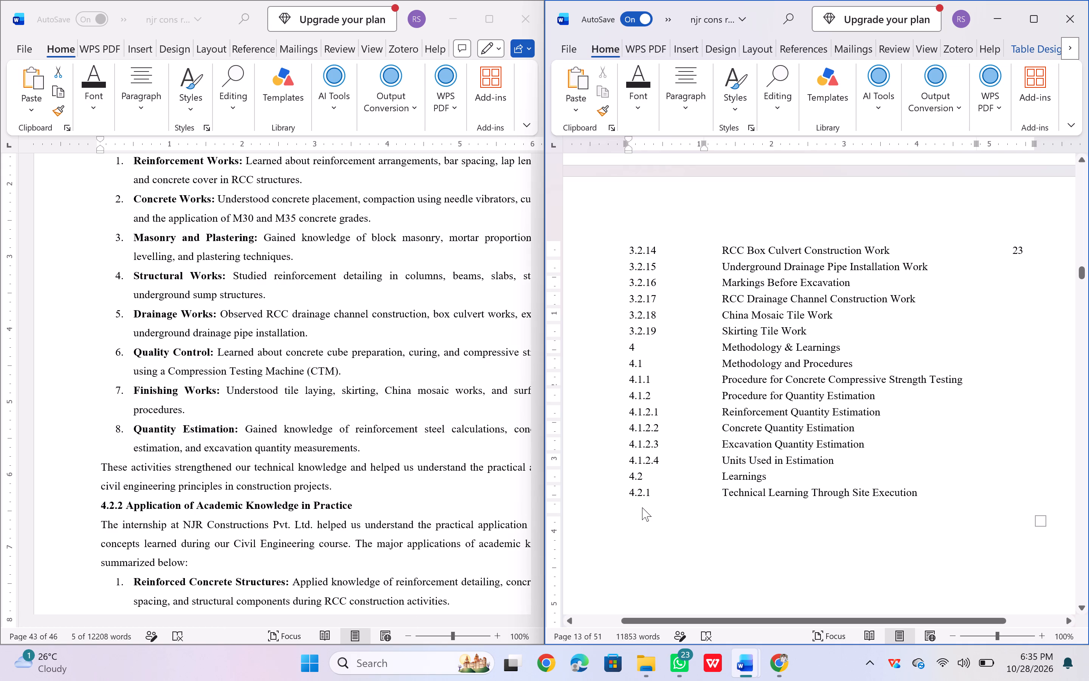
pyautogui.write('4.')
pyautogui.write('2.2')
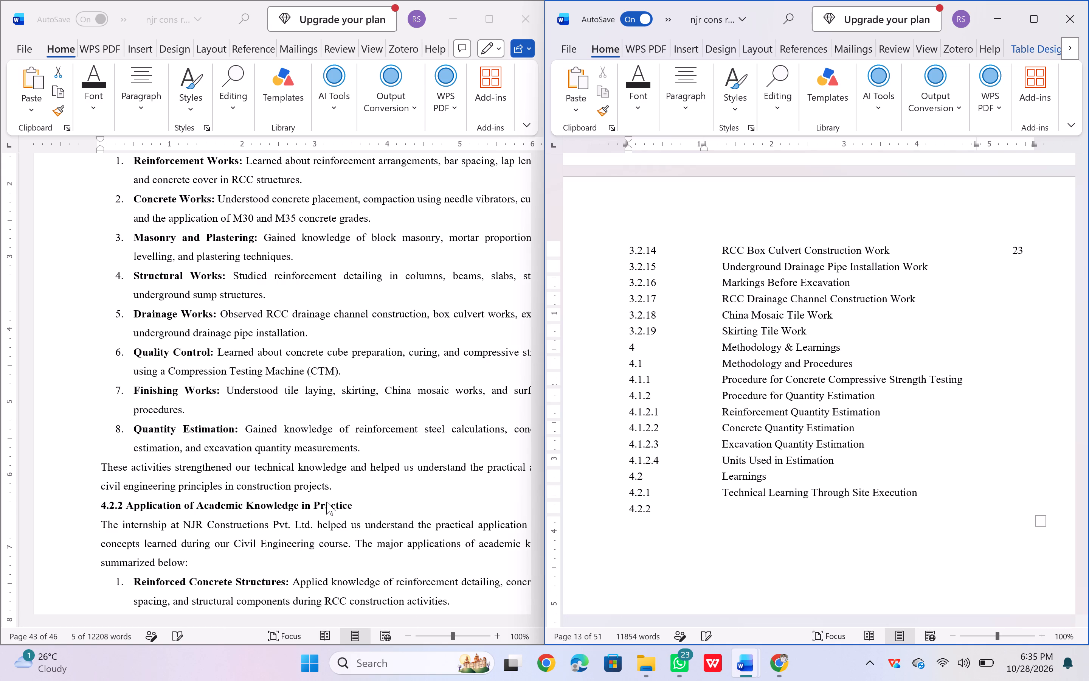
# Copy the heading text "Application of Academic Knowledge in Practice" from the report into the 4.2.2 title cell and remove its bold formatting.
pyautogui.moveTo(158, 504); pyautogui.dragTo(202, 501)
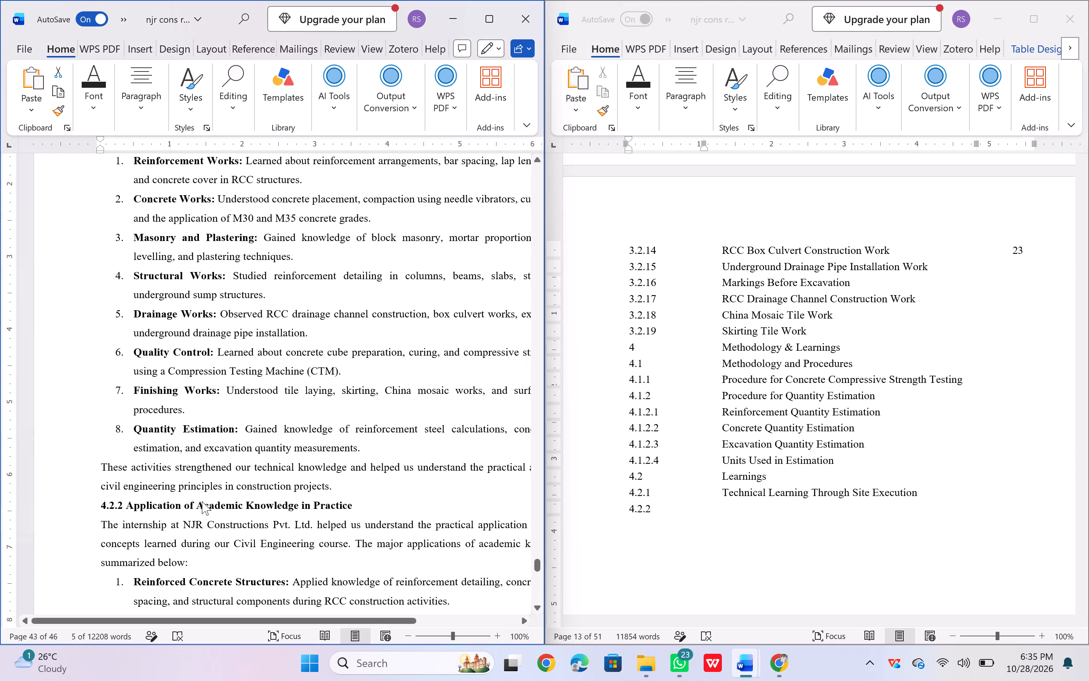
pyautogui.moveTo(202, 501); pyautogui.dragTo(211, 500)
pyautogui.moveTo(158, 507); pyautogui.dragTo(291, 505)
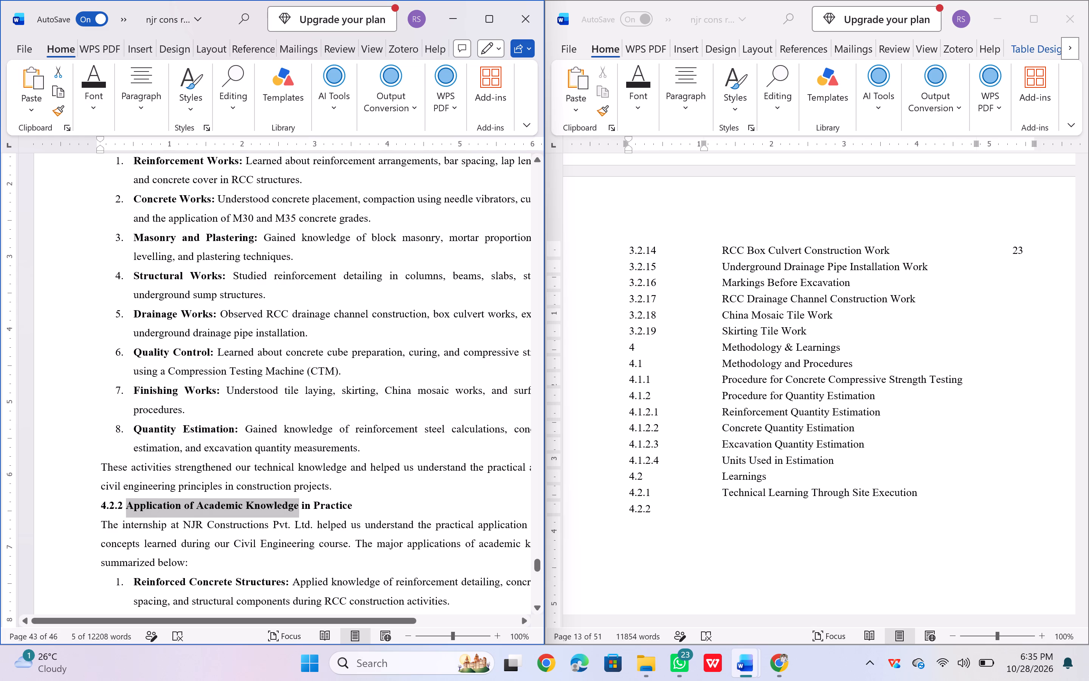
pyautogui.moveTo(291, 505); pyautogui.dragTo(340, 507)
pyautogui.hotkey('ctrl', 'c')
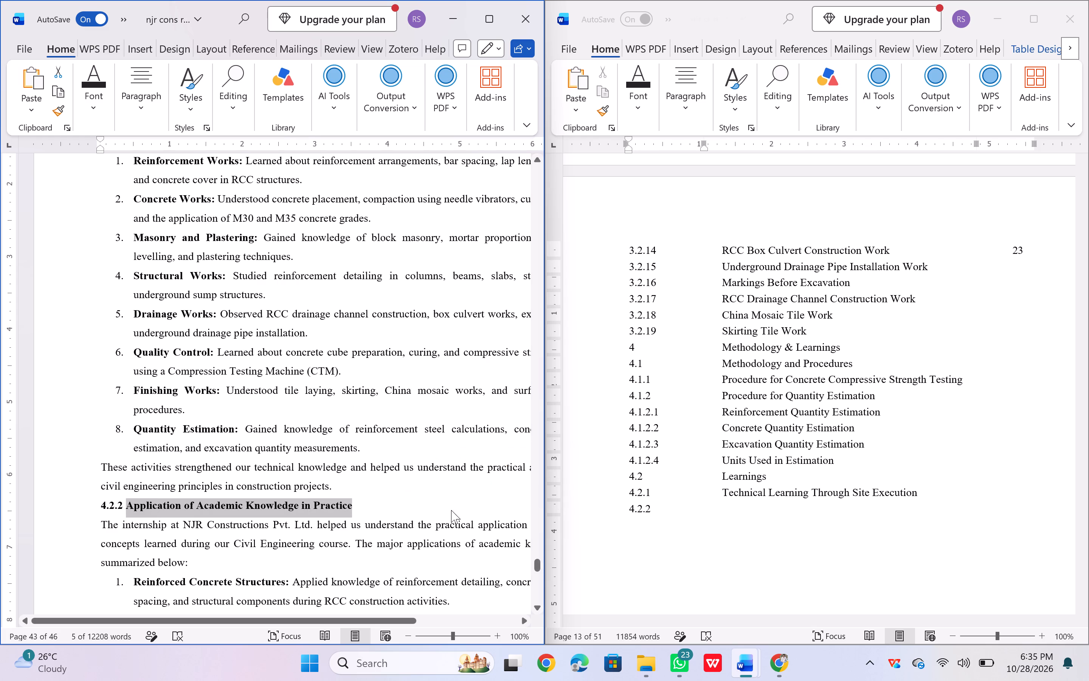
pyautogui.click(726, 512)
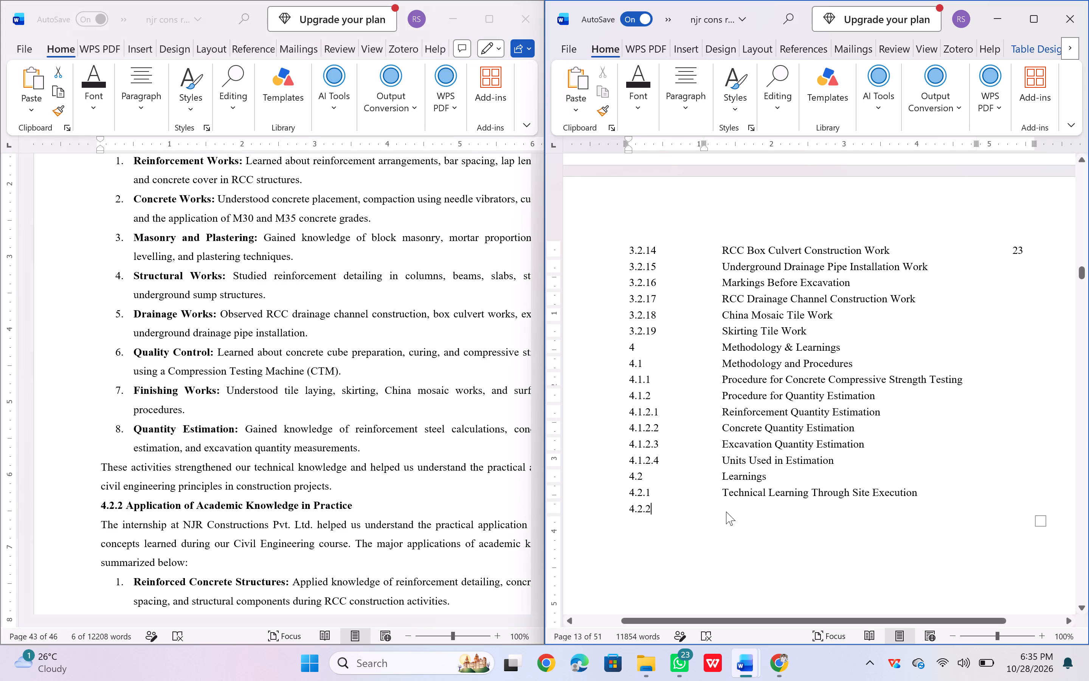
pyautogui.click(726, 512)
pyautogui.hotkey('ctrl', 'v')
pyautogui.tripleClick(726, 512)
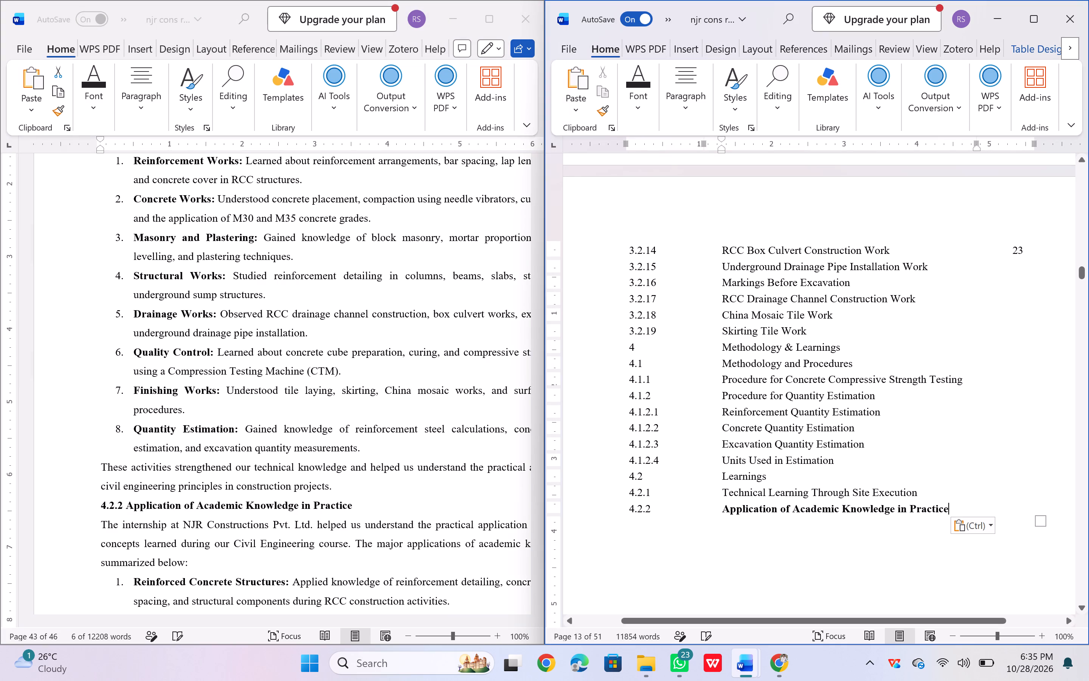
pyautogui.hotkey('ctrl', 'b')
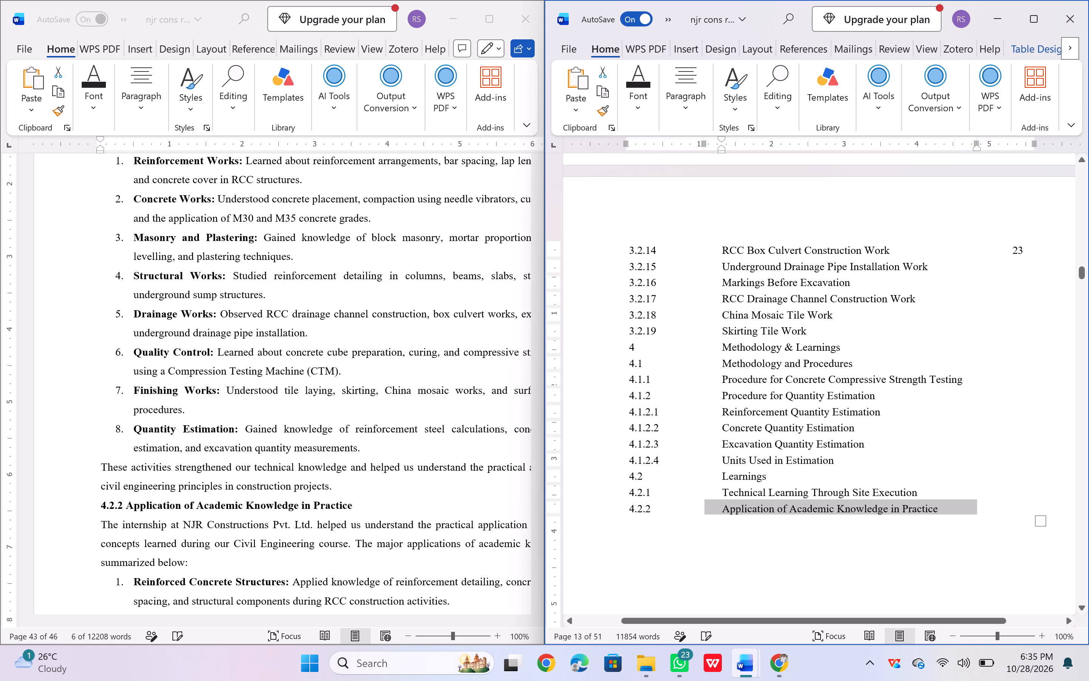
# Insert a new table row below entry 4.2.2 and number it 4.2.3 to match the report's next heading.
pyautogui.click(619, 518)
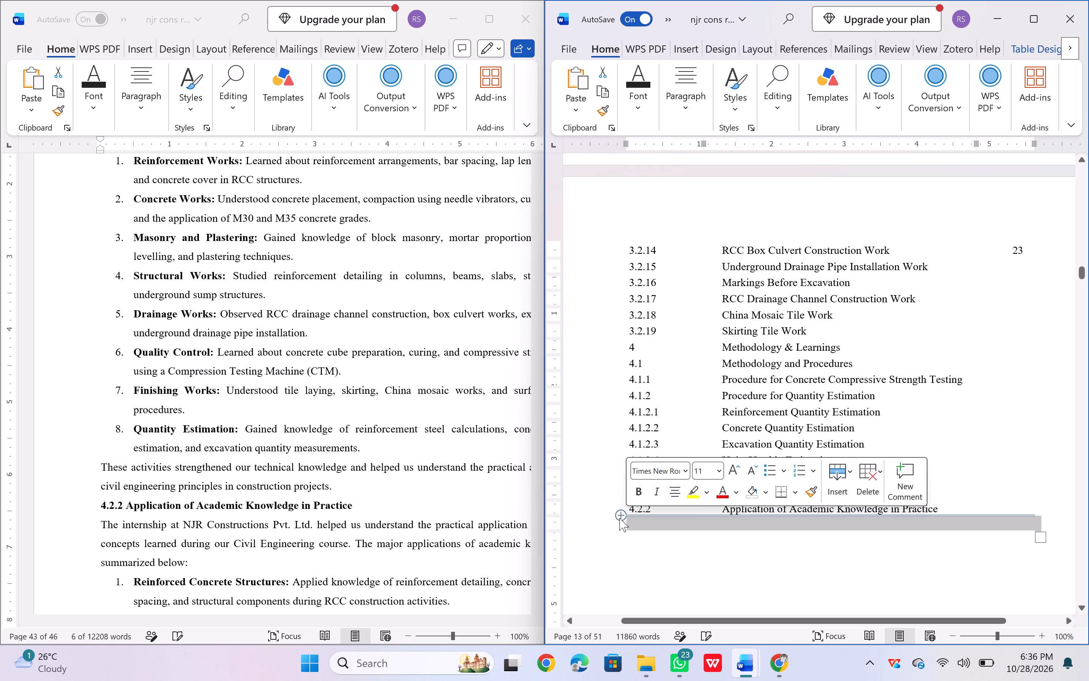
pyautogui.scroll(-1, 365, 541)
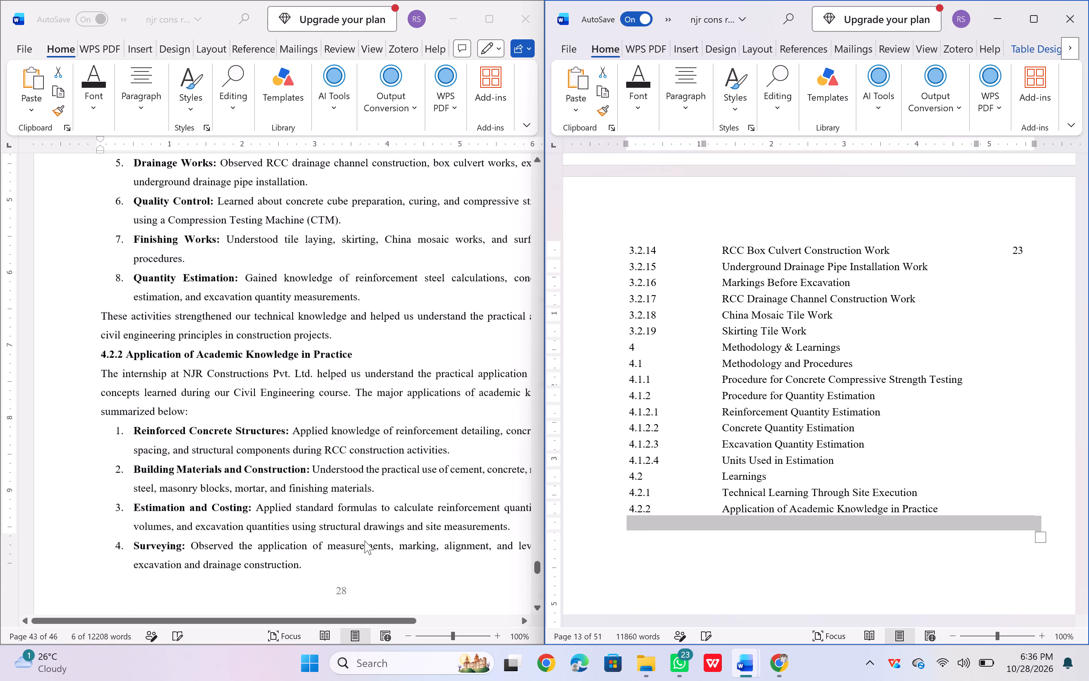
pyautogui.scroll(-2, 365, 541)
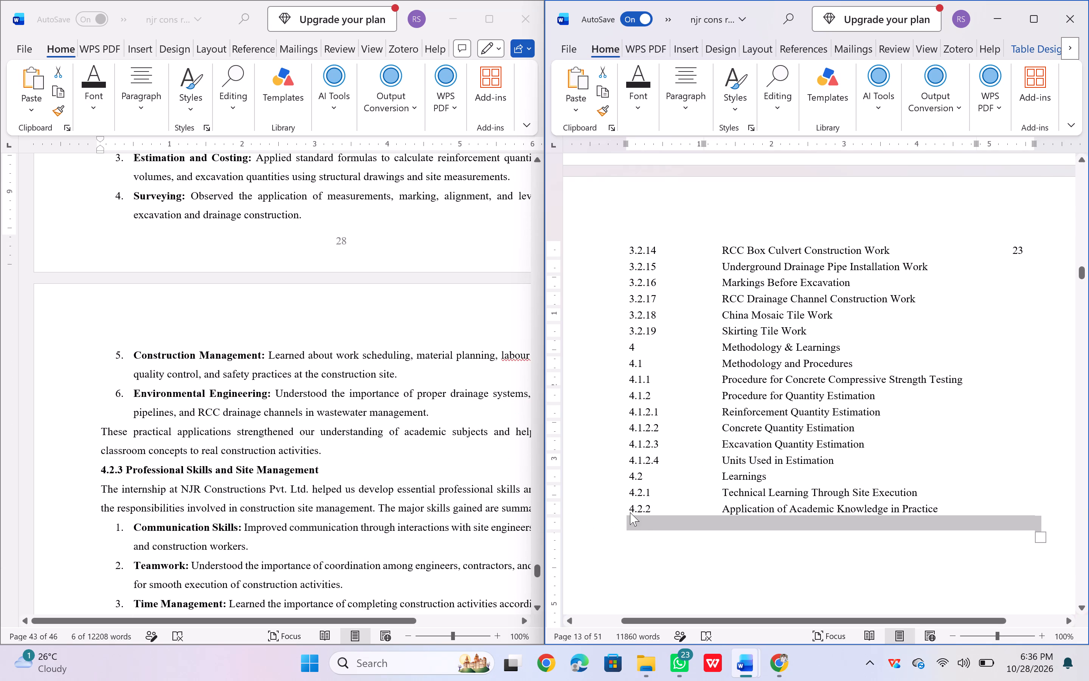
pyautogui.click(638, 522)
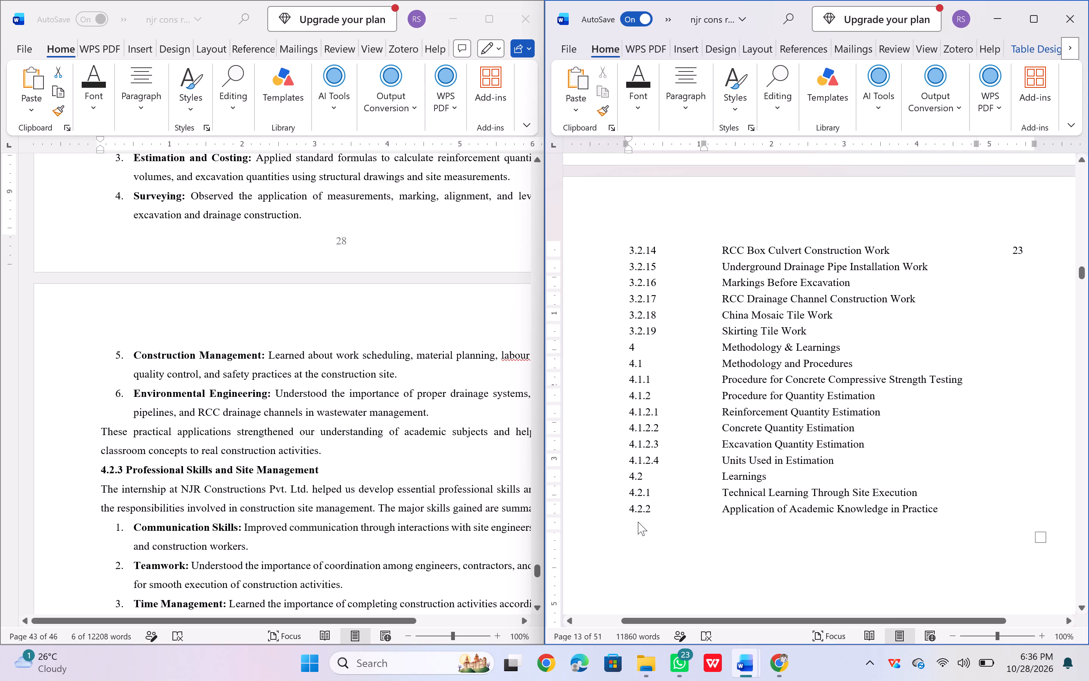
pyautogui.press('4')
pyautogui.press('.')
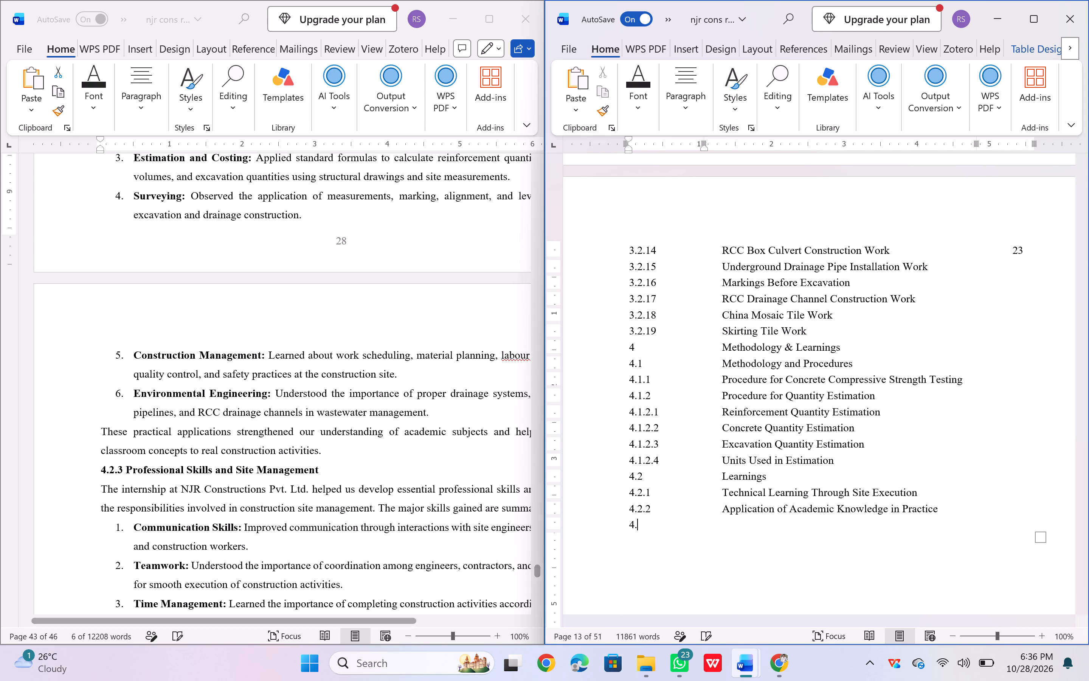
pyautogui.write('2.3')
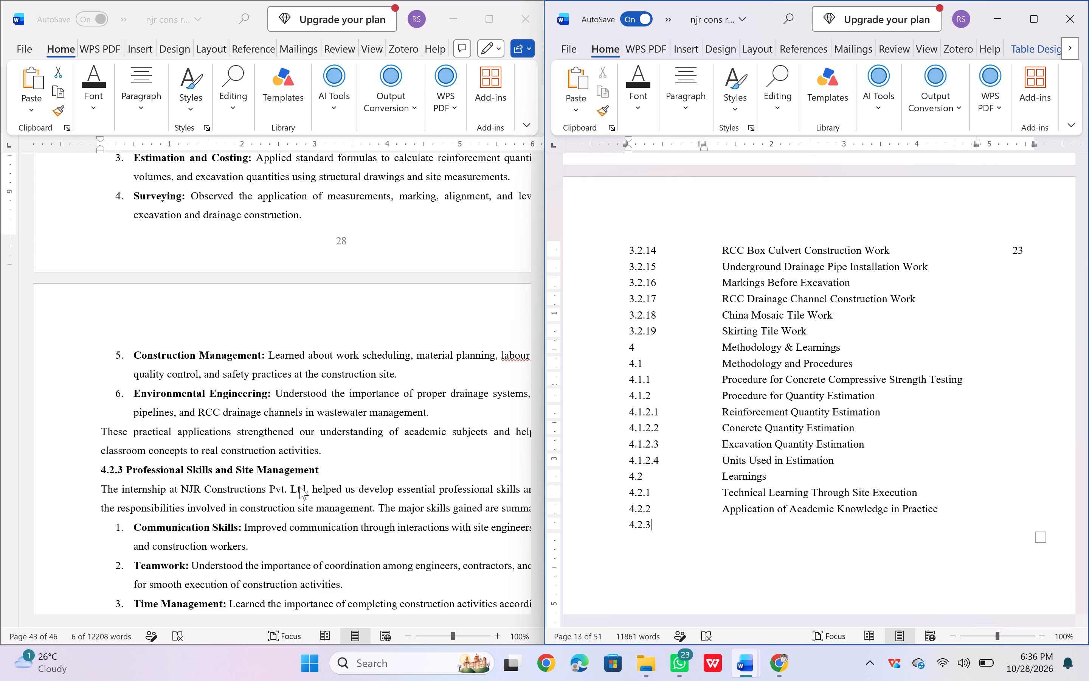
# Copy the heading text "Professional Skills and Site Management" from the report into the 4.2.3 title cell and remove its bold formatting.
pyautogui.click(164, 465)
pyautogui.moveTo(164, 465); pyautogui.dragTo(318, 473)
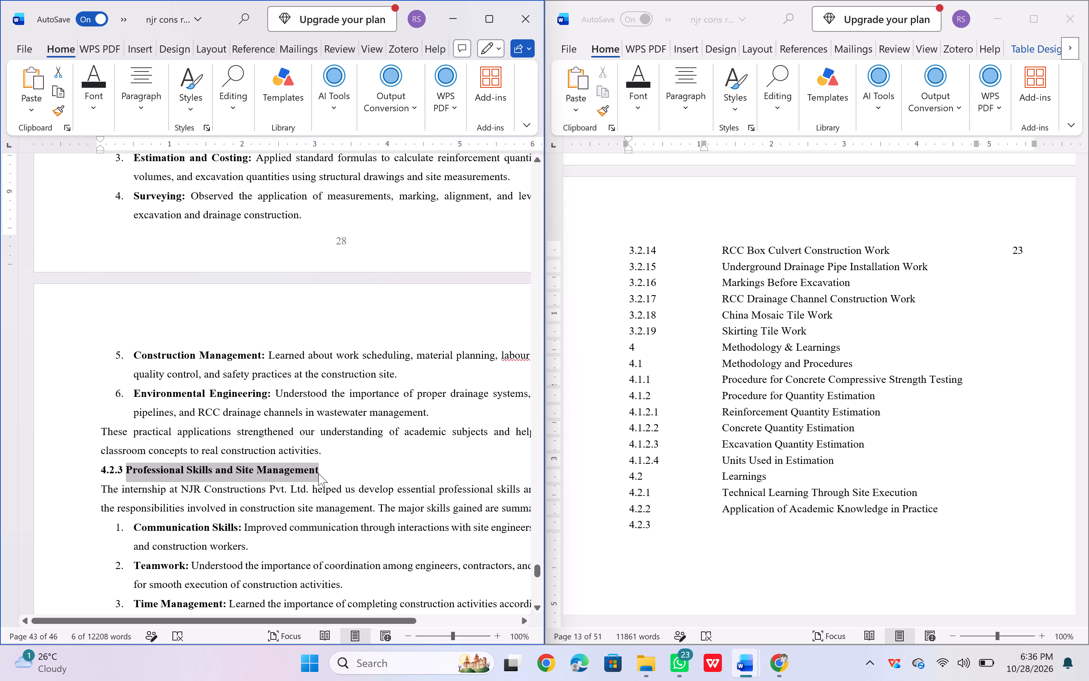
pyautogui.hotkey('ctrl', 'c')
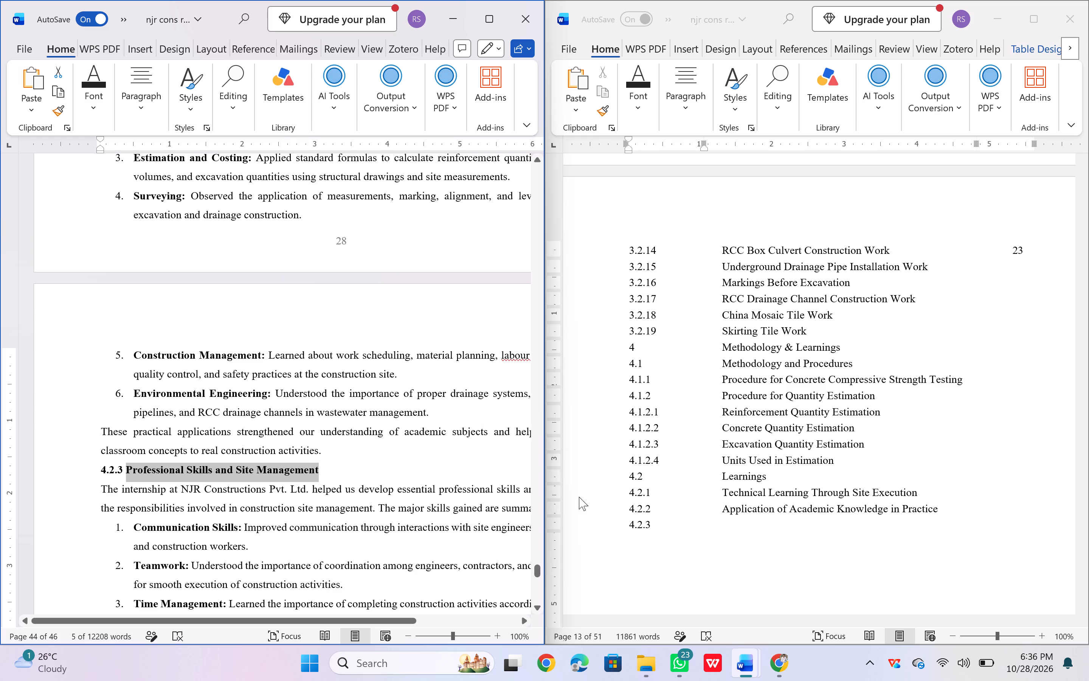
pyautogui.click(723, 522)
pyautogui.click(723, 522)
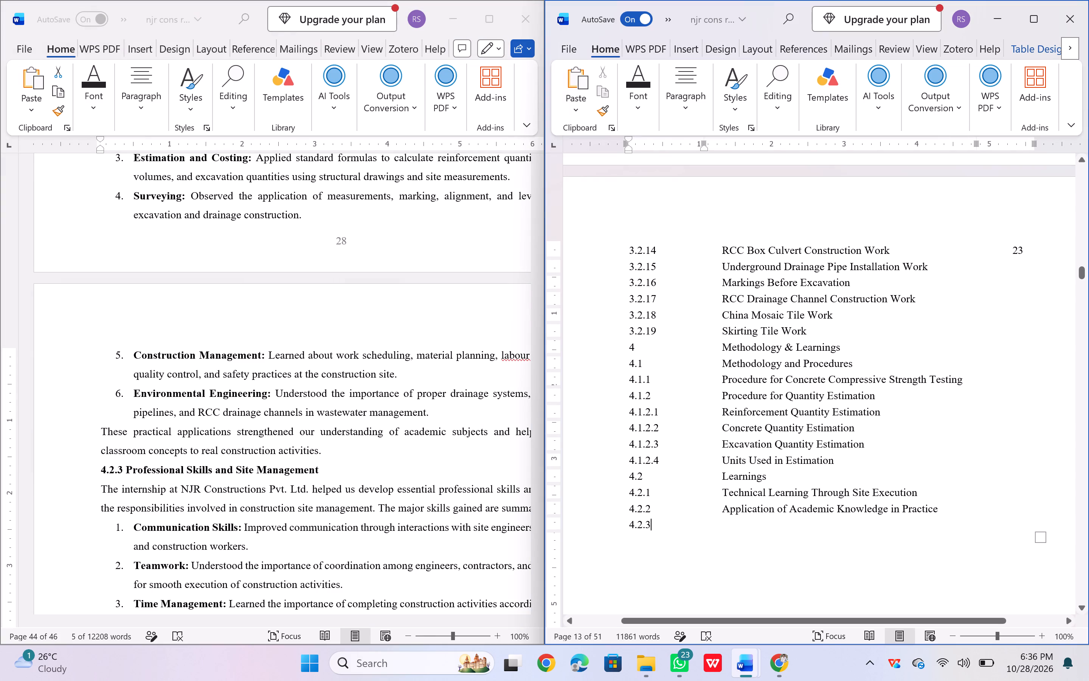
pyautogui.hotkey('ctrl', 'v')
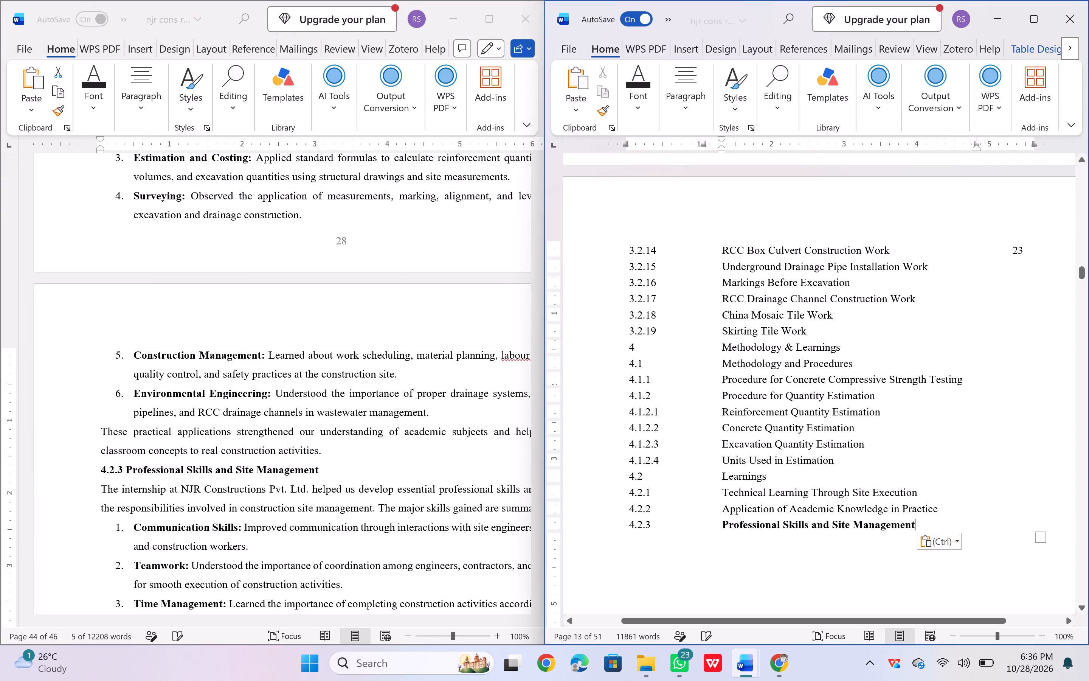
pyautogui.tripleClick(730, 522)
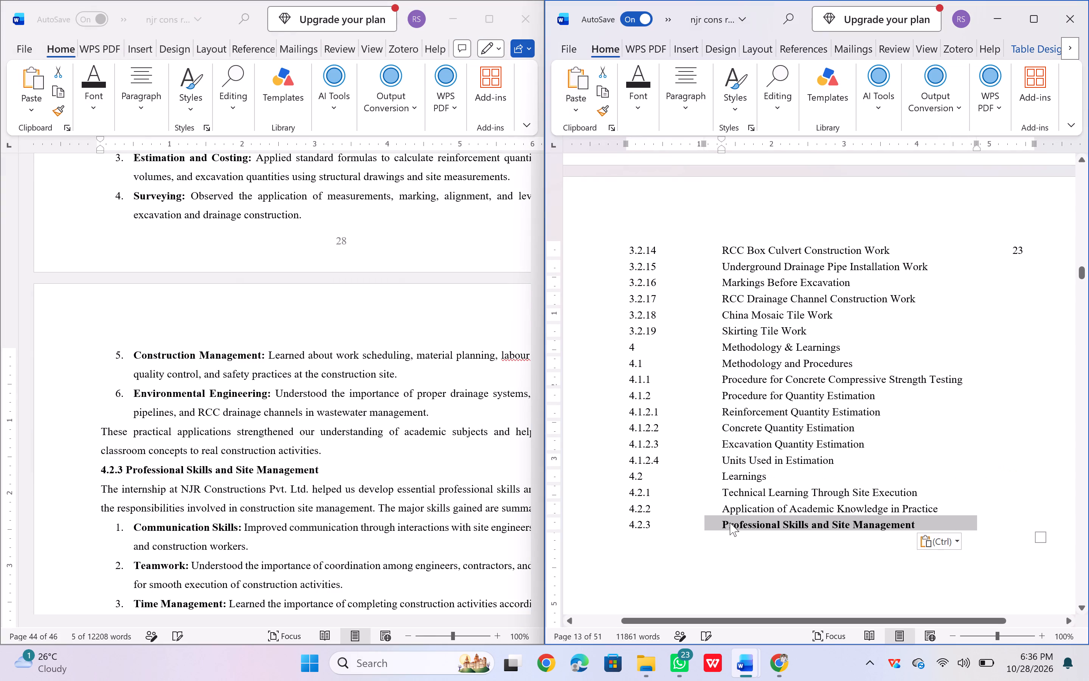
pyautogui.hotkey('ctrl', 'b')
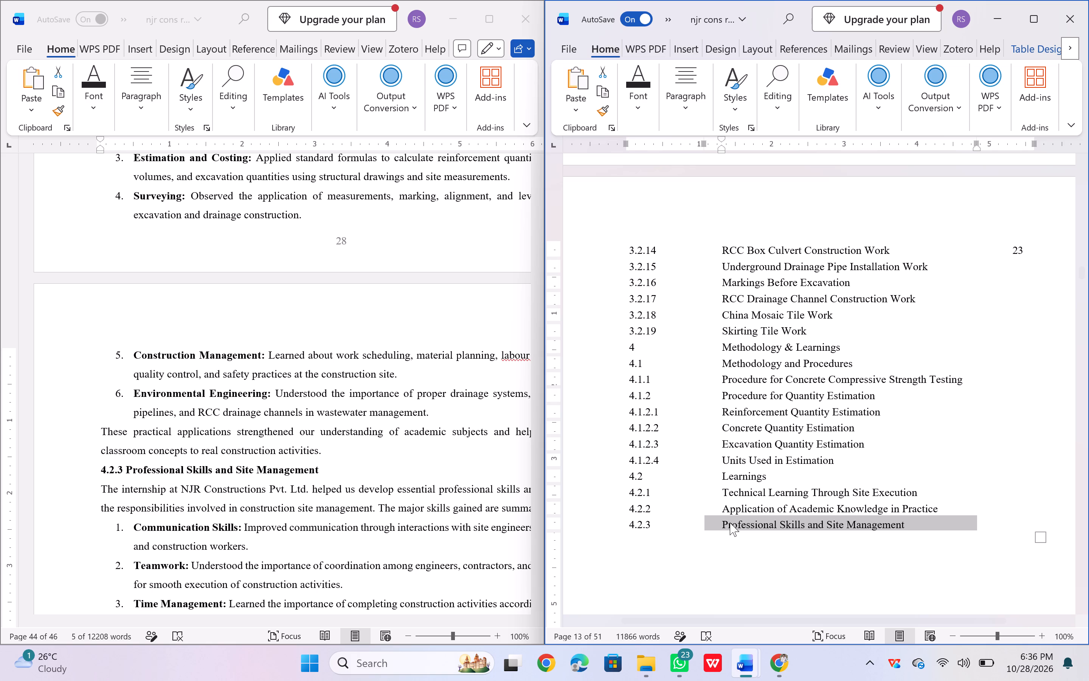
pyautogui.click(697, 524)
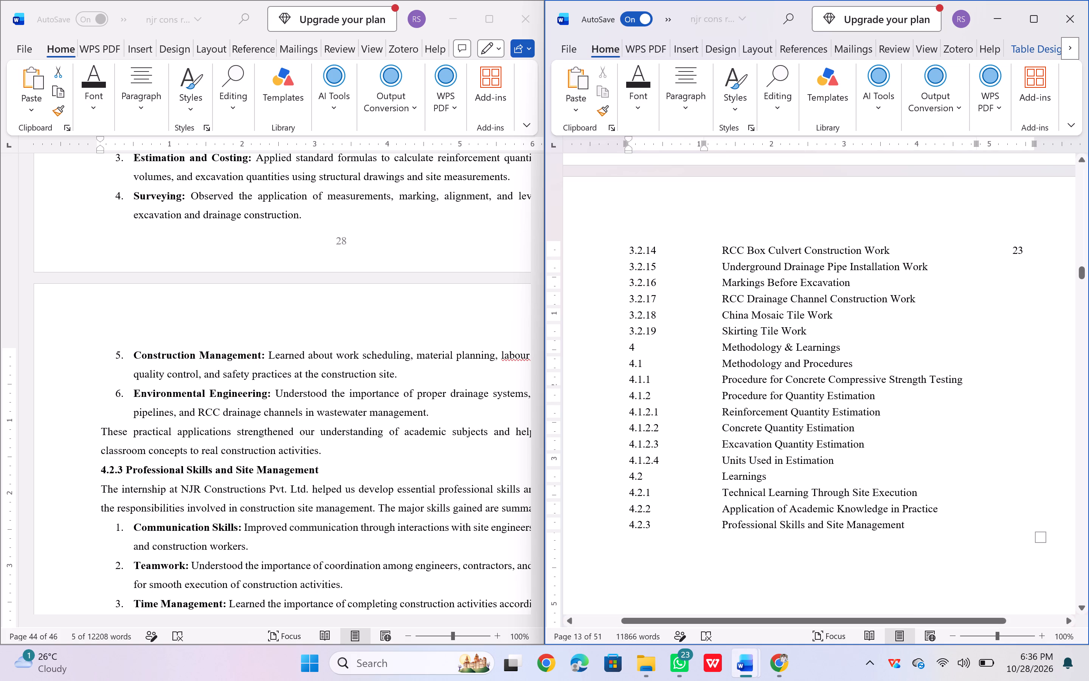
# Insert a new table row below entry 4.2.3 and number it 5 to match the report's next chapter.
pyautogui.click(621, 532)
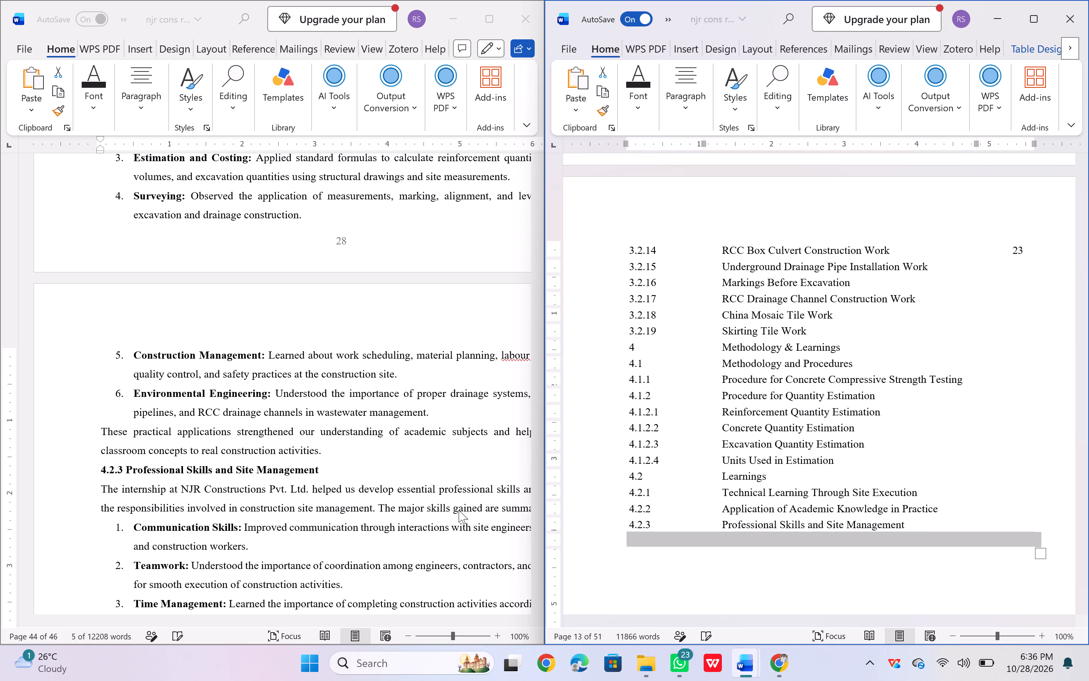
pyautogui.scroll(-3, 355, 512)
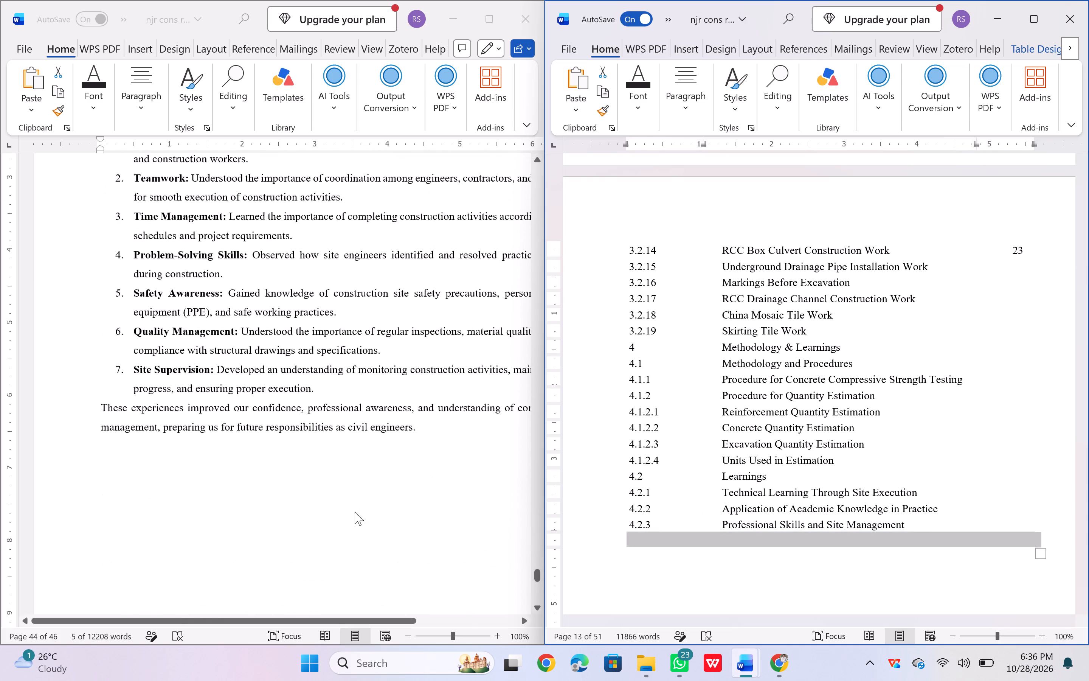
pyautogui.scroll(-1, 355, 512)
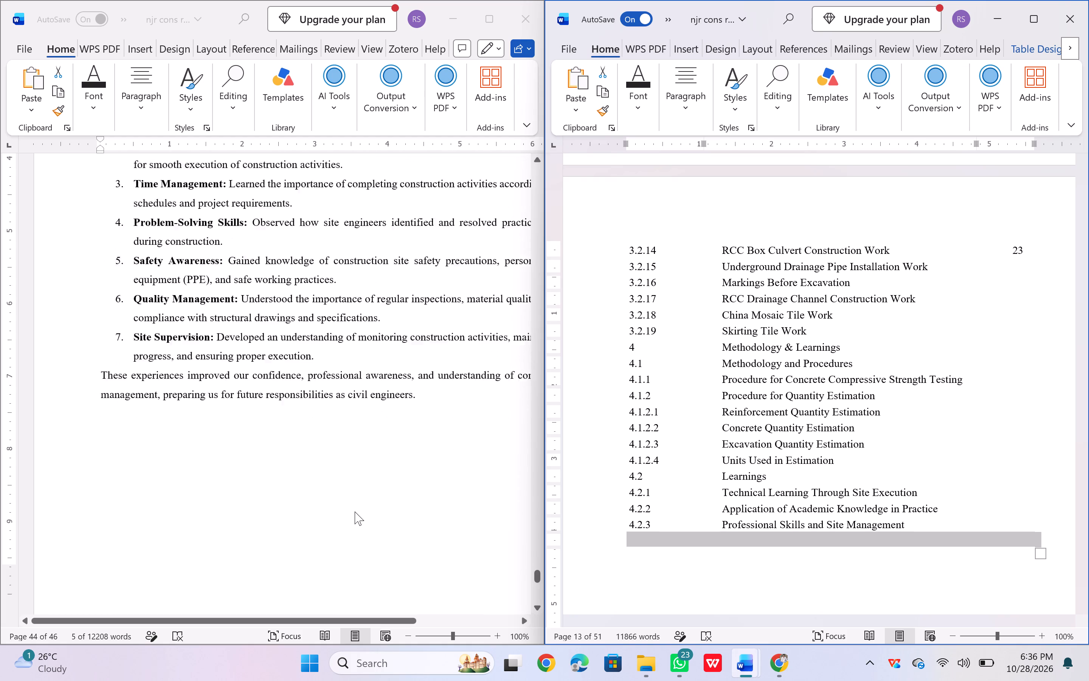
pyautogui.scroll(-2, 355, 512)
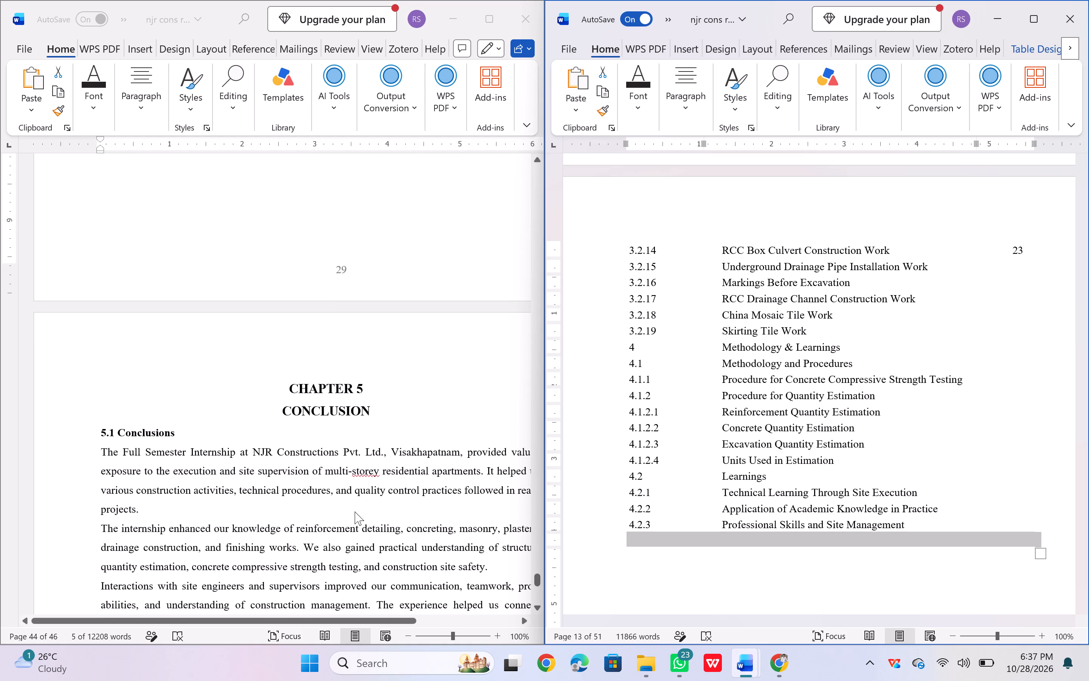
pyautogui.scroll(-1, 355, 512)
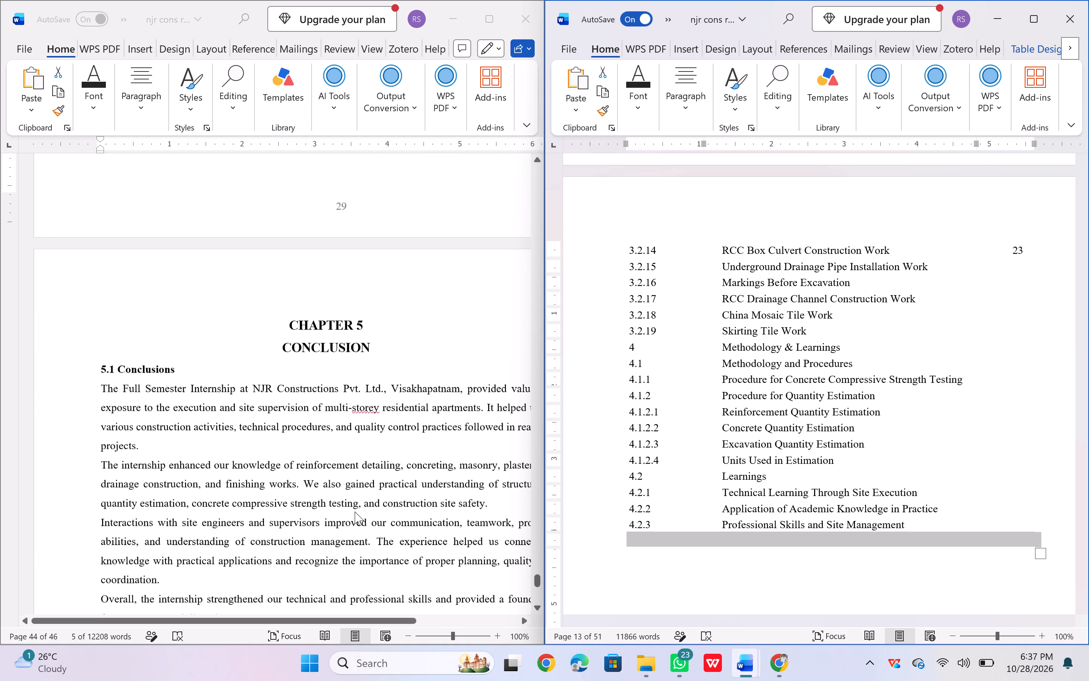
pyautogui.click(639, 539)
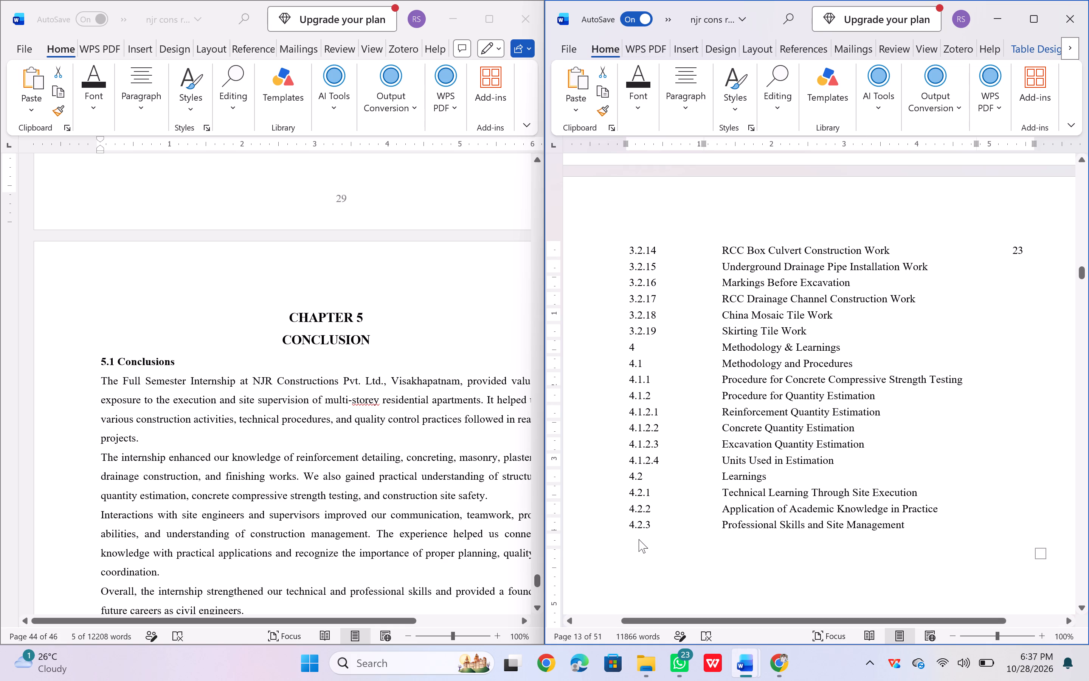
pyautogui.press('5')
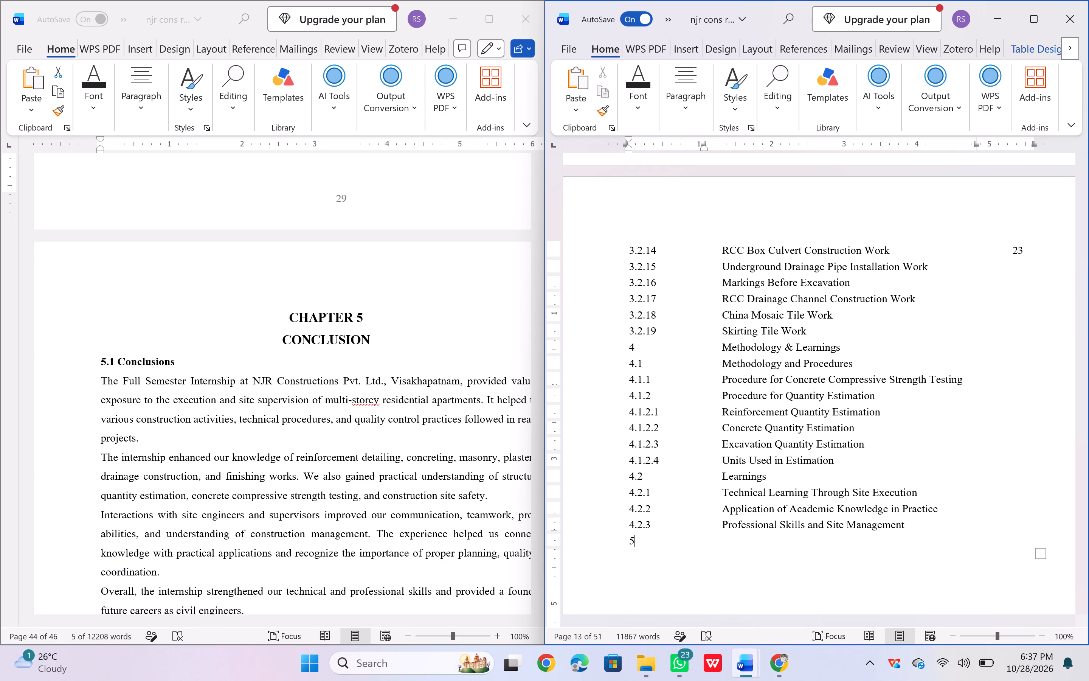
# Enter "Conclusion" as the title of entry 5, matching the report's chapter 5 heading.
pyautogui.scroll(-1, 639, 539)
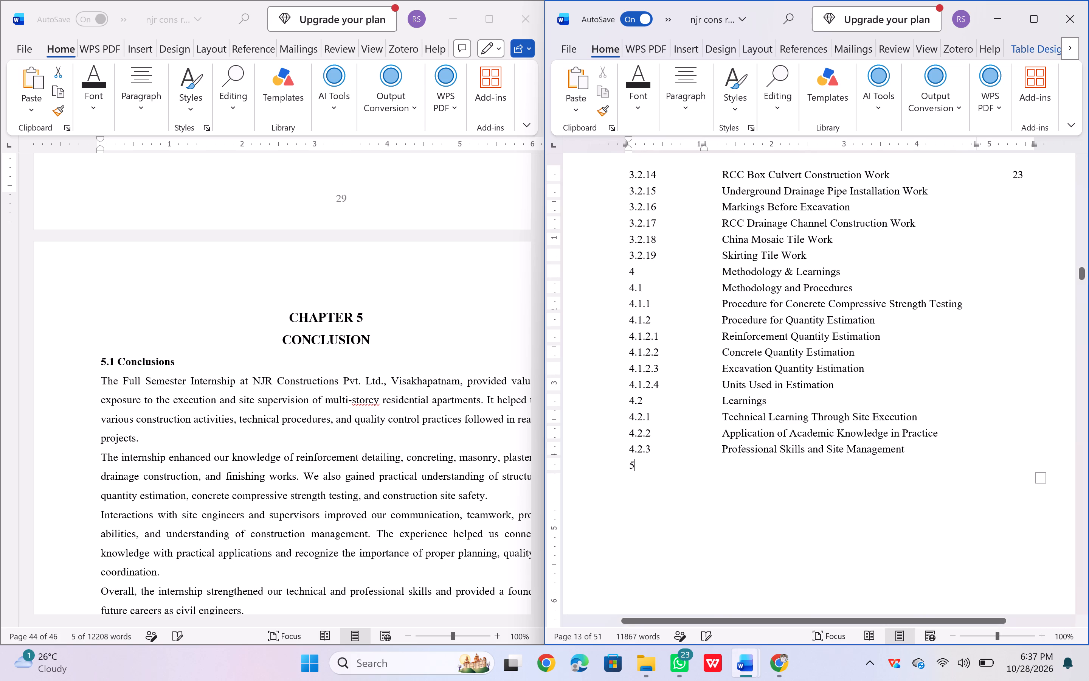
pyautogui.click(723, 467)
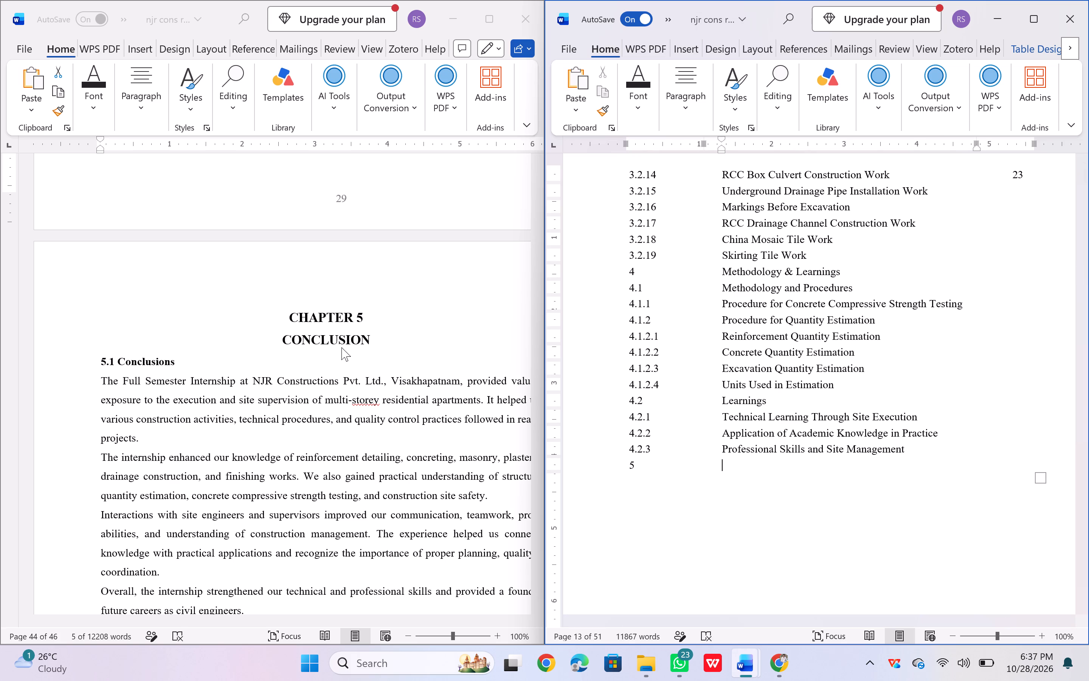
pyautogui.click(333, 339)
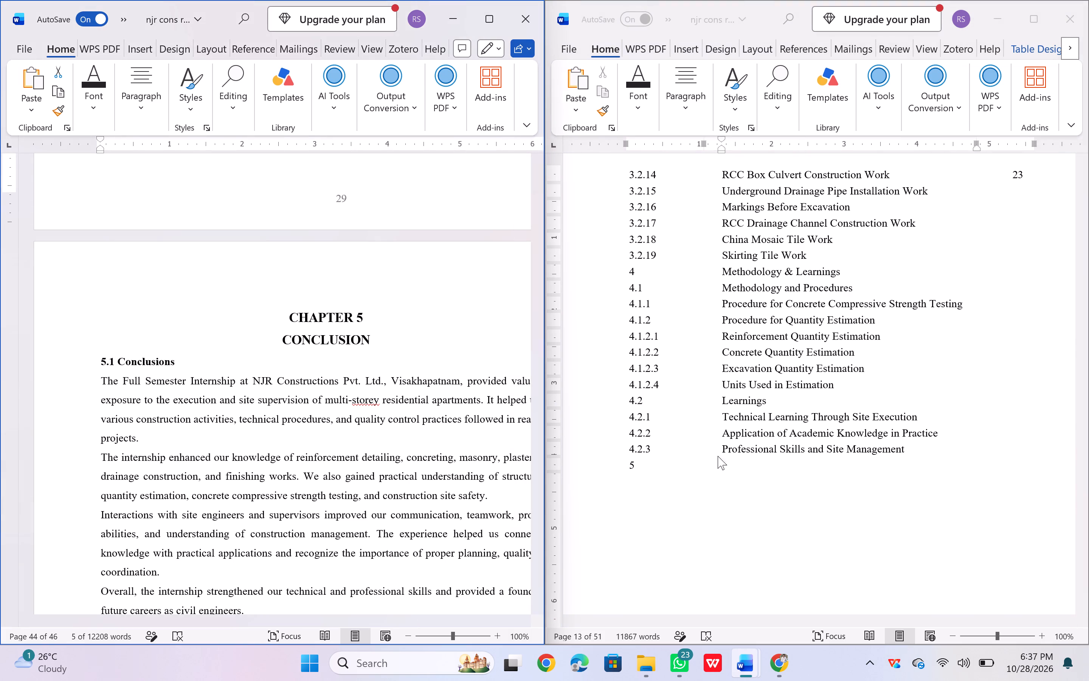
pyautogui.click(720, 471)
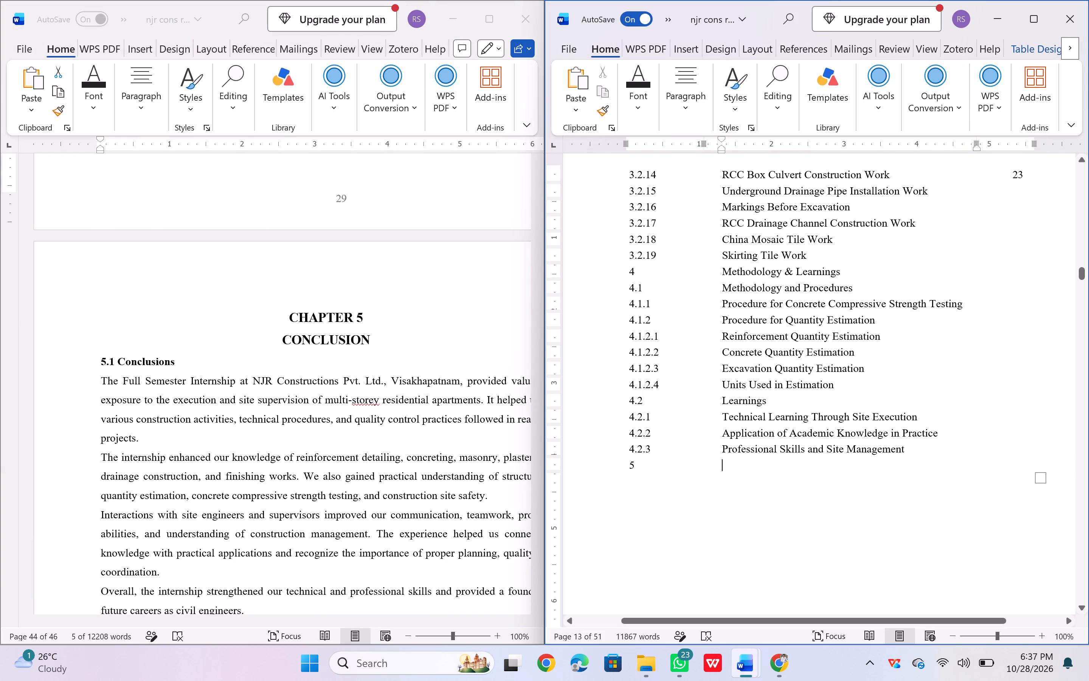
pyautogui.hotkey('ctrl', 'c')
pyautogui.hotkey('shift', 'c')
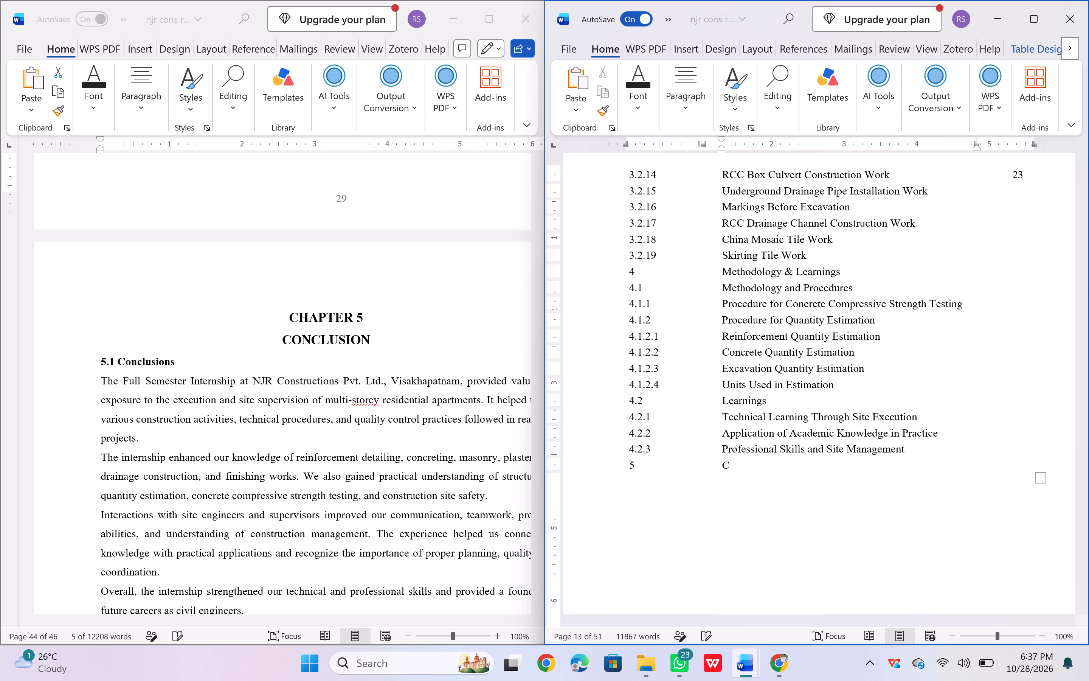
pyautogui.write('on')
pyautogui.write('clusion')
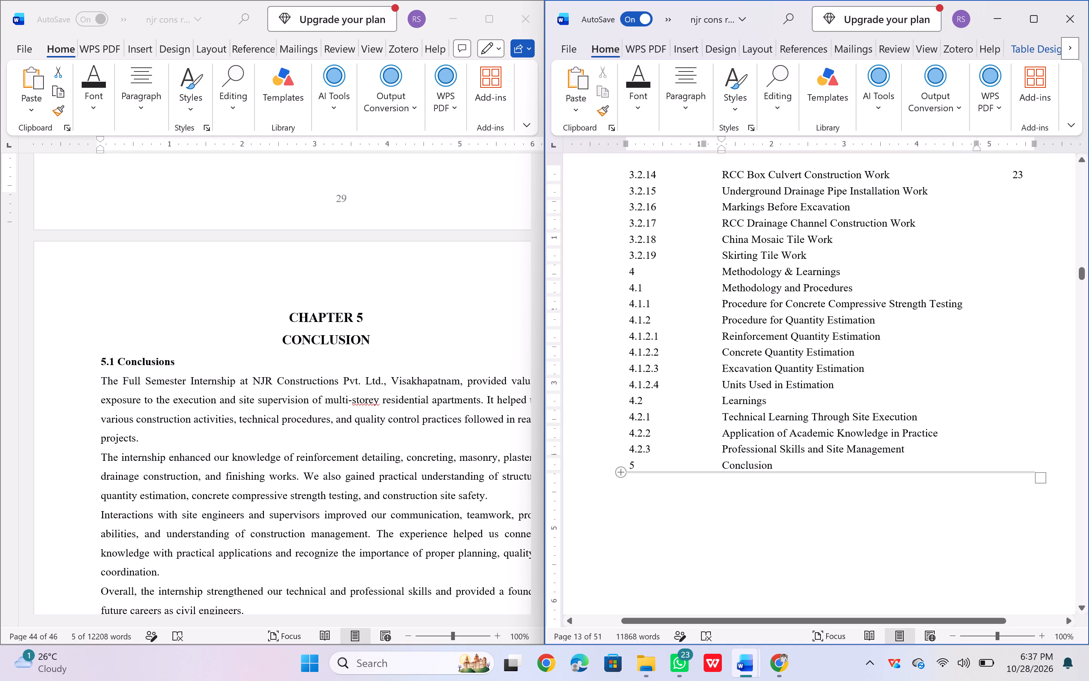
# Insert a new table row below entry 5 and number it 5.1 to match the report's next heading.
pyautogui.click(620, 472)
pyautogui.click(631, 475)
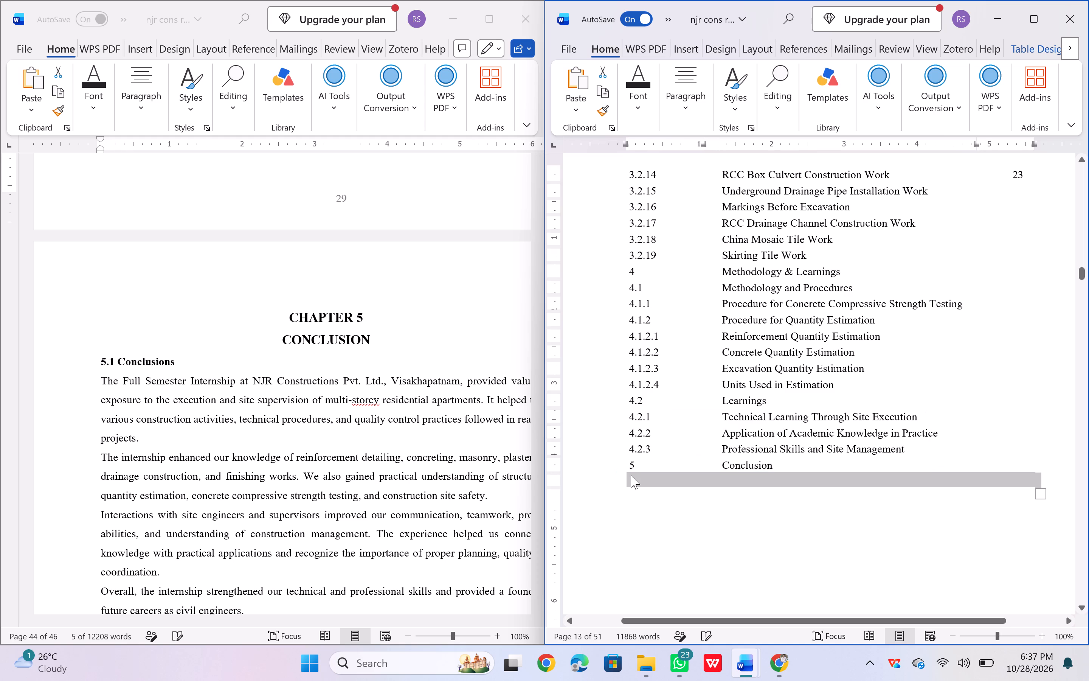
pyautogui.write('5.1')
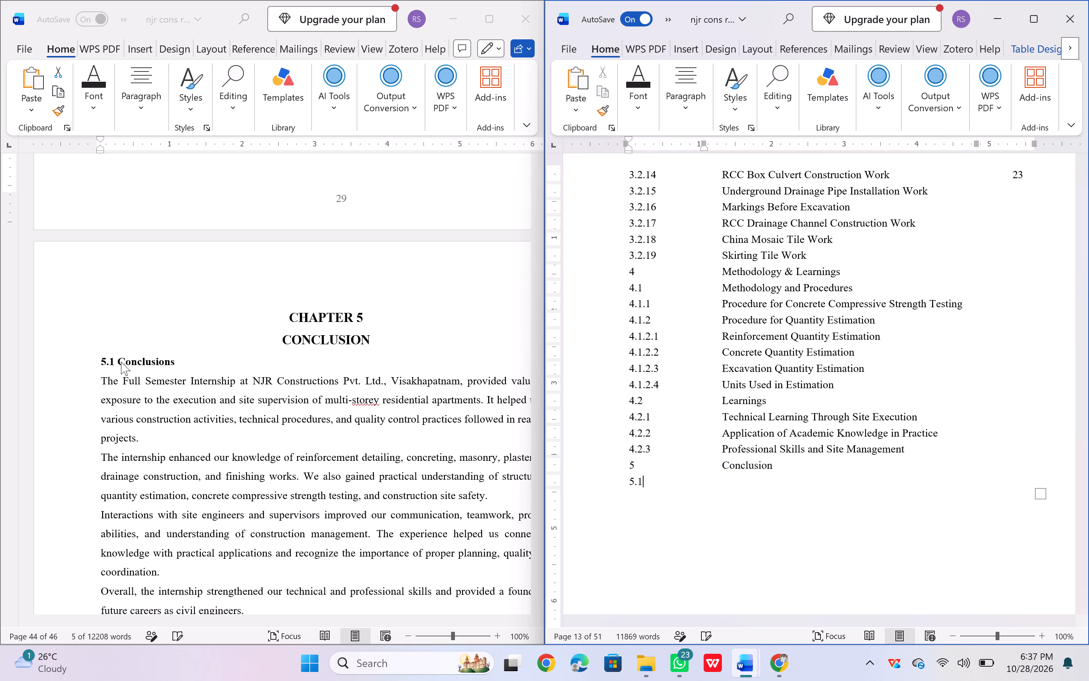
# Copy the heading text "Conclusions" from the report into the 5.1 title cell, align it with the titles above using spaces, and remove its bold formatting.
pyautogui.click(121, 359)
pyautogui.click(121, 359)
pyautogui.moveTo(121, 359); pyautogui.dragTo(178, 360)
pyautogui.hotkey('ctrl', 'c')
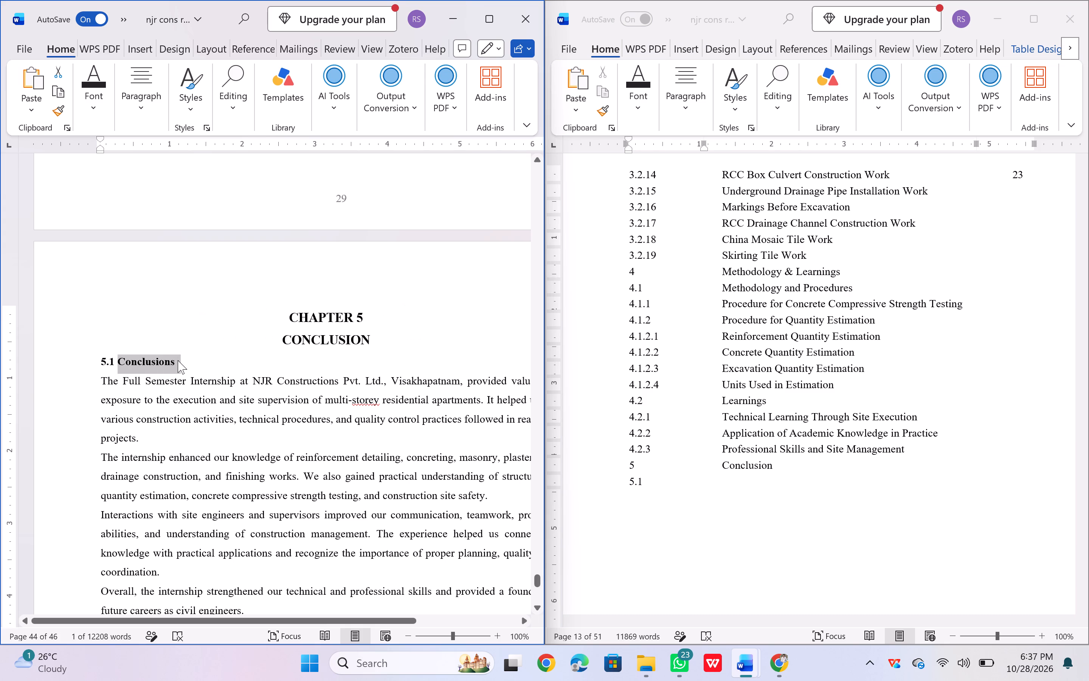
pyautogui.click(724, 477)
pyautogui.click(724, 477)
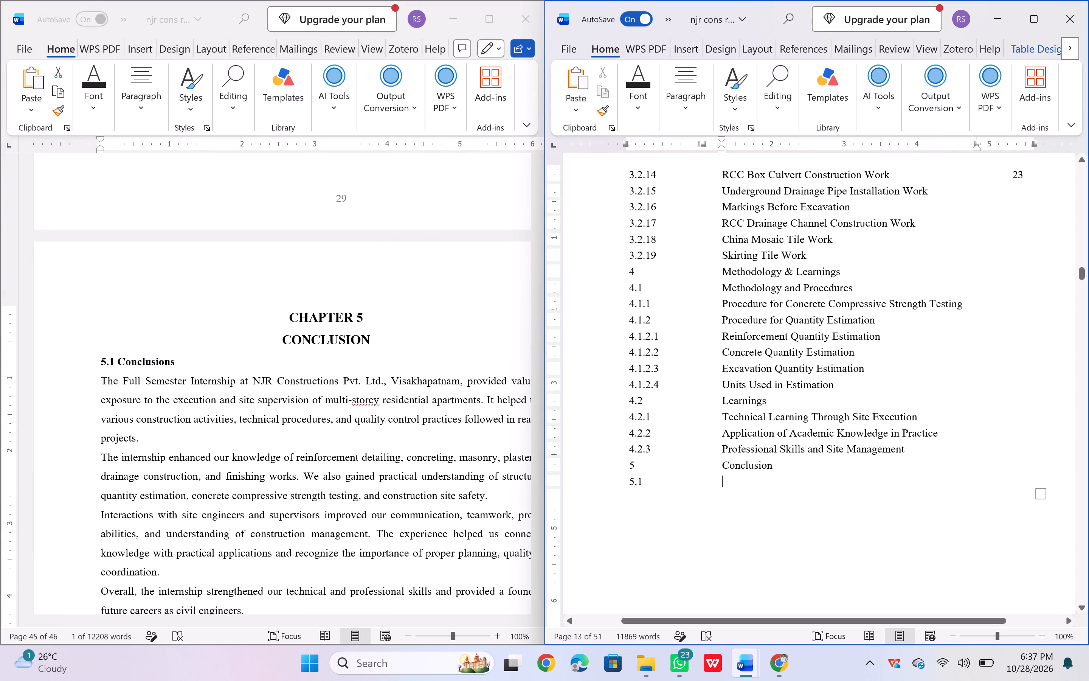
pyautogui.hotkey('ctrl', 'v')
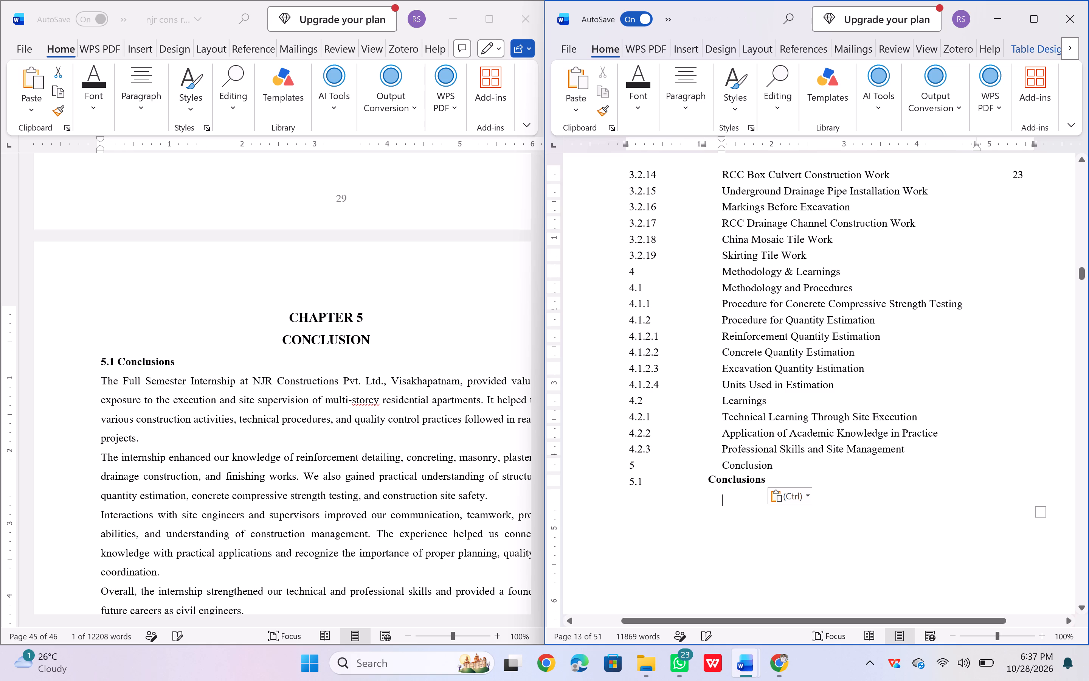
pyautogui.click(710, 480)
pyautogui.press('space')
pyautogui.press('space')
pyautogui.press('space')
pyautogui.press('space')
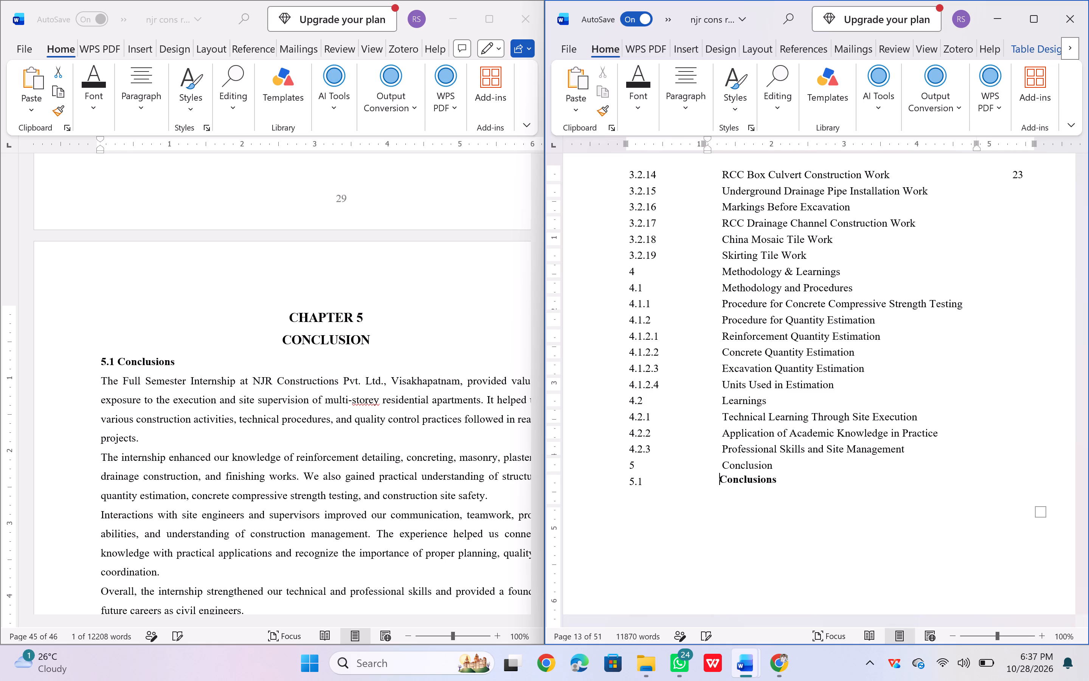
pyautogui.press('space')
pyautogui.doubleClick(733, 482)
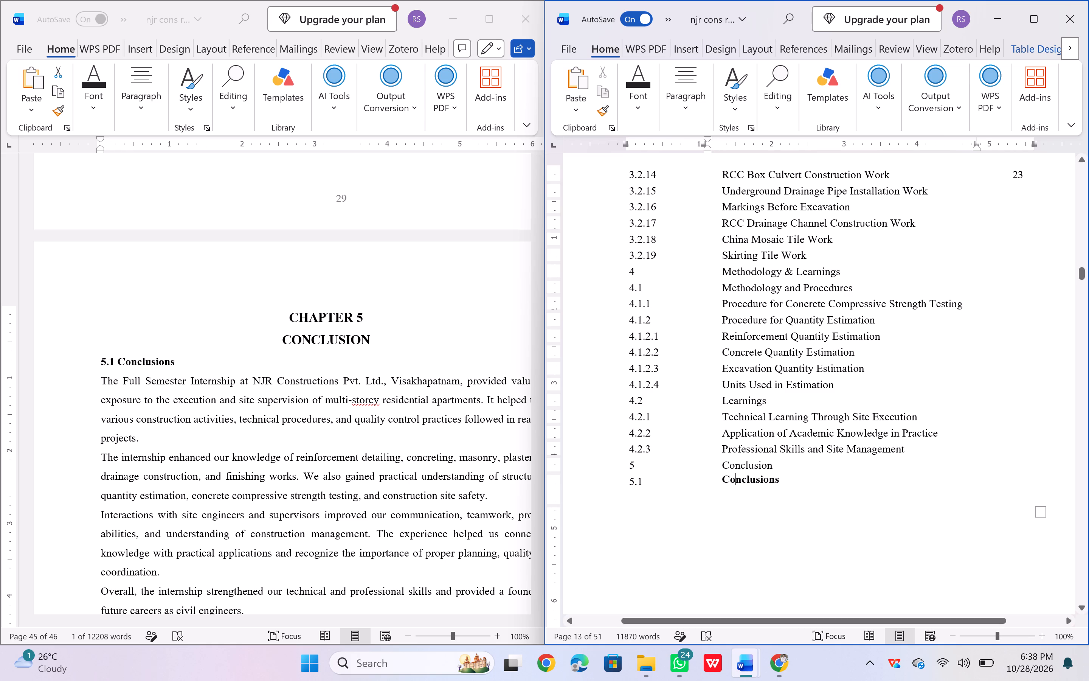
pyautogui.click(747, 454)
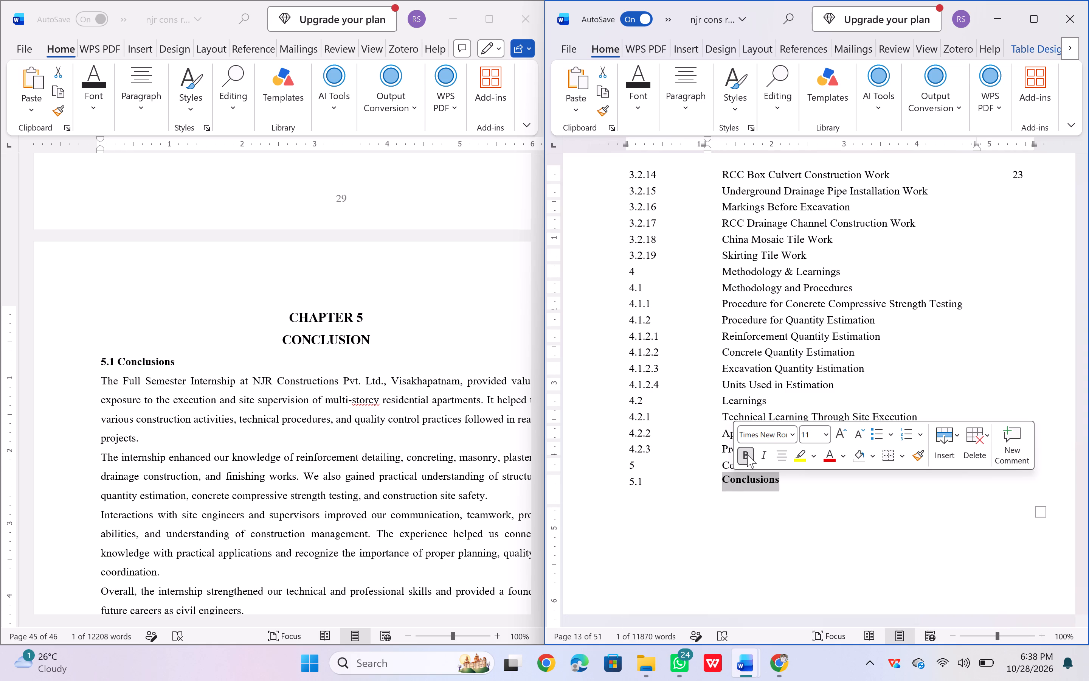
# Find the report's next heading, 5.2 Suggestions, and insert a new table row below entry 5.1.
pyautogui.scroll(-1, 403, 468)
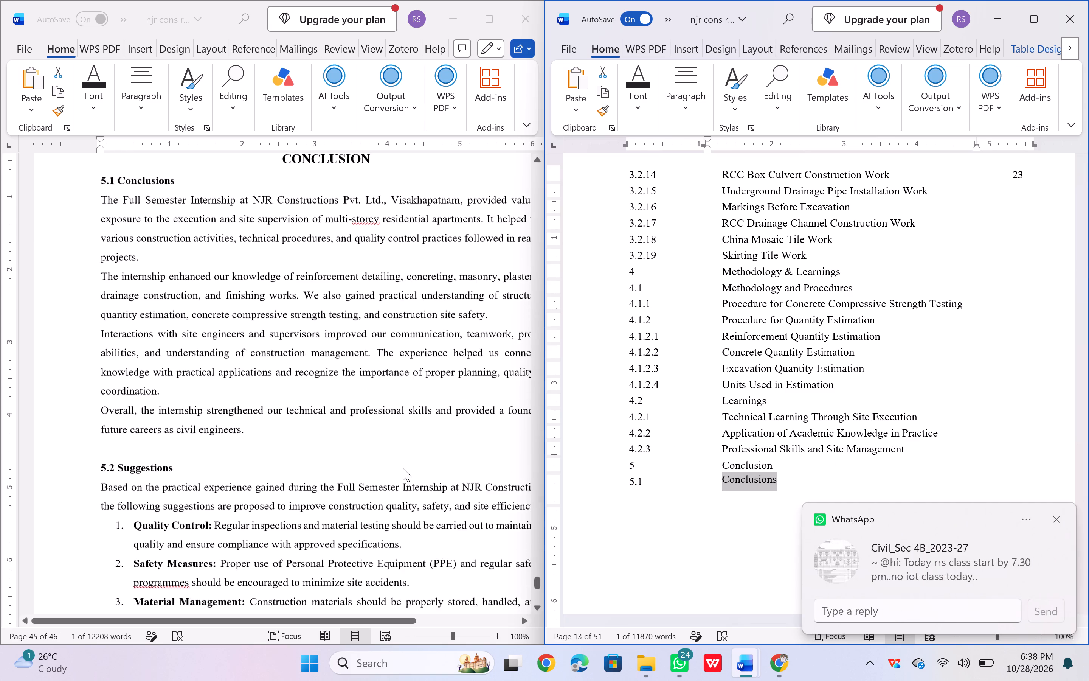
pyautogui.scroll(-1, 403, 468)
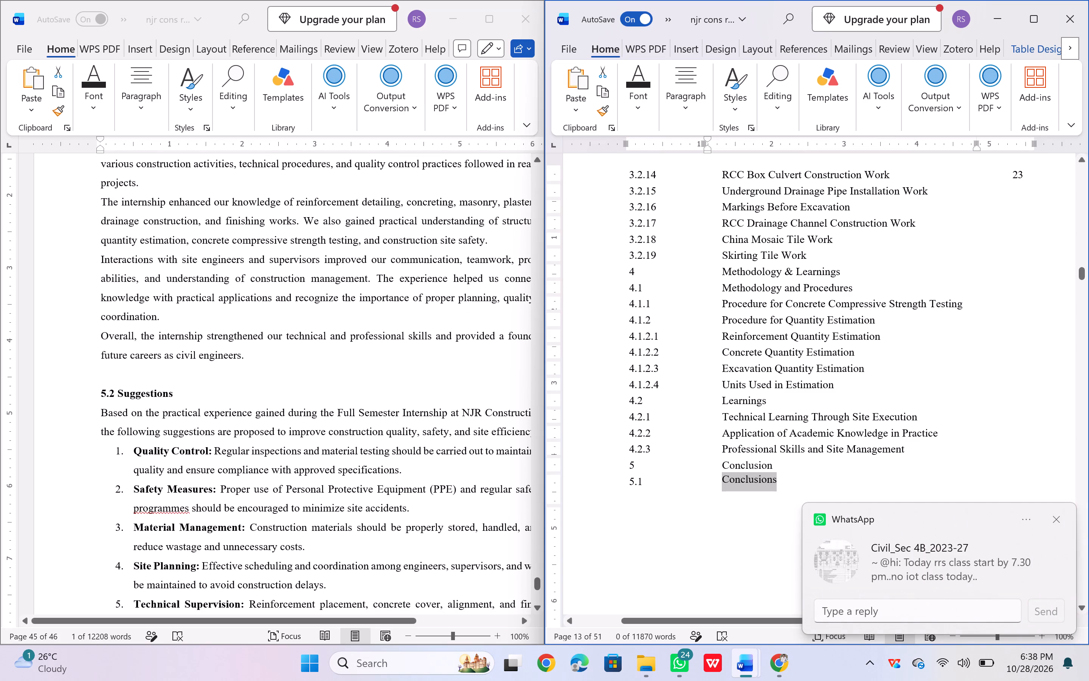
pyautogui.click(630, 491)
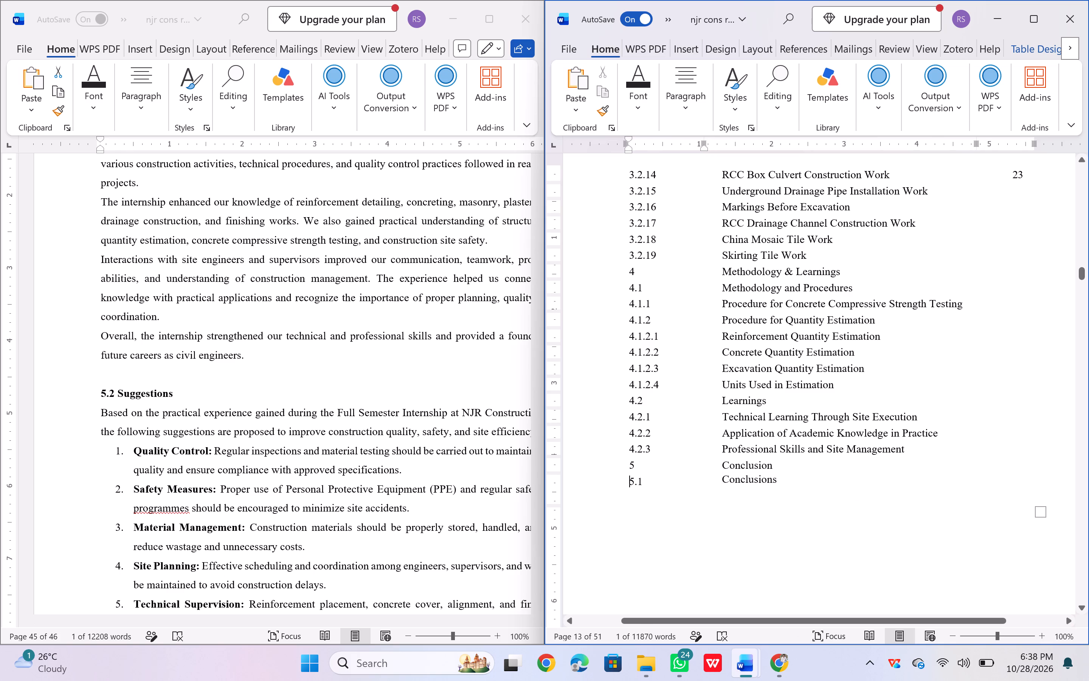
pyautogui.click(634, 498)
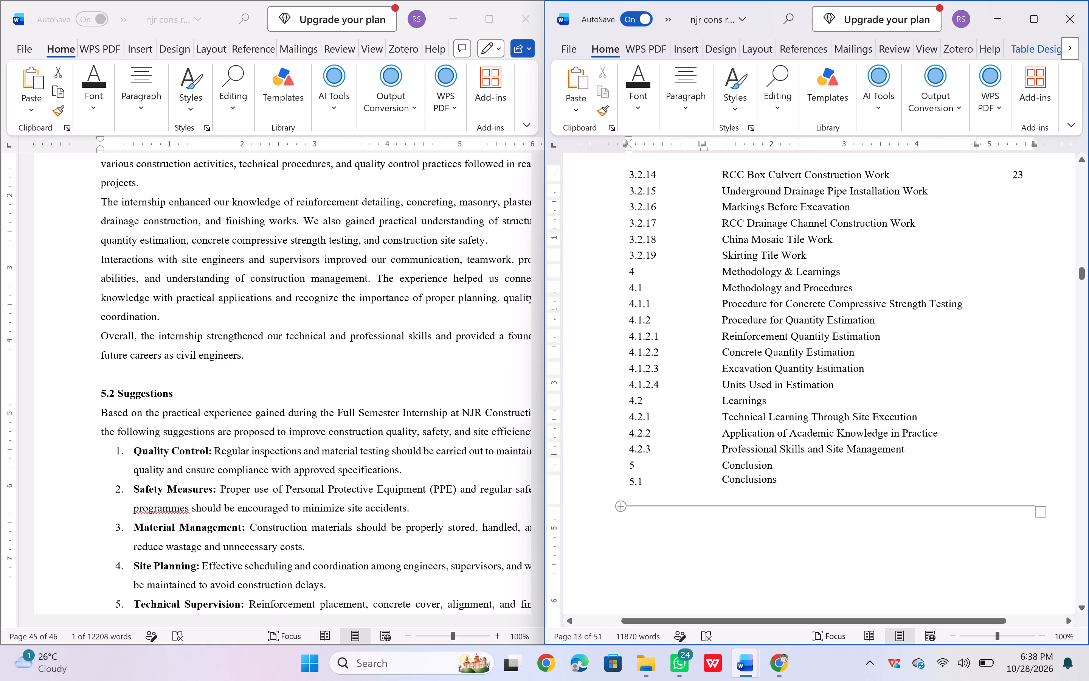
pyautogui.click(633, 502)
pyautogui.click(619, 509)
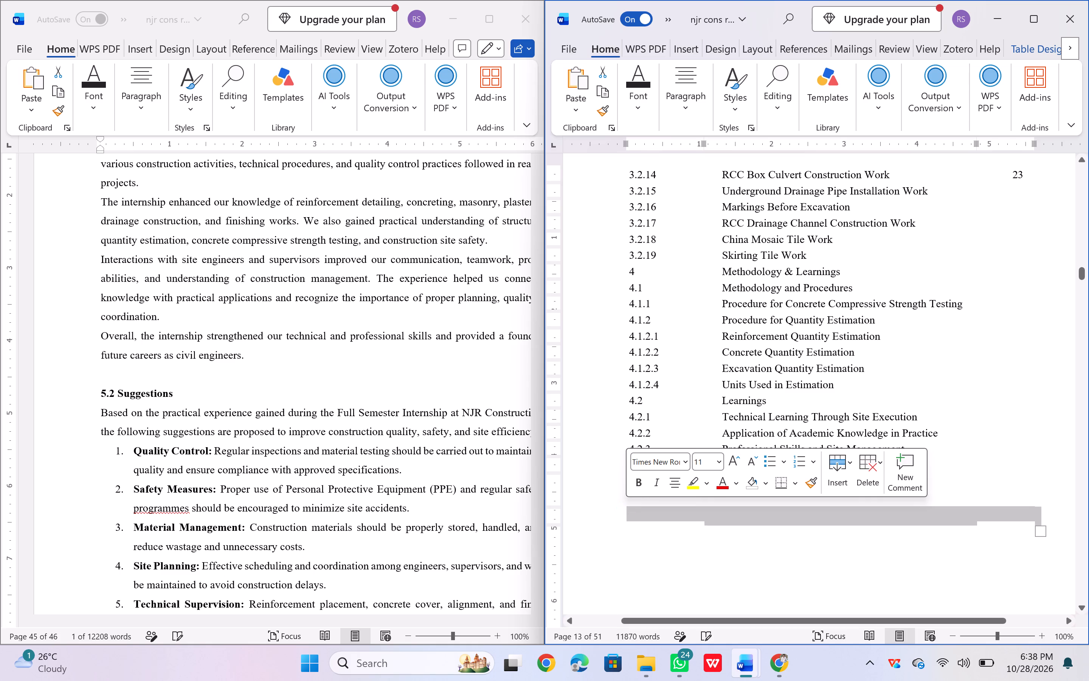
pyautogui.click(630, 542)
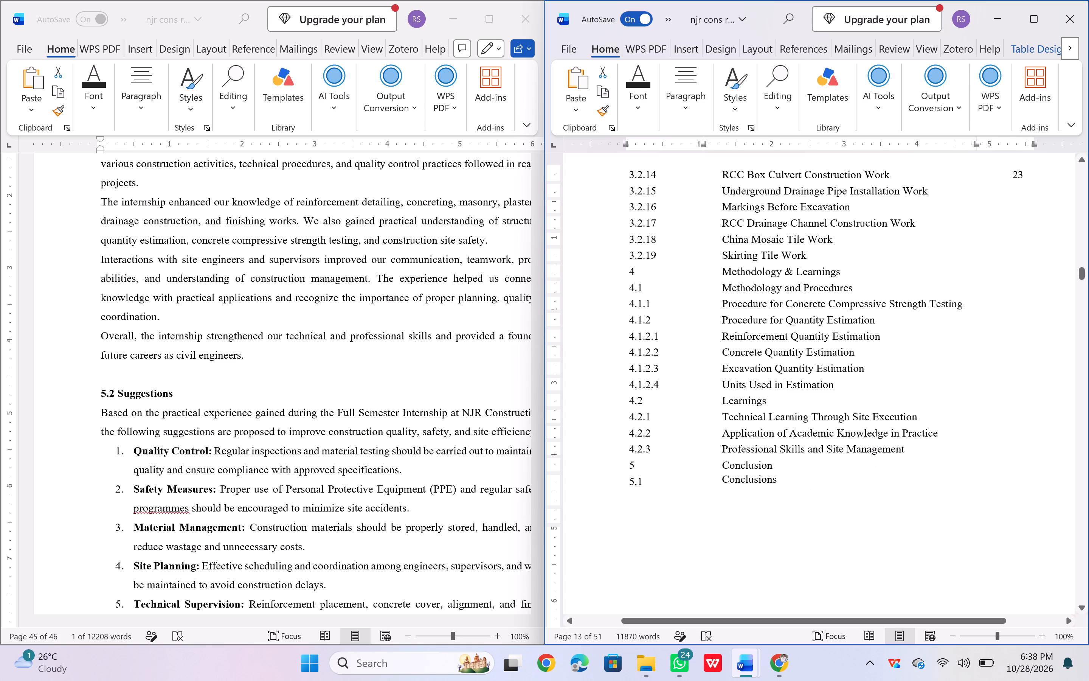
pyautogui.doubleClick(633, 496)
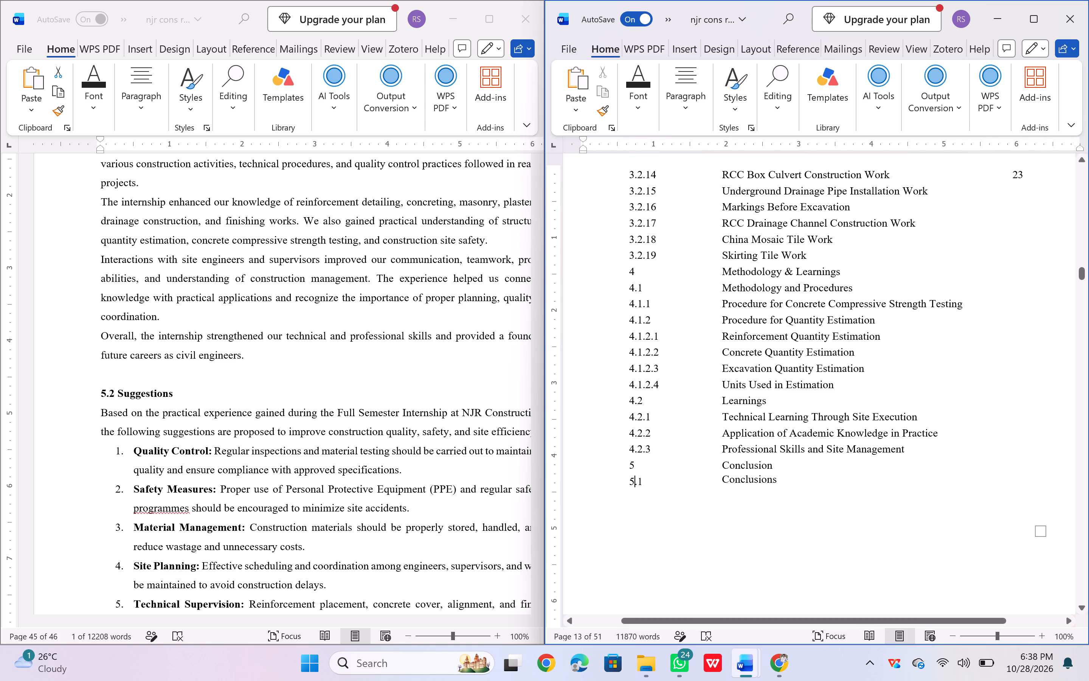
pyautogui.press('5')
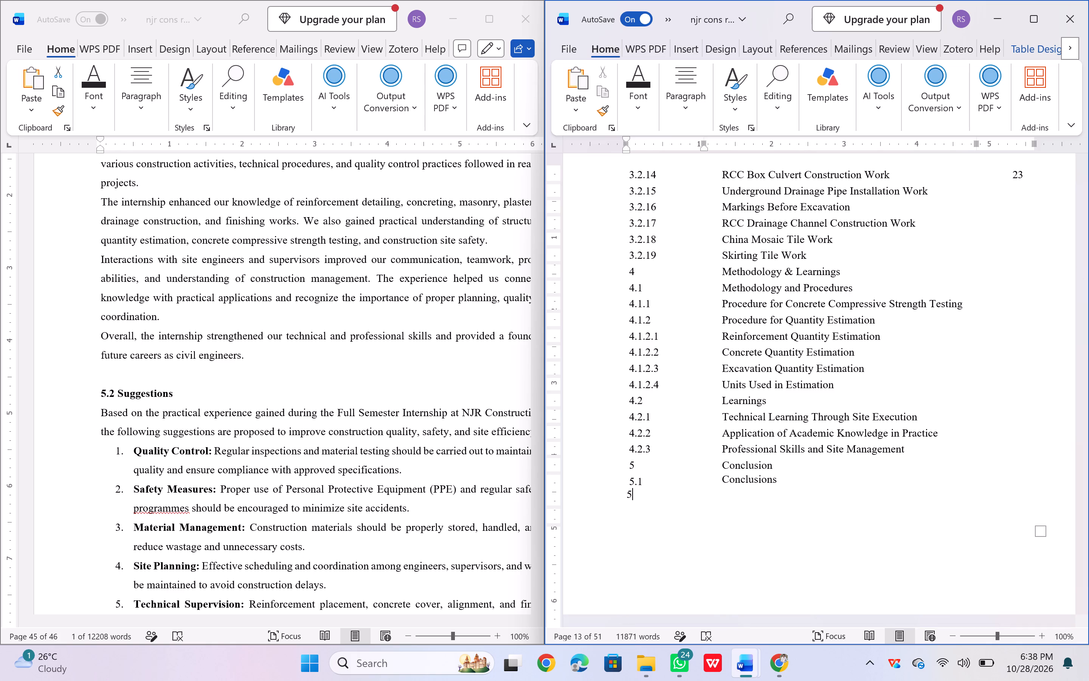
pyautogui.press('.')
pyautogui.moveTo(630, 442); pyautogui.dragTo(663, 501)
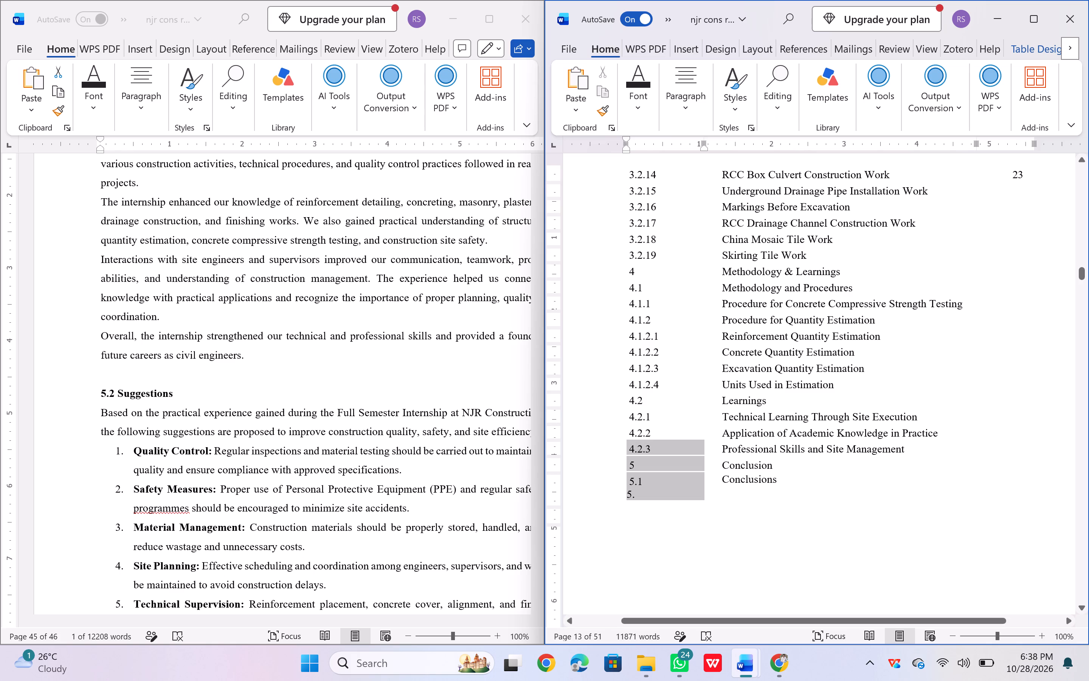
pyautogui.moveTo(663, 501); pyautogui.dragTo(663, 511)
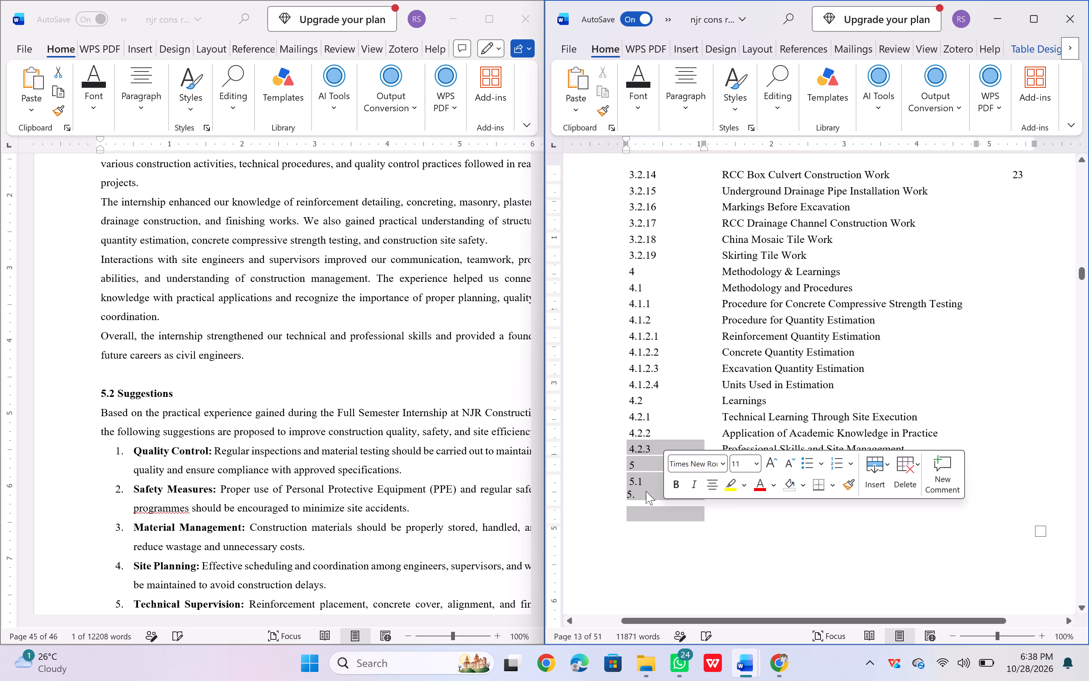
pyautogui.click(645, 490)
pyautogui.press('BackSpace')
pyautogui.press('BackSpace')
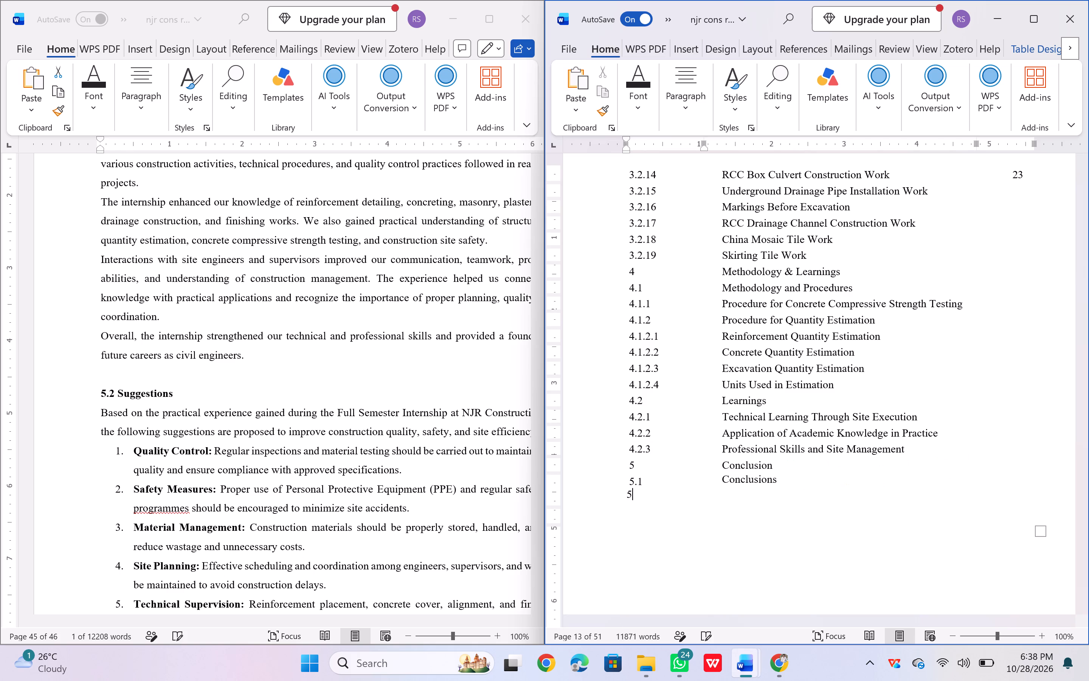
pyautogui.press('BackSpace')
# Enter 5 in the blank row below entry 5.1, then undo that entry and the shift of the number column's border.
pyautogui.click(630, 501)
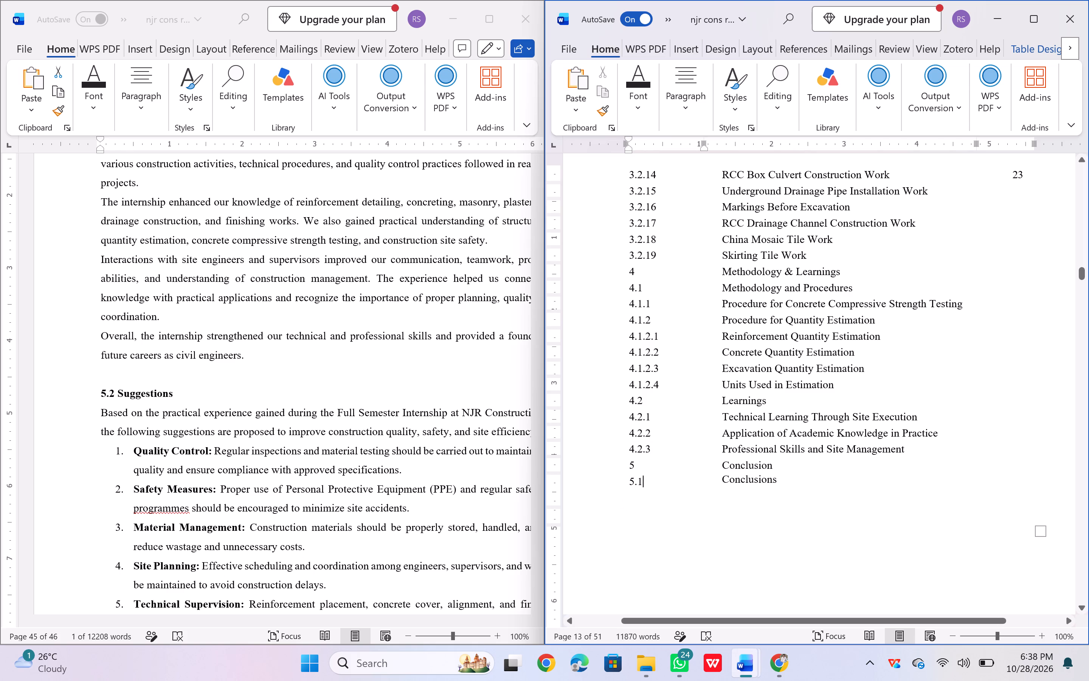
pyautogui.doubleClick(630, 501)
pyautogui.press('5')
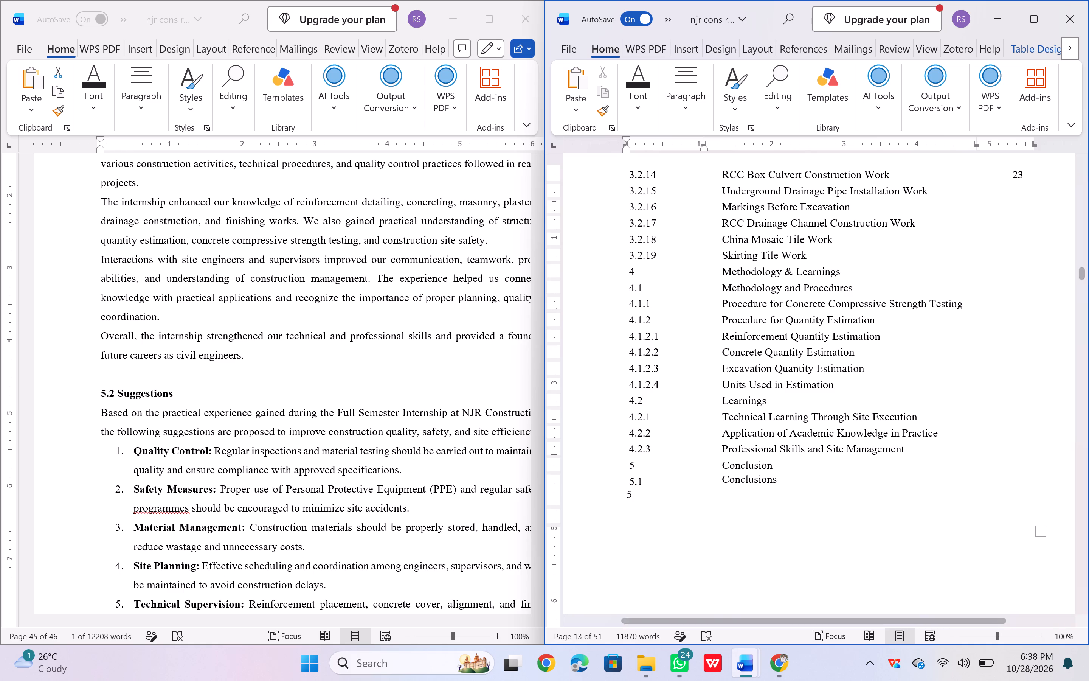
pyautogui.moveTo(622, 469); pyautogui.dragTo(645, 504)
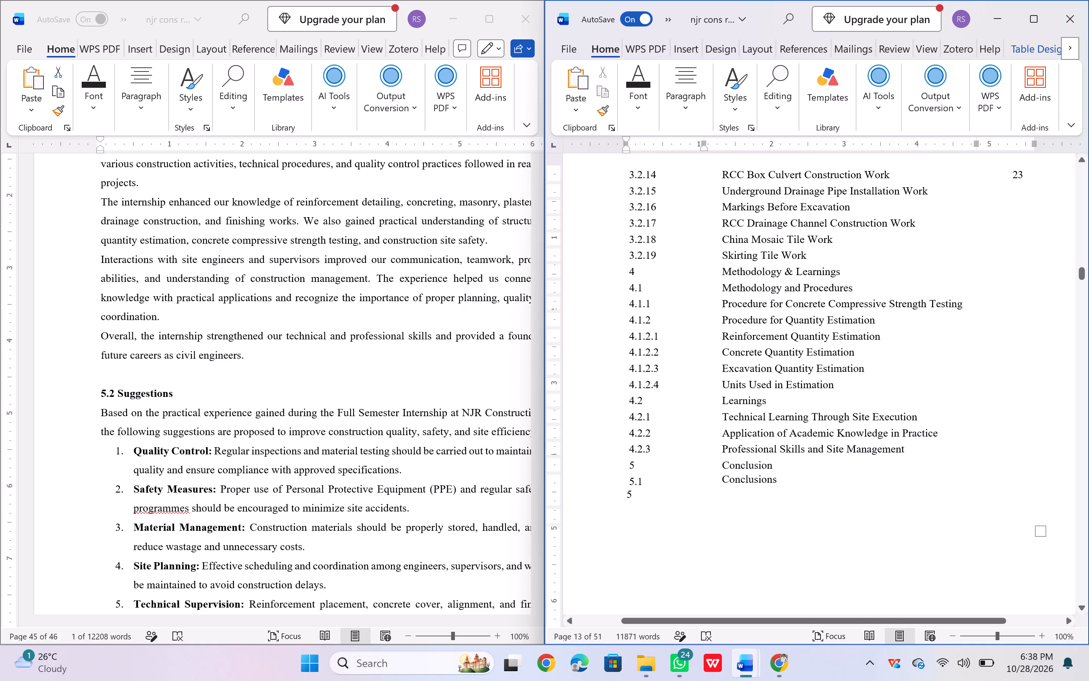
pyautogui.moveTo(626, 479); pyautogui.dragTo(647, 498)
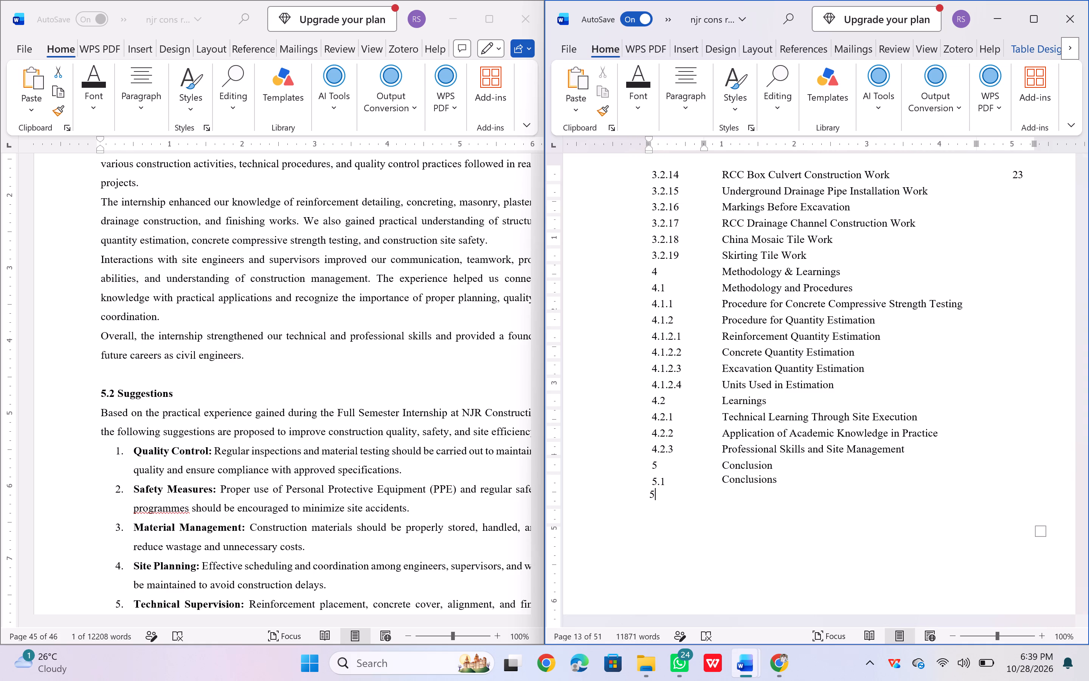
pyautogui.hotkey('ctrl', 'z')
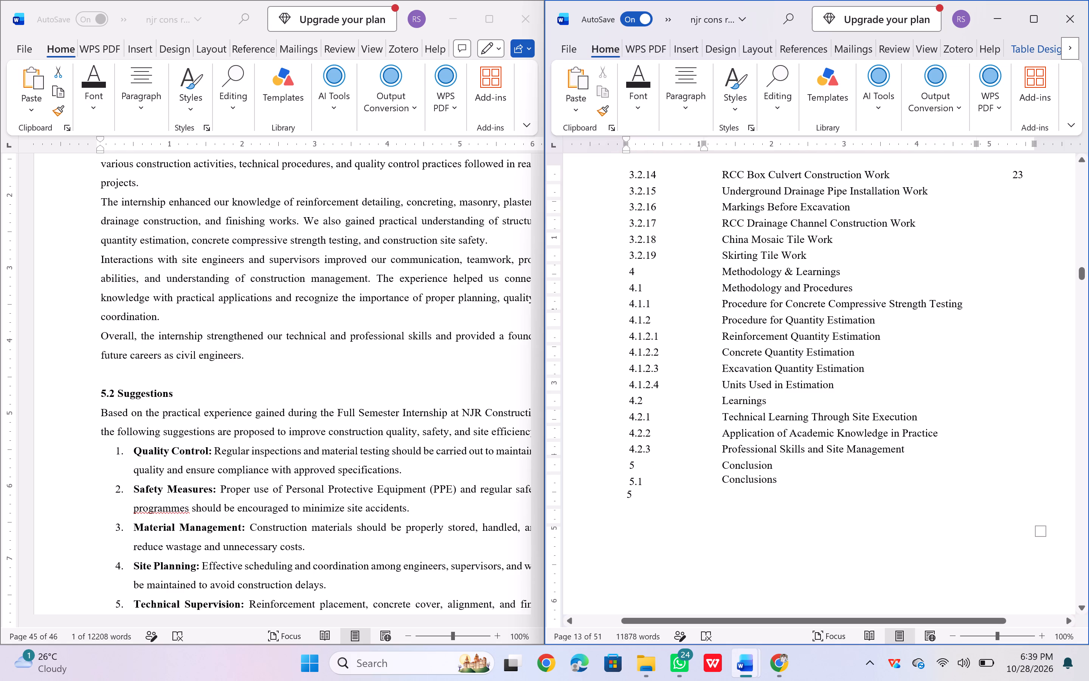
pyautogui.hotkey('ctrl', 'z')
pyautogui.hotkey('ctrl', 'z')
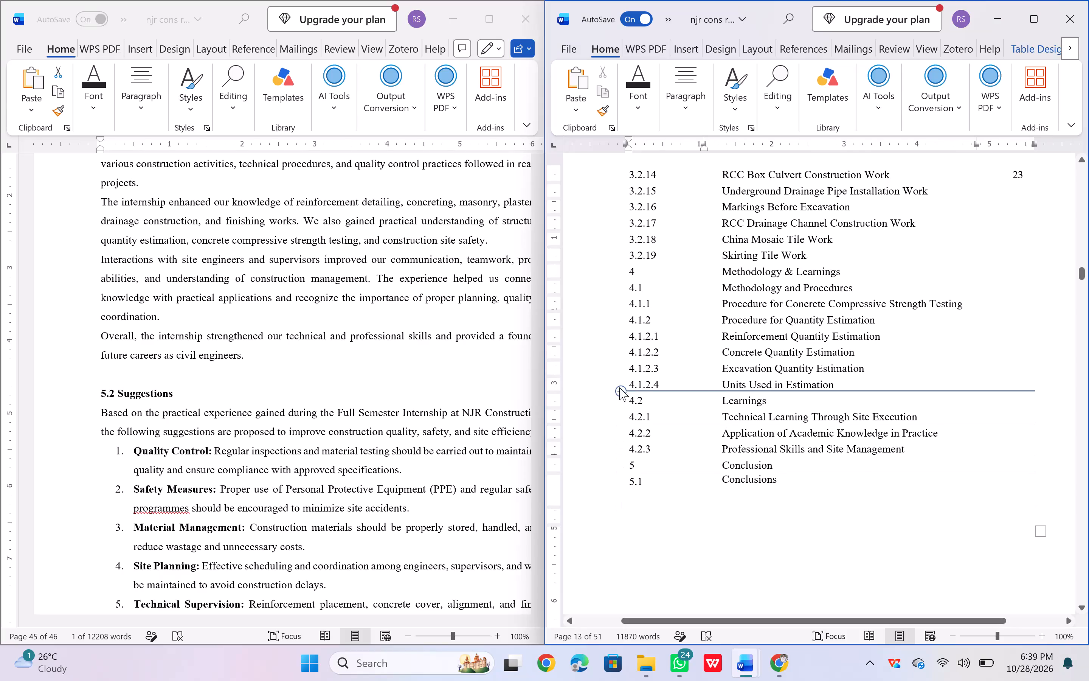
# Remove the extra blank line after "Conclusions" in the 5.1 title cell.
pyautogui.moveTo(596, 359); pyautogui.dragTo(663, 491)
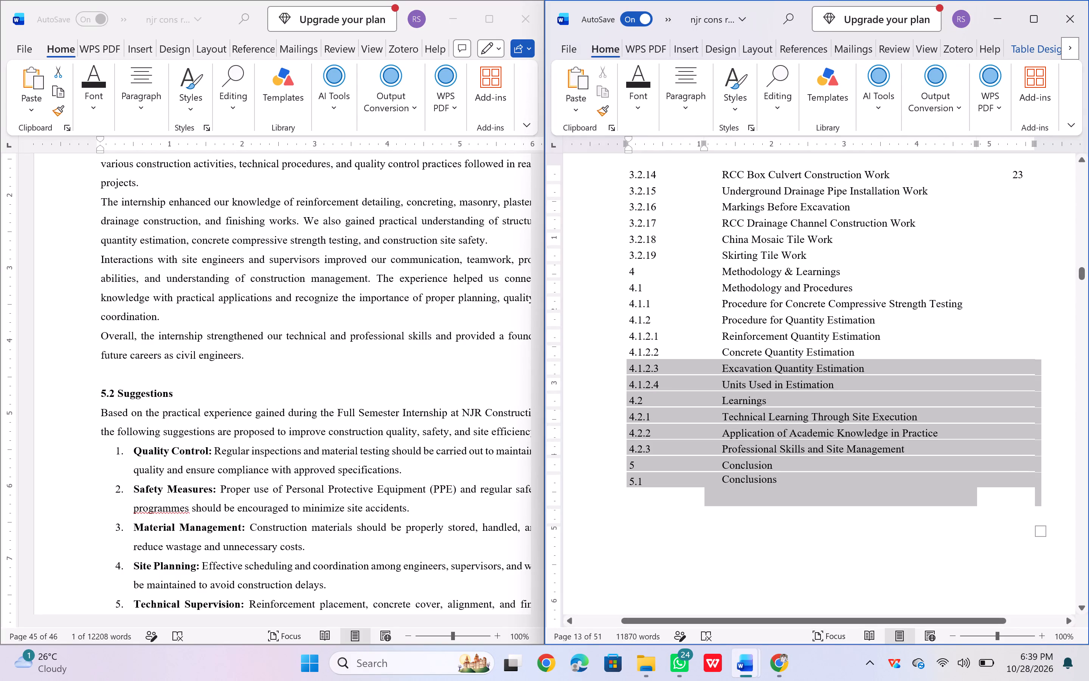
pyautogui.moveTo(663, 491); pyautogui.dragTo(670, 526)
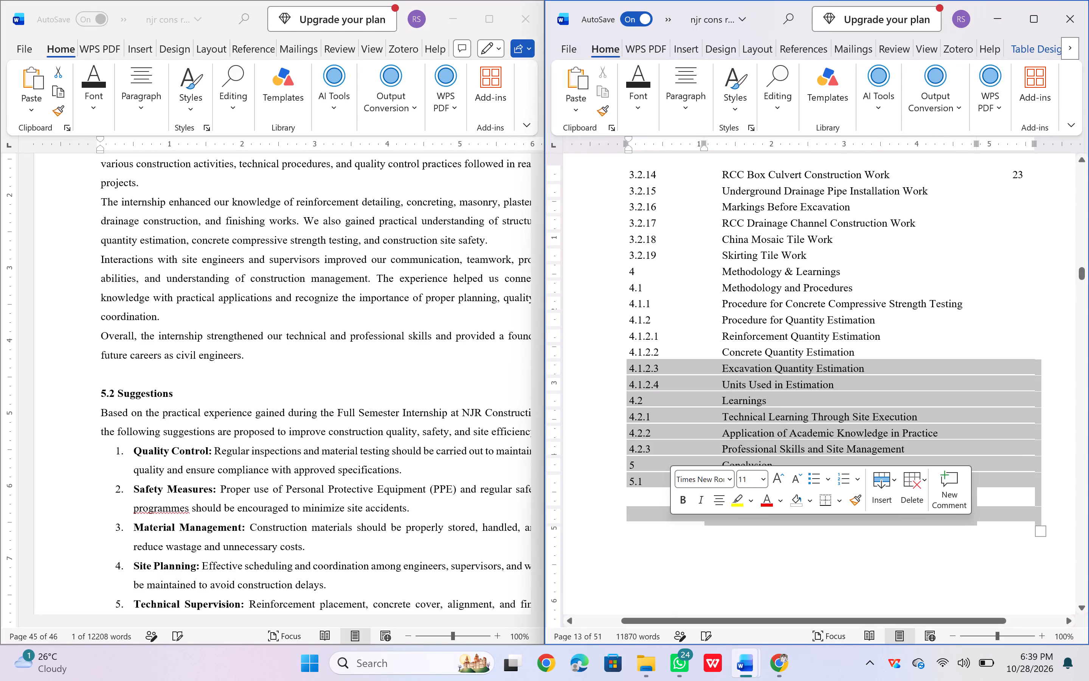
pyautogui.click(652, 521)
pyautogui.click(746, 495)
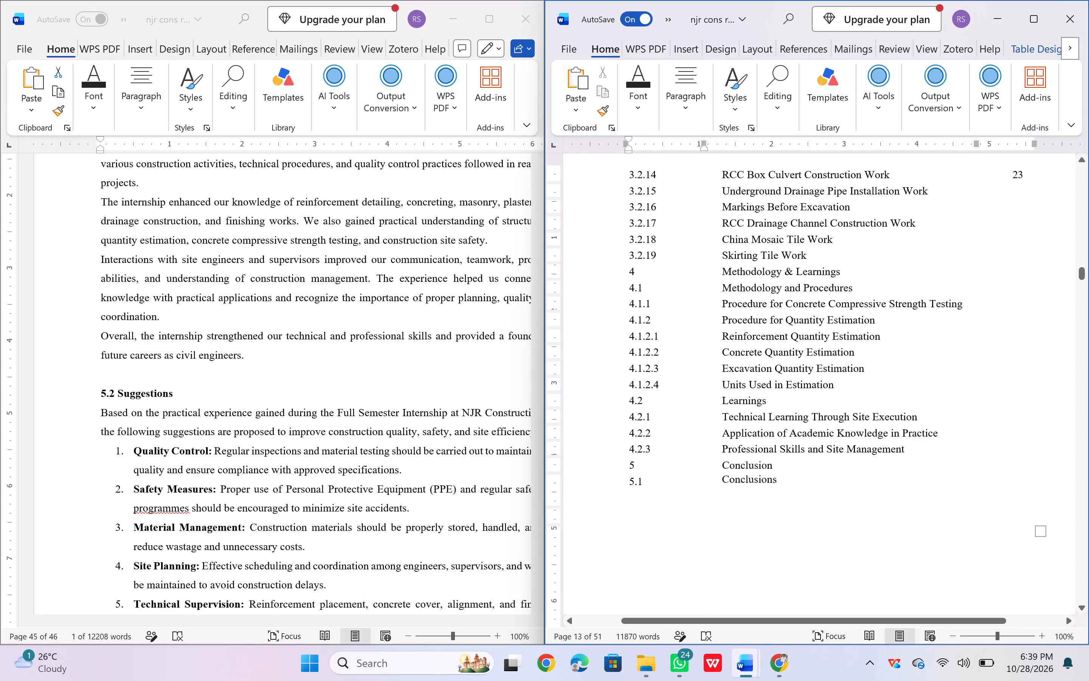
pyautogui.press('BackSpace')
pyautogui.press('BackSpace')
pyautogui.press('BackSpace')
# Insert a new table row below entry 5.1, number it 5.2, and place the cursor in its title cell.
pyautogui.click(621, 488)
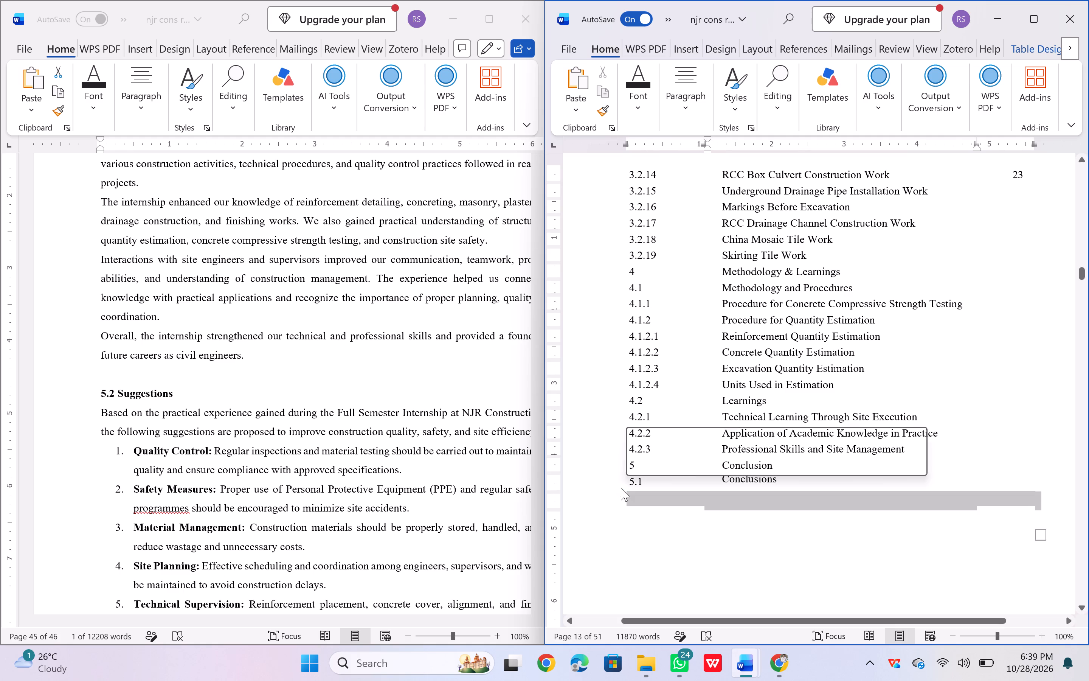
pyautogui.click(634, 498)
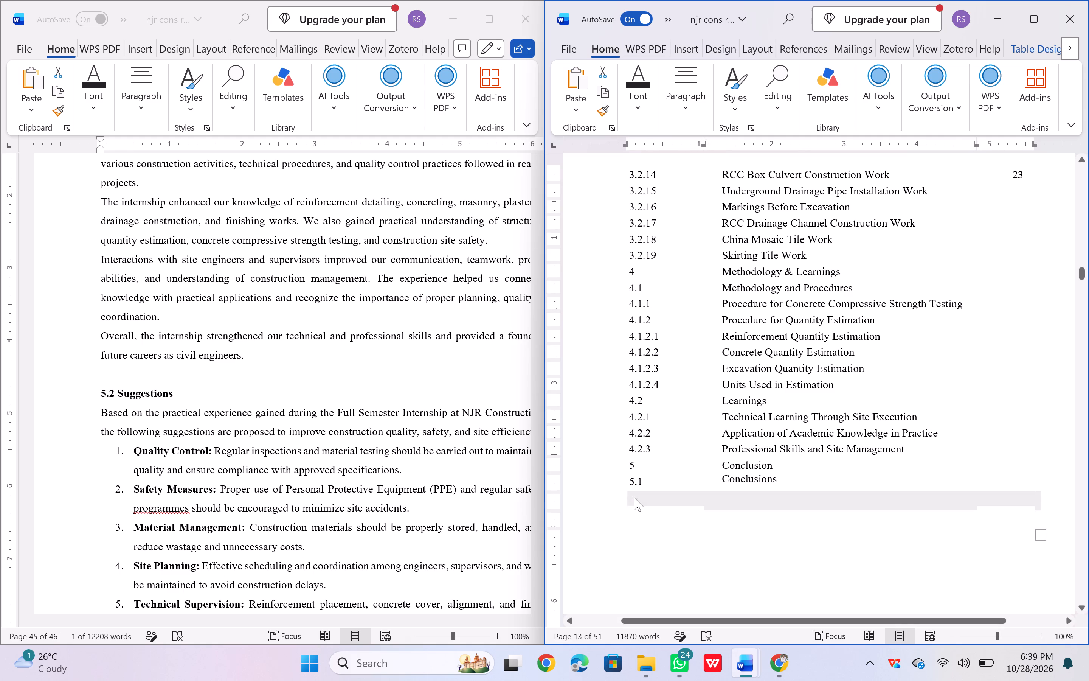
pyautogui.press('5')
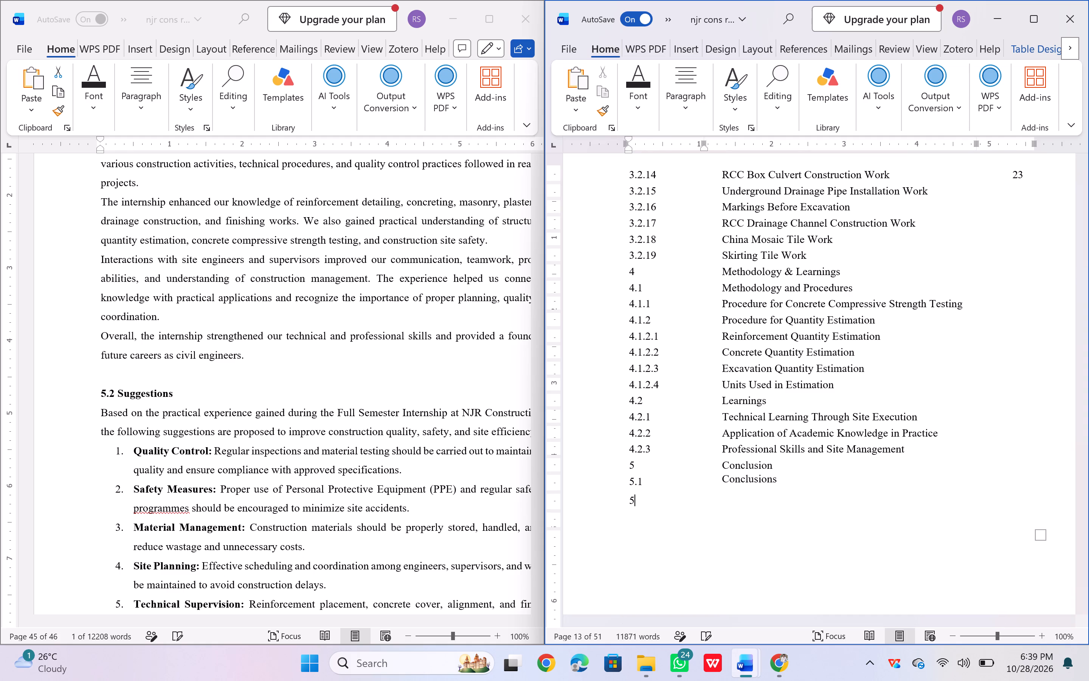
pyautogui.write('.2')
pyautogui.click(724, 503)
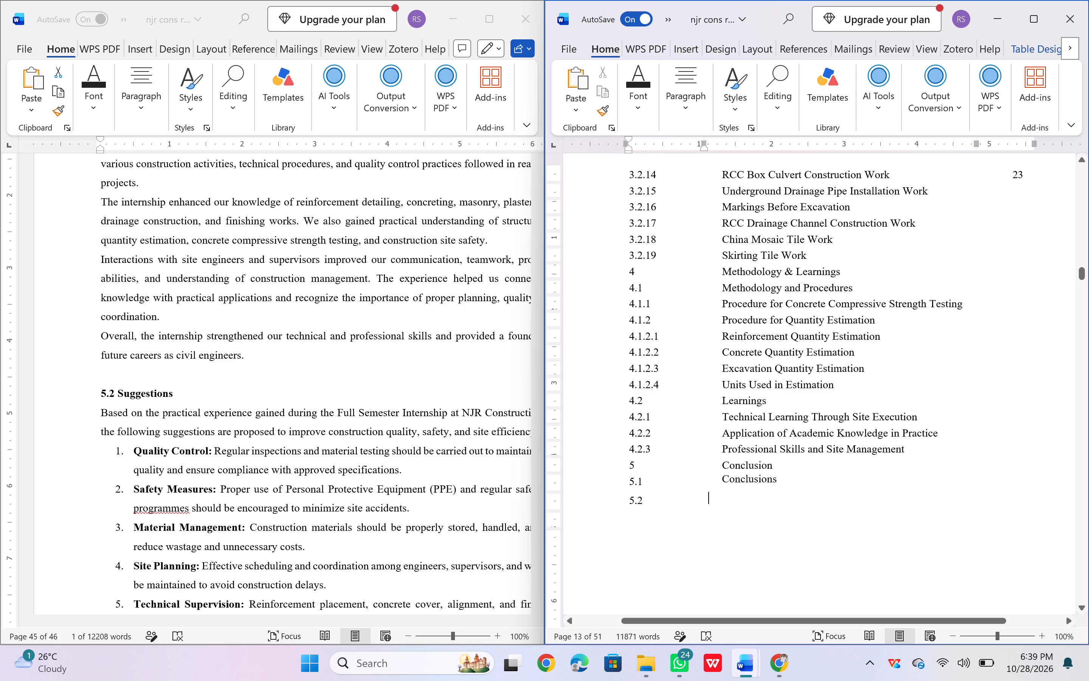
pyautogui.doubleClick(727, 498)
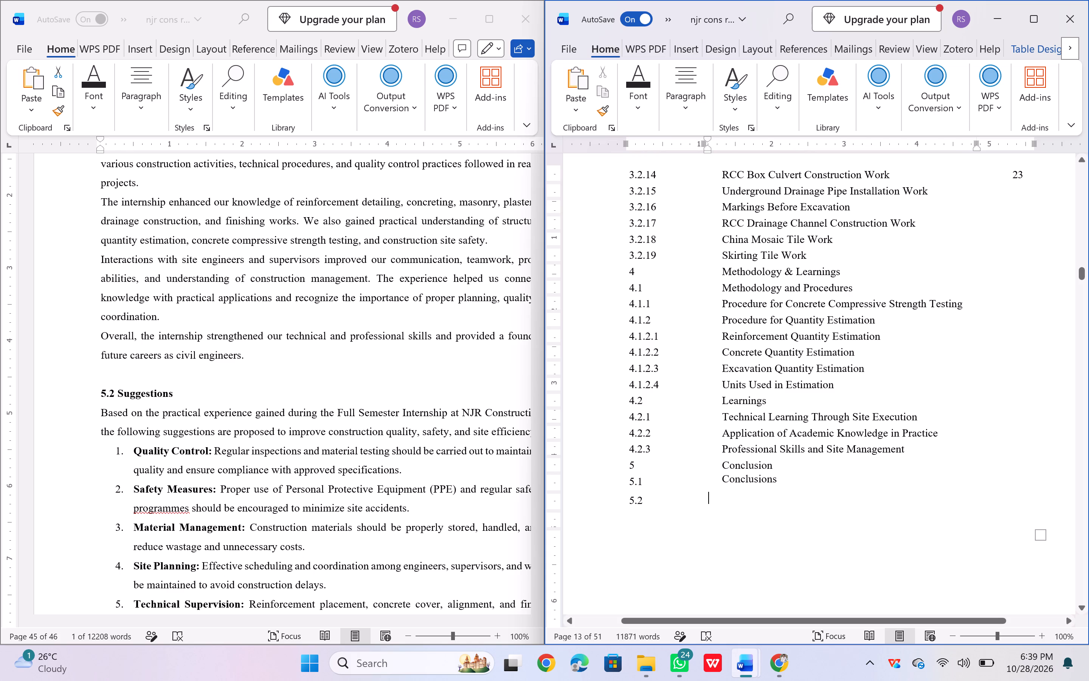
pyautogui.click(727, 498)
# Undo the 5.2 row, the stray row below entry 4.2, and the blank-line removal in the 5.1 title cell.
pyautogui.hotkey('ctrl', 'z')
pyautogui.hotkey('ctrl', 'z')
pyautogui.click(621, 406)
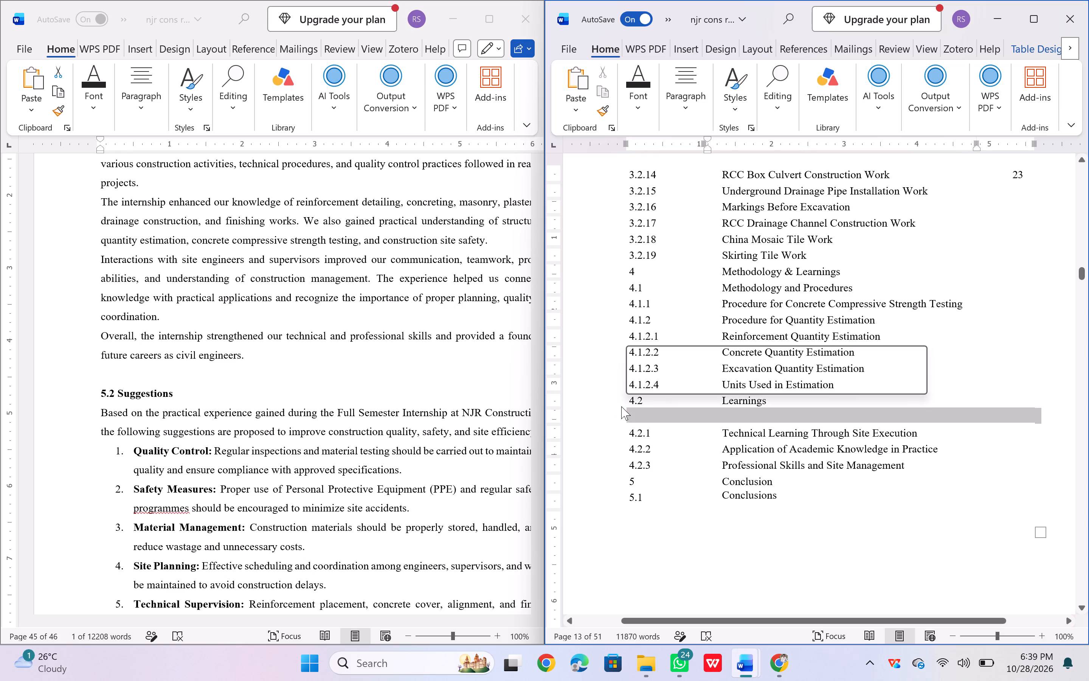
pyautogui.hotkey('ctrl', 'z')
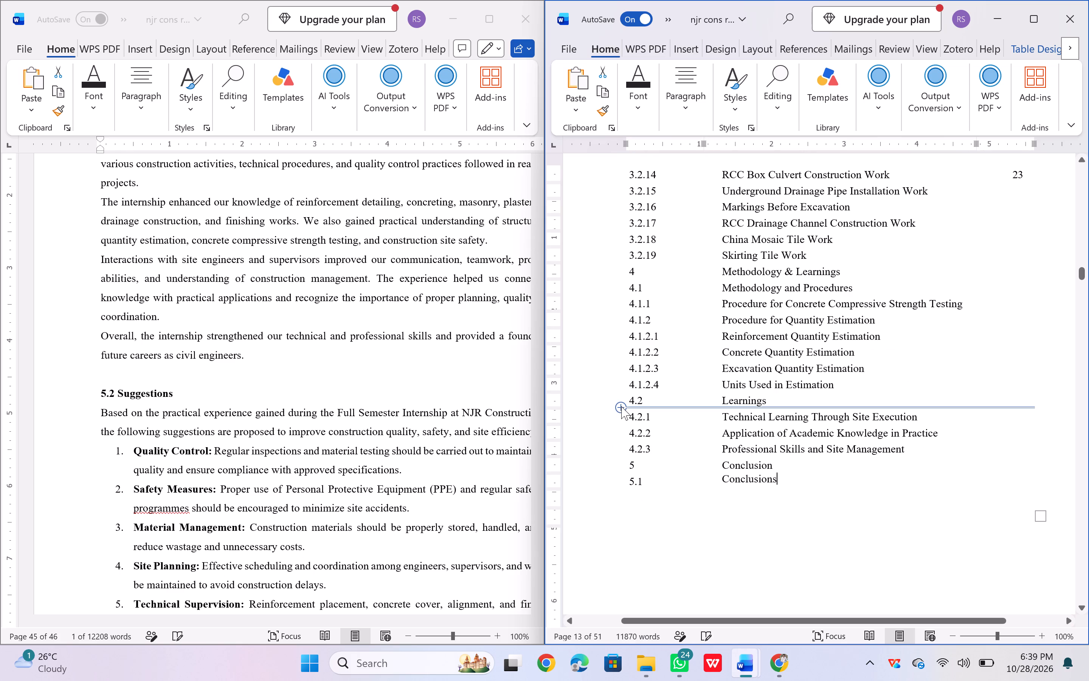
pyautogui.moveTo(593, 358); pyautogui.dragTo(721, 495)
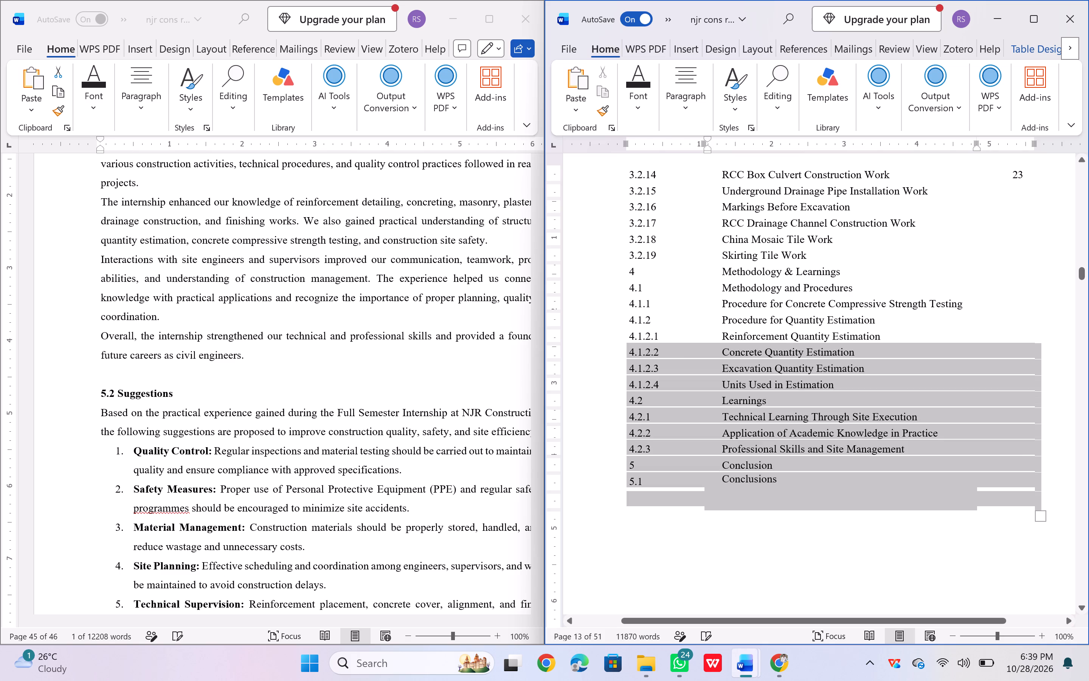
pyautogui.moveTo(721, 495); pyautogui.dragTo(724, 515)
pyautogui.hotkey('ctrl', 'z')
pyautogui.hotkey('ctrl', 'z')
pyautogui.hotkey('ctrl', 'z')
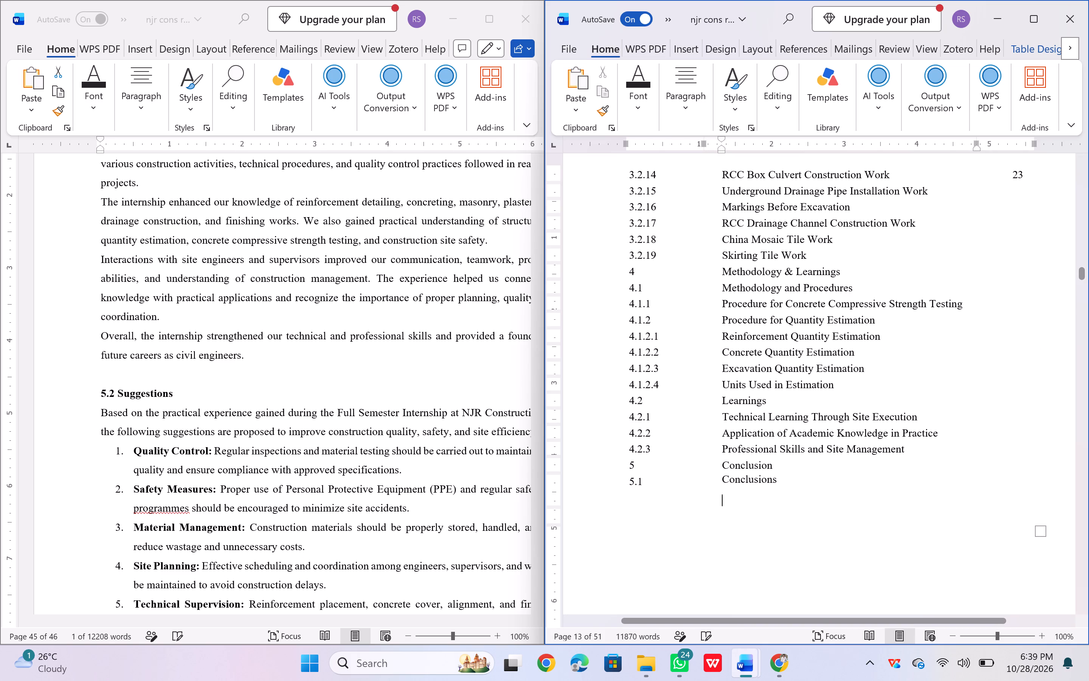
# Undo the earlier edits to entry 5.1's title, including its formatting, alignment and pasted text, until its title cell is empty.
pyautogui.click(733, 480)
pyautogui.doubleClick(733, 480)
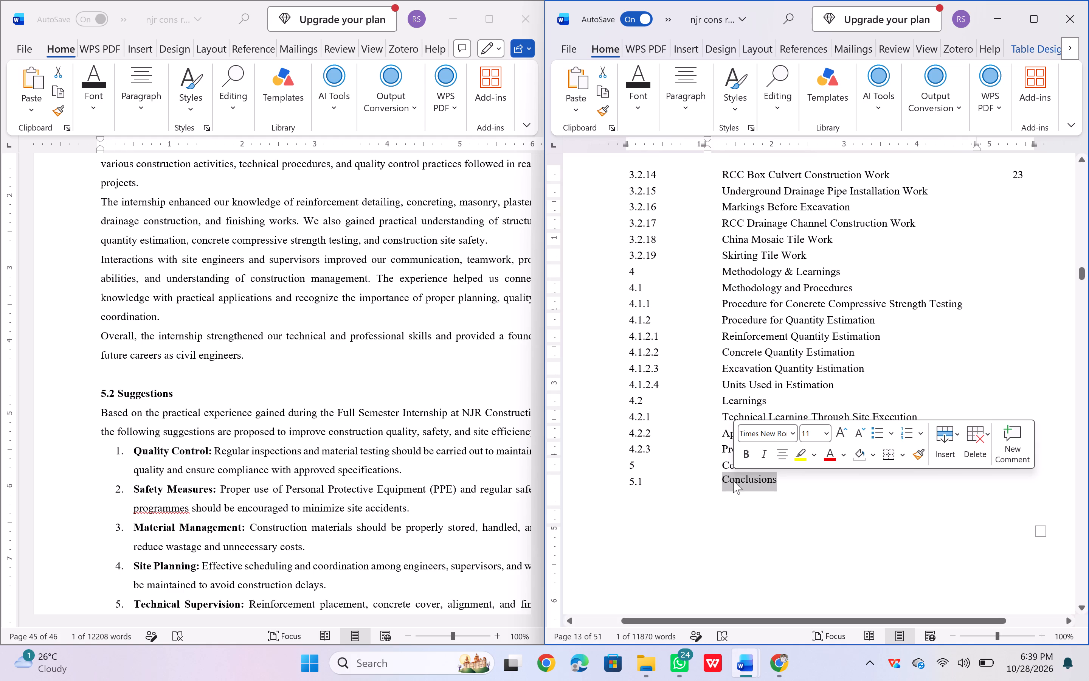
pyautogui.click(728, 463)
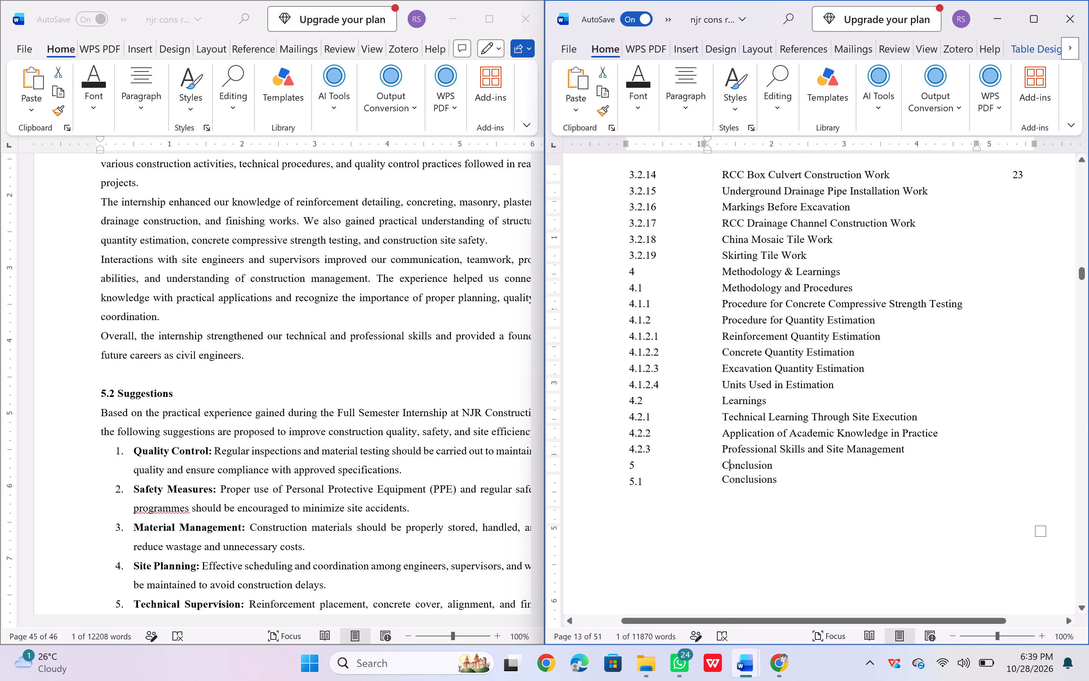
pyautogui.hotkey('ctrl', 'z')
pyautogui.hotkey('ctrl', 'z')
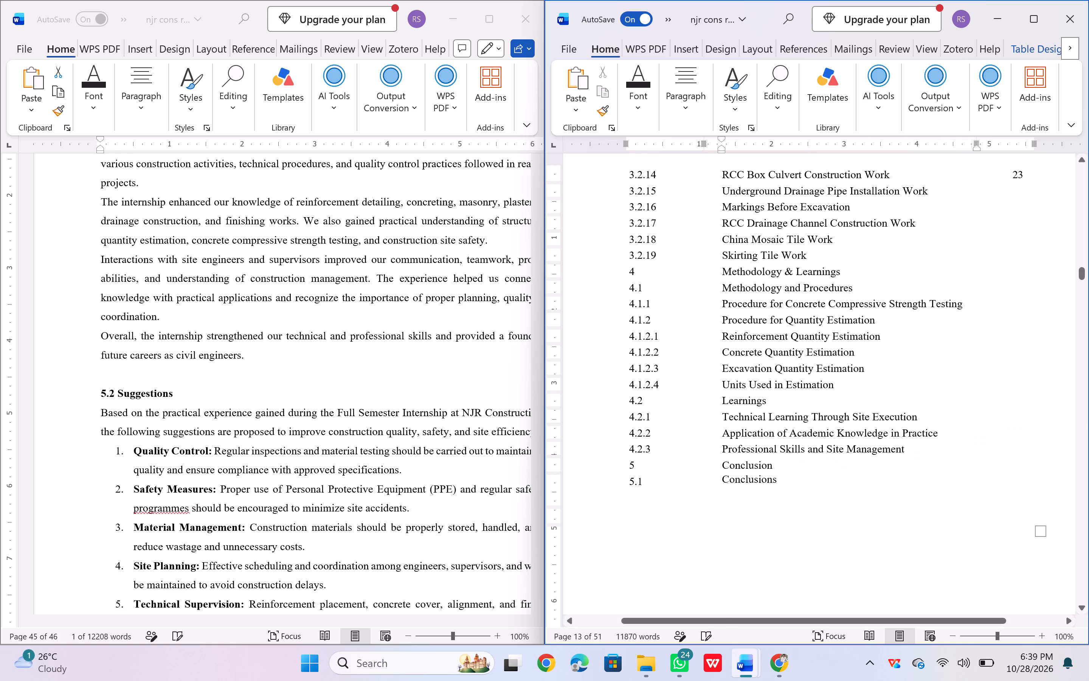
pyautogui.hotkey('ctrl', 'z')
pyautogui.hotkey('ctrl', 'z')
pyautogui.hotkey('ctrl', 'z')
pyautogui.hotkey('ctrl', 'z')
pyautogui.hotkey('ctrl', 'z')
pyautogui.hotkey('ctrl', 'z')
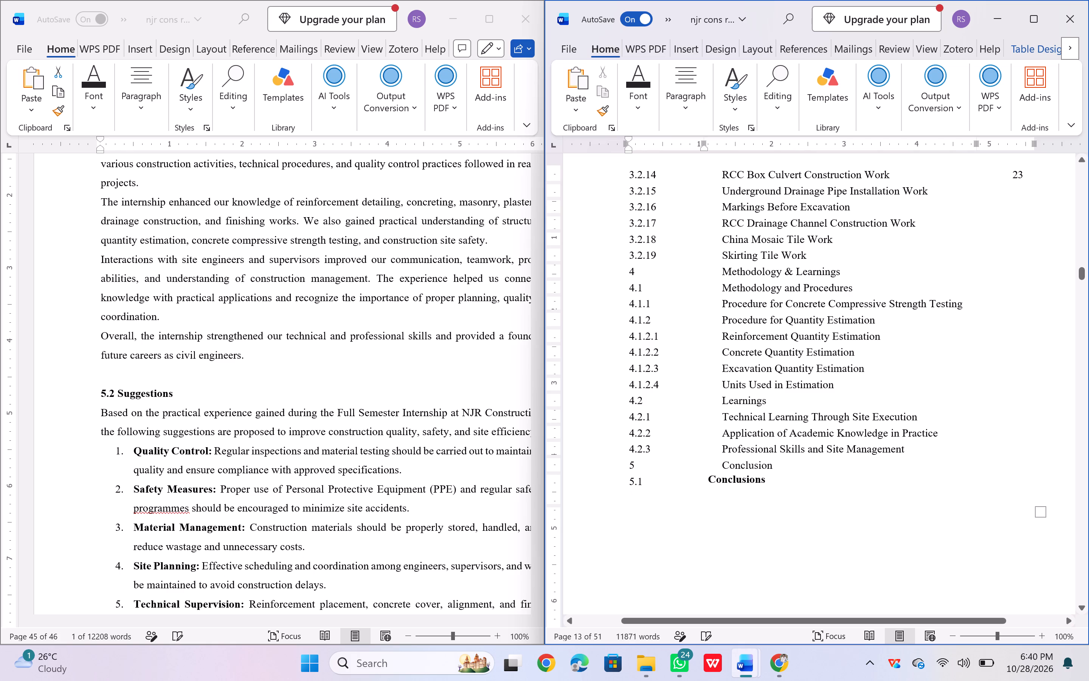
pyautogui.hotkey('ctrl', 'z')
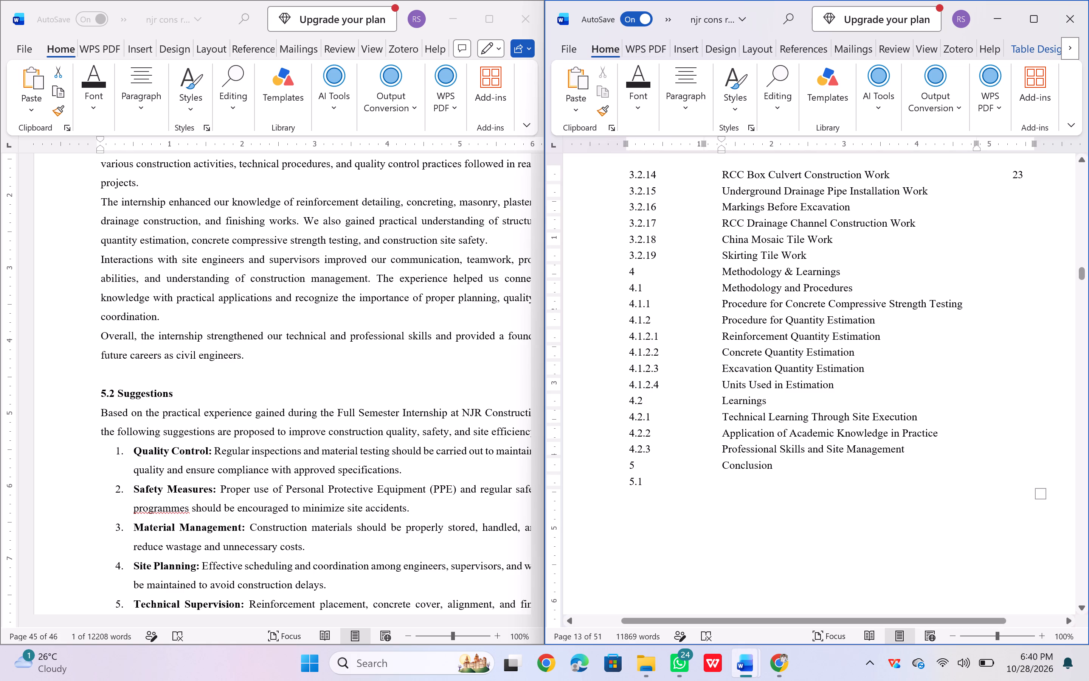
# Copy the title "Conclusion" from entry 5 into the empty title cell of entry 5.1.
pyautogui.moveTo(598, 410); pyautogui.dragTo(682, 502)
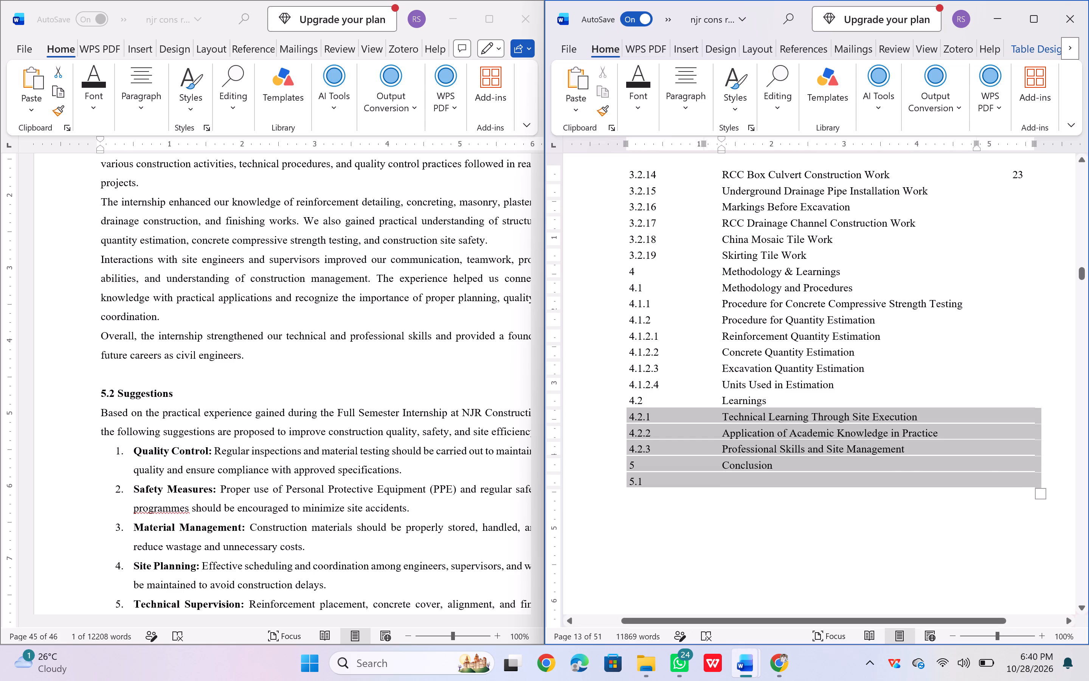
pyautogui.moveTo(682, 502); pyautogui.dragTo(683, 503)
pyautogui.click(665, 482)
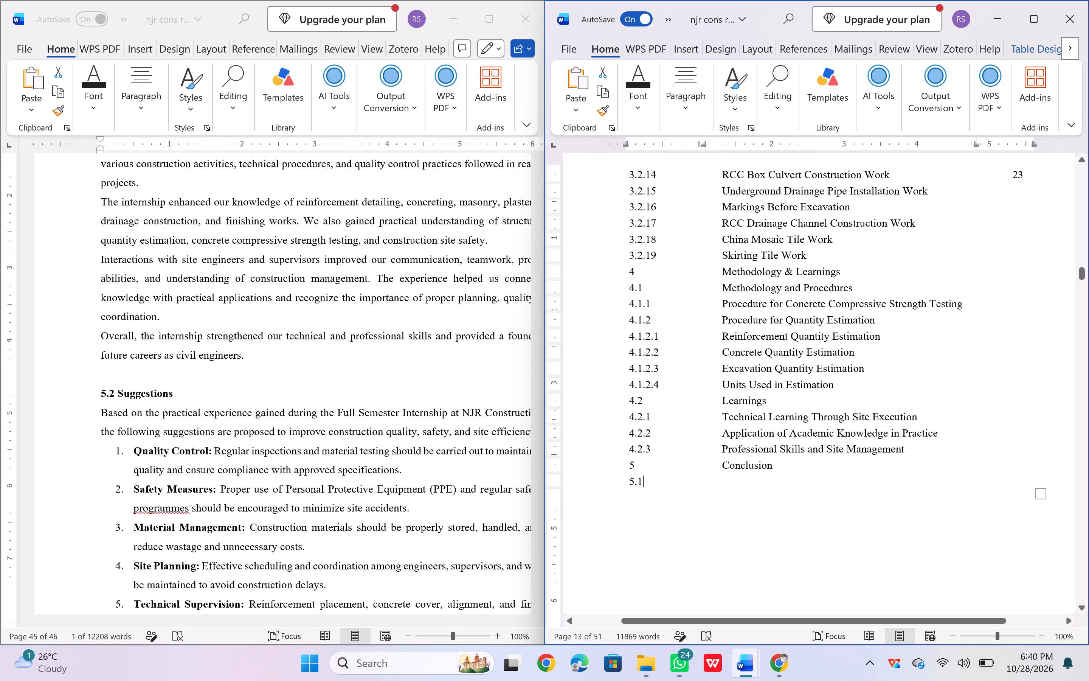
pyautogui.click(721, 480)
pyautogui.click(731, 482)
pyautogui.tripleClick(733, 466)
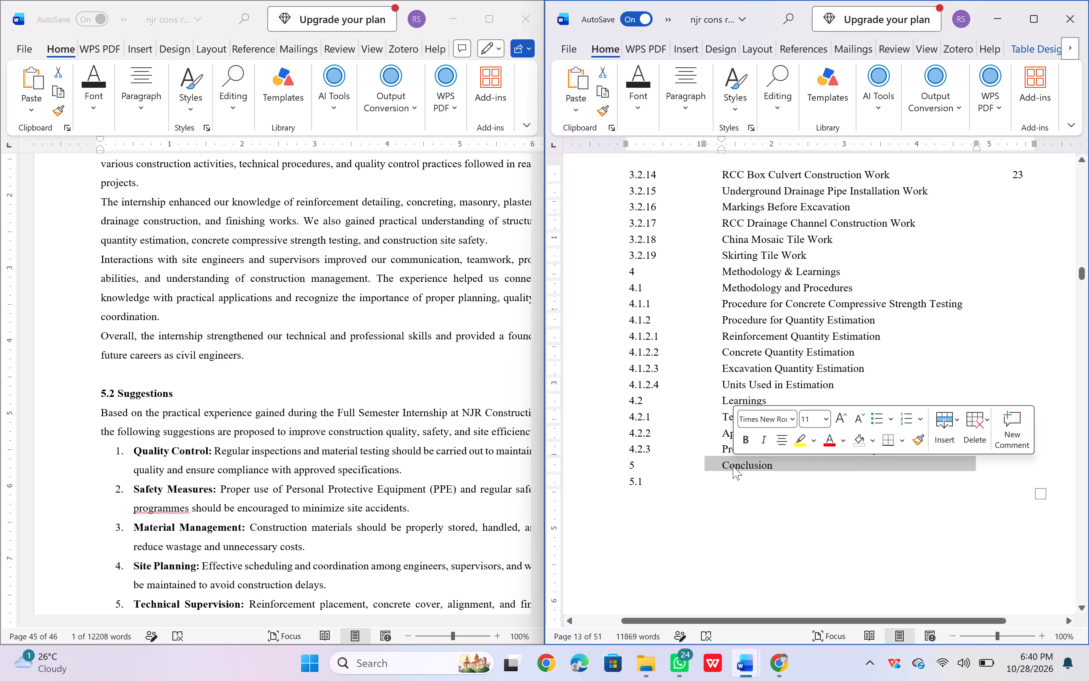
pyautogui.hotkey('ctrl', 'c')
pyautogui.click(726, 482)
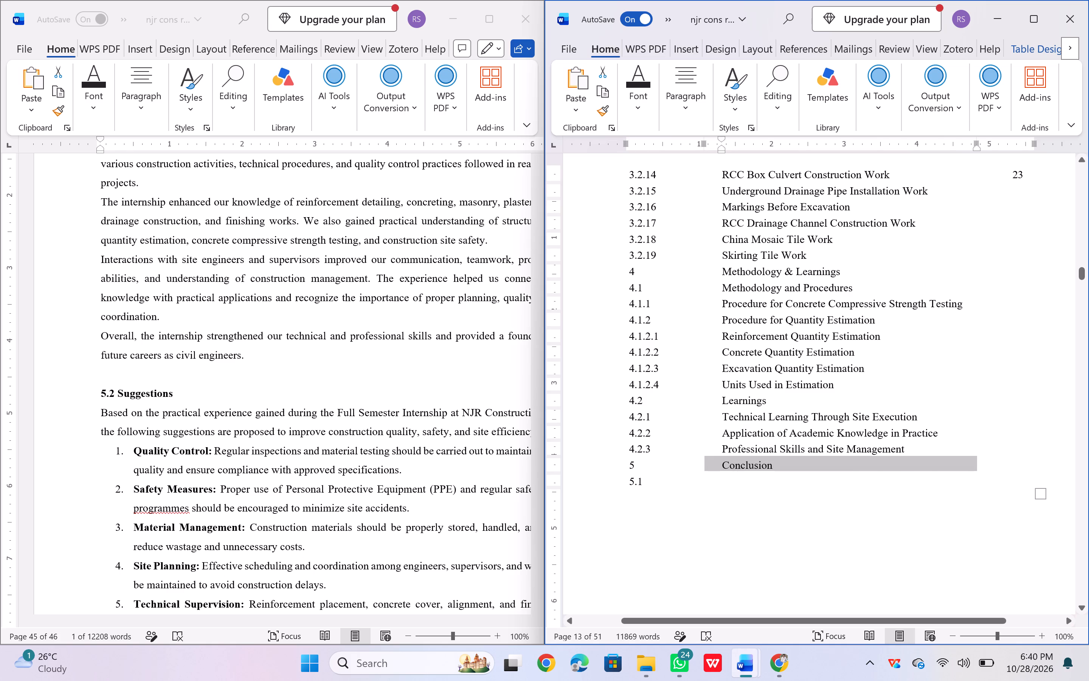
pyautogui.hotkey('ctrl', 'v')
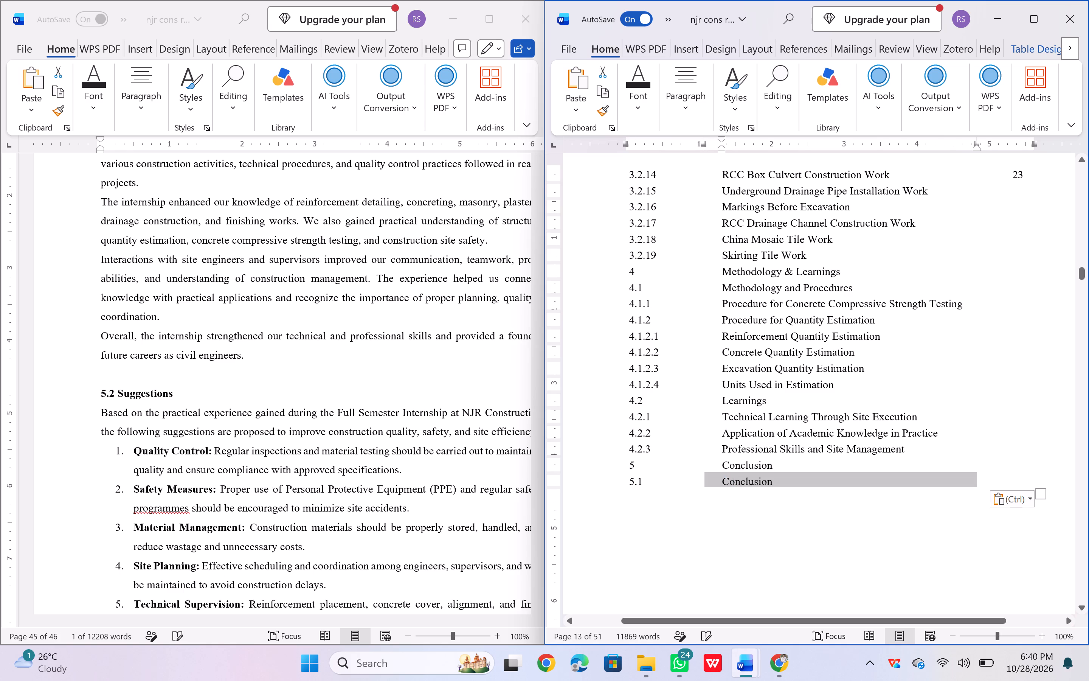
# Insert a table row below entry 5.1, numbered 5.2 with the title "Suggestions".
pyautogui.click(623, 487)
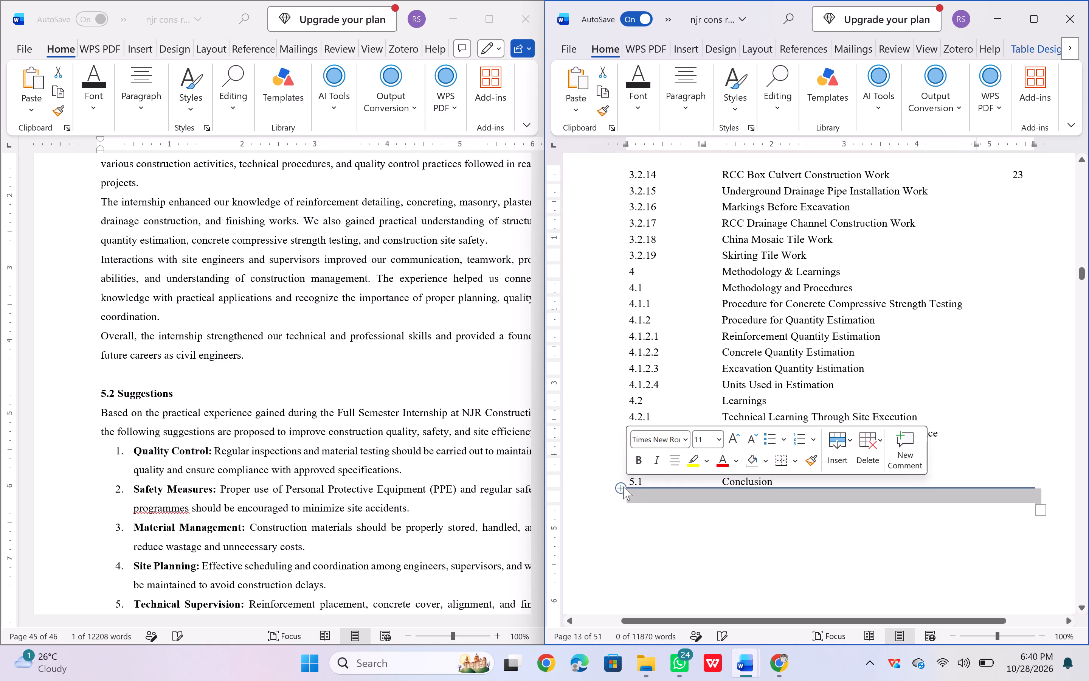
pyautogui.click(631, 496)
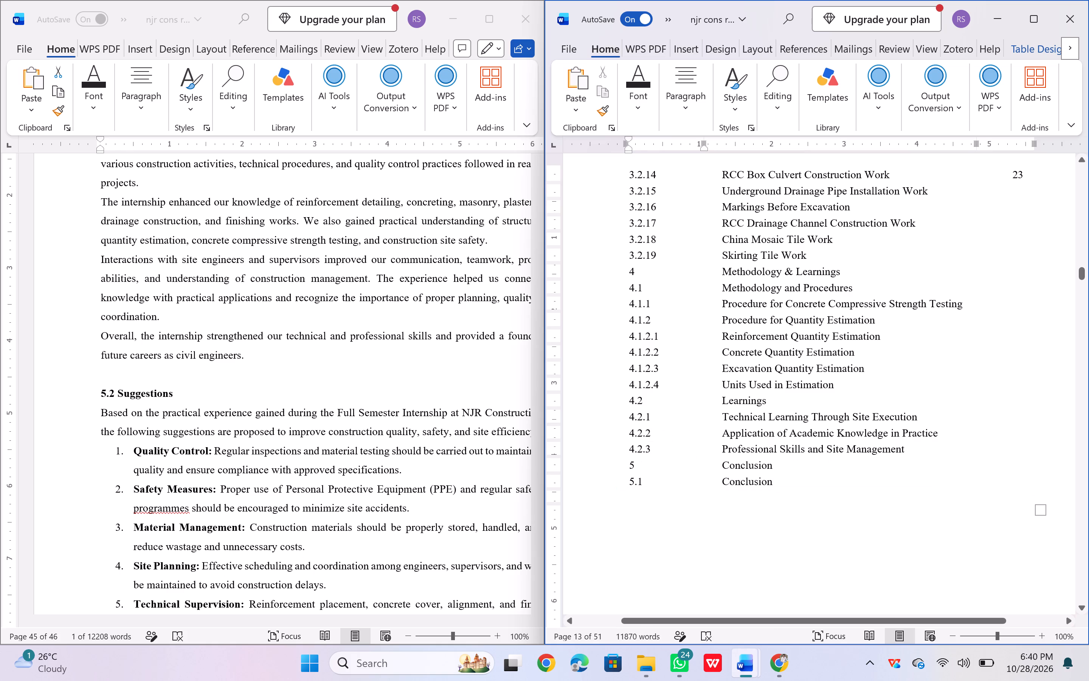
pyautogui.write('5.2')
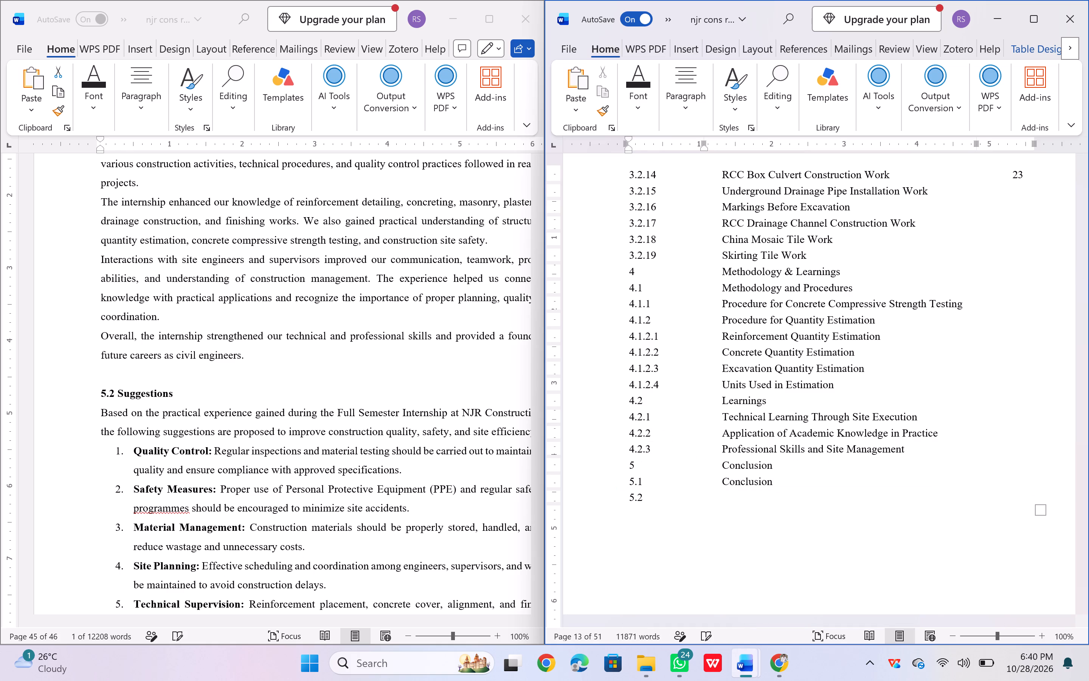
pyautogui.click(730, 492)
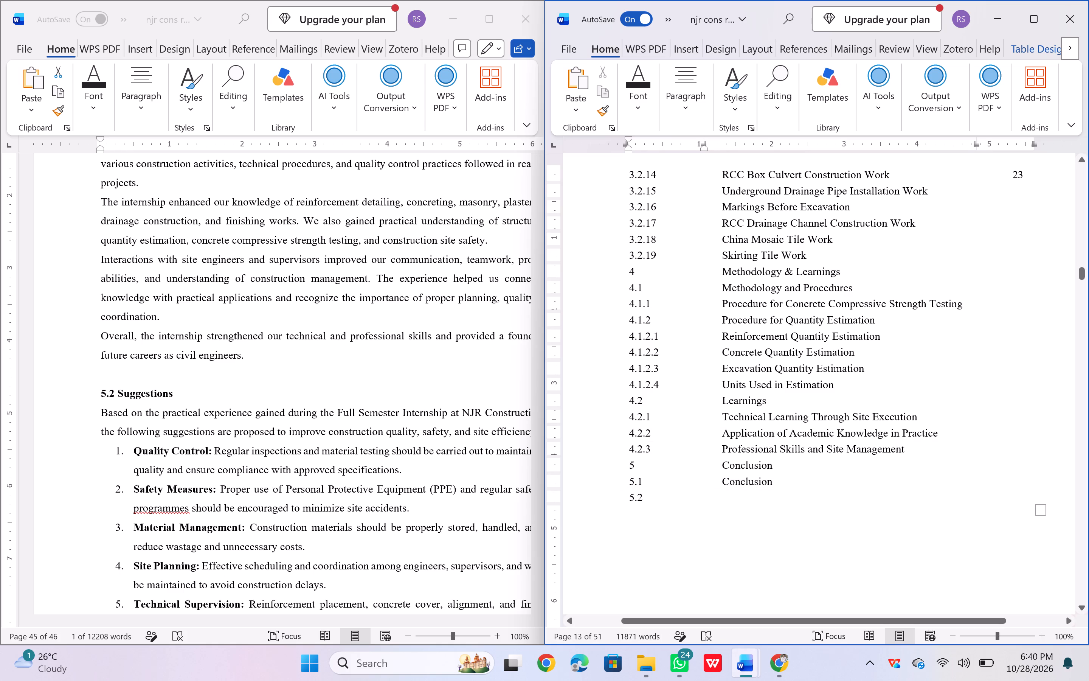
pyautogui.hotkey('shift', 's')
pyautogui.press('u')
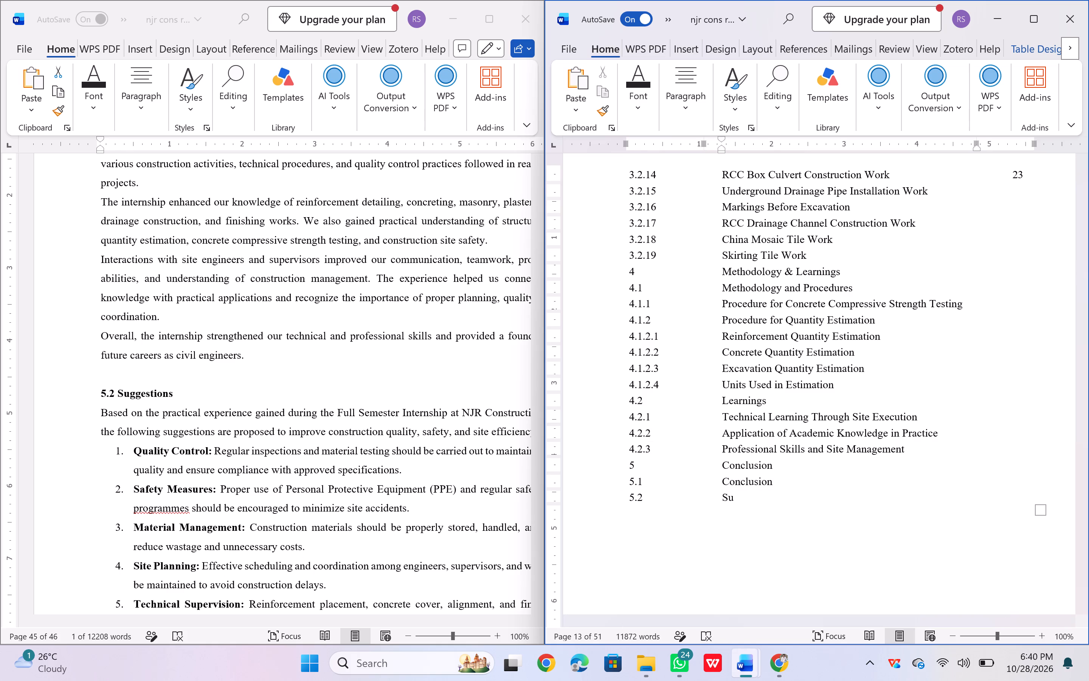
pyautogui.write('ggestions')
# Insert a table row below the Suggestions entry and enter the title "References", leaving its number cell empty.
pyautogui.scroll(-2, 430, 499)
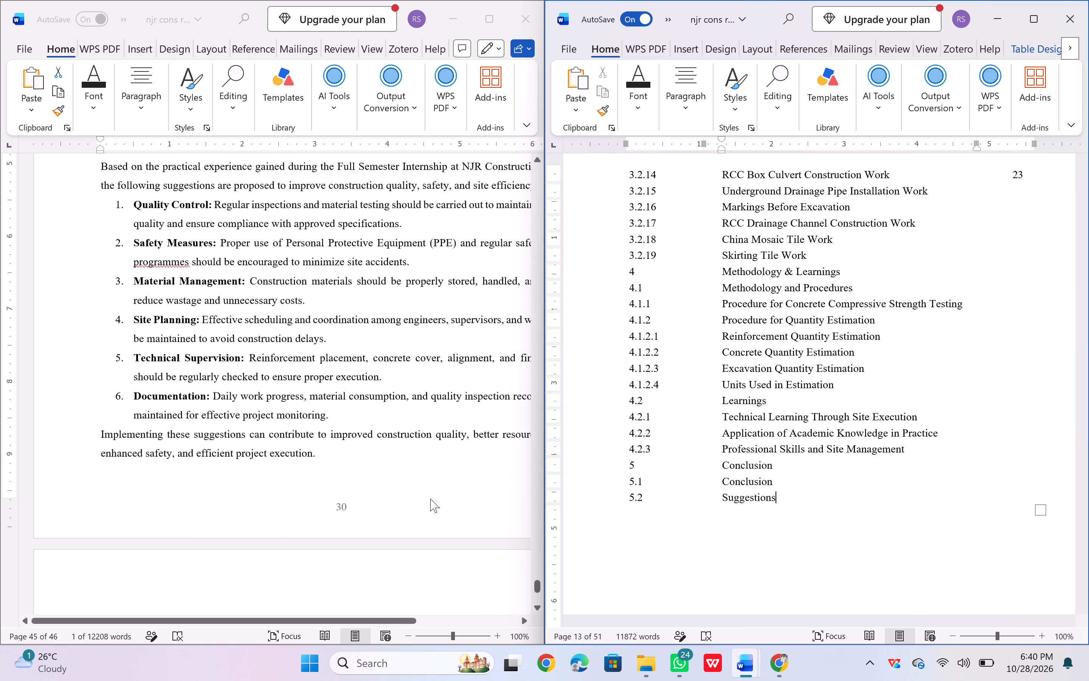
pyautogui.scroll(-2, 430, 499)
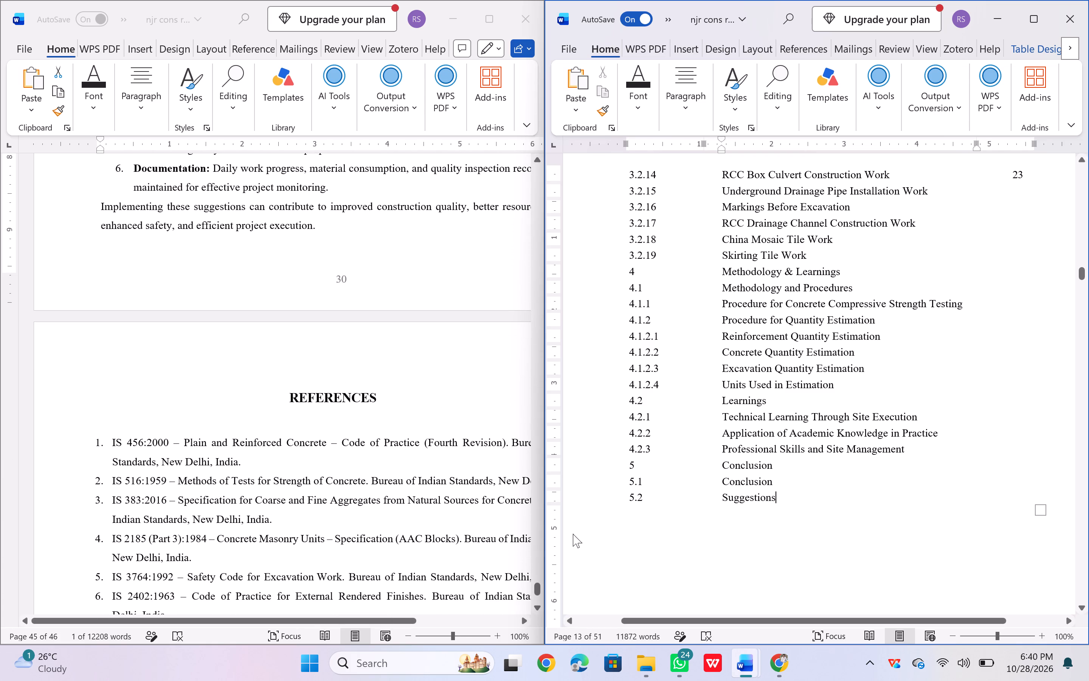
pyautogui.click(635, 520)
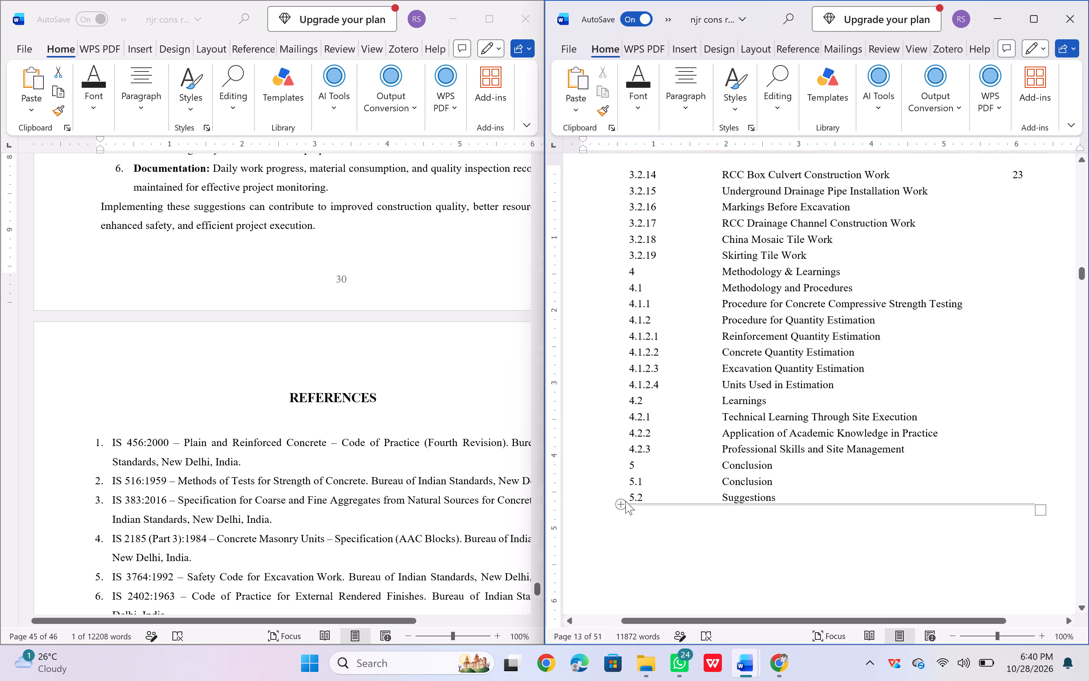
pyautogui.click(620, 499)
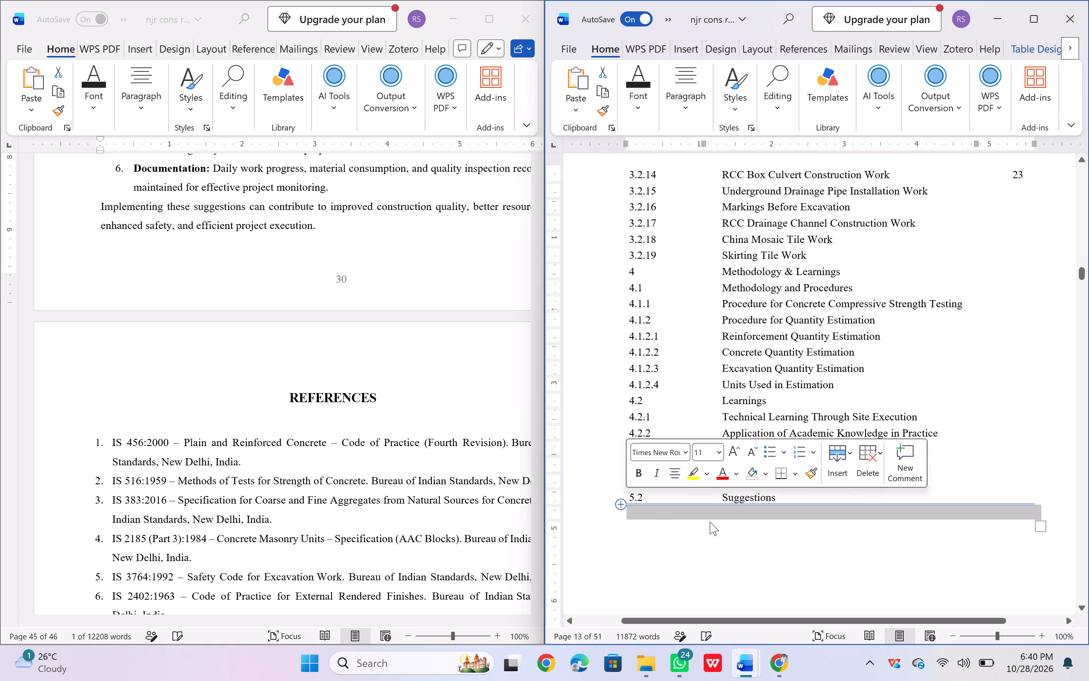
pyautogui.click(732, 513)
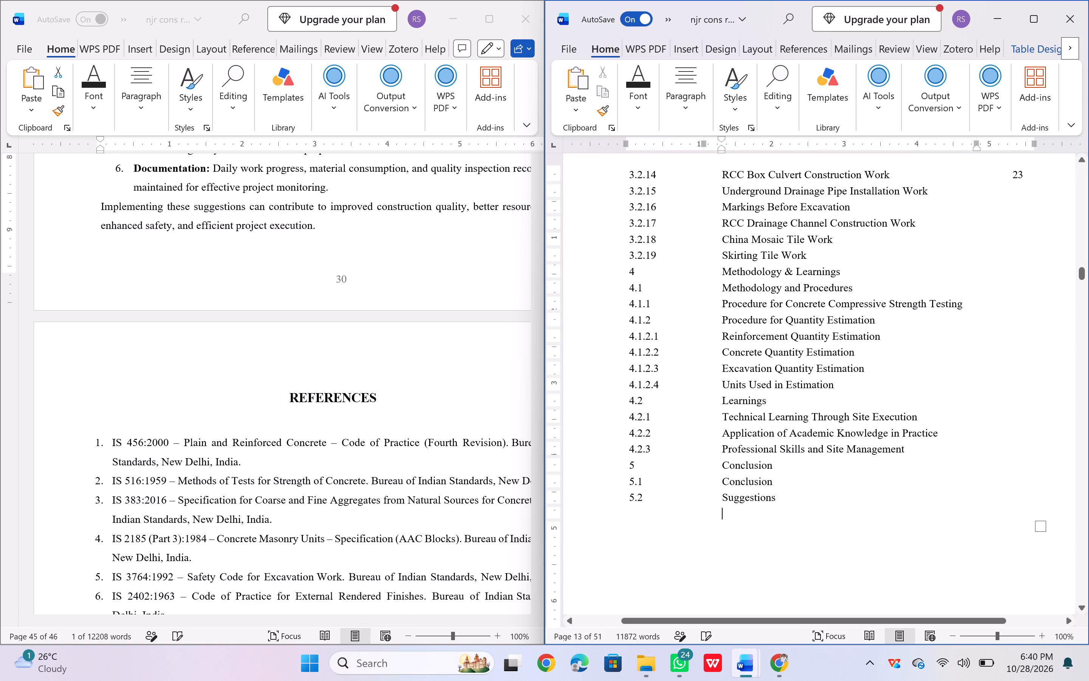
pyautogui.hotkey('shift', 'r')
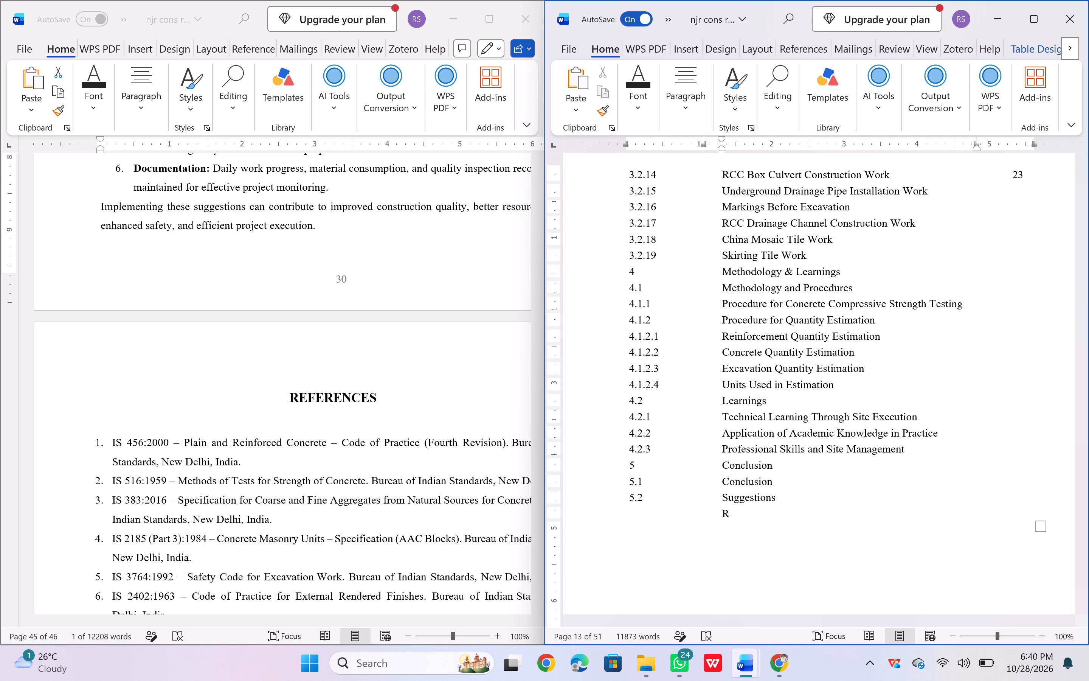
pyautogui.press('e')
pyautogui.write('ferences')
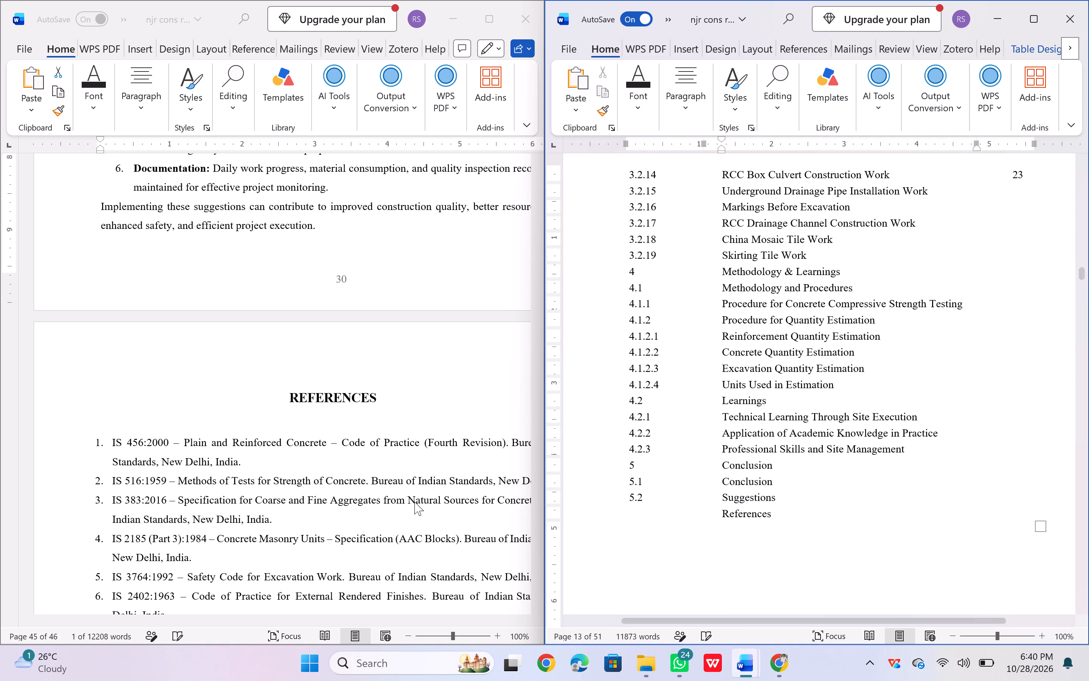
# Go back through the other report document to its table of contents and examine how the entries for chapters 4, 5 and References are listed.
pyautogui.scroll(8, 414, 502)
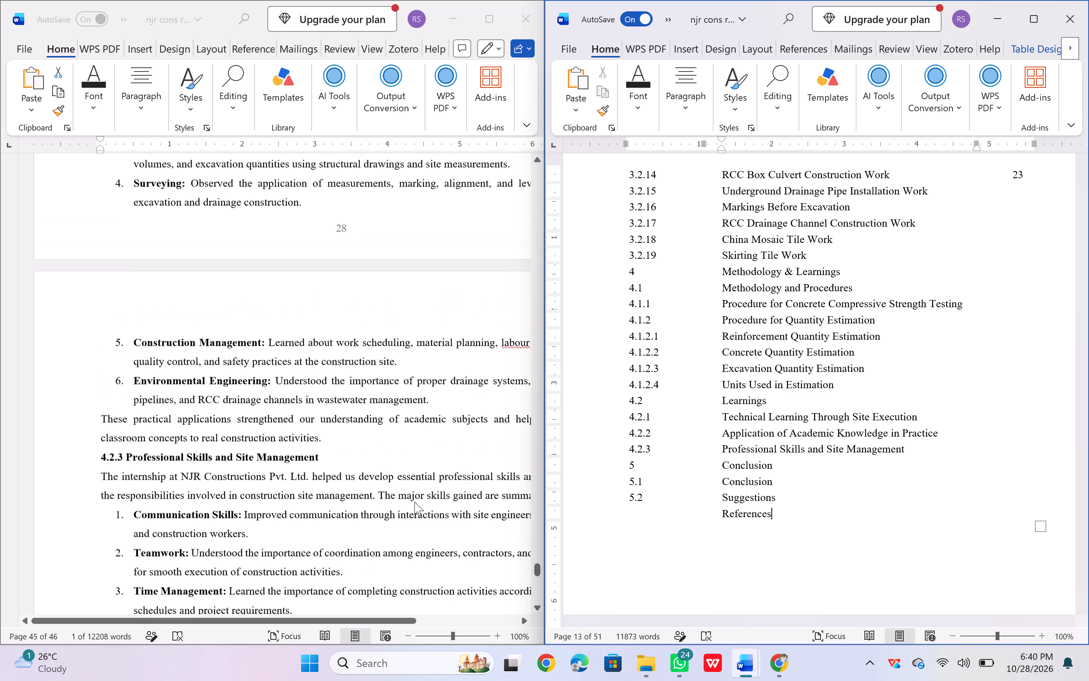
pyautogui.scroll(13, 414, 502)
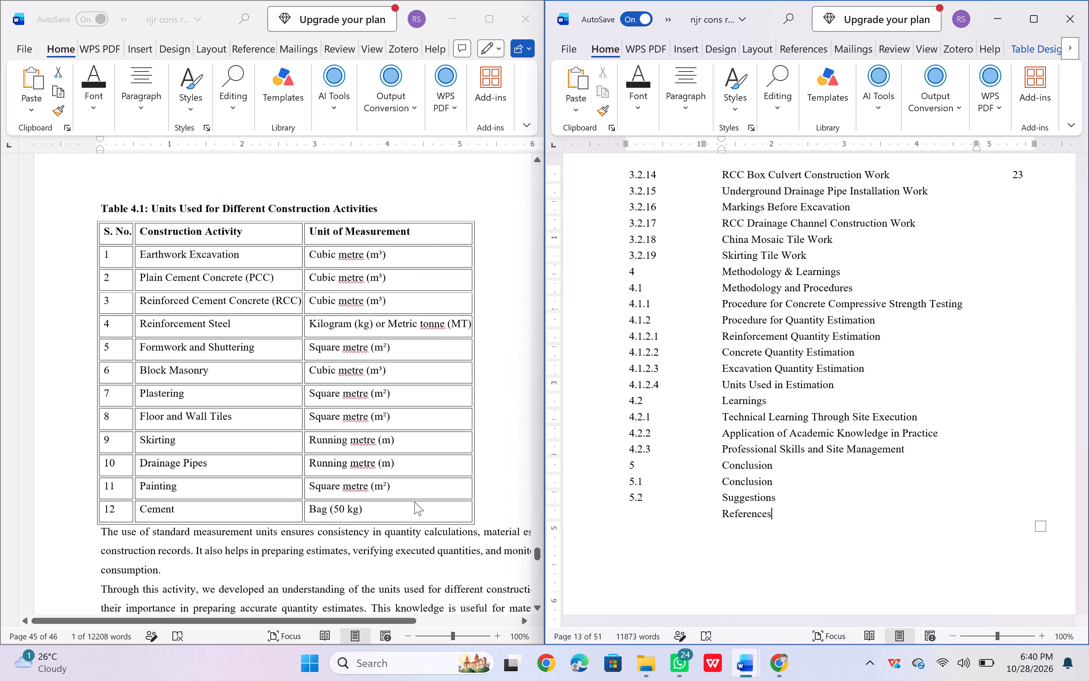
pyautogui.scroll(19, 414, 502)
pyautogui.scroll(3, 414, 502)
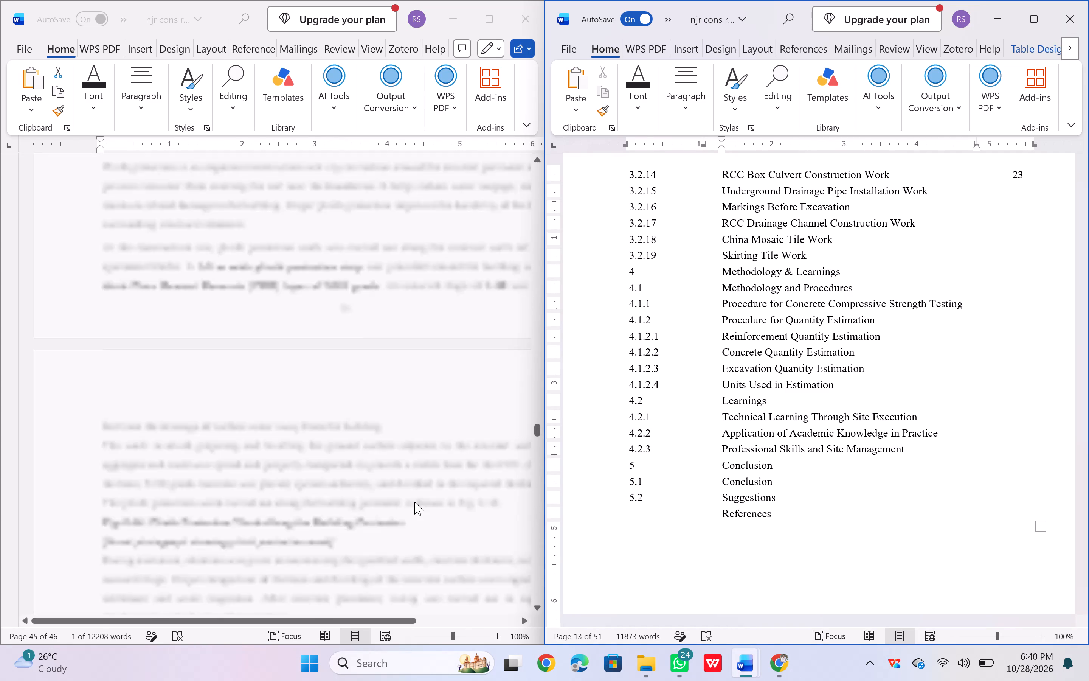
pyautogui.scroll(11, 414, 502)
pyautogui.scroll(-7, 414, 502)
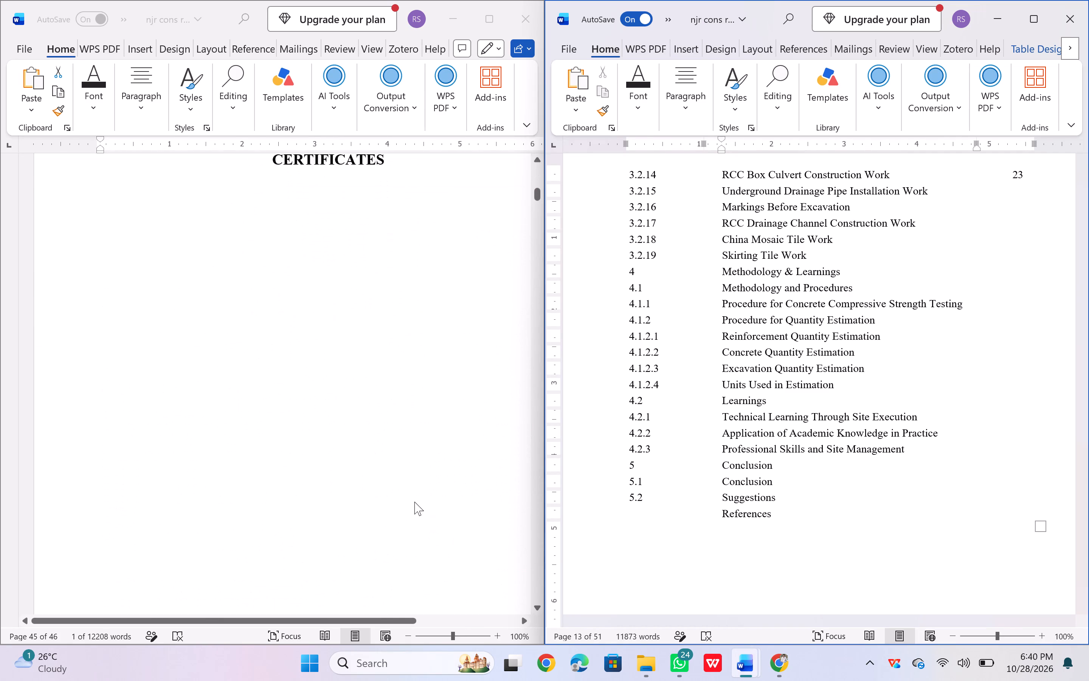
pyautogui.scroll(-8, 414, 502)
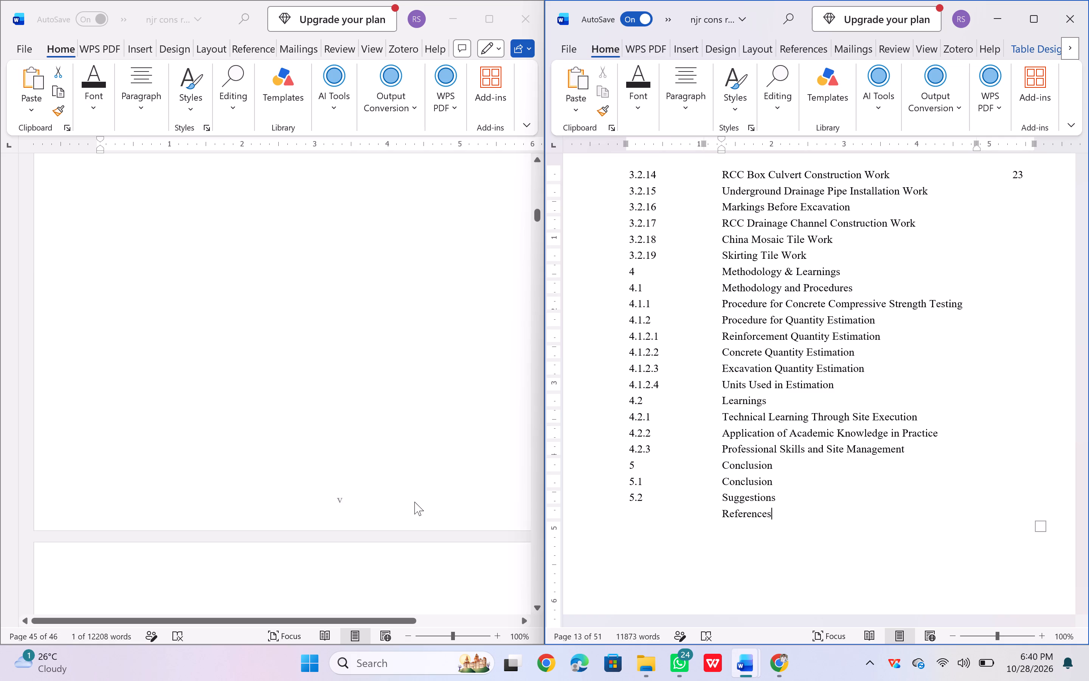
pyautogui.scroll(-10, 414, 502)
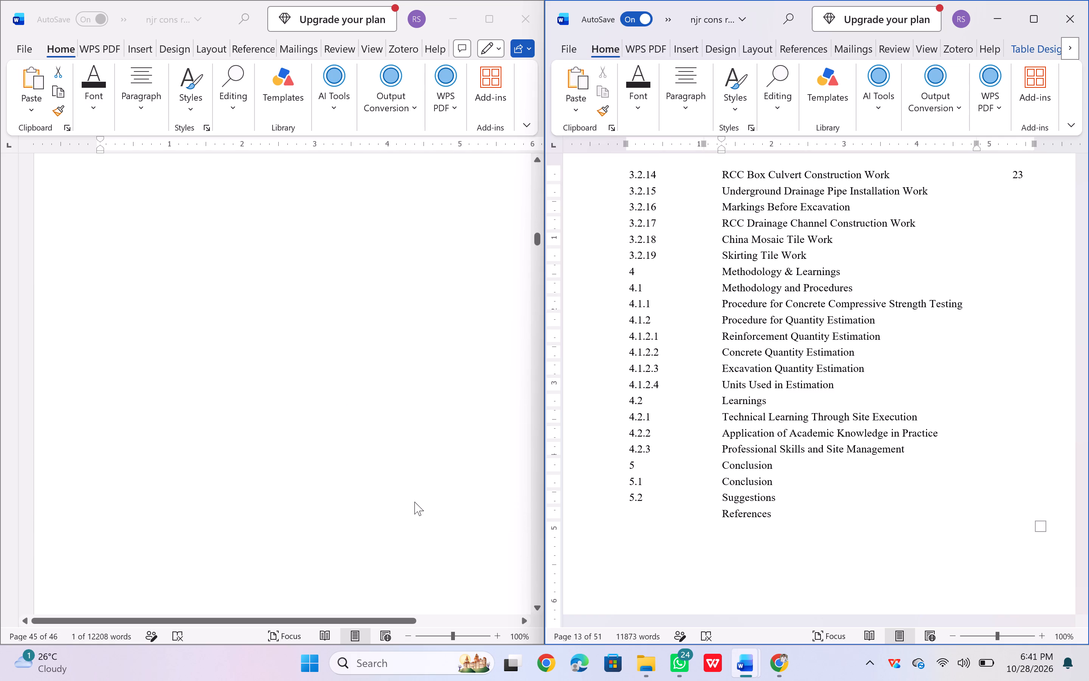
pyautogui.scroll(-9, 414, 502)
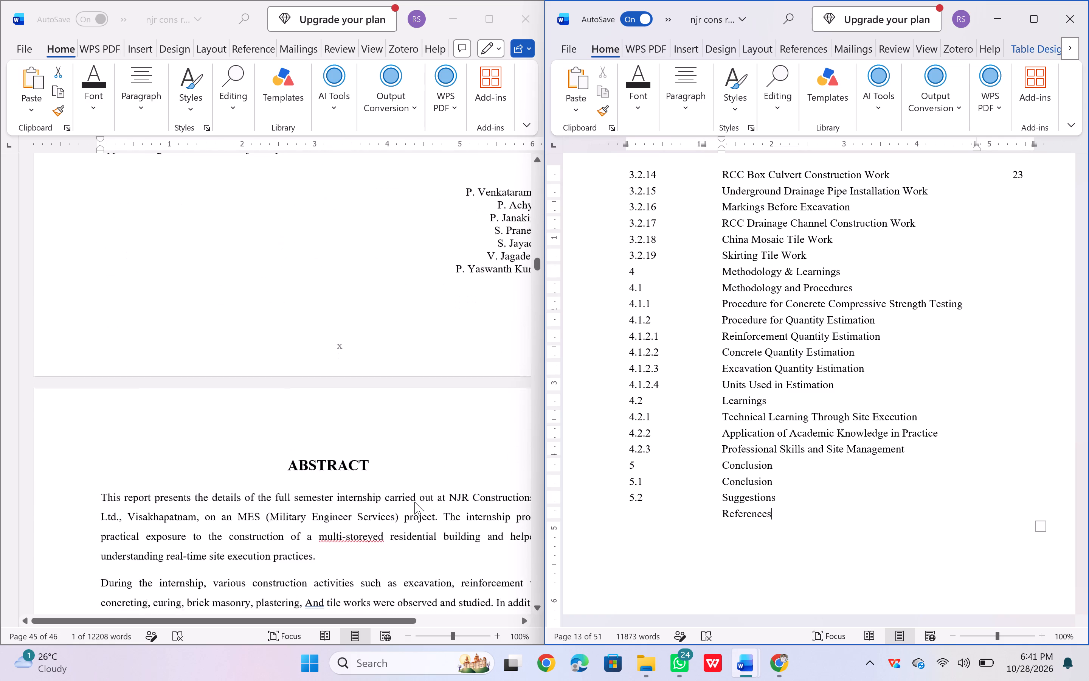
pyautogui.scroll(-6, 414, 502)
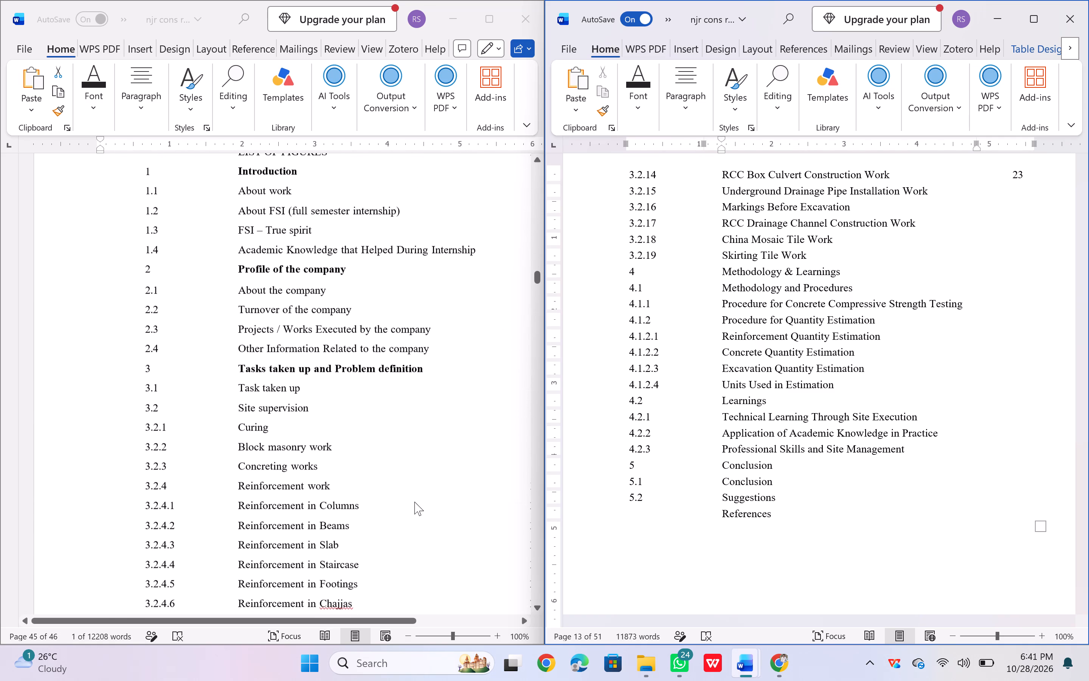
pyautogui.scroll(-1, 414, 502)
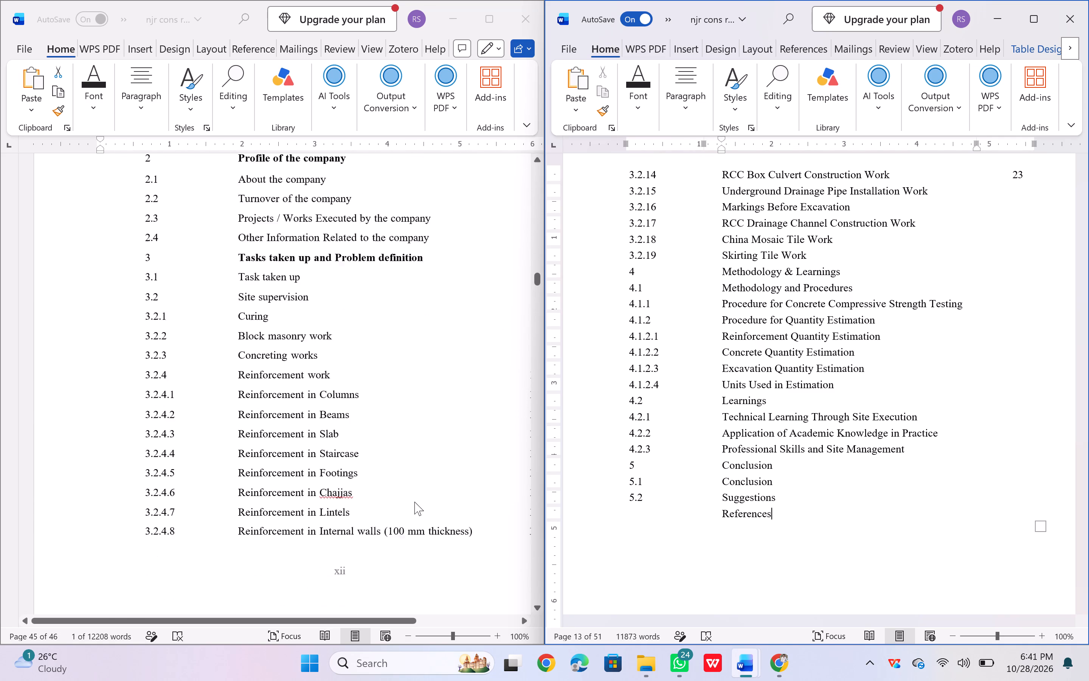
pyautogui.scroll(-3, 414, 502)
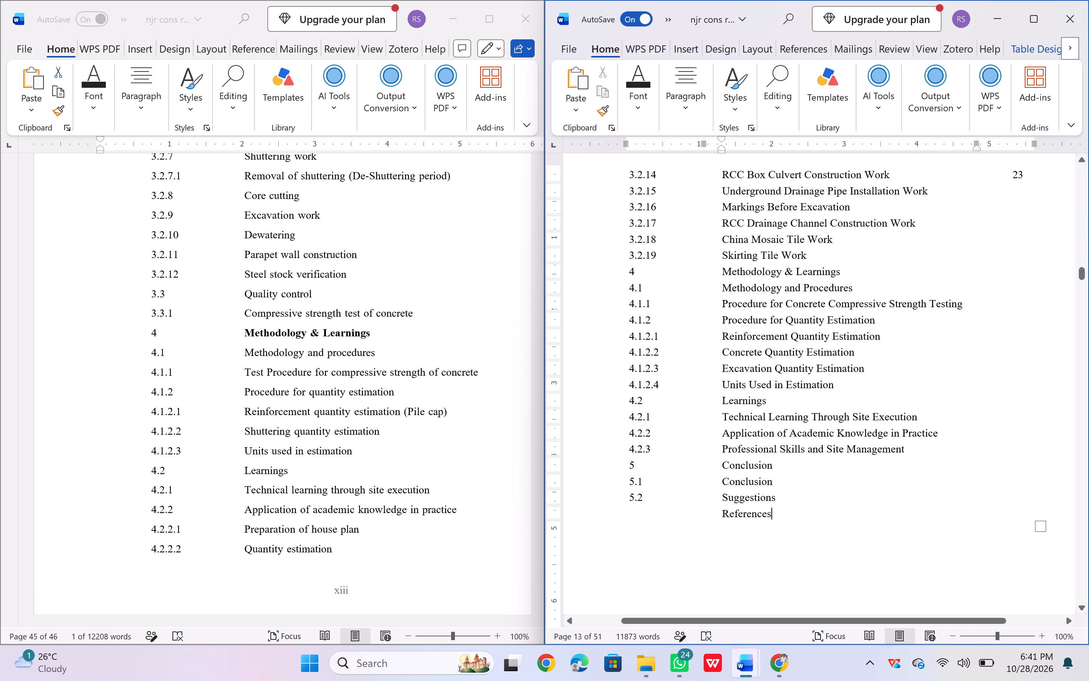
pyautogui.scroll(-1, 384, 479)
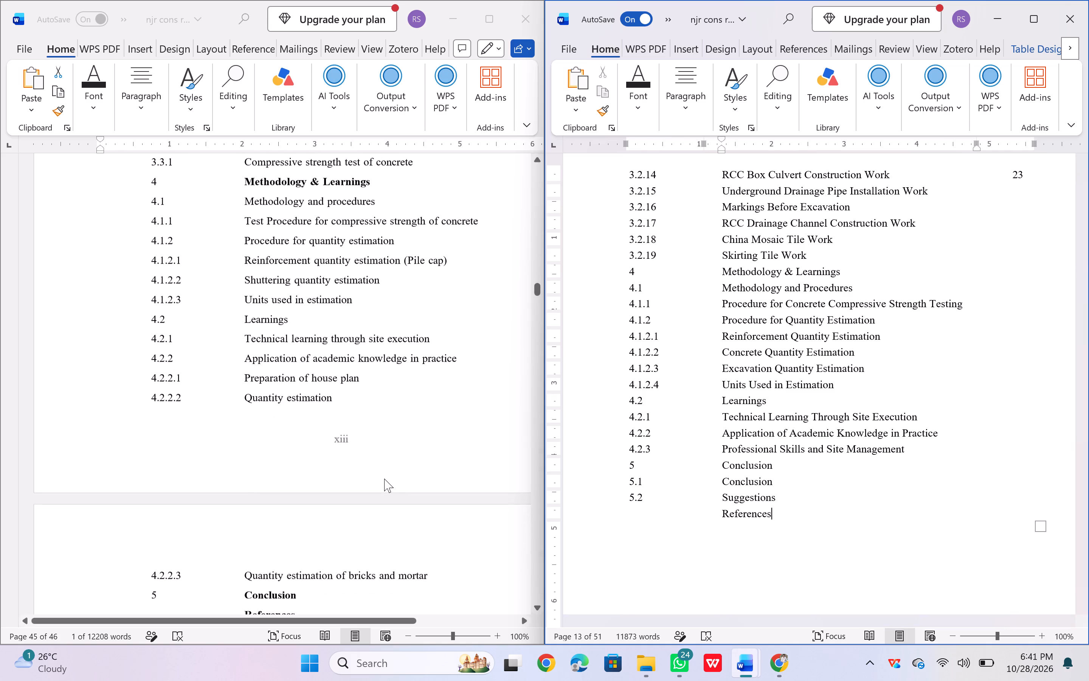
pyautogui.scroll(-1, 384, 479)
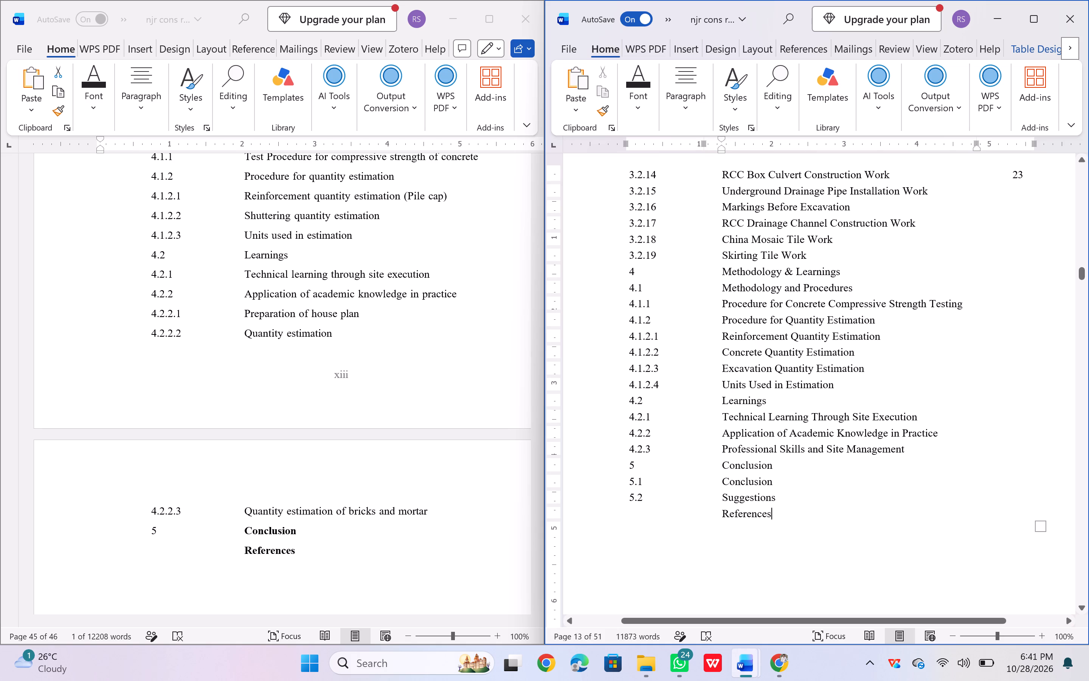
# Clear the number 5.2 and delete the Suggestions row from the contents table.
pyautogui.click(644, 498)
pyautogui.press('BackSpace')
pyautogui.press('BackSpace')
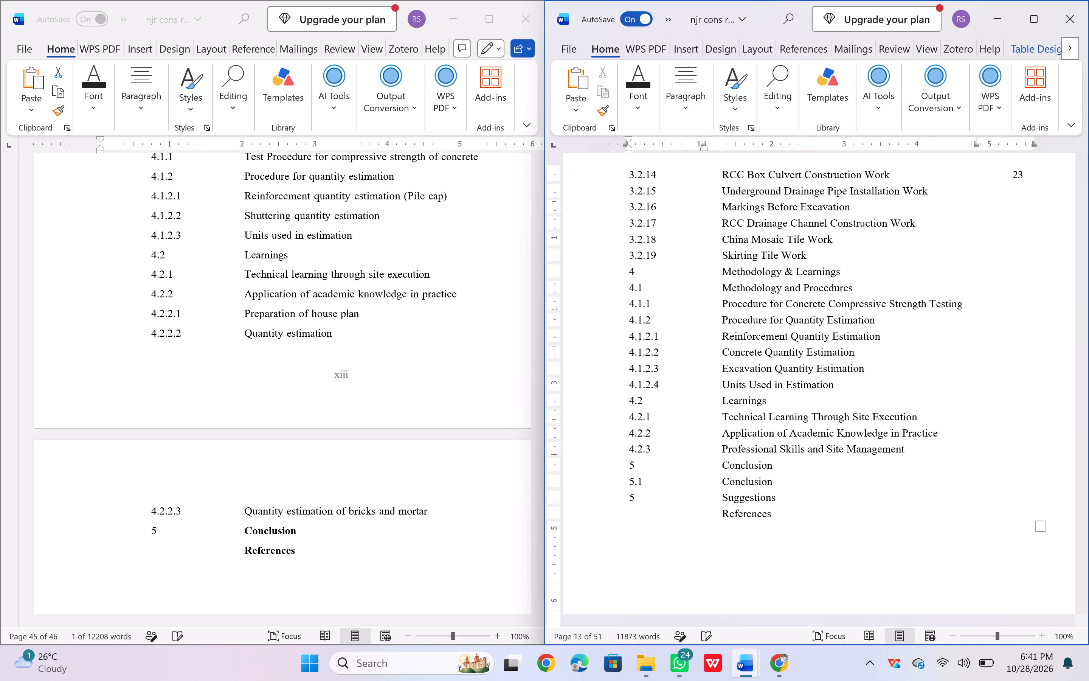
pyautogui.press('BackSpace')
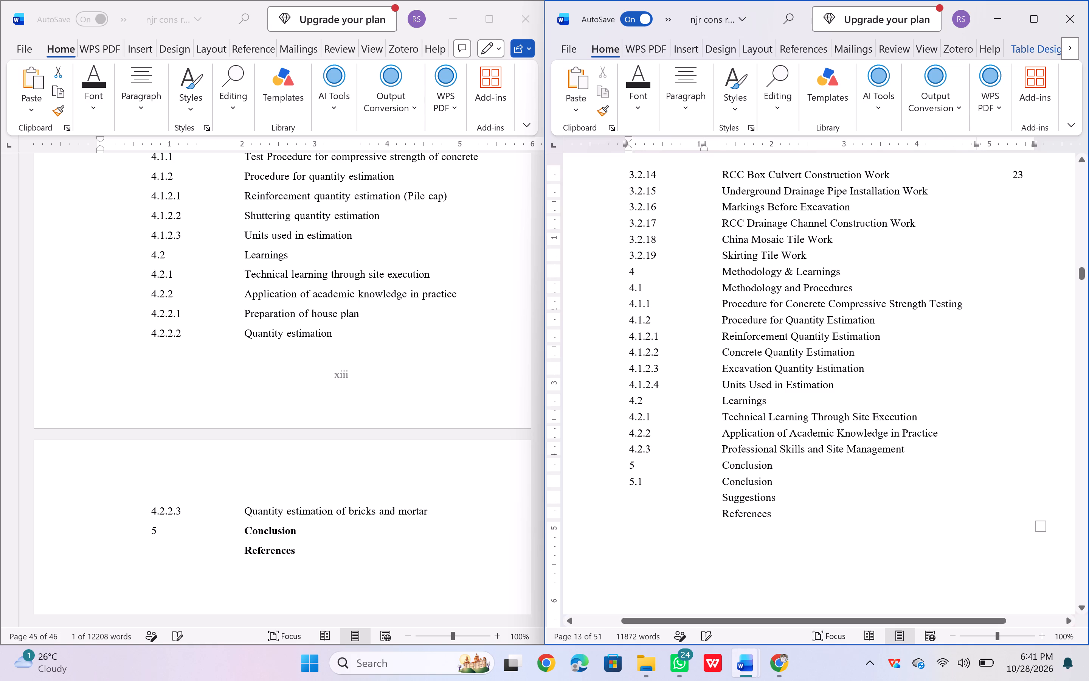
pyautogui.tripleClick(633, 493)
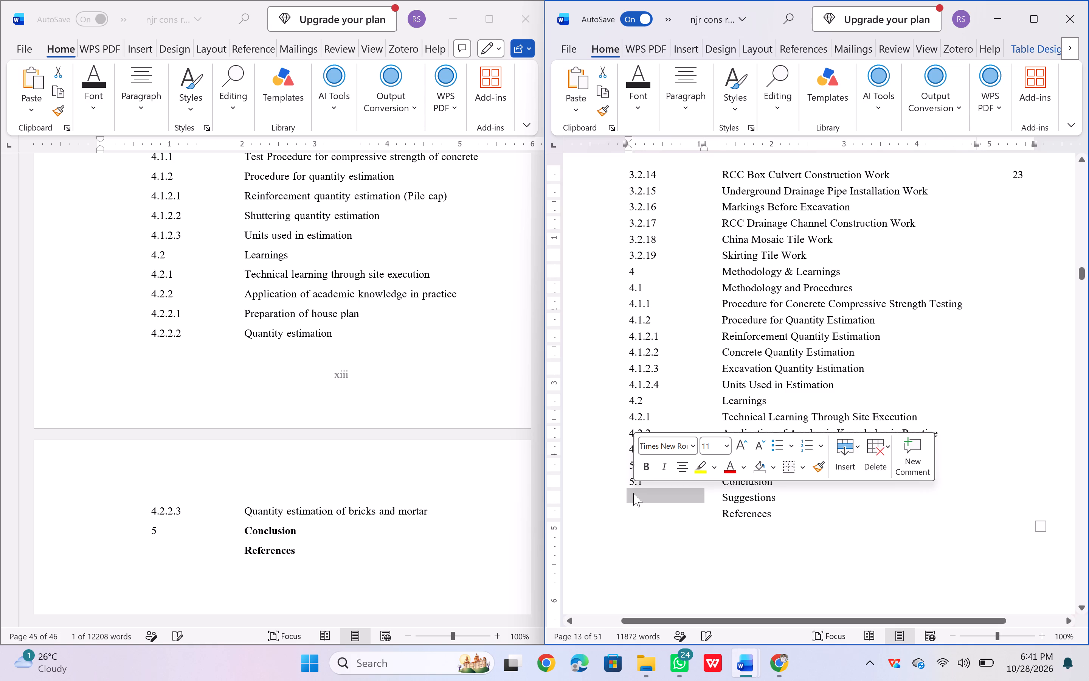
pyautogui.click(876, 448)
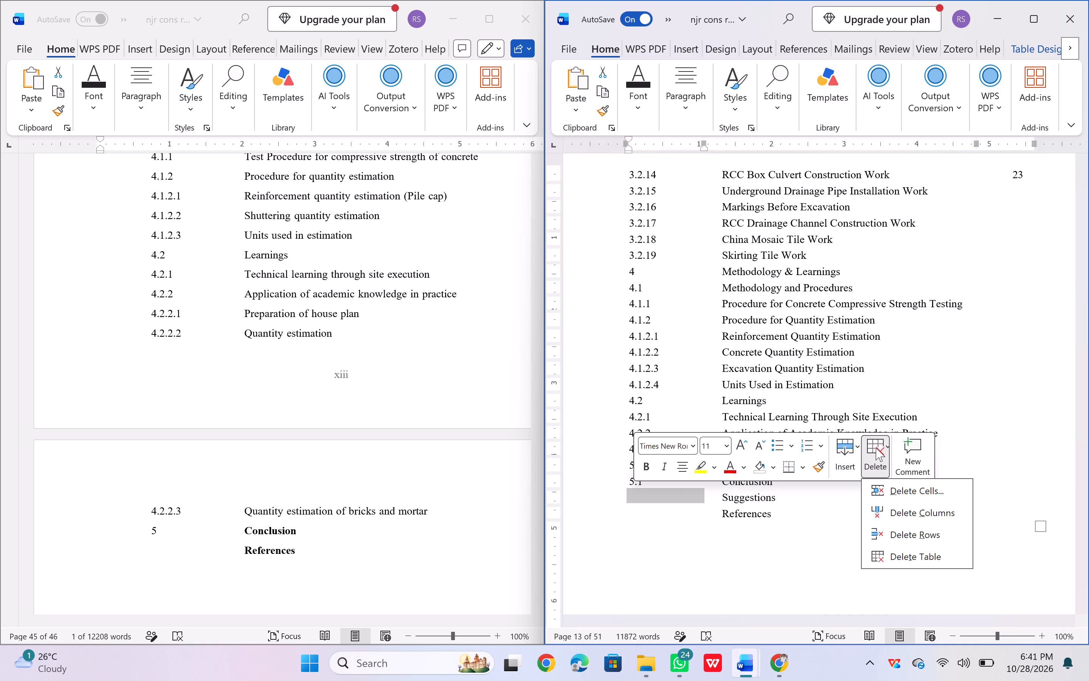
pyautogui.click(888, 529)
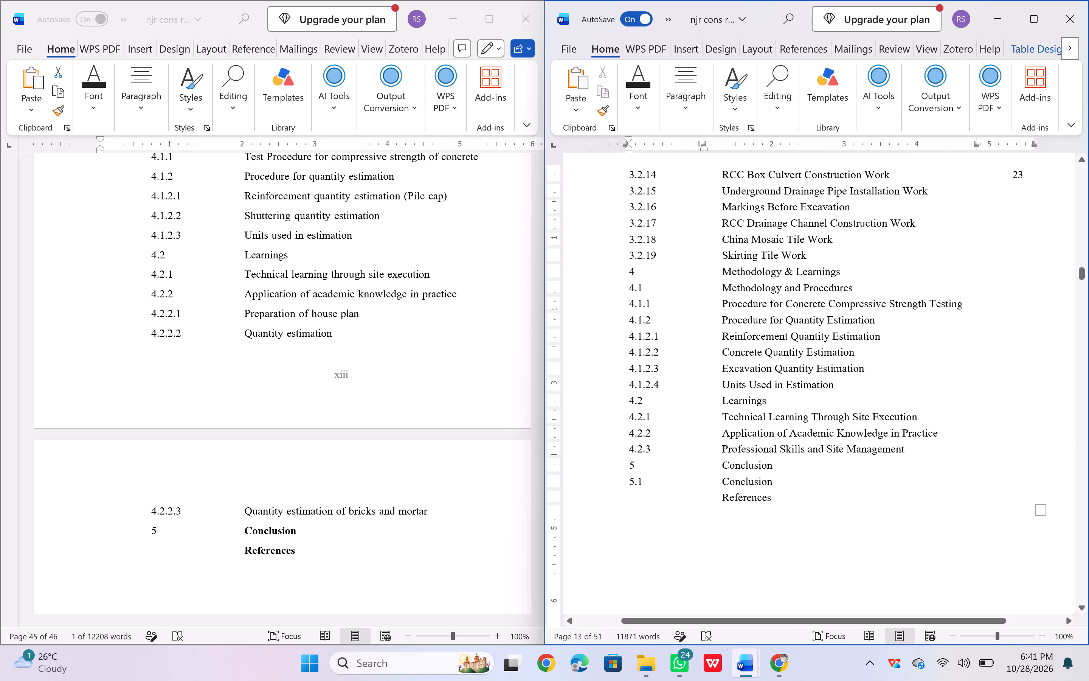
# Delete the 5.1 Conclusion row from the contents table.
pyautogui.tripleClick(634, 482)
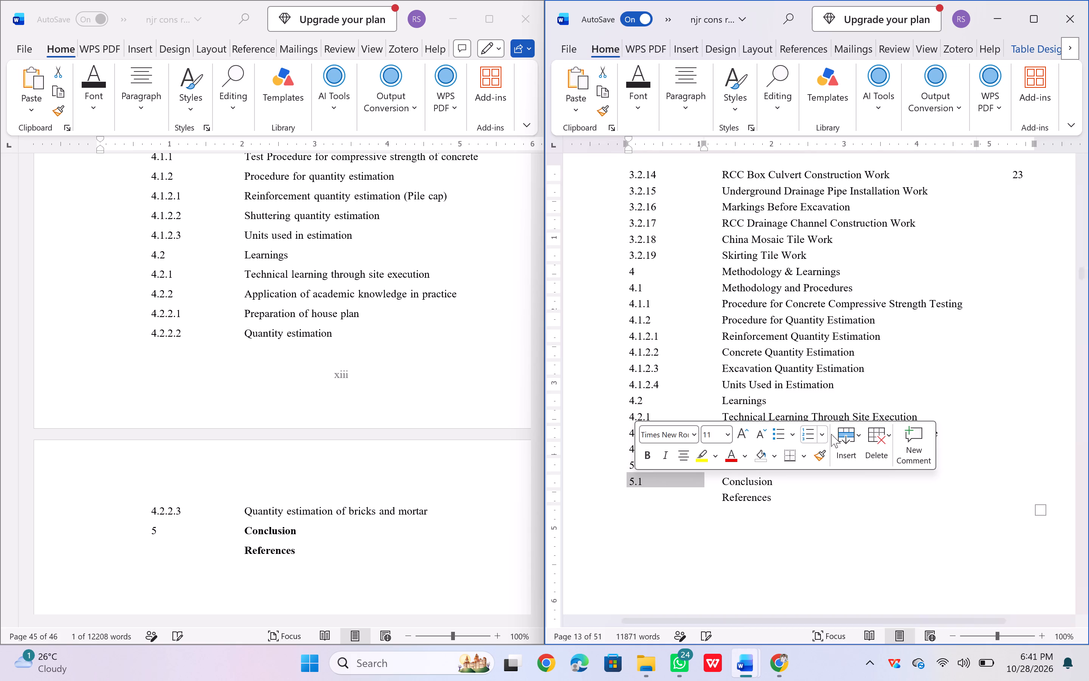
pyautogui.click(874, 439)
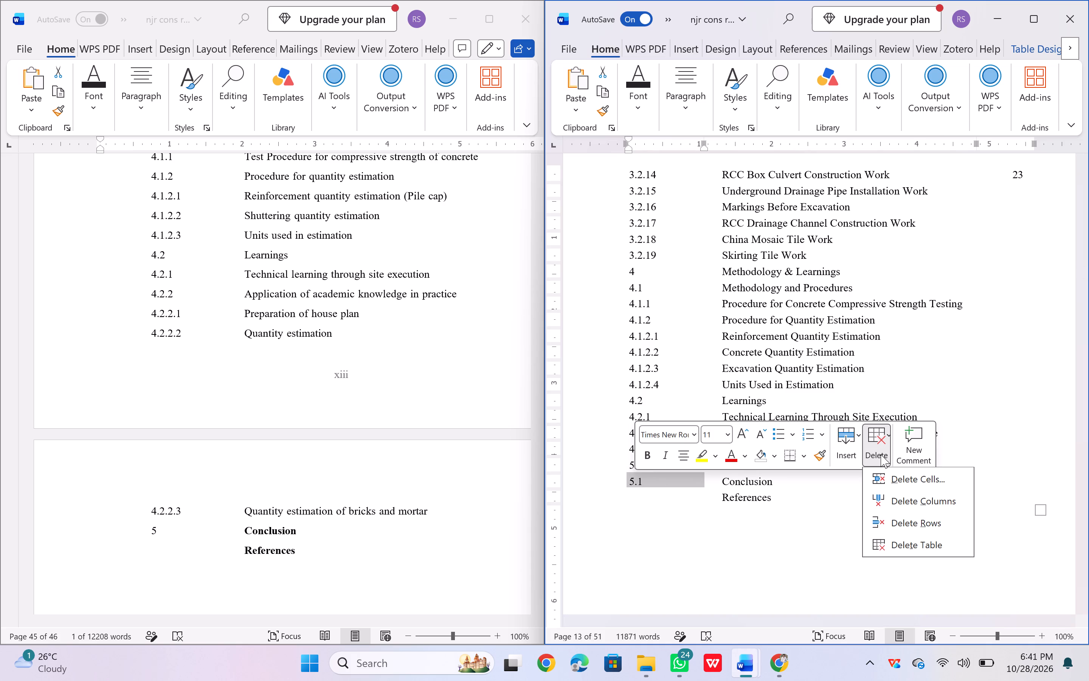
pyautogui.click(891, 518)
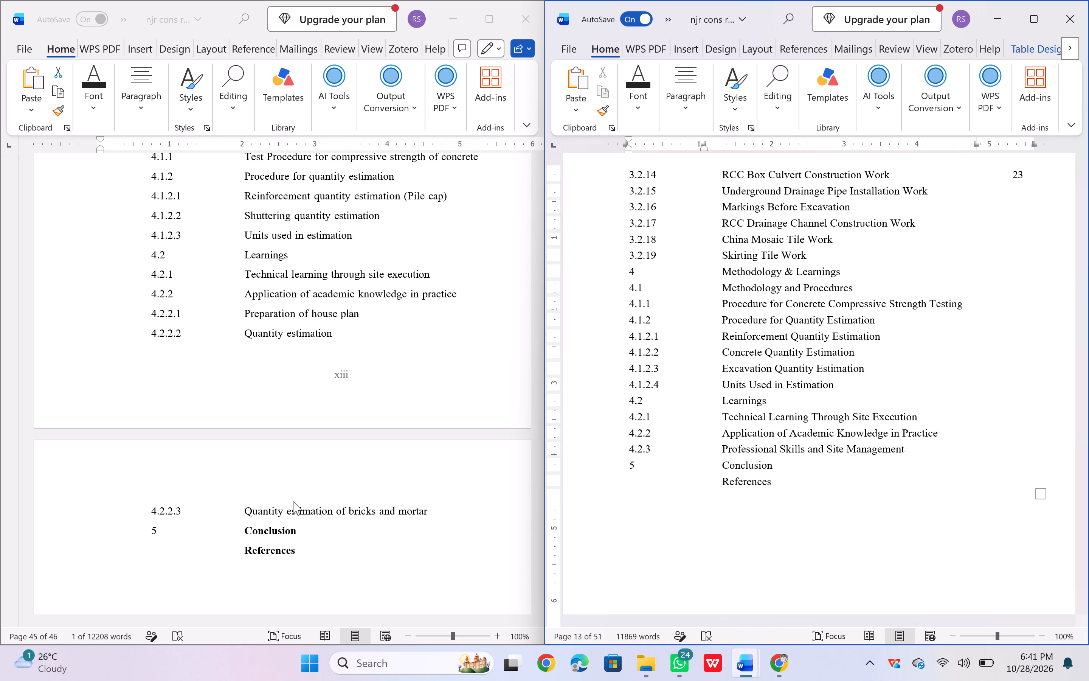
# Check the entry formatting in the reference report's contents, and bold the Conclusion and References titles in the other report's contents table to match.
pyautogui.click(492, 13)
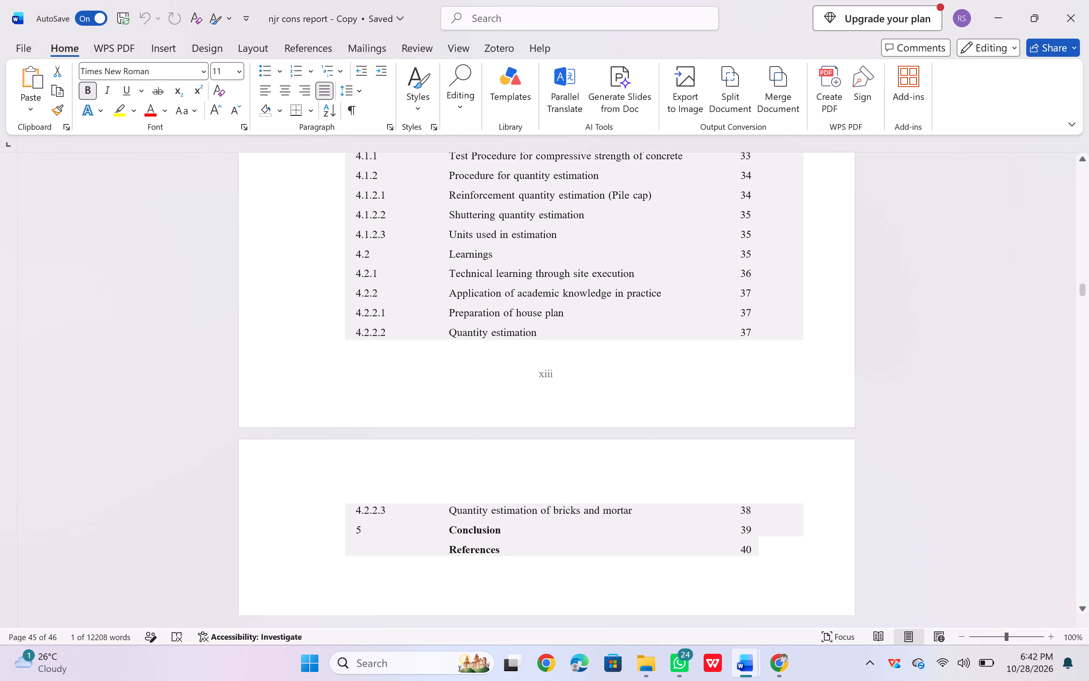
pyautogui.click(456, 527)
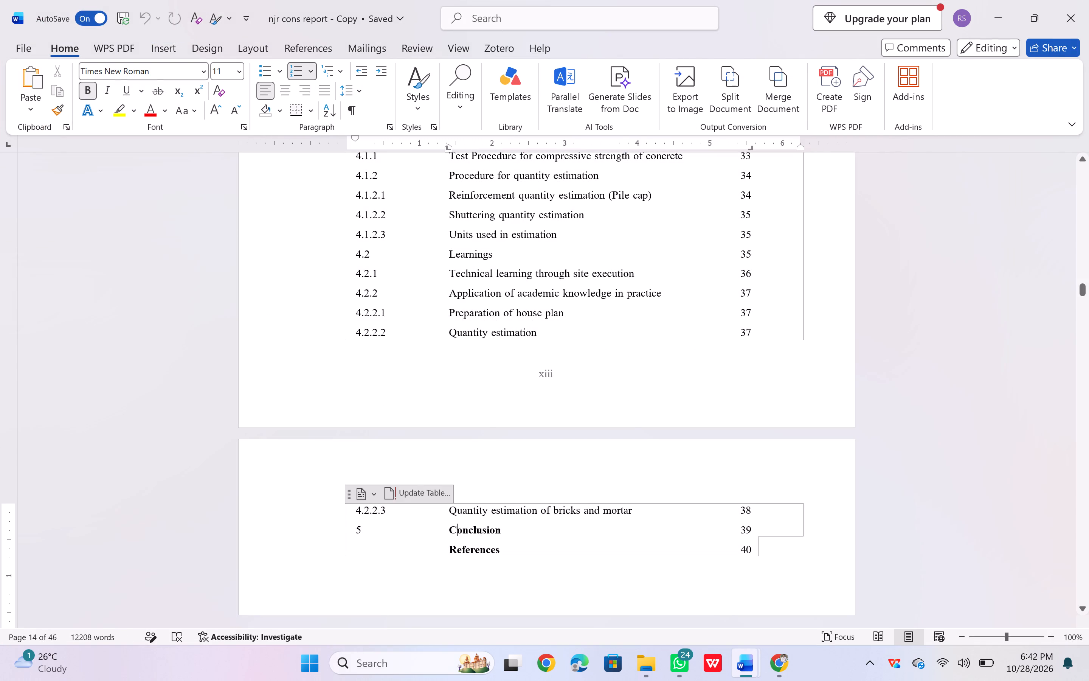
pyautogui.scroll(1, 548, 445)
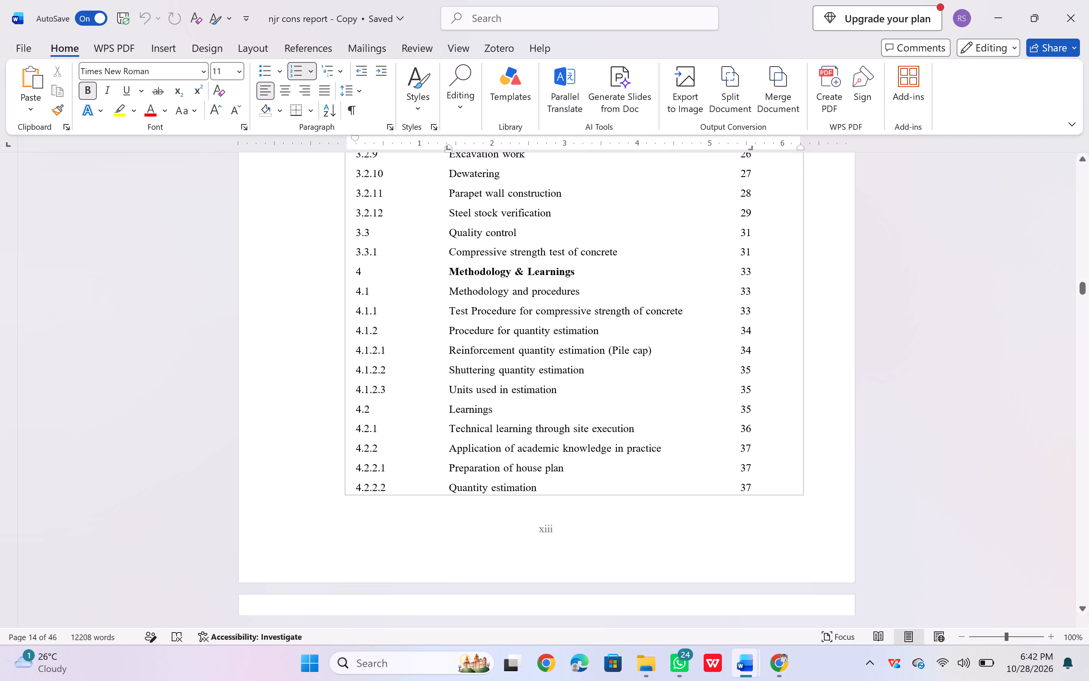
pyautogui.click(564, 277)
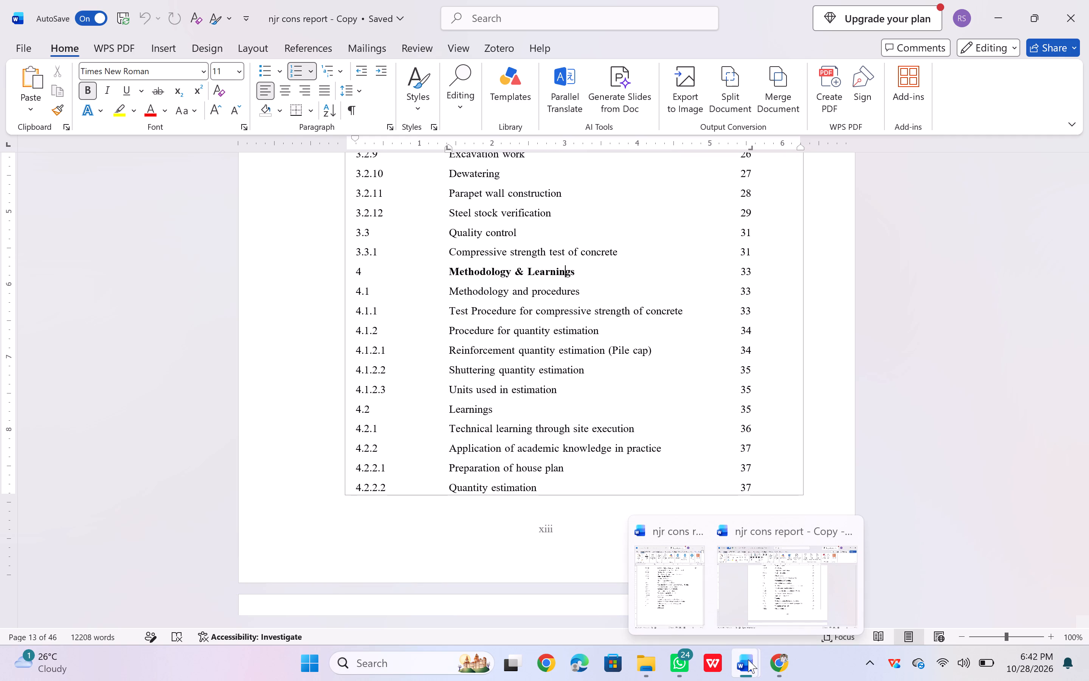
pyautogui.click(766, 595)
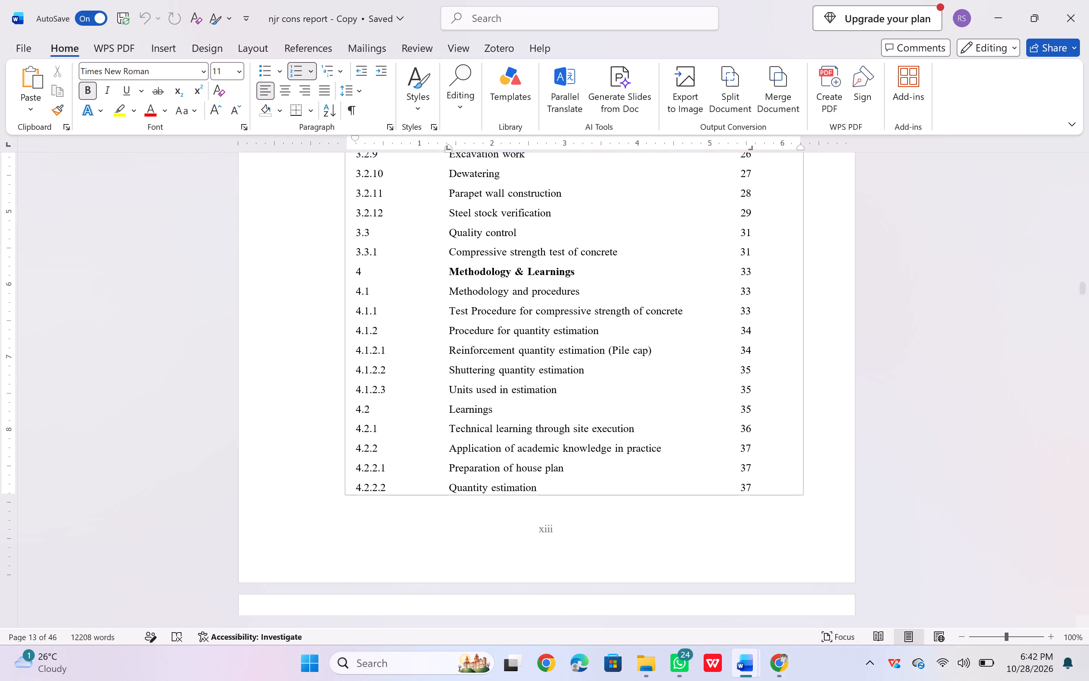
pyautogui.click(682, 597)
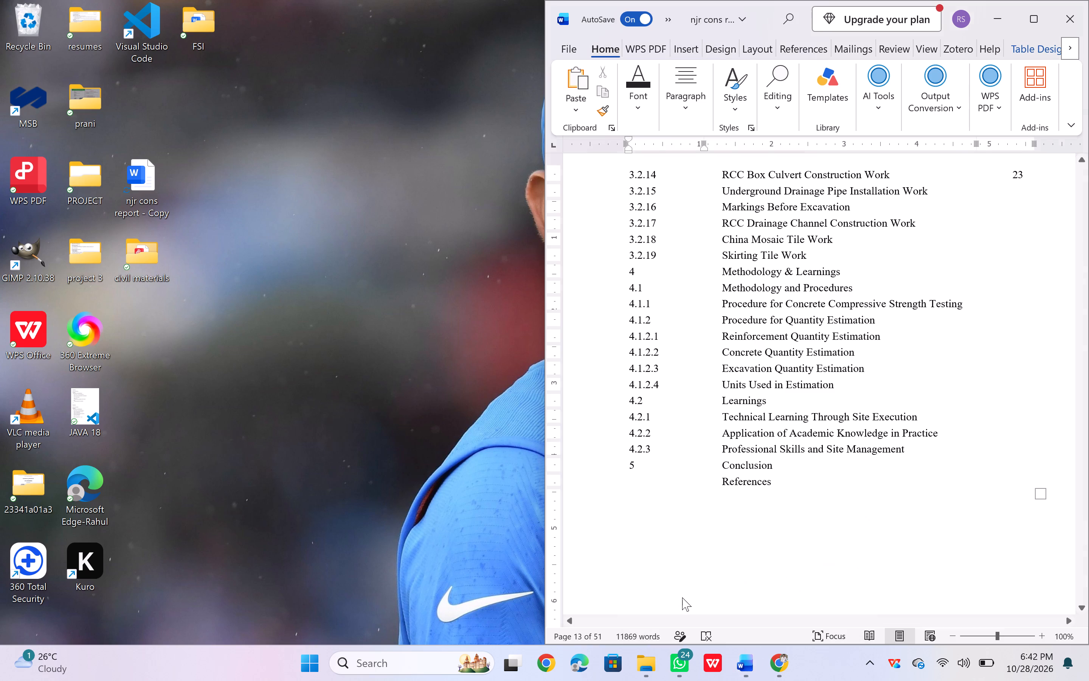
pyautogui.click(1032, 25)
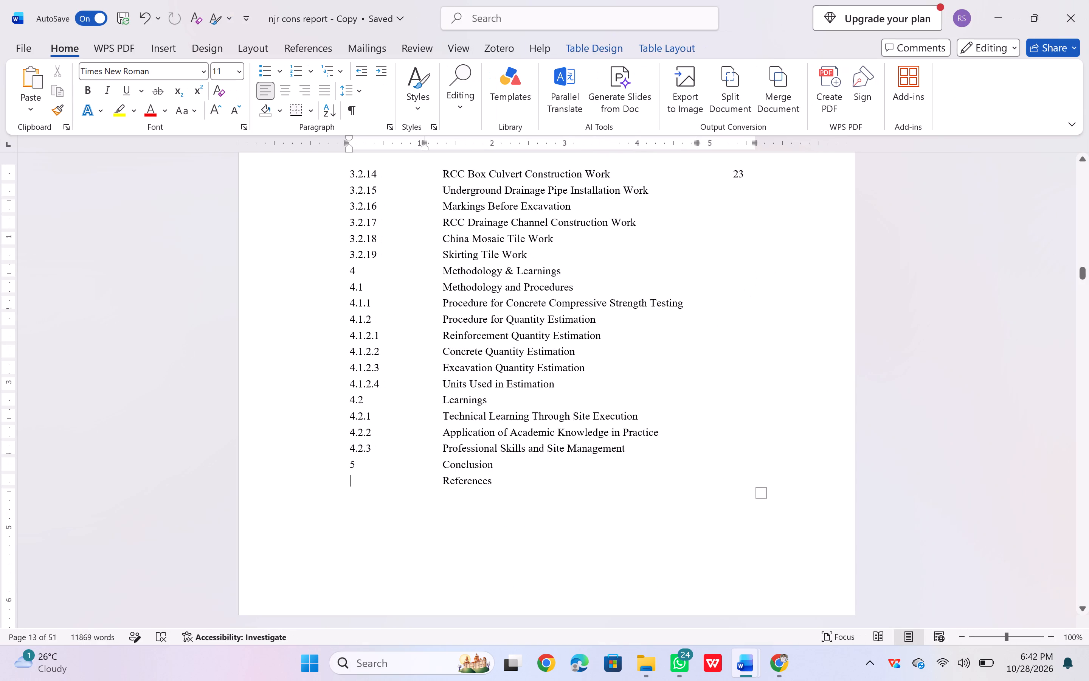
pyautogui.click(462, 466)
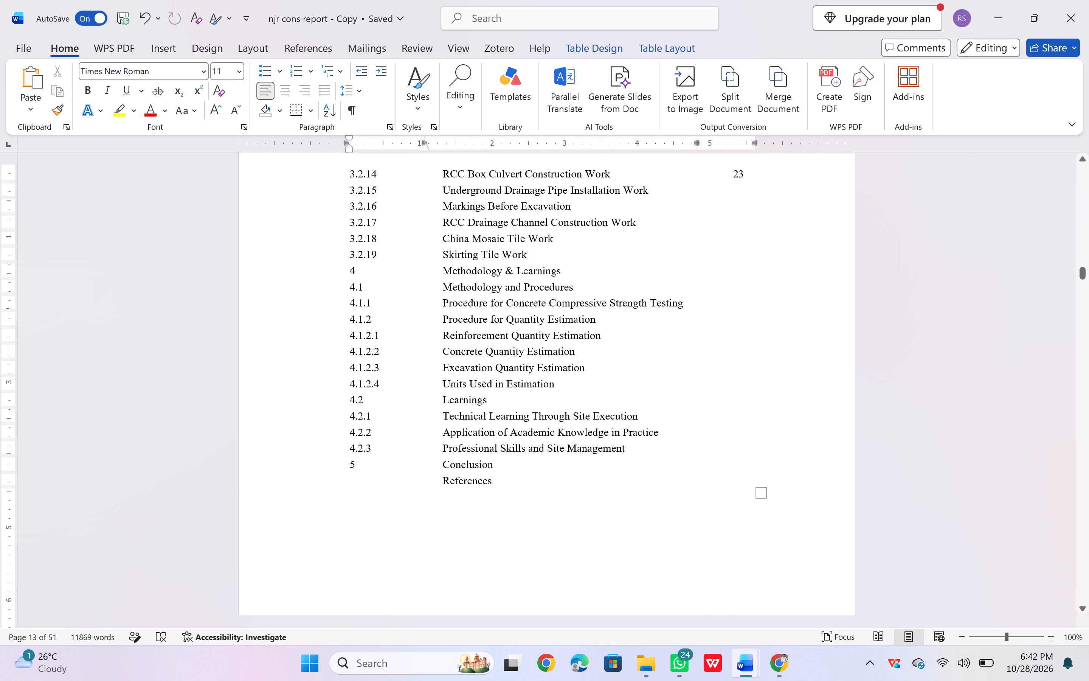
pyautogui.tripleClick(462, 466)
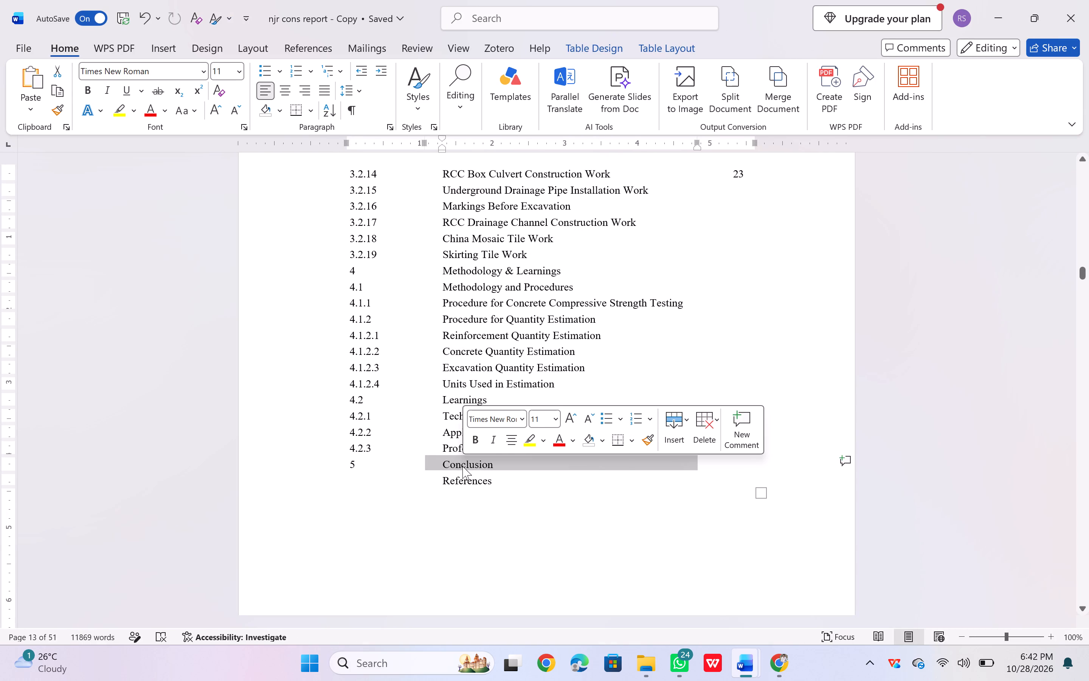
pyautogui.hotkey('ctrl', 'b')
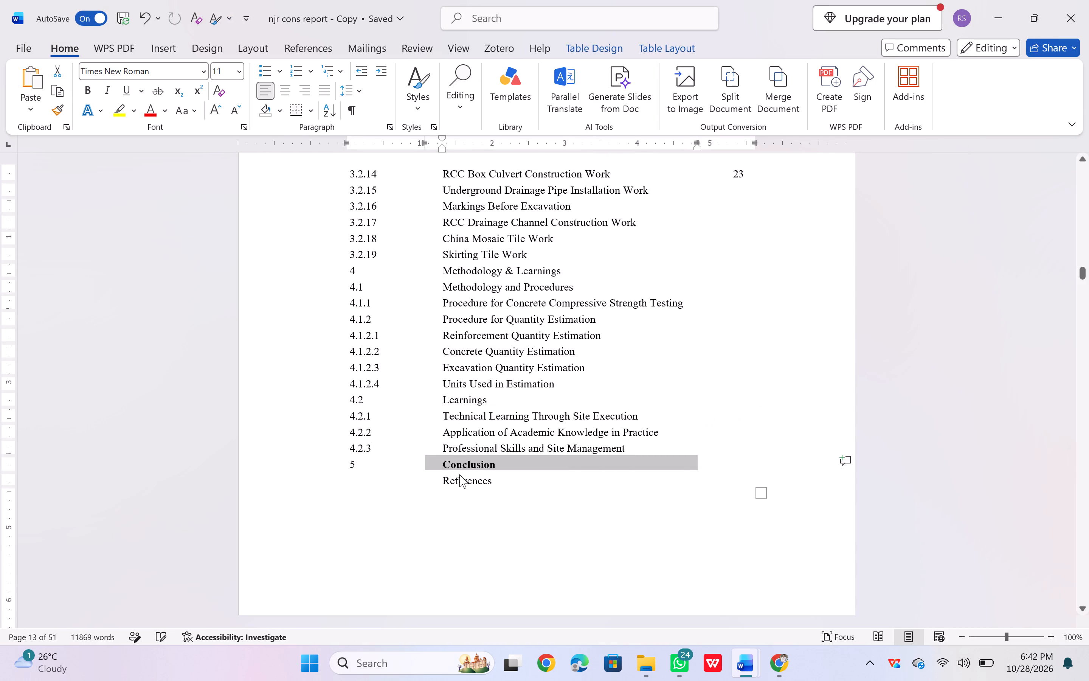
pyautogui.doubleClick(458, 480)
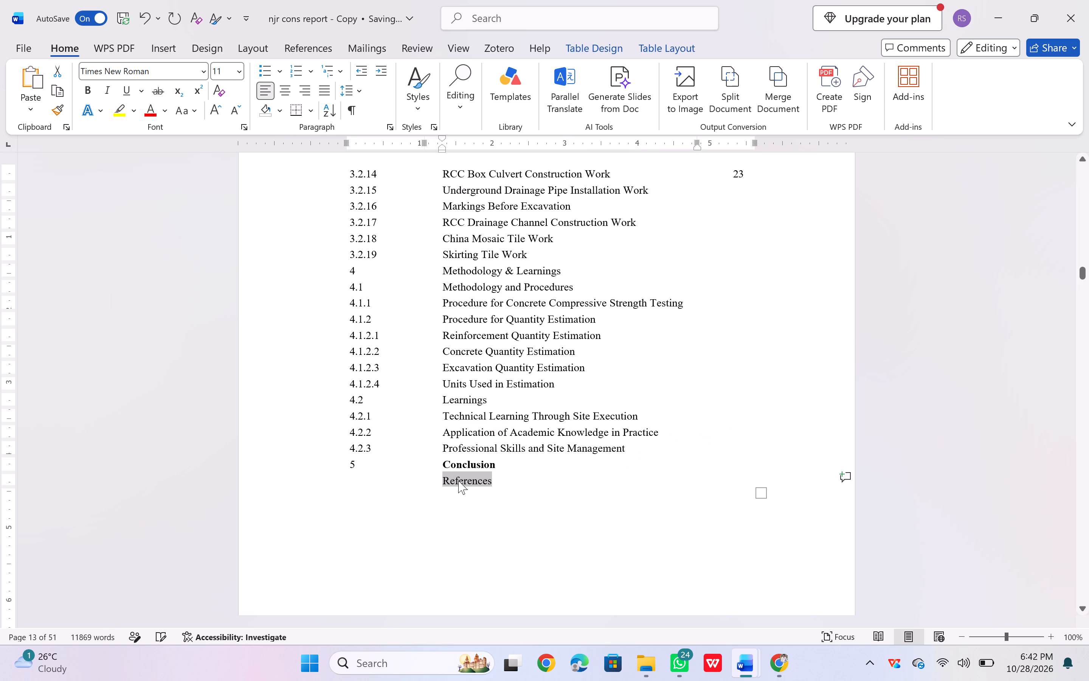
pyautogui.hotkey('ctrl', 'b')
# Bold the Methodology & Learnings title and the chapter numbers 4 and 5 in the contents table.
pyautogui.scroll(2, 458, 480)
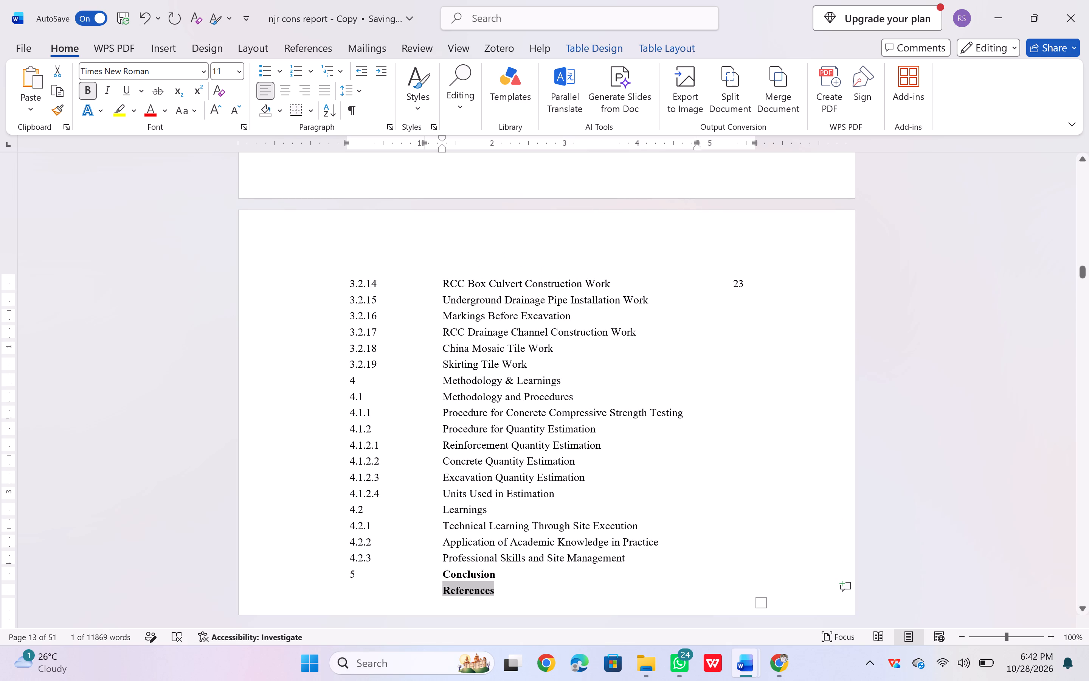
pyautogui.tripleClick(470, 384)
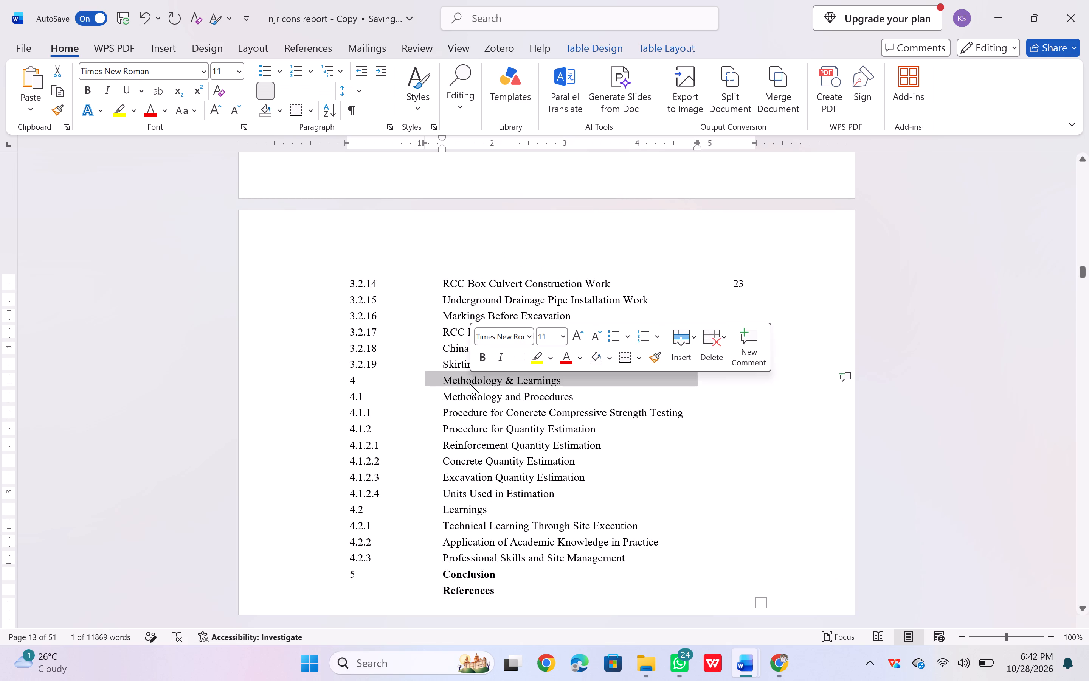
pyautogui.hotkey('ctrl', 'b')
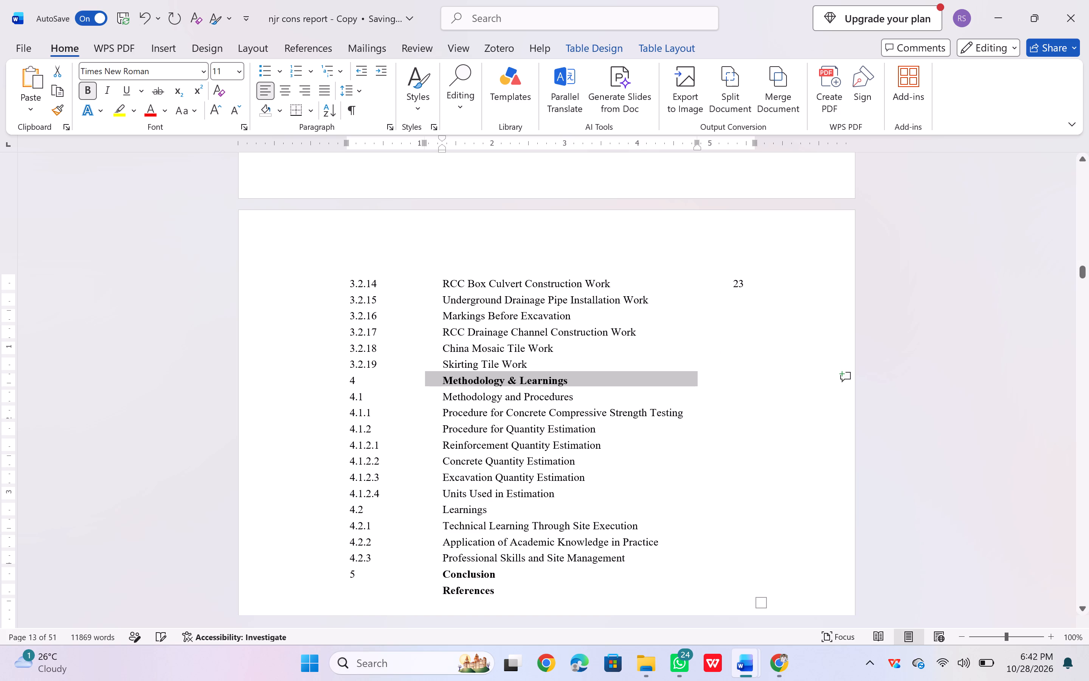
pyautogui.doubleClick(352, 382)
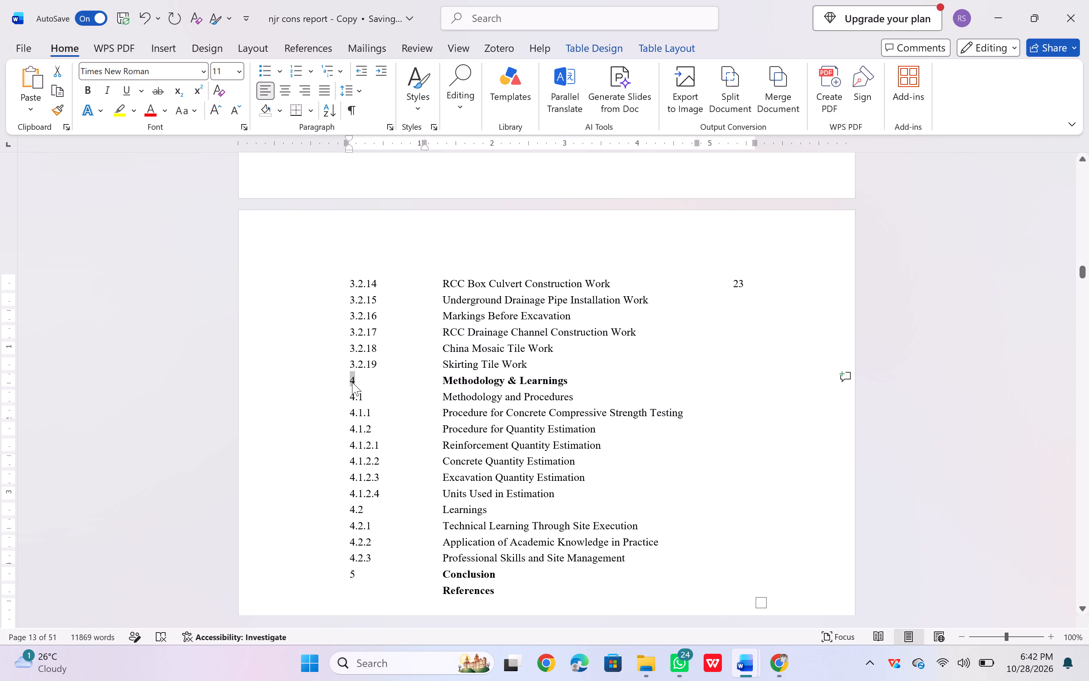
pyautogui.hotkey('ctrl', 'b')
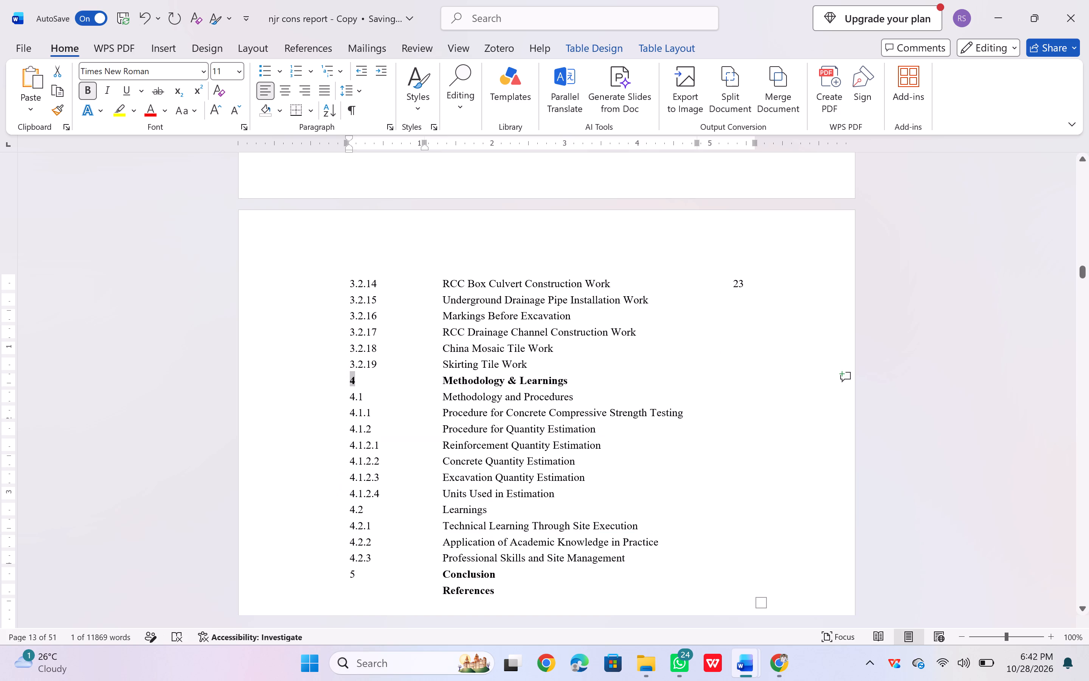
pyautogui.doubleClick(350, 571)
pyautogui.hotkey('ctrl', 'b')
# Bold the chapter numbers 3 and 2 beside Tasks taken up and Problem definition and Profile of the company.
pyautogui.scroll(1, 350, 571)
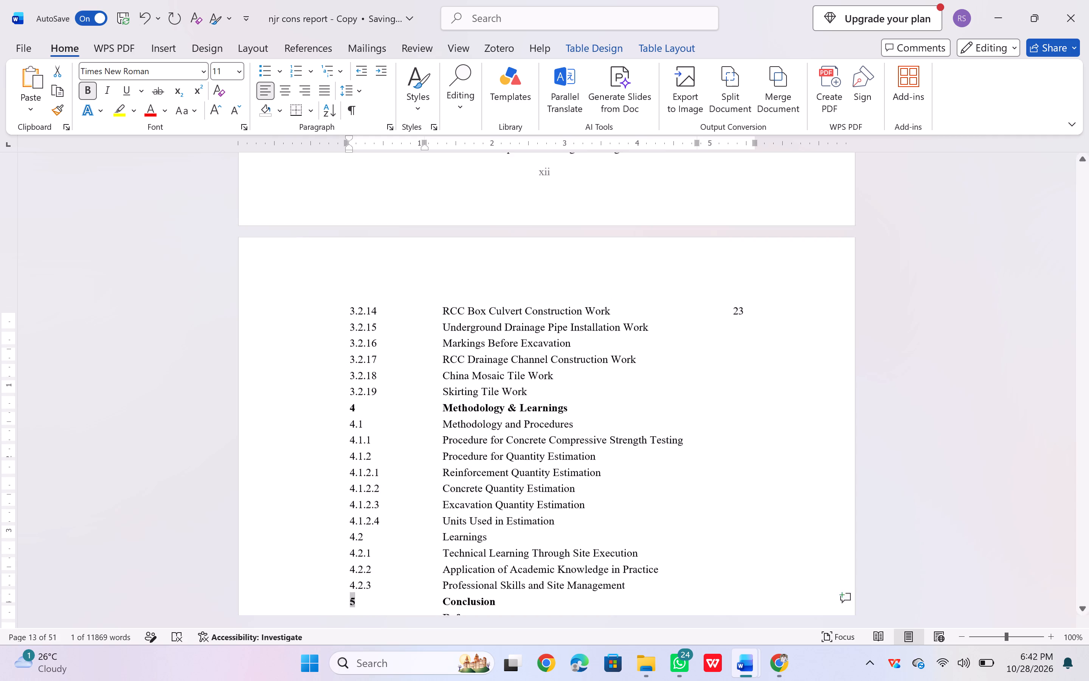
pyautogui.scroll(2, 350, 571)
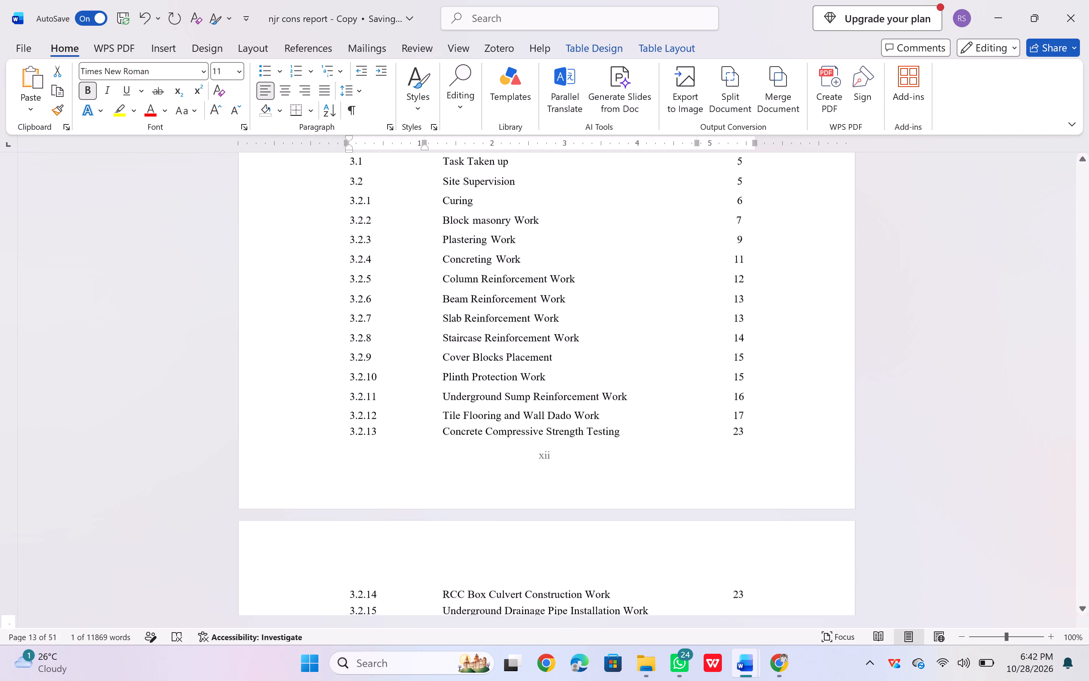
pyautogui.scroll(2, 350, 571)
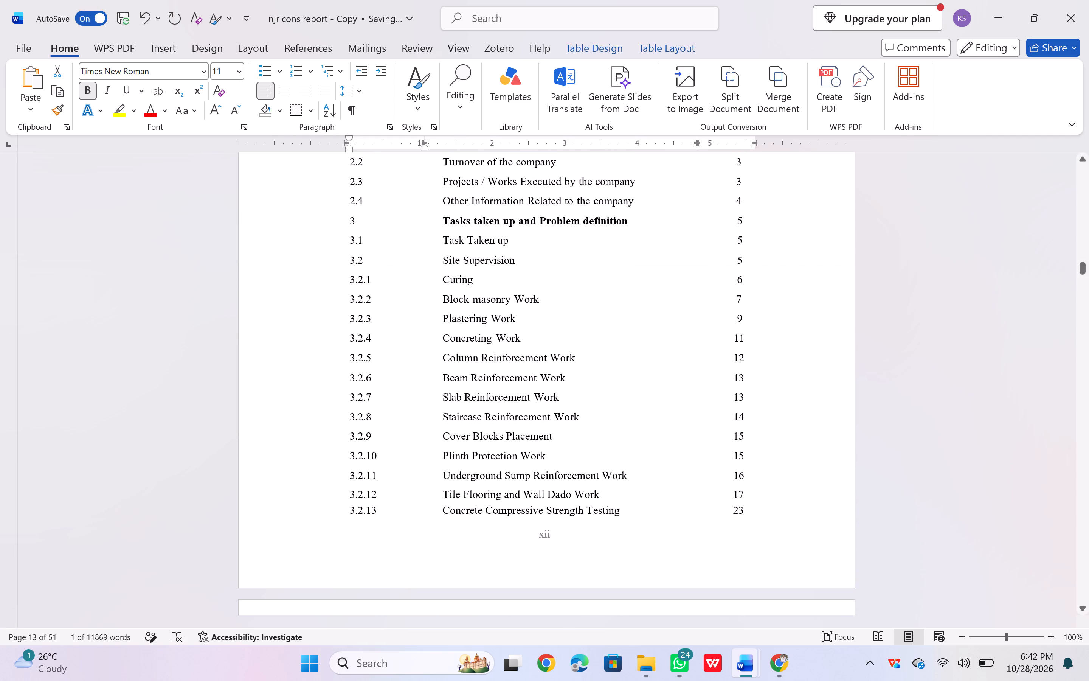
pyautogui.doubleClick(351, 222)
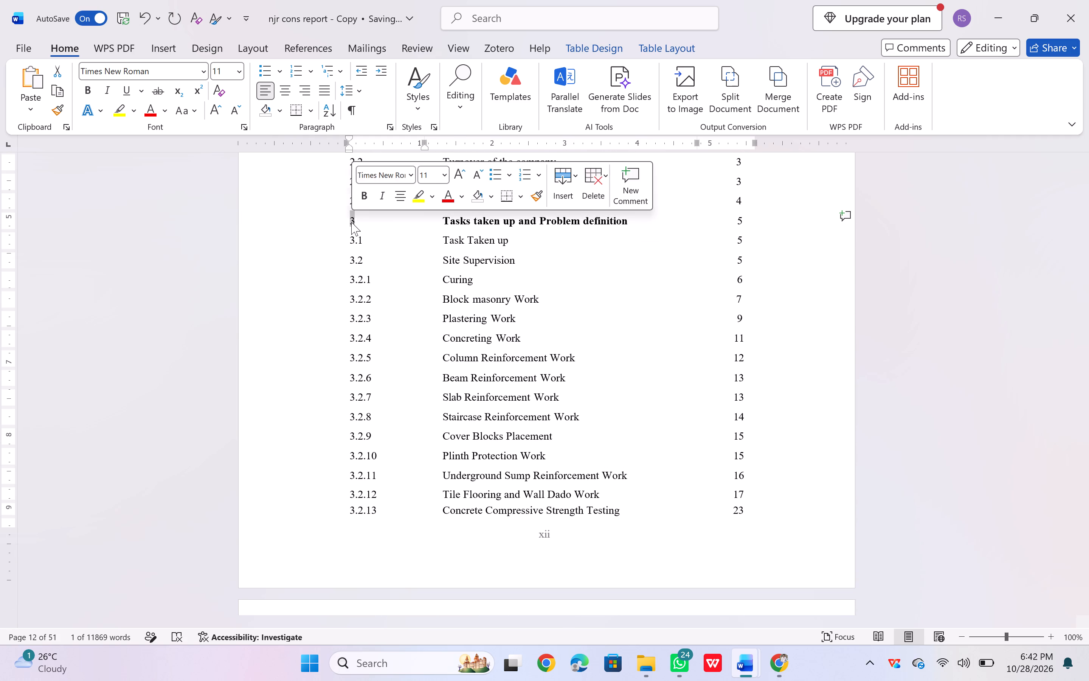
pyautogui.hotkey('ctrl', 'b')
pyautogui.scroll(1, 351, 222)
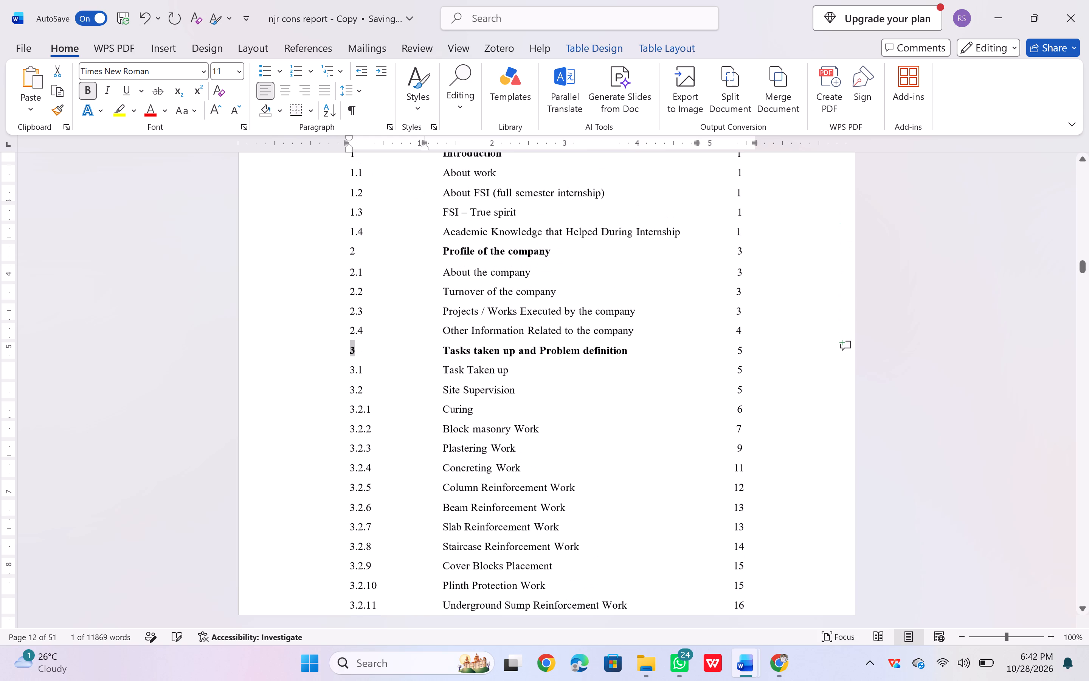
pyautogui.tripleClick(354, 253)
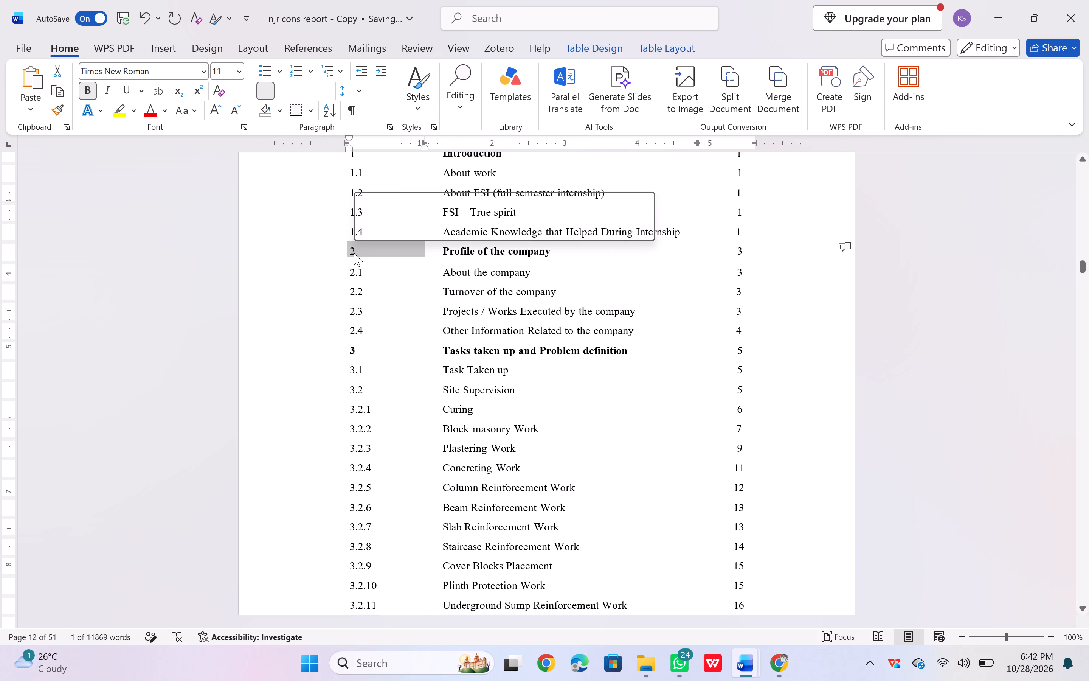
pyautogui.hotkey('ctrl', 'b')
# Replace the Introduction entry's chapter number with a bold 1.
pyautogui.scroll(1, 354, 253)
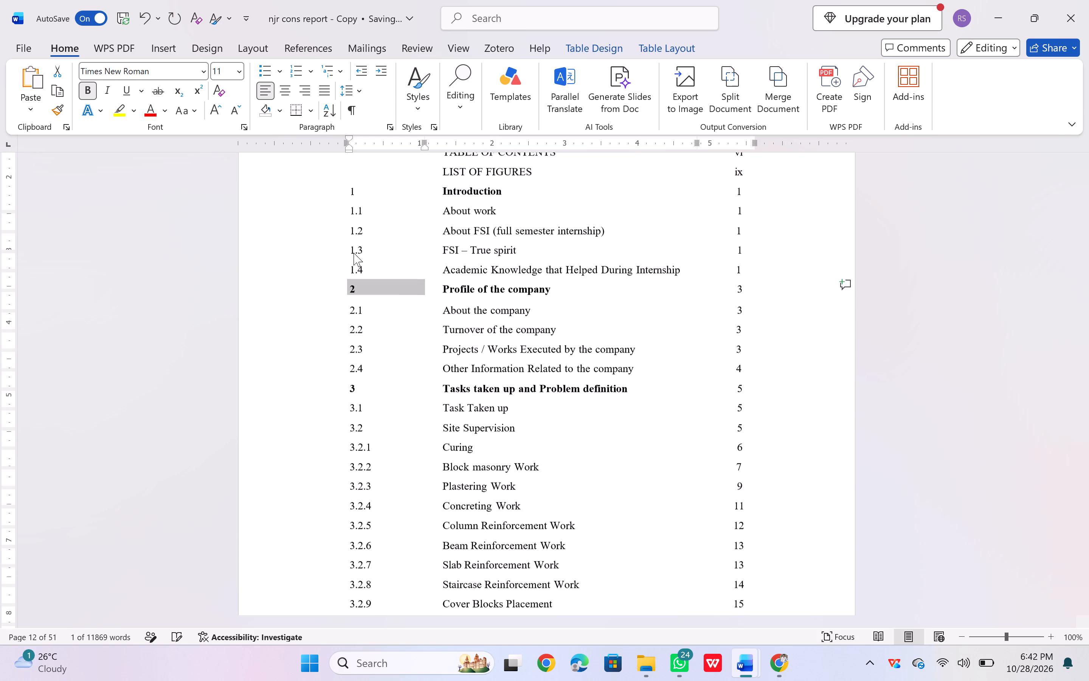
pyautogui.scroll(1, 354, 253)
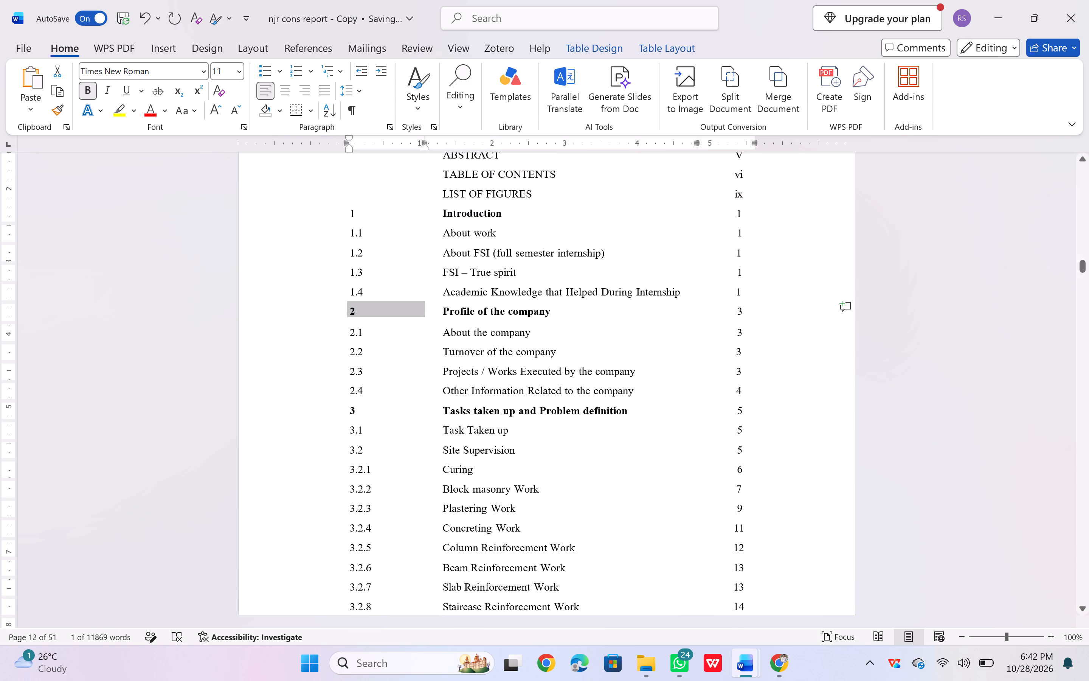
pyautogui.tripleClick(353, 215)
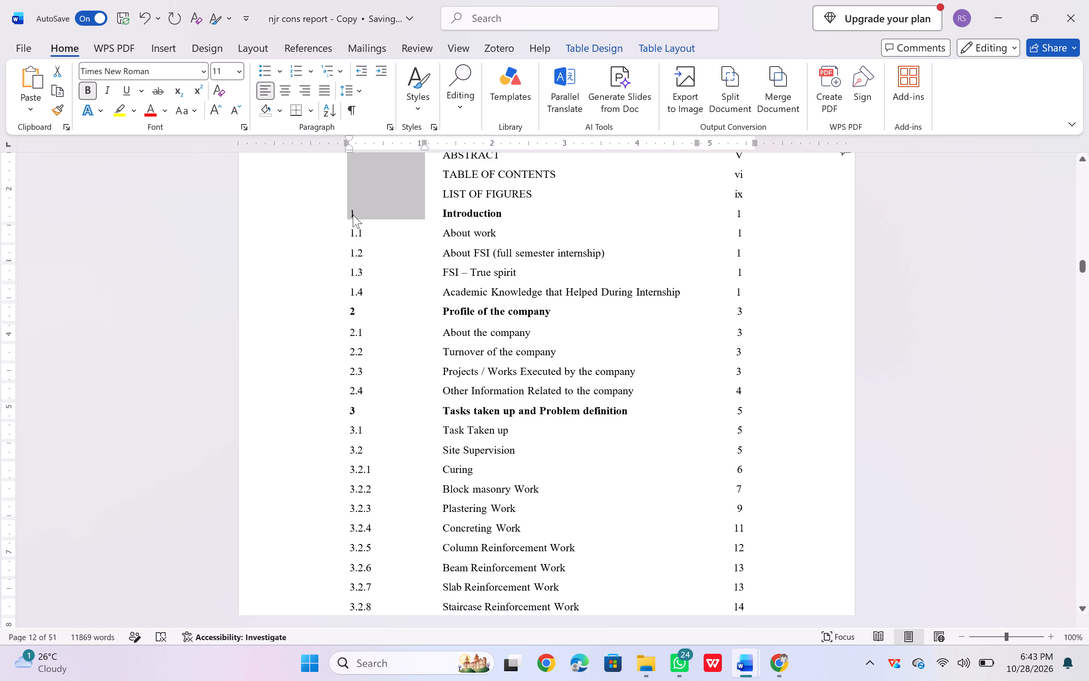
pyautogui.click(353, 215)
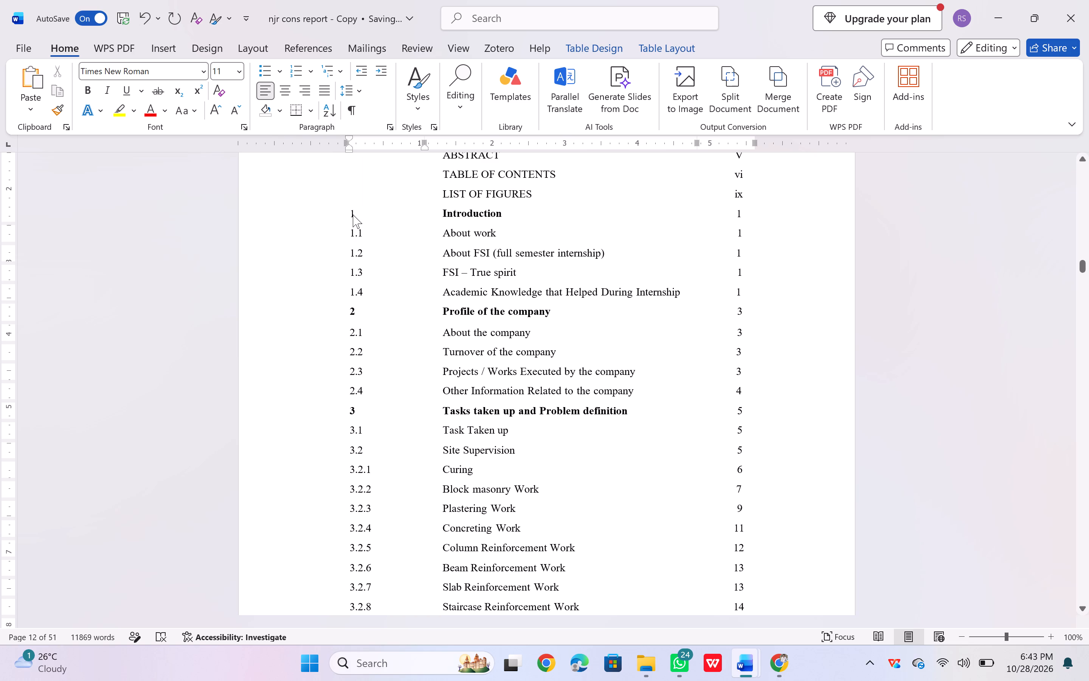
pyautogui.doubleClick(353, 215)
pyautogui.press('BackSpace')
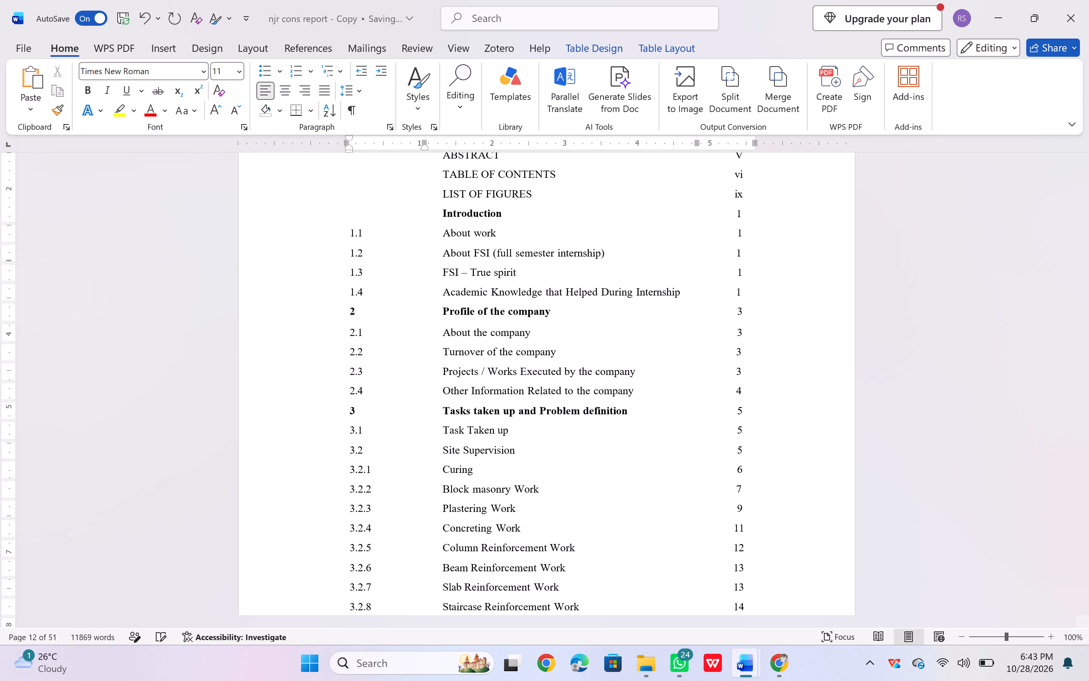
pyautogui.hotkey('ctrl', 'b')
pyautogui.press('1')
# Look through the contents table from its title to the chapter 4 entries and review the numbering, formatting and page numbers.
pyautogui.scroll(1, 407, 248)
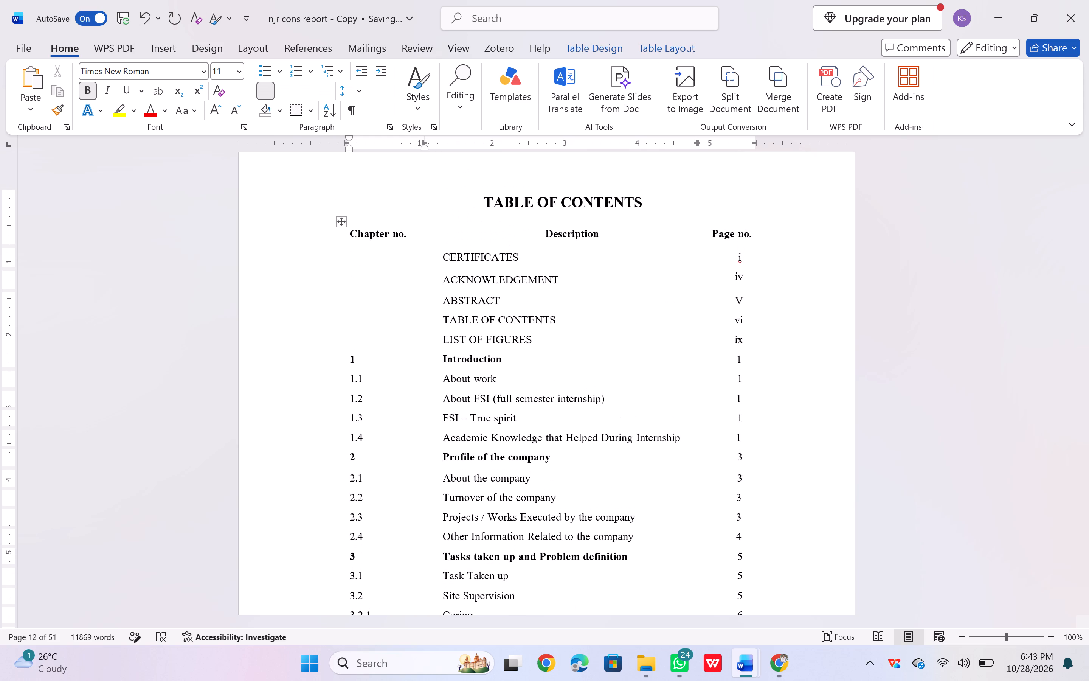
pyautogui.scroll(2, 407, 248)
pyautogui.scroll(-1, 407, 248)
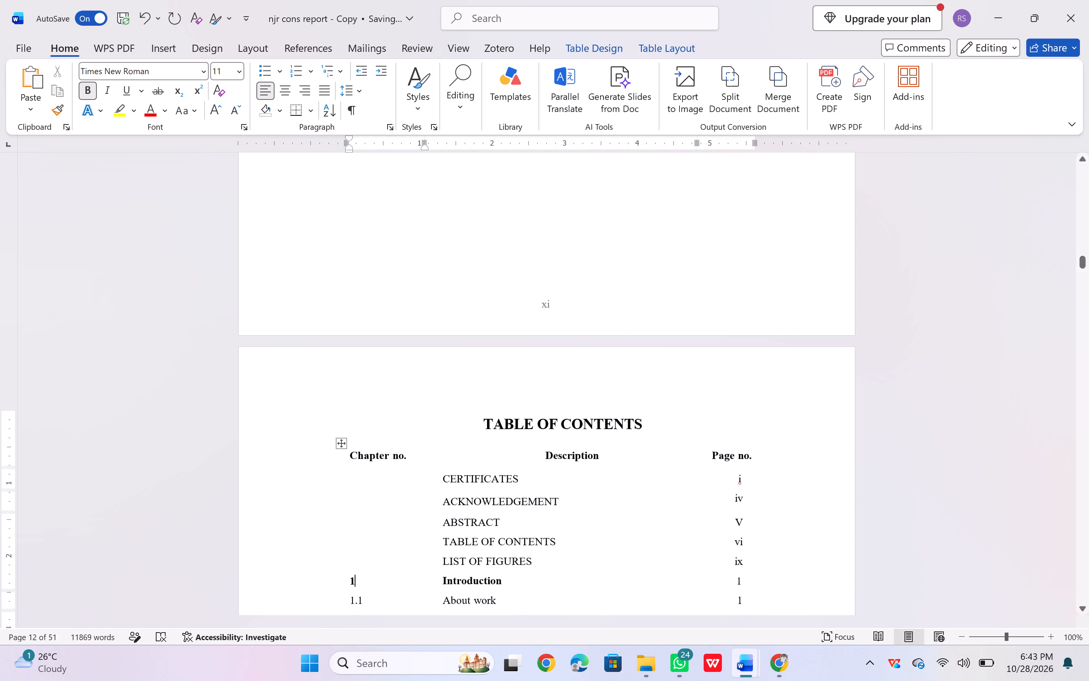
pyautogui.scroll(-3, 407, 248)
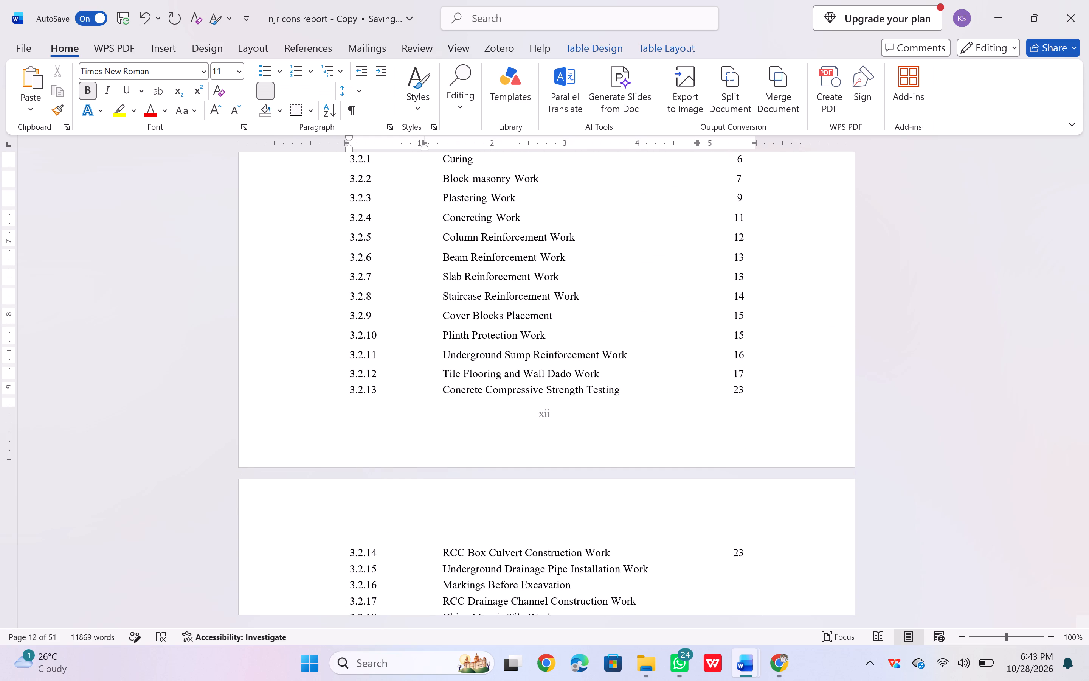
pyautogui.scroll(-1, 407, 248)
pyautogui.scroll(2, 407, 248)
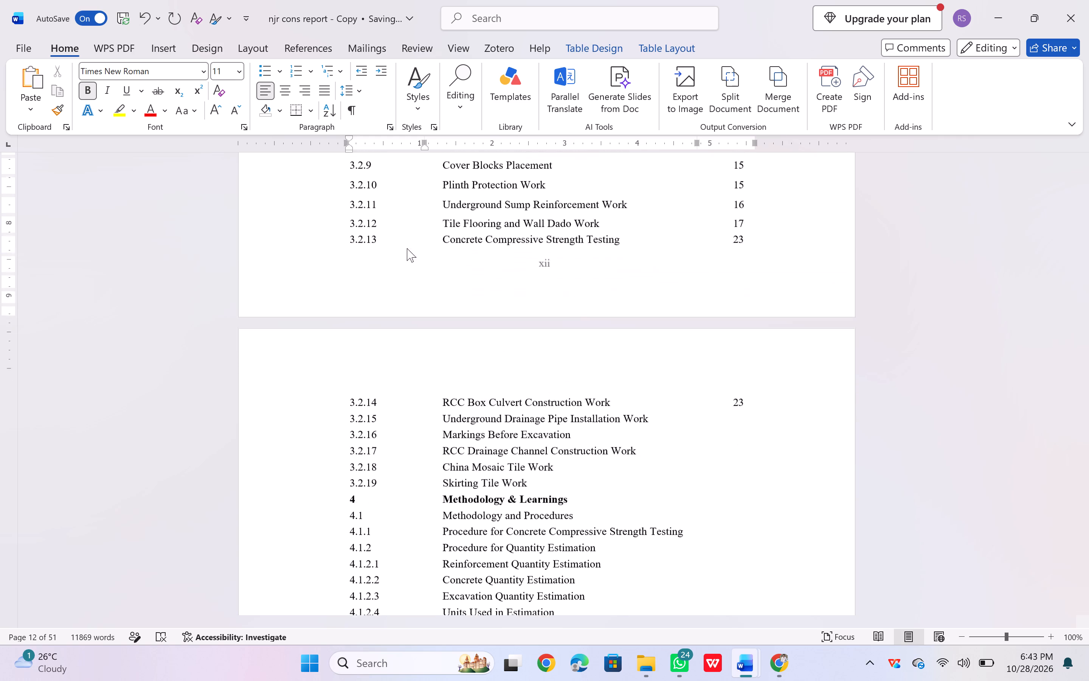
pyautogui.scroll(1, 407, 248)
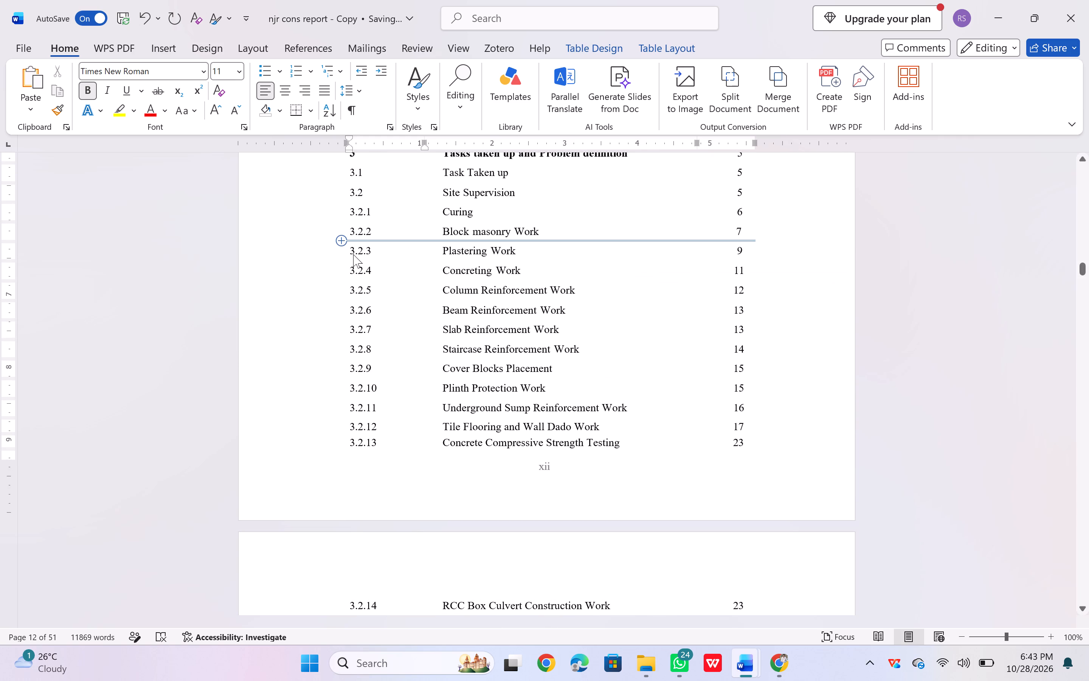
# Apply 1.0 line spacing to the contents table rows 3.2.2 Block masonry Work through 3.2.9 Cover Blocks Placement.
pyautogui.moveTo(312, 235); pyautogui.dragTo(372, 375)
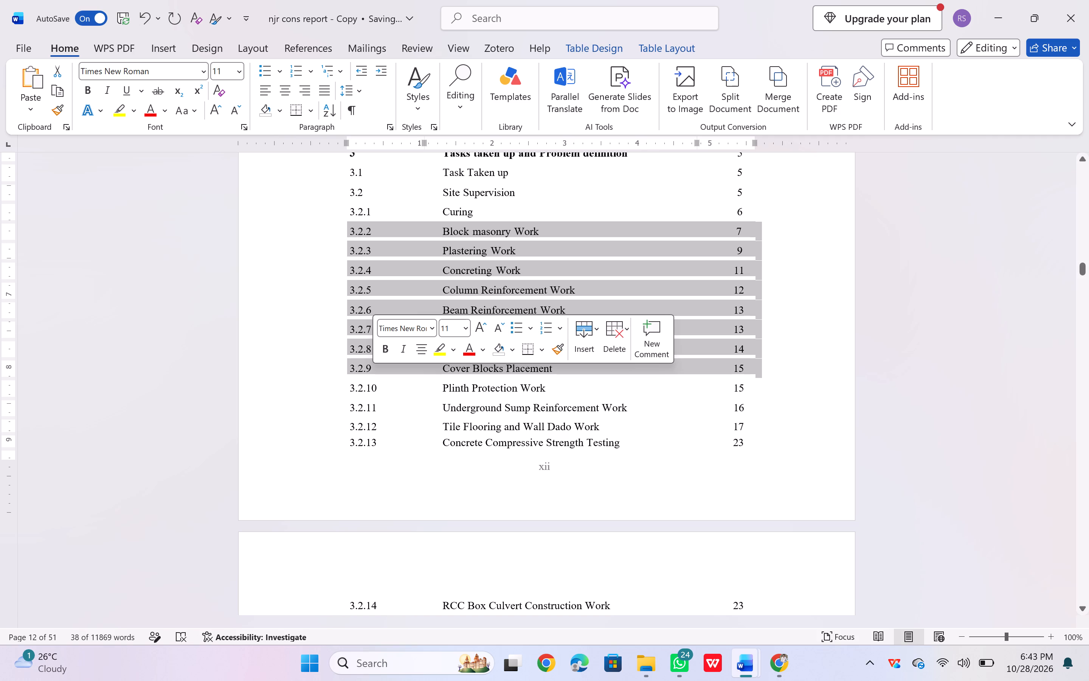
pyautogui.click(361, 94)
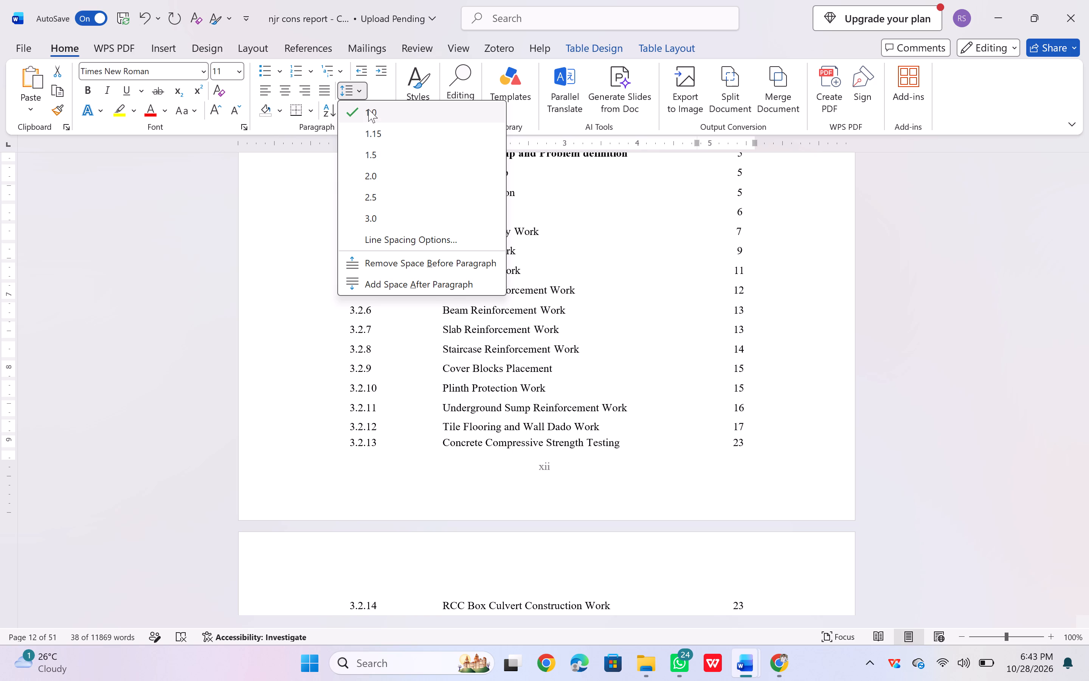
pyautogui.click(272, 339)
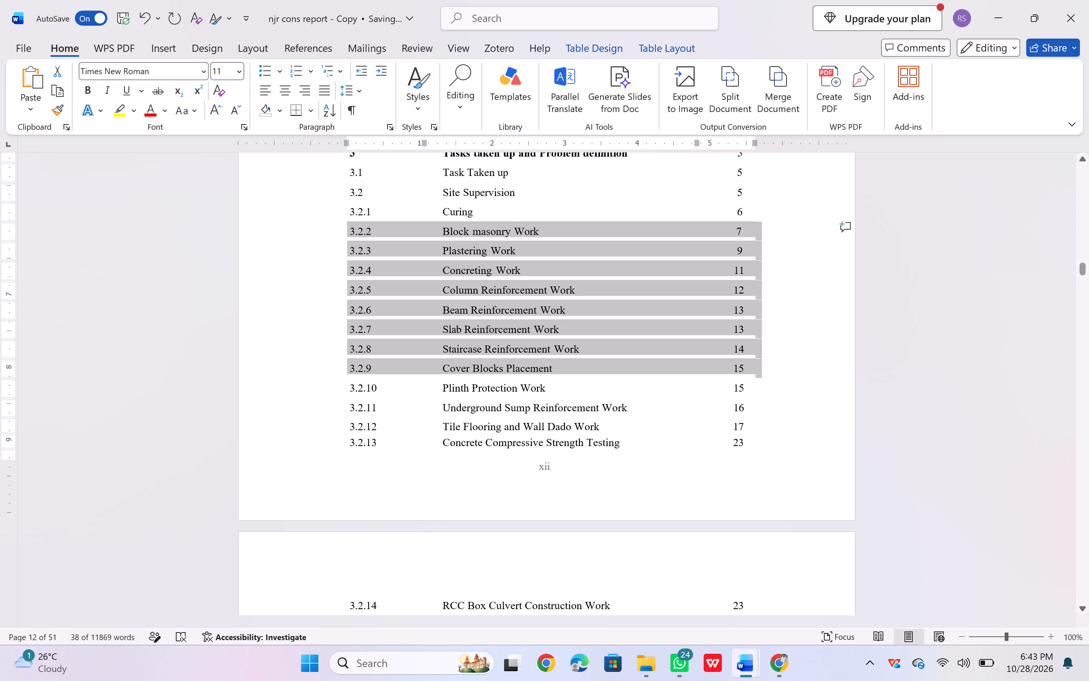
pyautogui.click(361, 88)
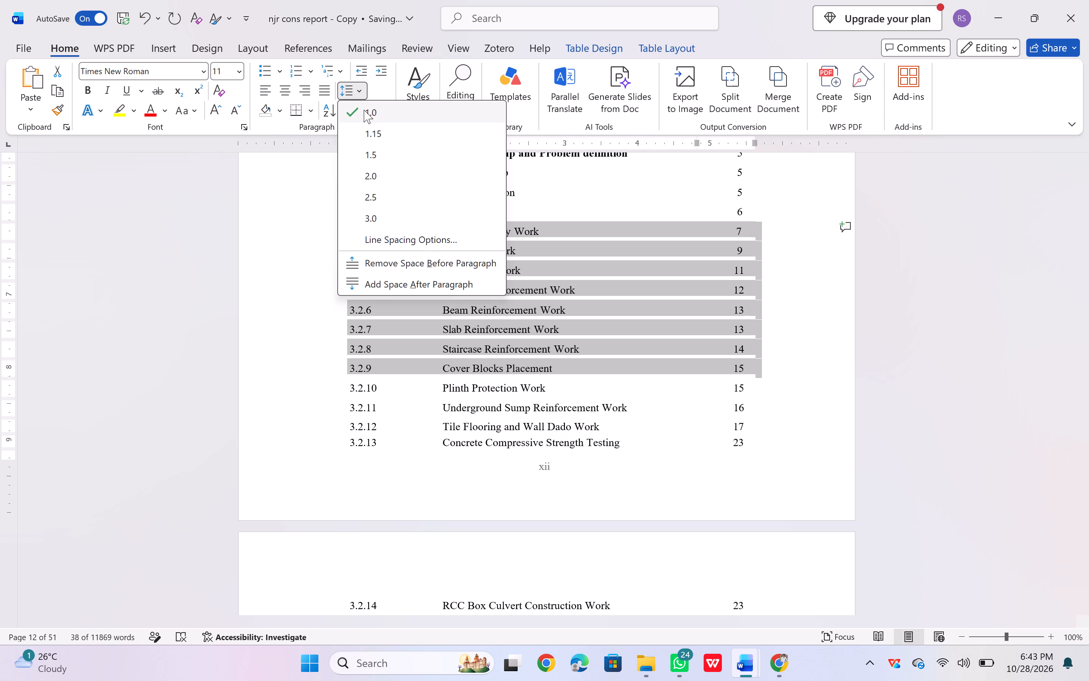
pyautogui.click(364, 110)
pyautogui.click(340, 274)
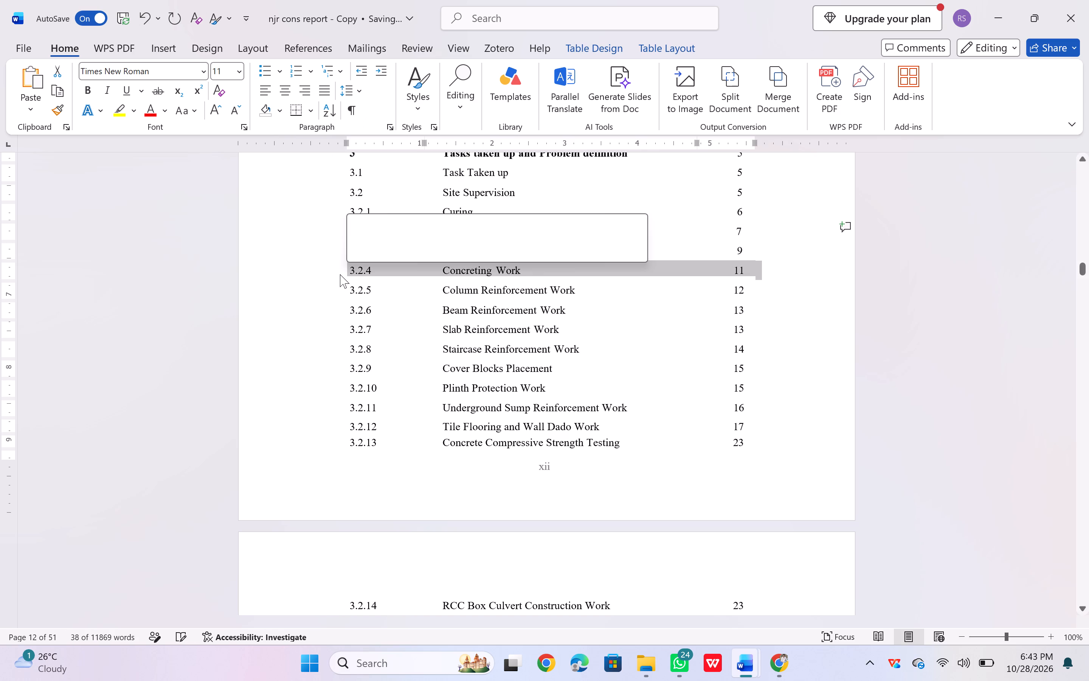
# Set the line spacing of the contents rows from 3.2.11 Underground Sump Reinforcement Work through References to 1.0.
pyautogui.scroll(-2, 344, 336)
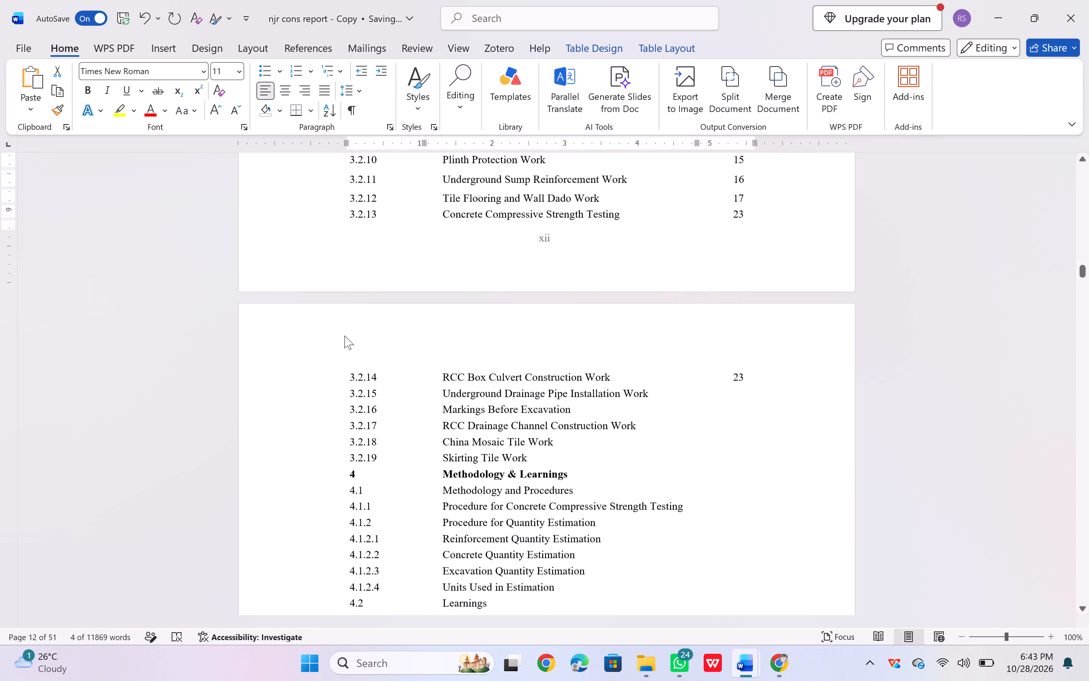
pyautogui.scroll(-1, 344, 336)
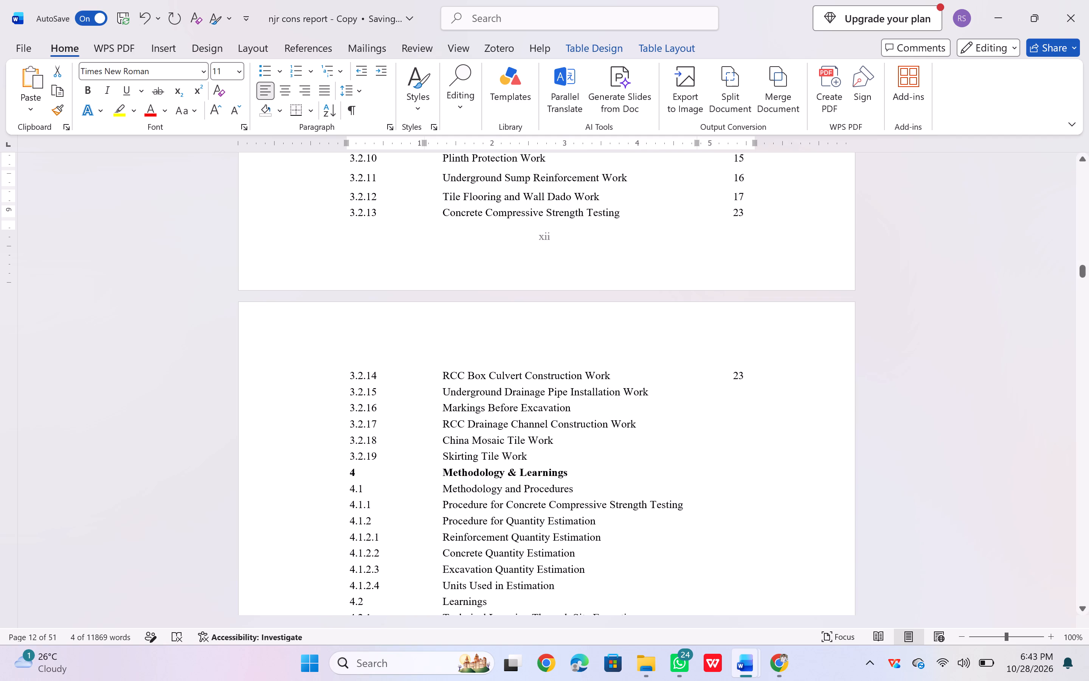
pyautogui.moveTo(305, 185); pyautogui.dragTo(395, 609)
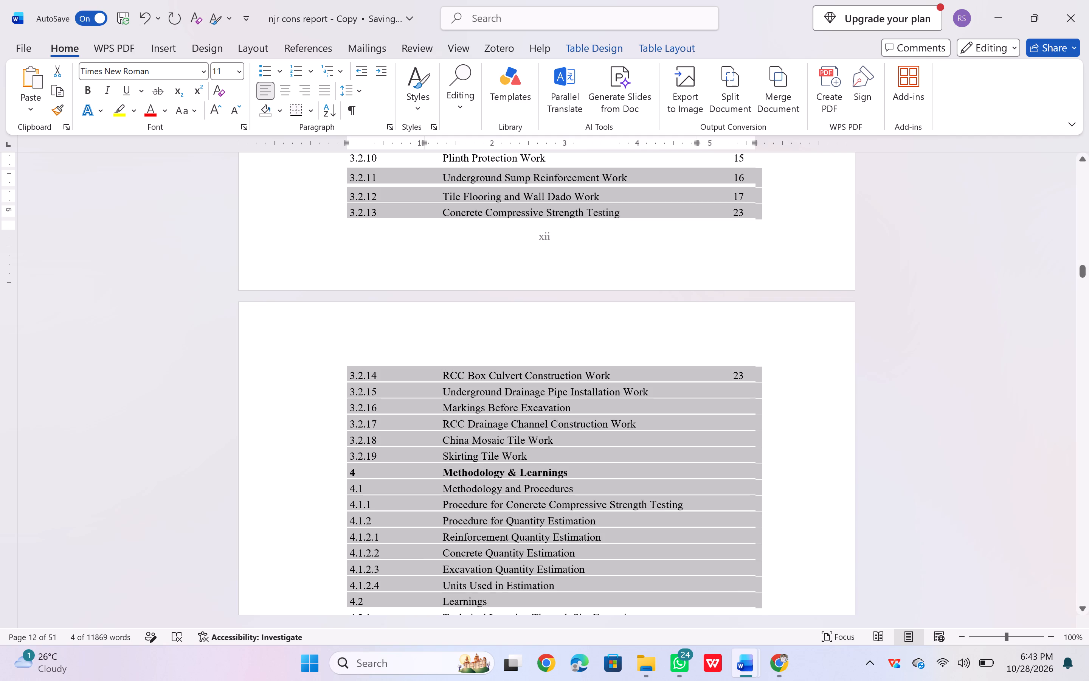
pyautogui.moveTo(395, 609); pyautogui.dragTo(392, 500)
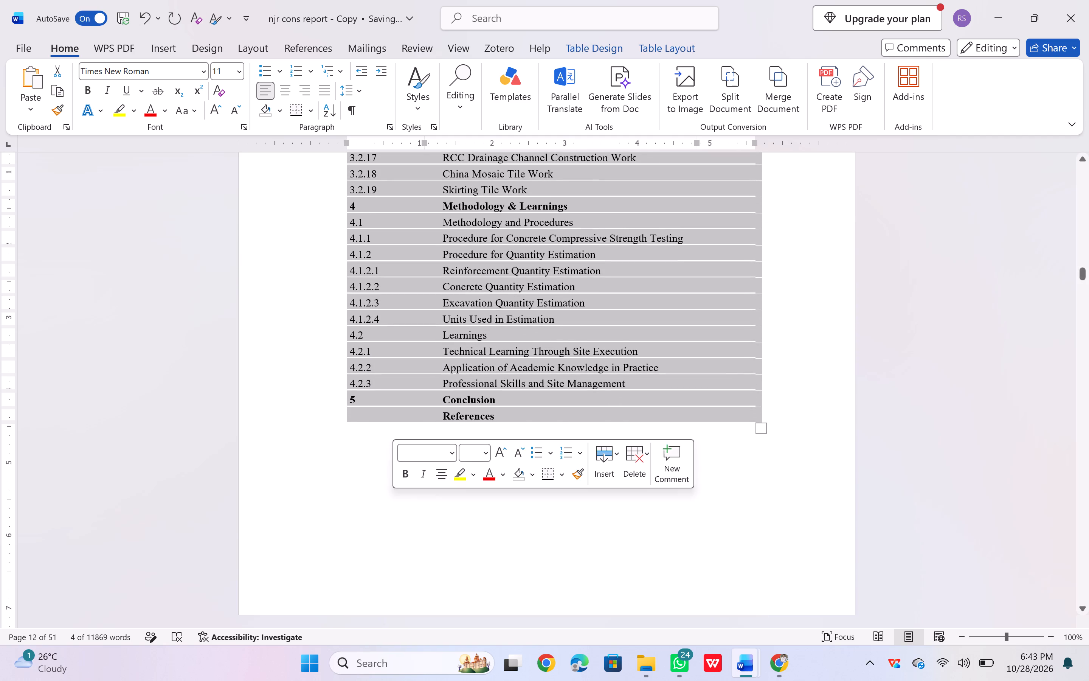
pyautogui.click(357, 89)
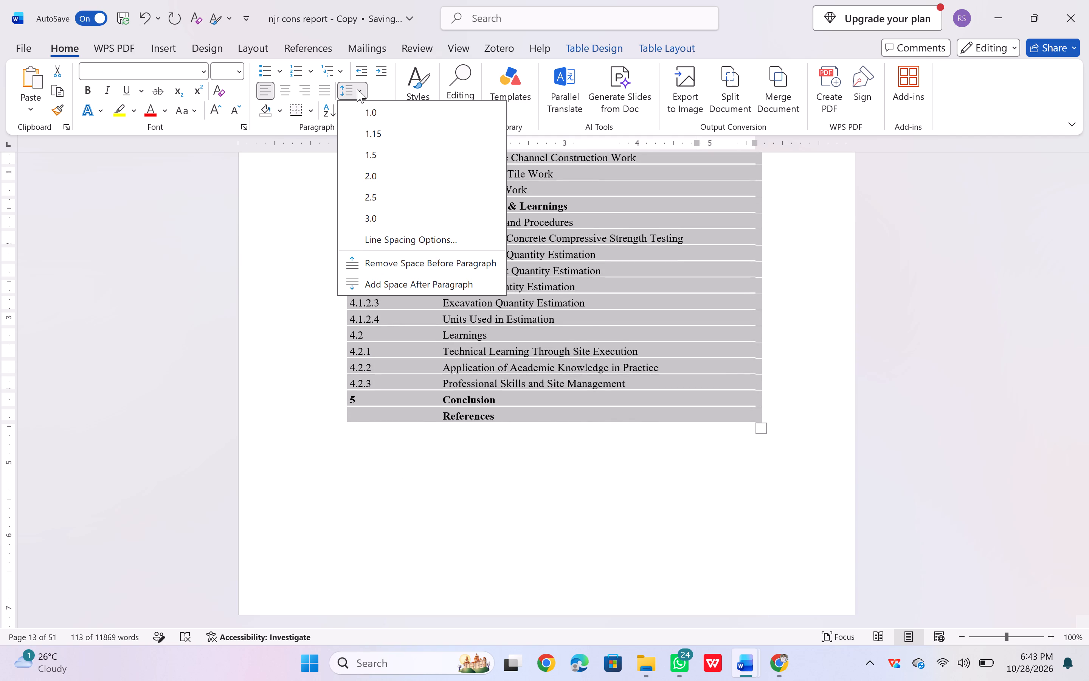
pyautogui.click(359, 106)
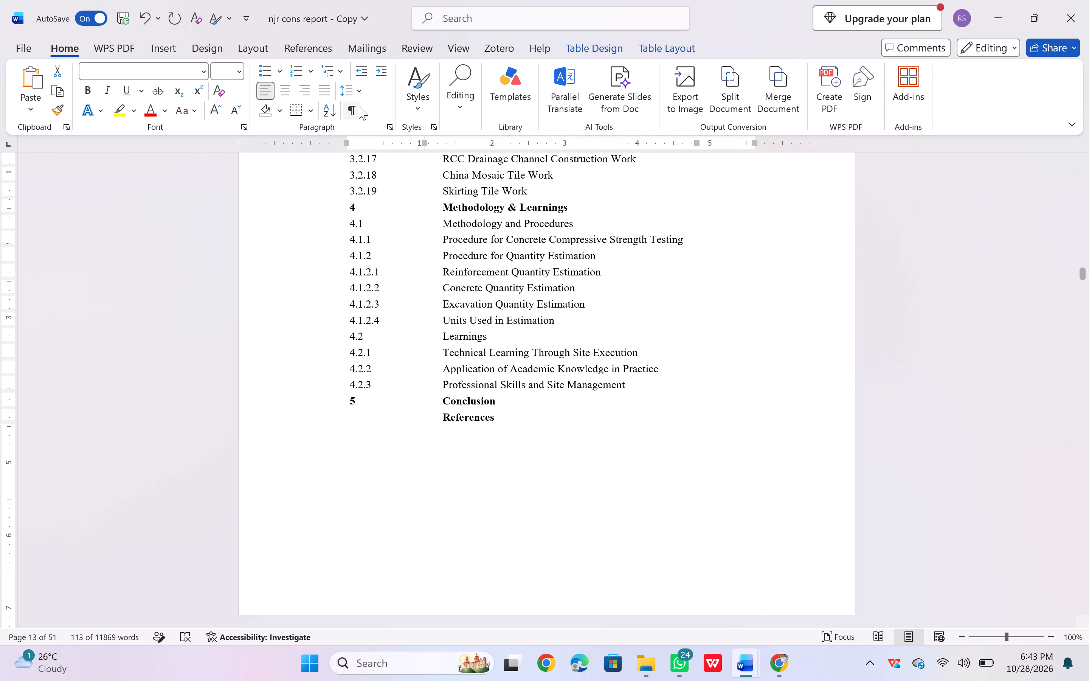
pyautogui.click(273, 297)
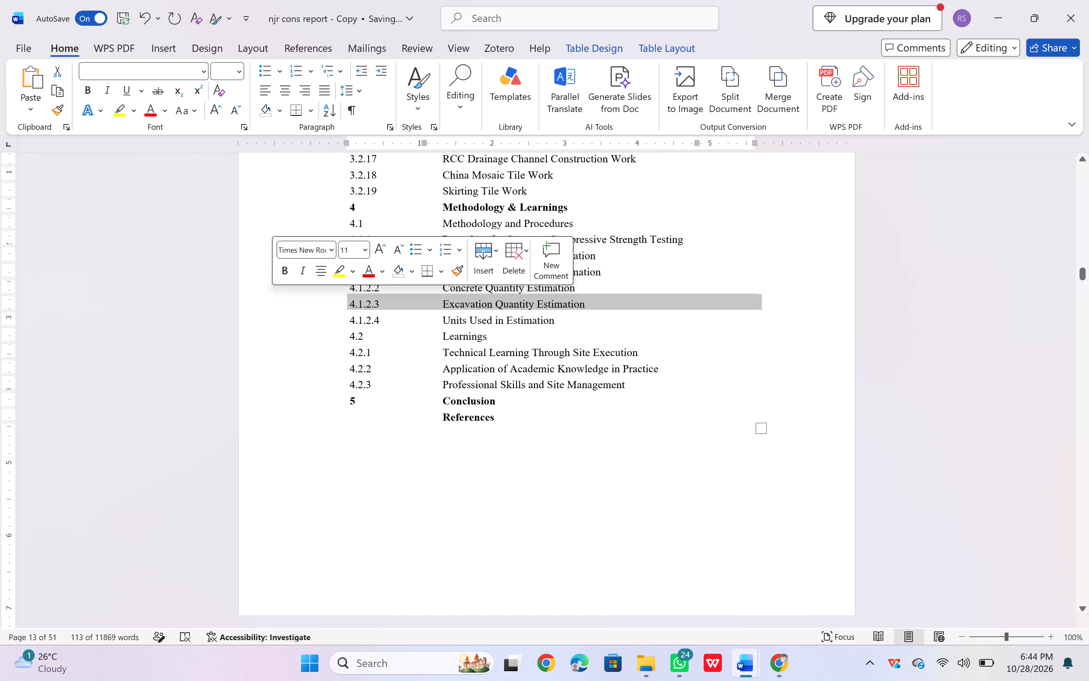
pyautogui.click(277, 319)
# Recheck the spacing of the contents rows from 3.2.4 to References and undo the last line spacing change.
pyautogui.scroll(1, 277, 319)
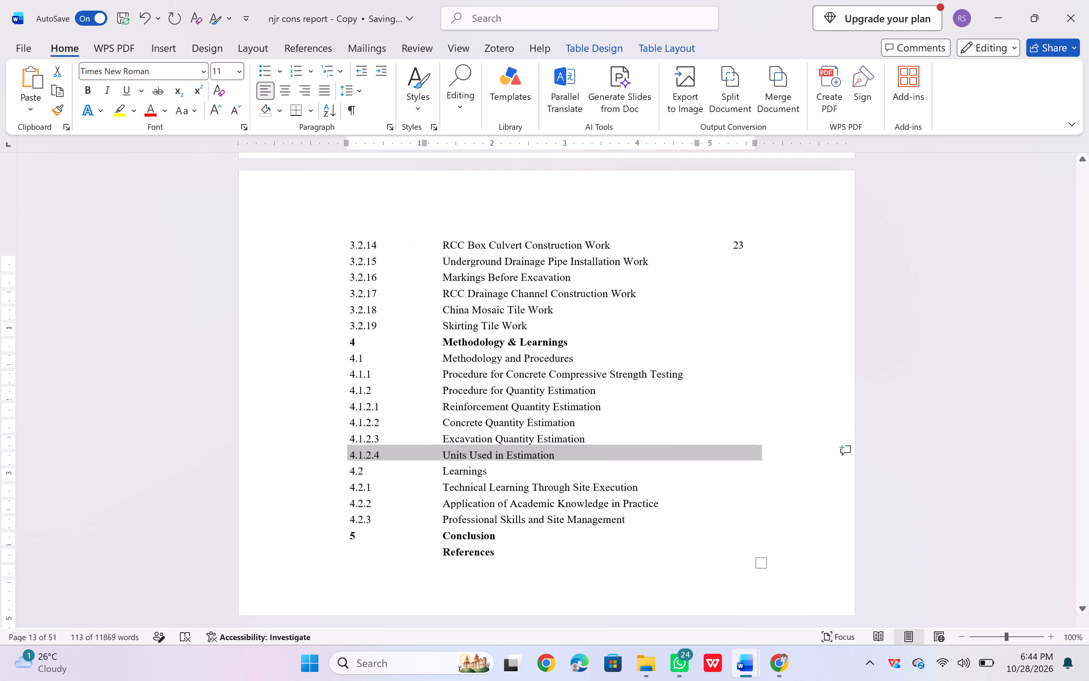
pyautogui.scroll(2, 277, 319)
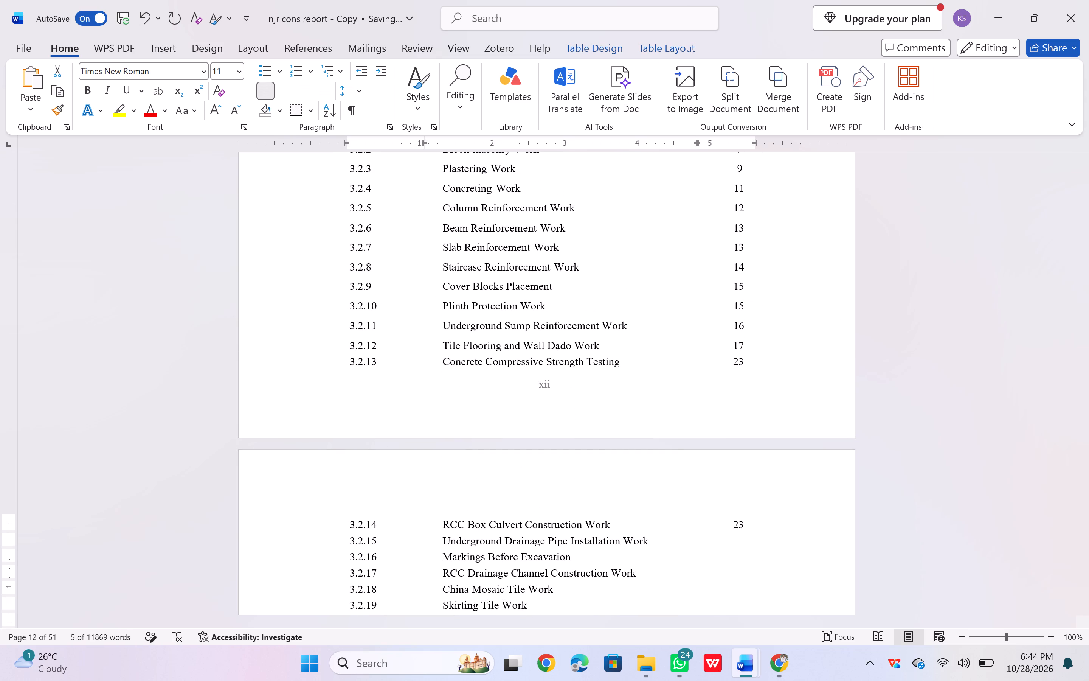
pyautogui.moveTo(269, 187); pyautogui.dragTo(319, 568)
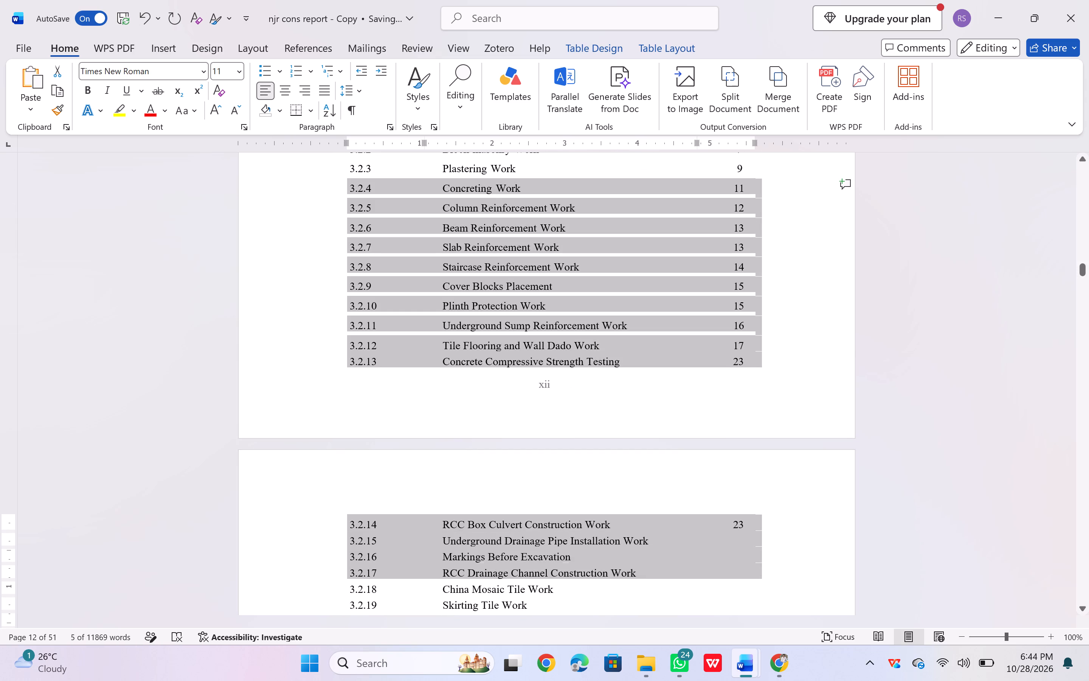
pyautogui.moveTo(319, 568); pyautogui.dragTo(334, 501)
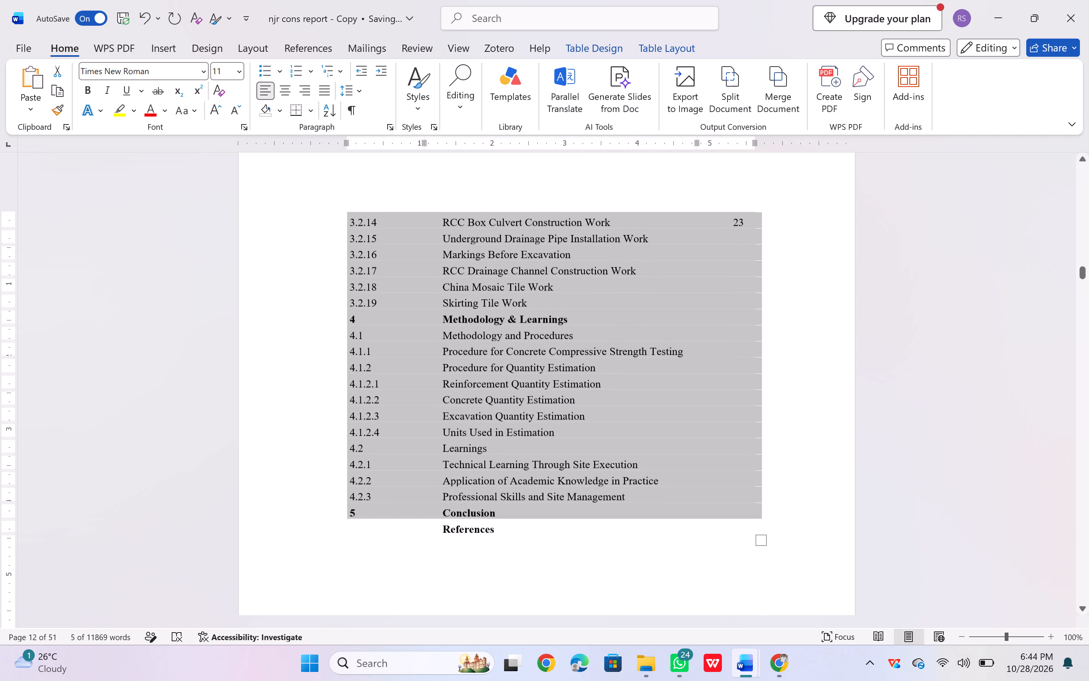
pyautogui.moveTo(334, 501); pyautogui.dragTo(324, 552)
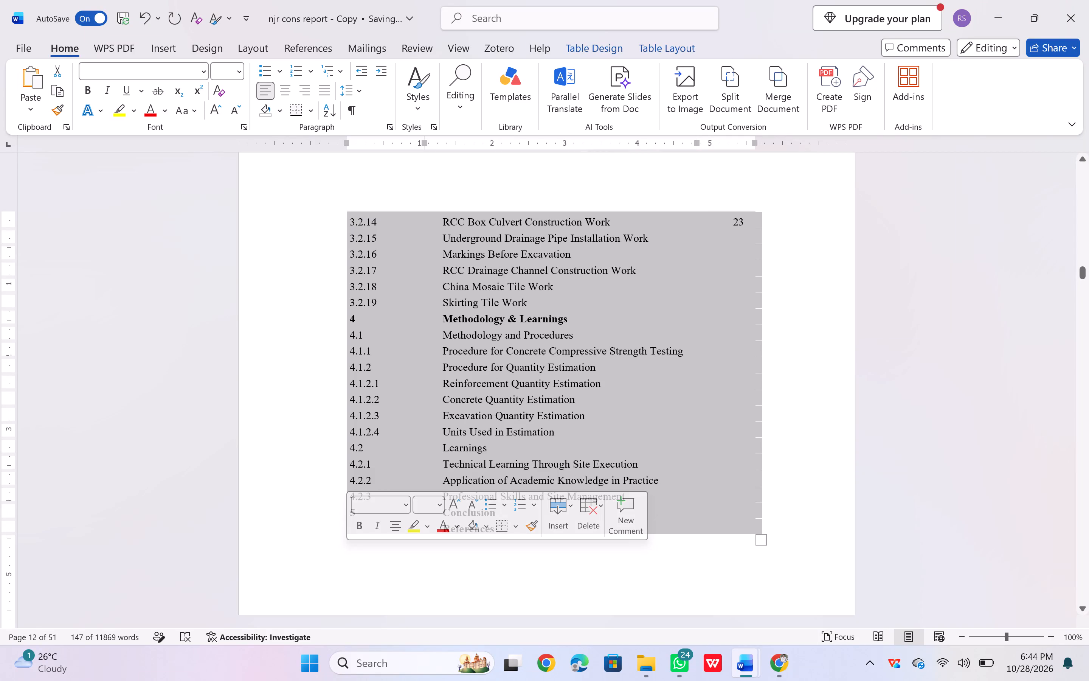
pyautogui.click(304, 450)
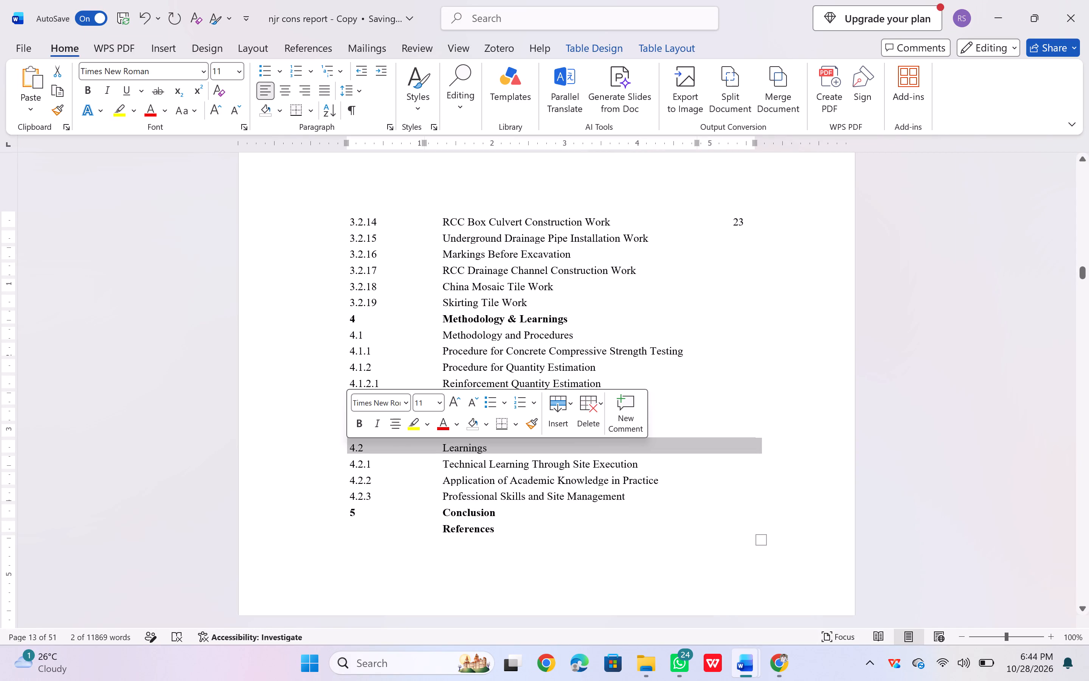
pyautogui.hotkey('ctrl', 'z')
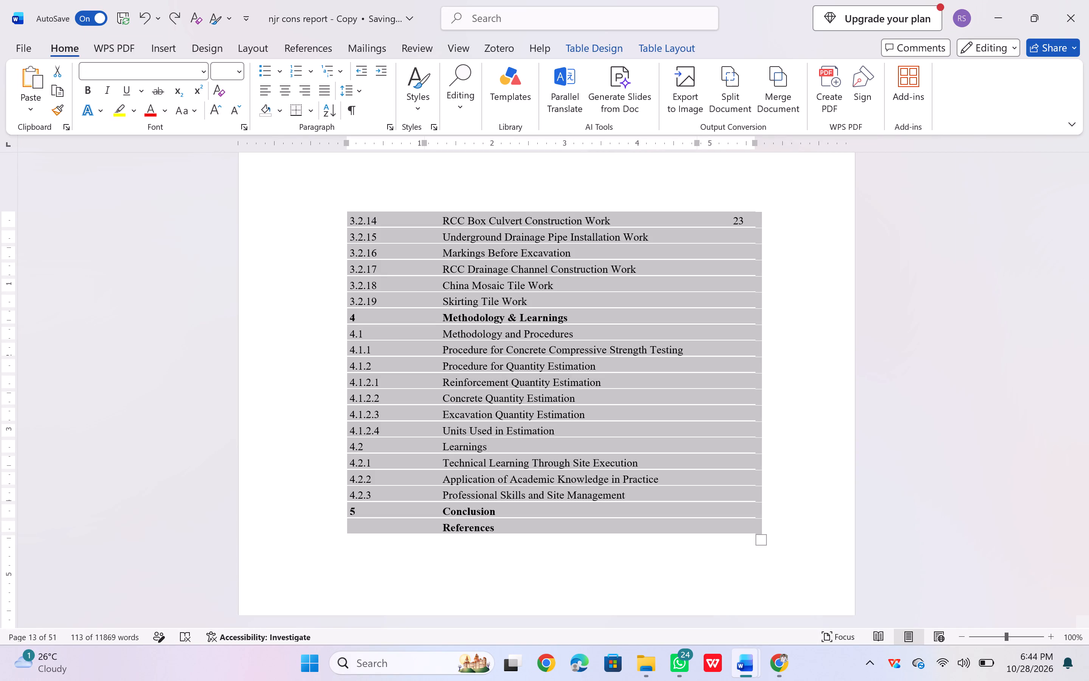
# Set the line spacing of the contents rows from 3.2.11 Underground Sump Reinforcement Work through References to 1.15.
pyautogui.click(363, 92)
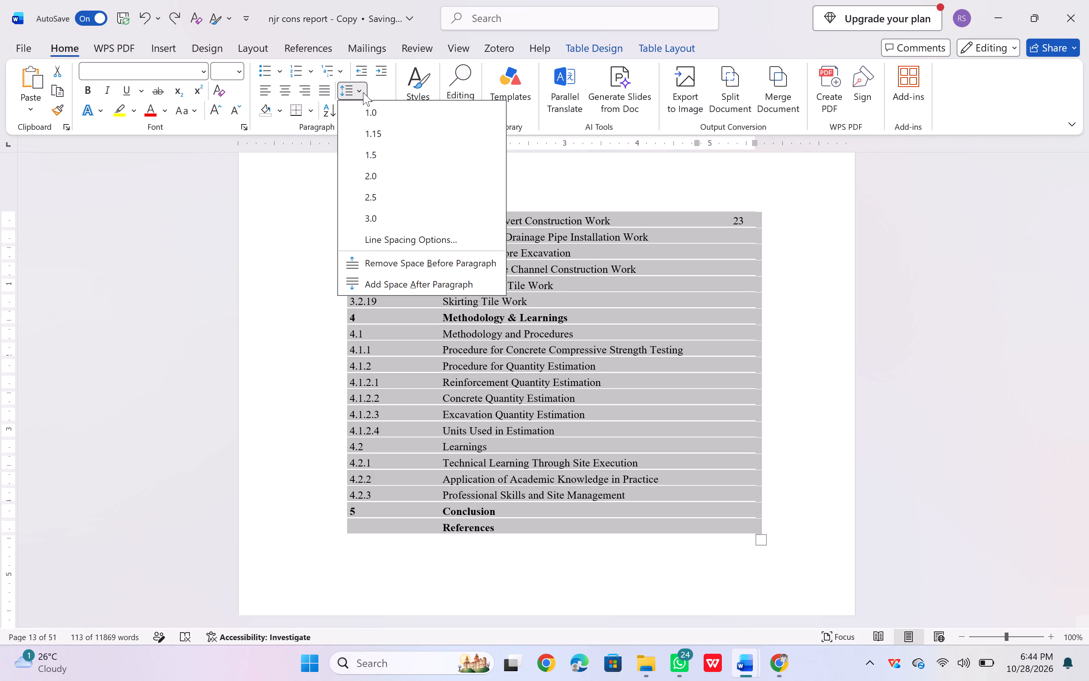
pyautogui.click(363, 130)
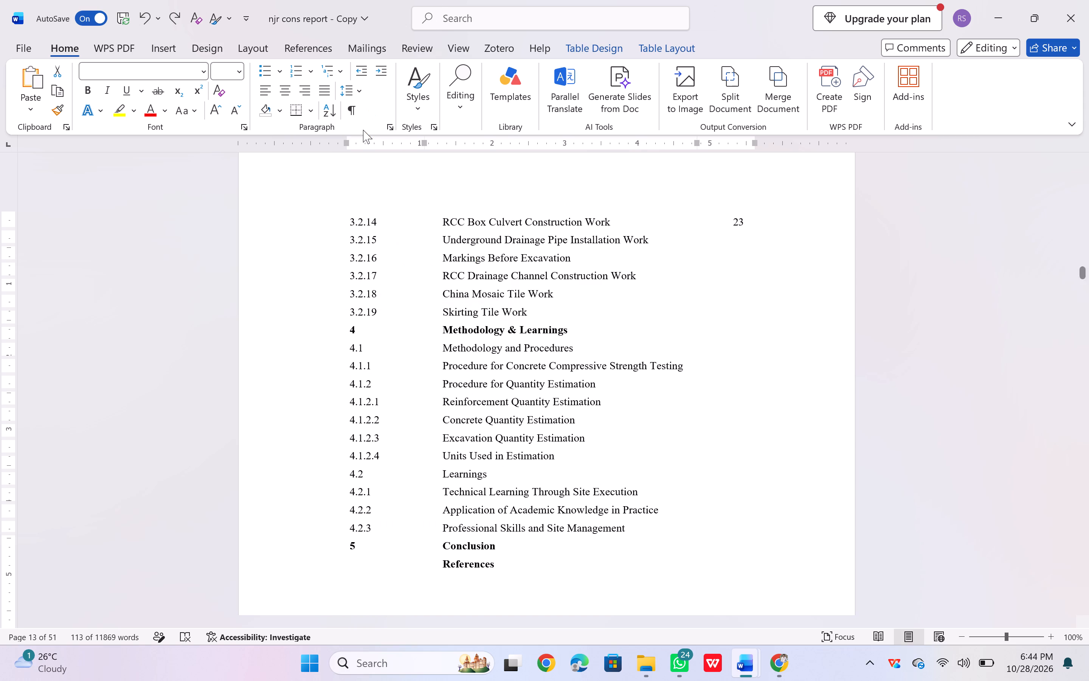
pyautogui.click(382, 331)
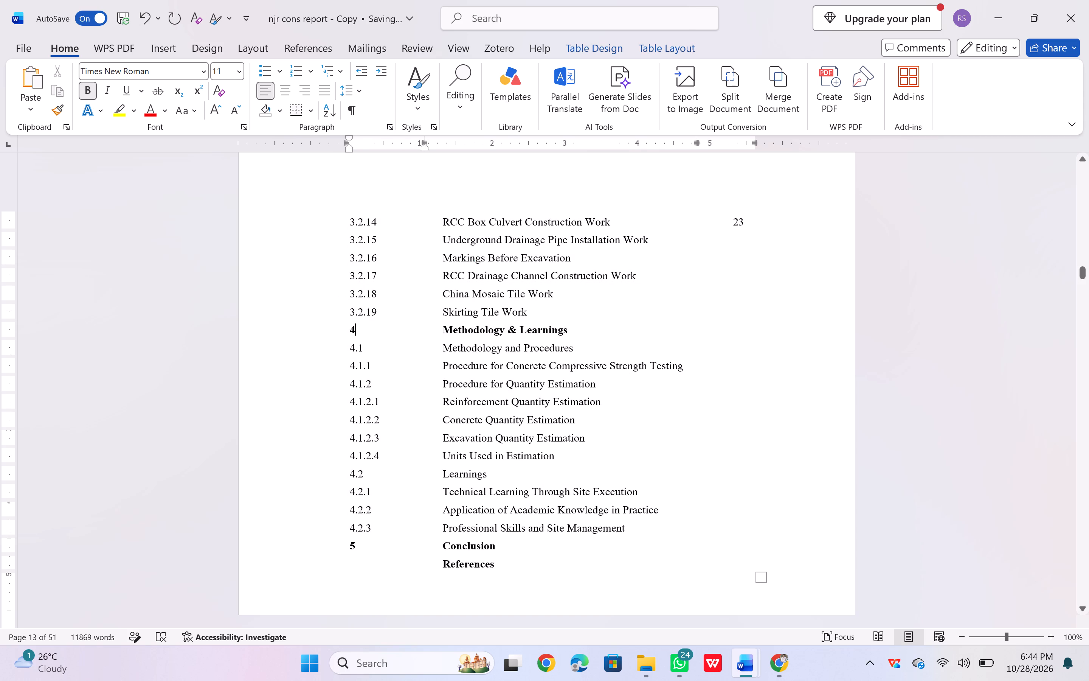
# Review the row spacing and page number column of the contents table across its two pages.
pyautogui.moveTo(301, 278); pyautogui.dragTo(370, 373)
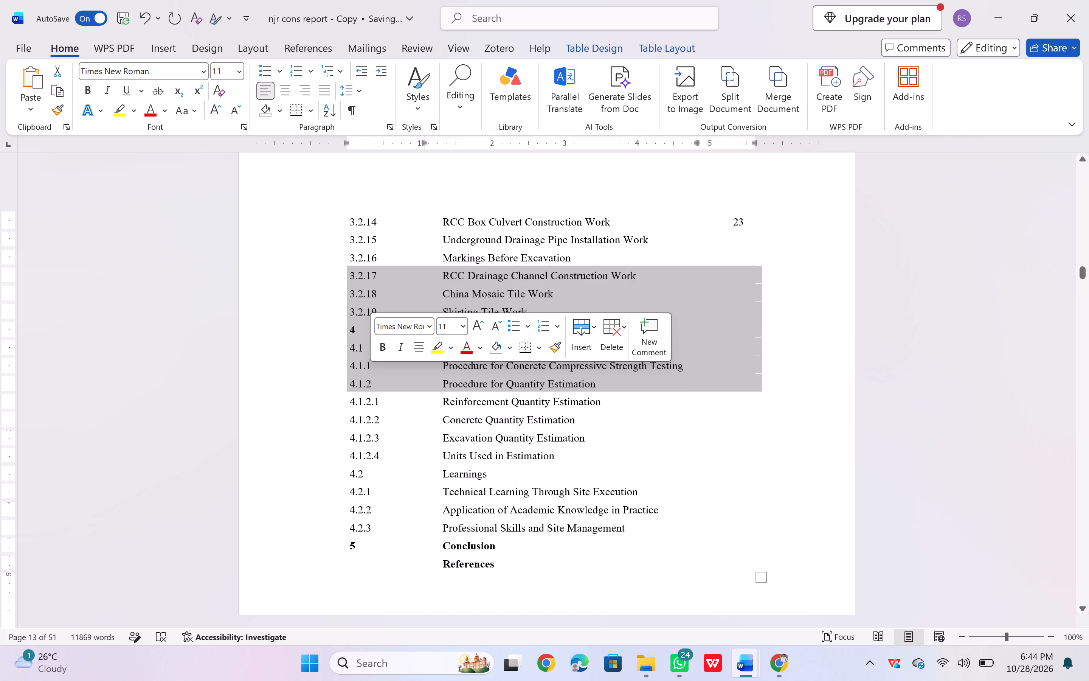
pyautogui.click(344, 376)
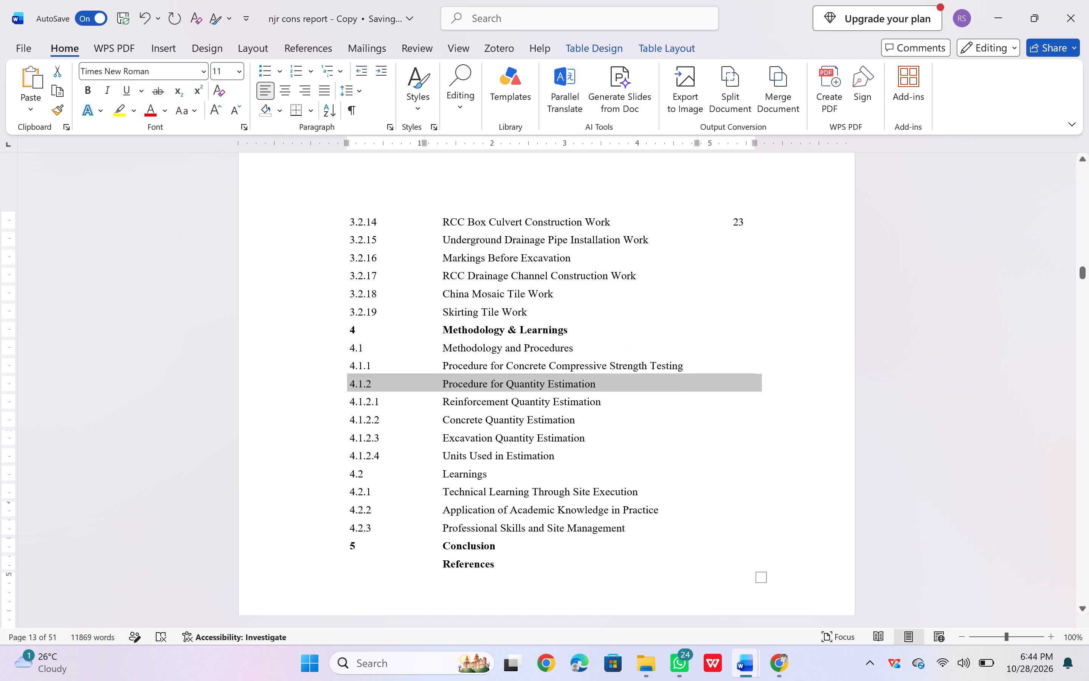
pyautogui.click(729, 374)
pyautogui.click(734, 384)
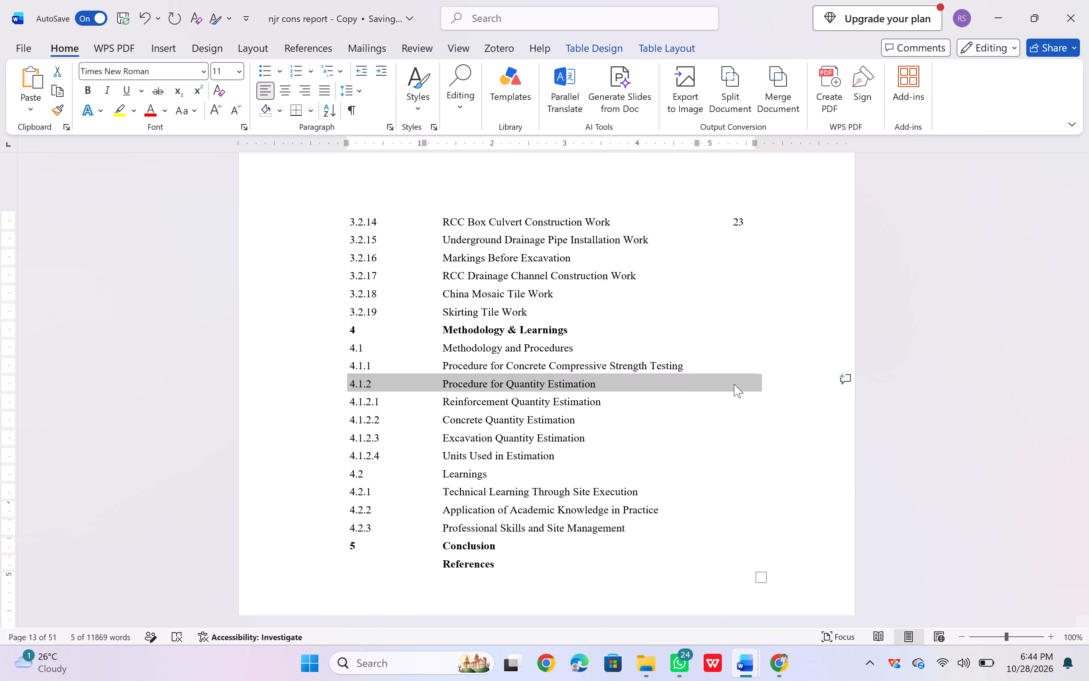
pyautogui.click(733, 239)
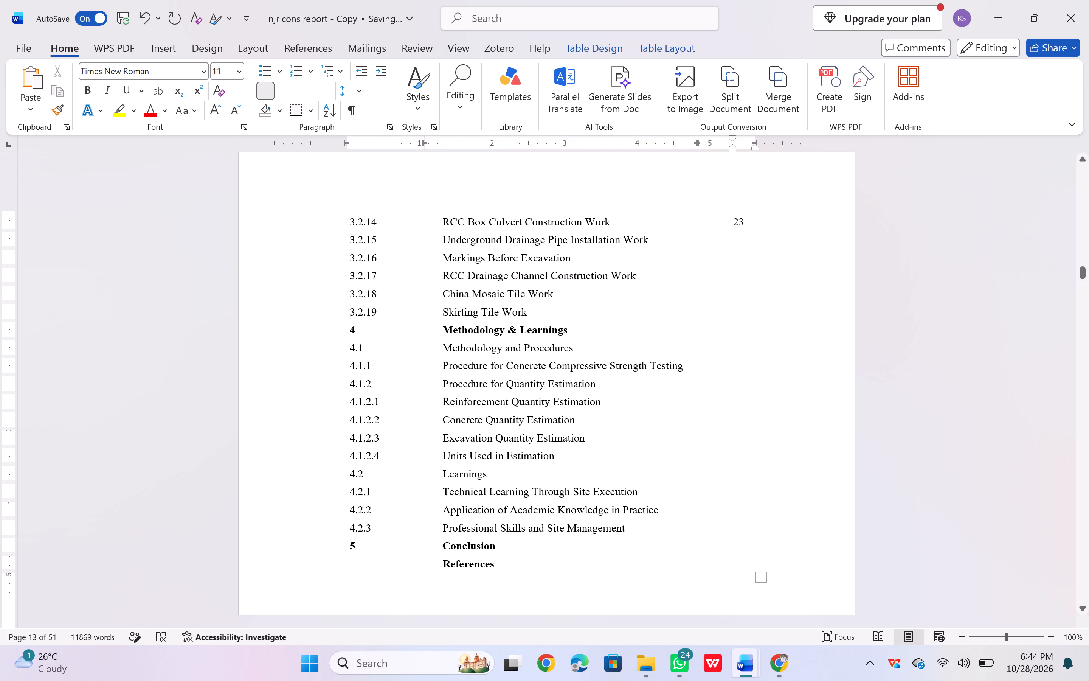
pyautogui.scroll(1, 683, 270)
pyautogui.keyDown('ctrl'); pyautogui.scroll(-2, 683, 270); pyautogui.keyUp('ctrl')
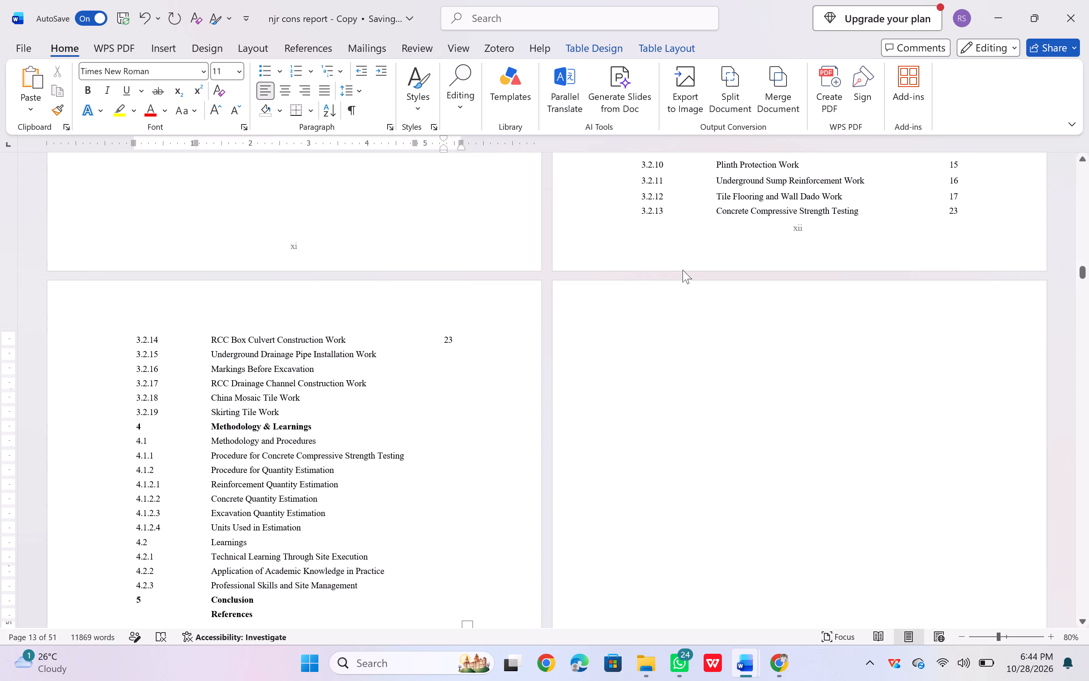
pyautogui.keyDown('ctrl'); pyautogui.scroll(-2, 683, 270); pyautogui.keyUp('ctrl')
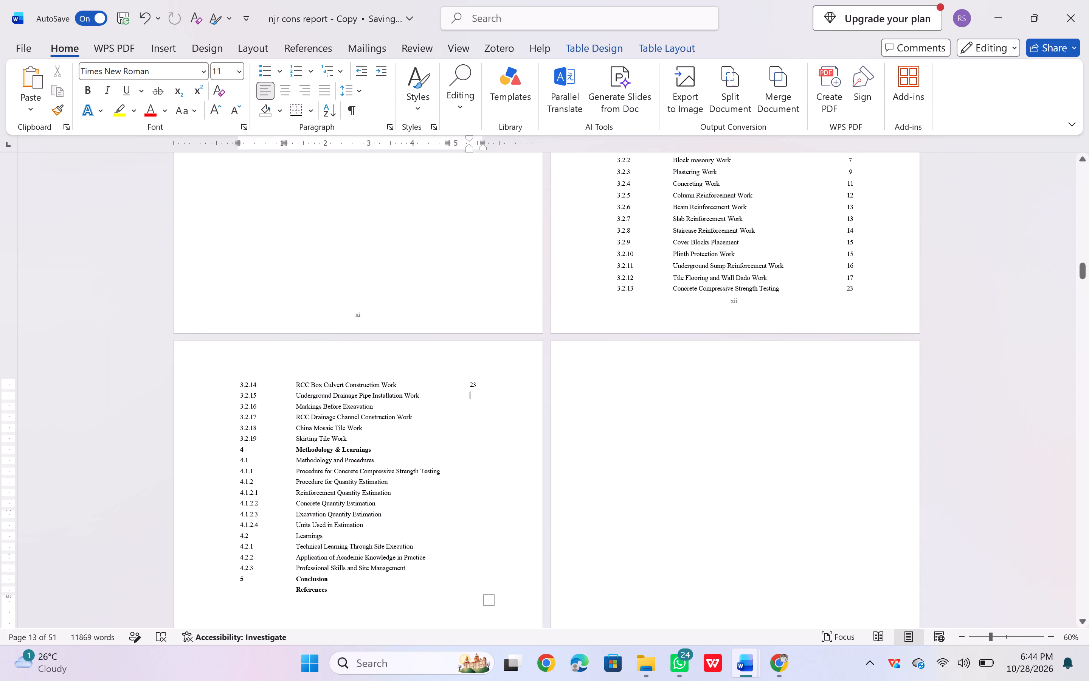
pyautogui.keyDown('ctrl'); pyautogui.scroll(1, 633, 271); pyautogui.keyUp('ctrl')
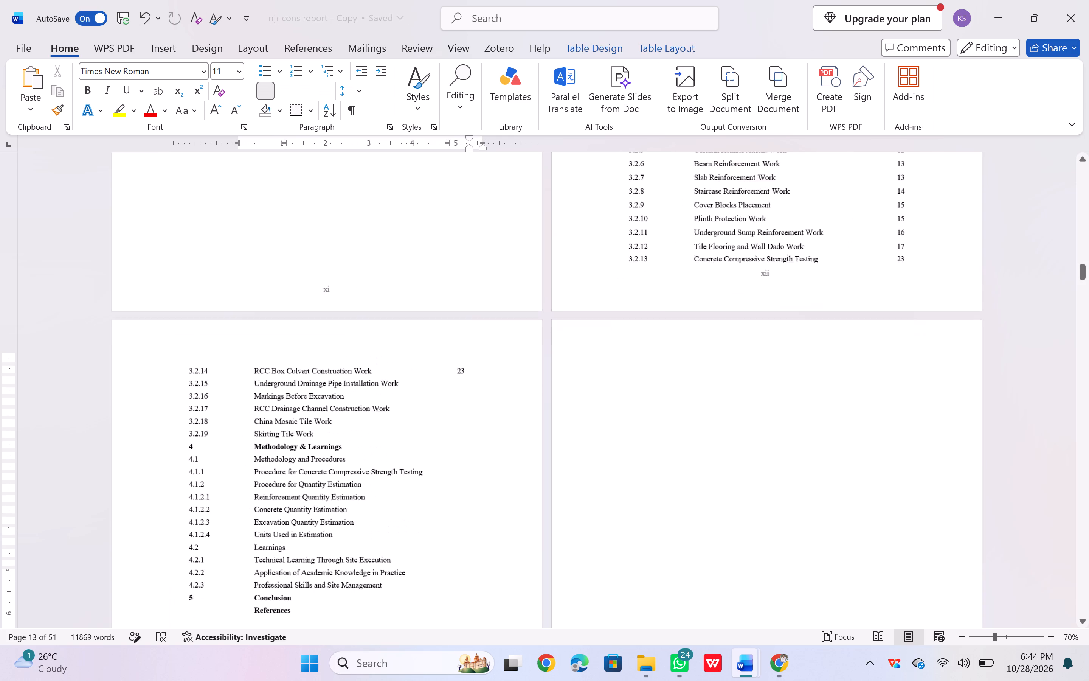
pyautogui.keyDown('ctrl'); pyautogui.scroll(4, 633, 271); pyautogui.keyUp('ctrl')
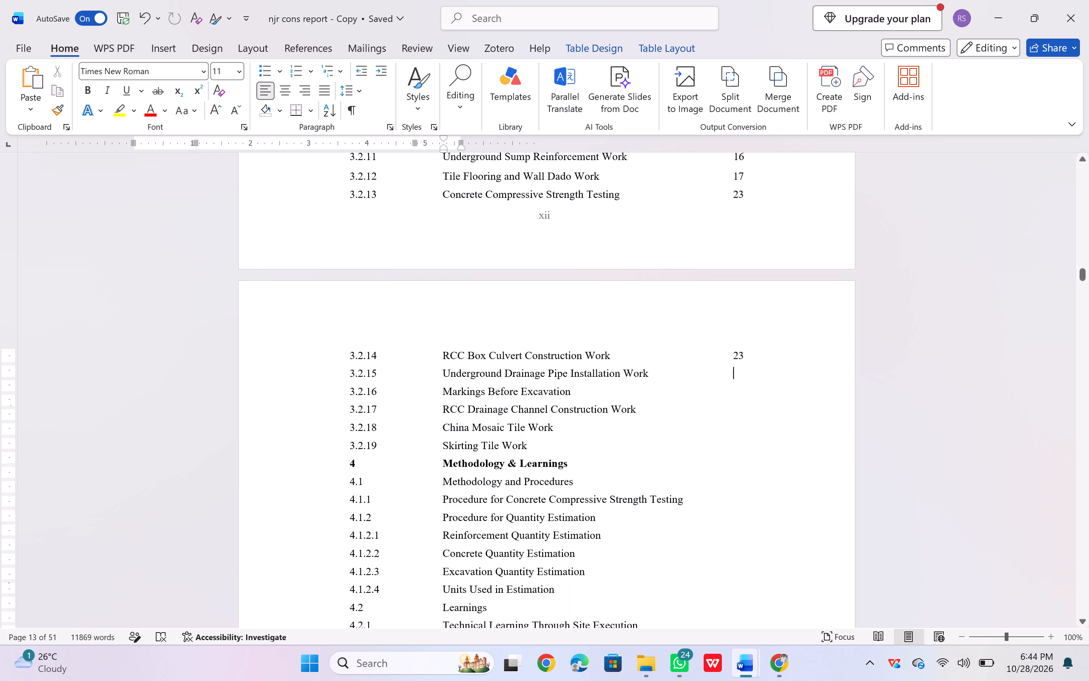
pyautogui.scroll(1, 553, 351)
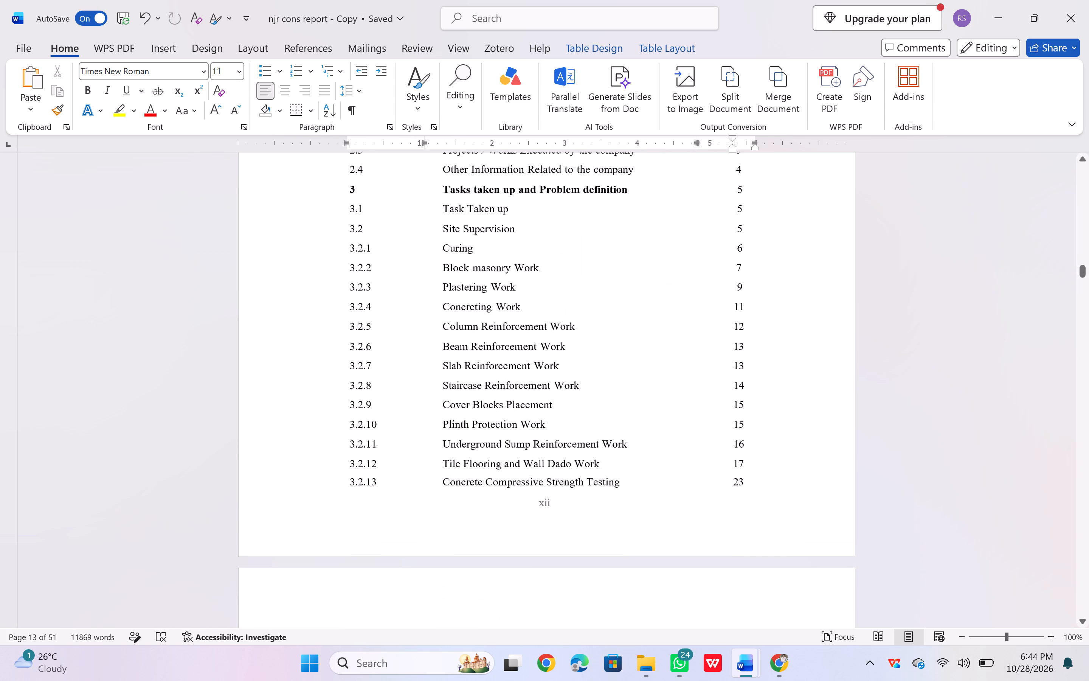
pyautogui.scroll(1, 553, 351)
# Save the construction report.
pyautogui.click(347, 268)
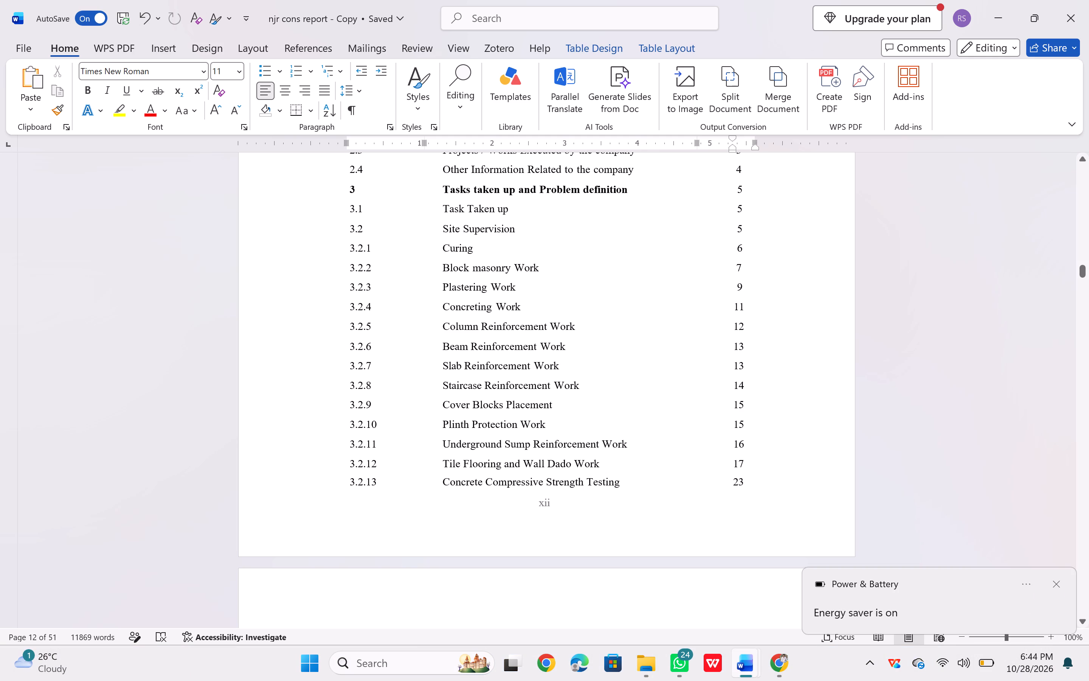
pyautogui.hotkey('ctrl', 's')
# Minimize the construction report and the reference document to get back to the FSI folder window.
pyautogui.click(996, 15)
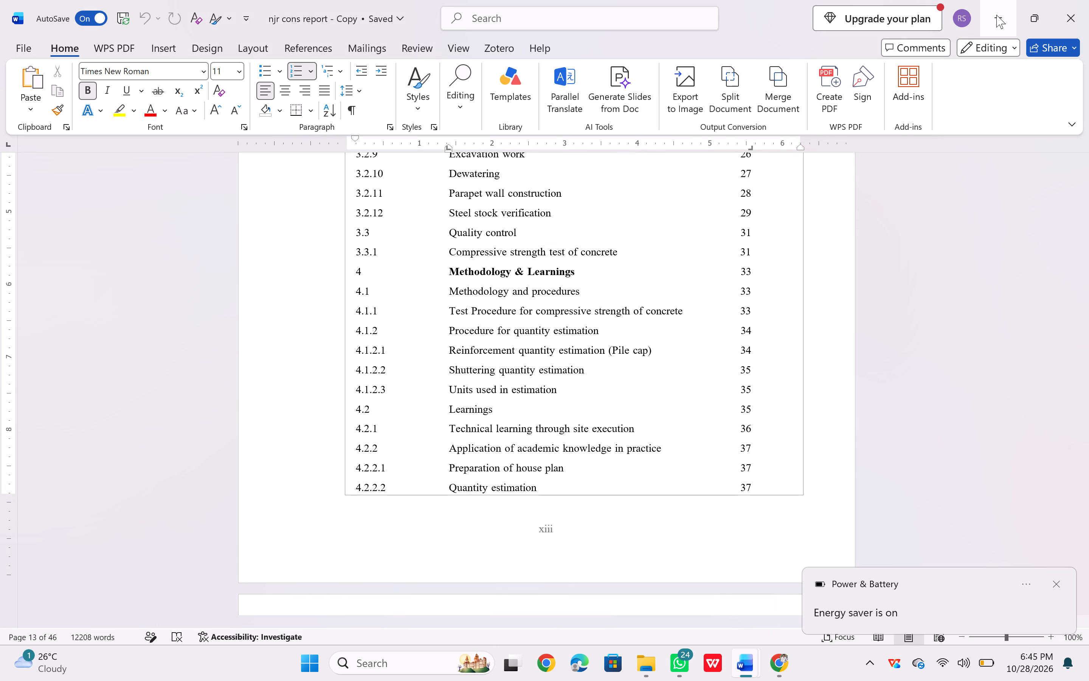
pyautogui.click(996, 15)
pyautogui.click(996, 15)
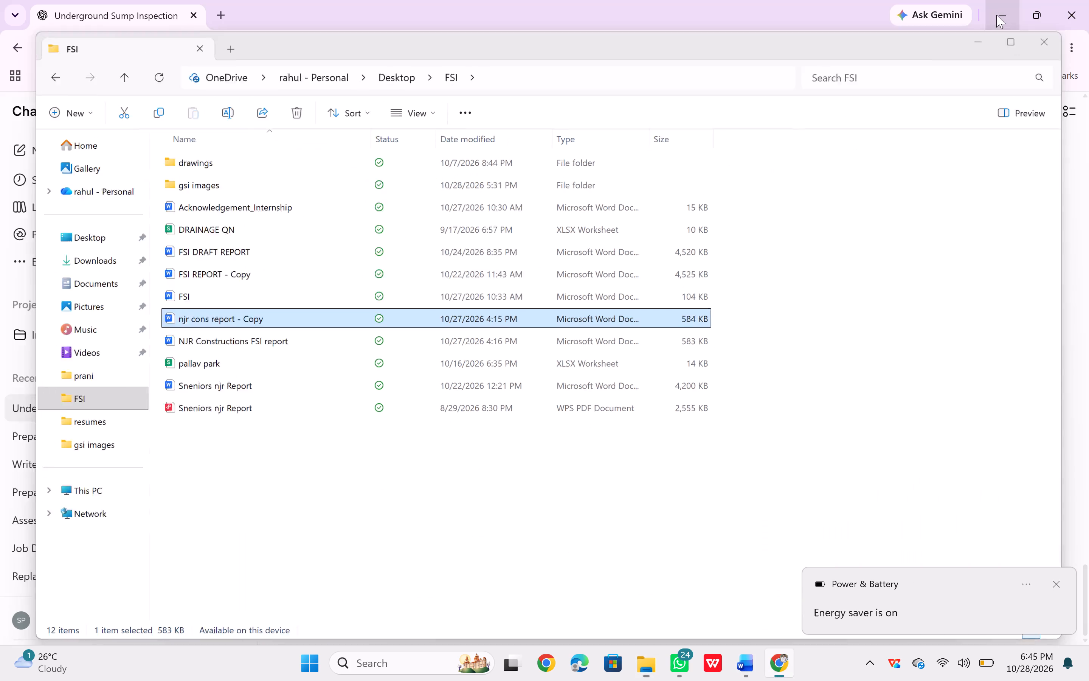
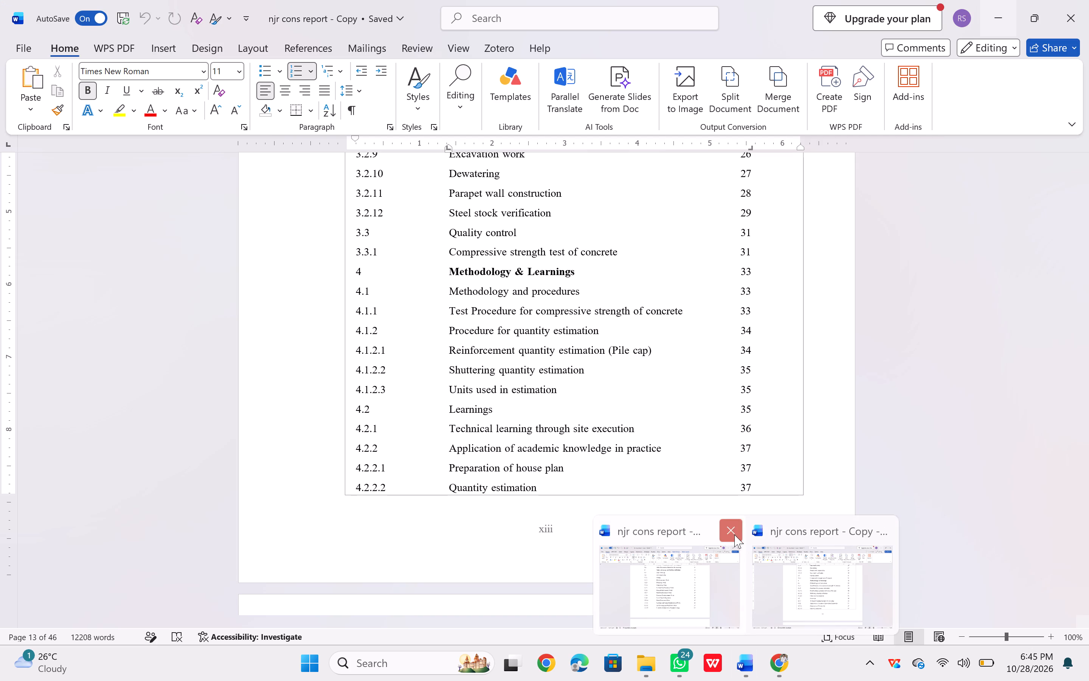
# Close both open construction report documents and the remaining Chrome browser window.
pyautogui.click(734, 533)
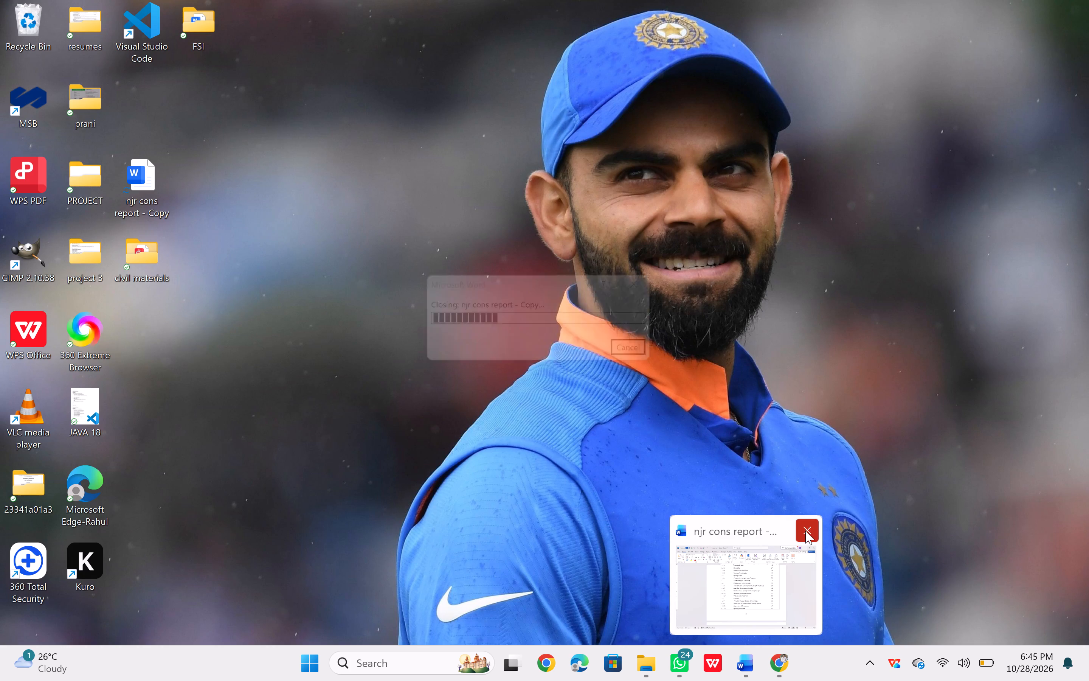
pyautogui.click(806, 532)
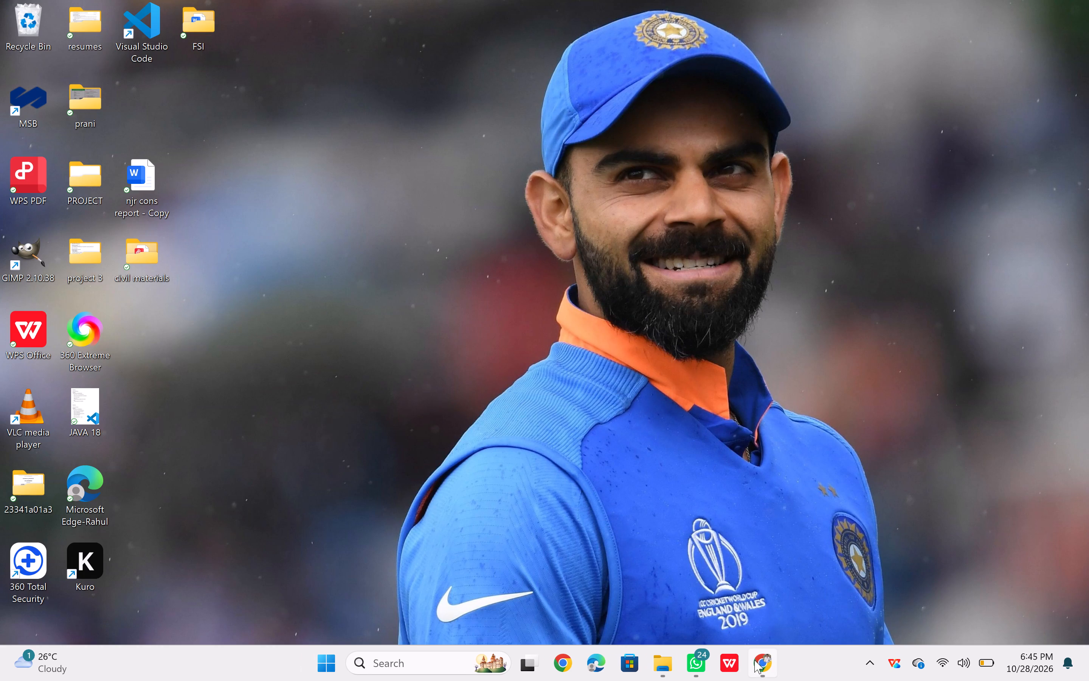
pyautogui.click(825, 533)
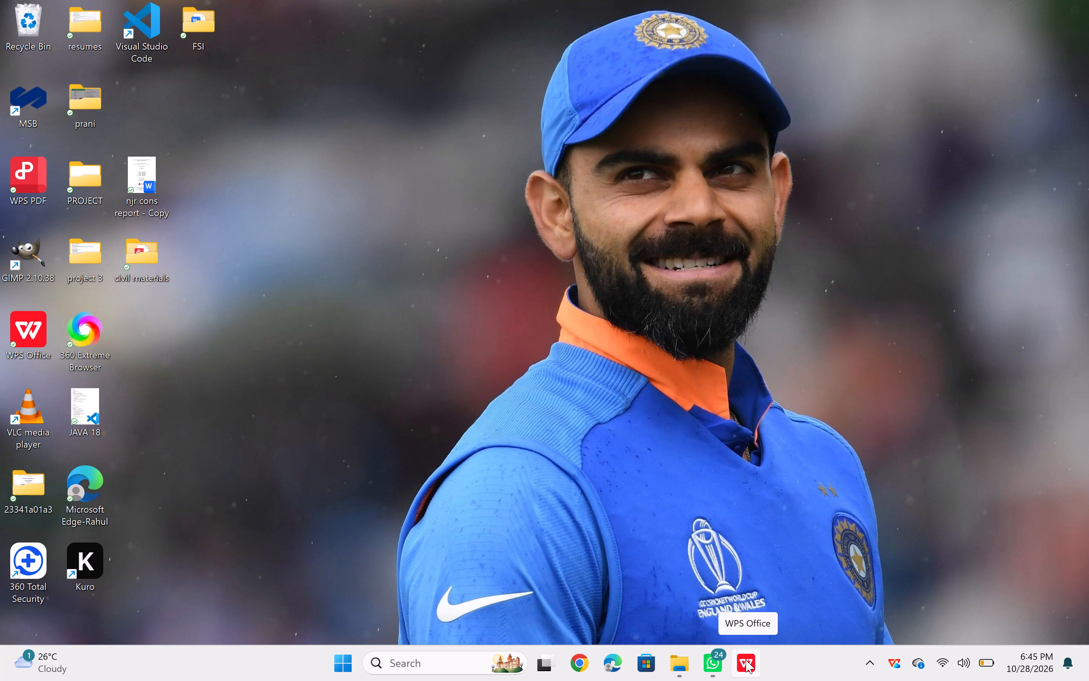
# Shut down the computer.
pyautogui.click(351, 663)
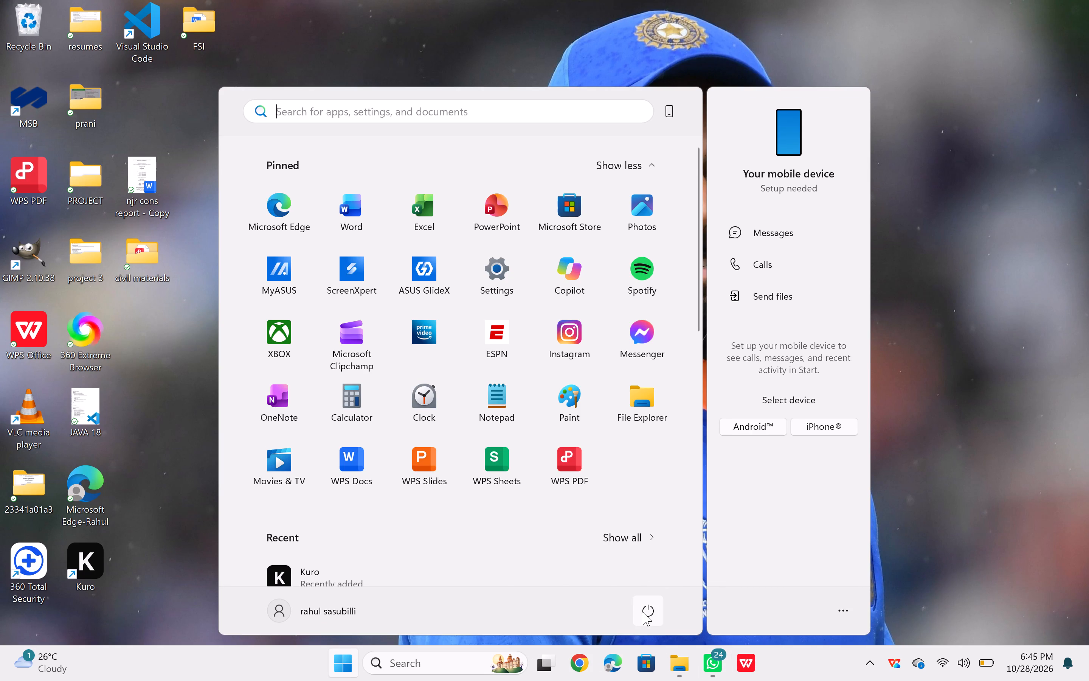
pyautogui.click(643, 612)
pyautogui.click(637, 556)
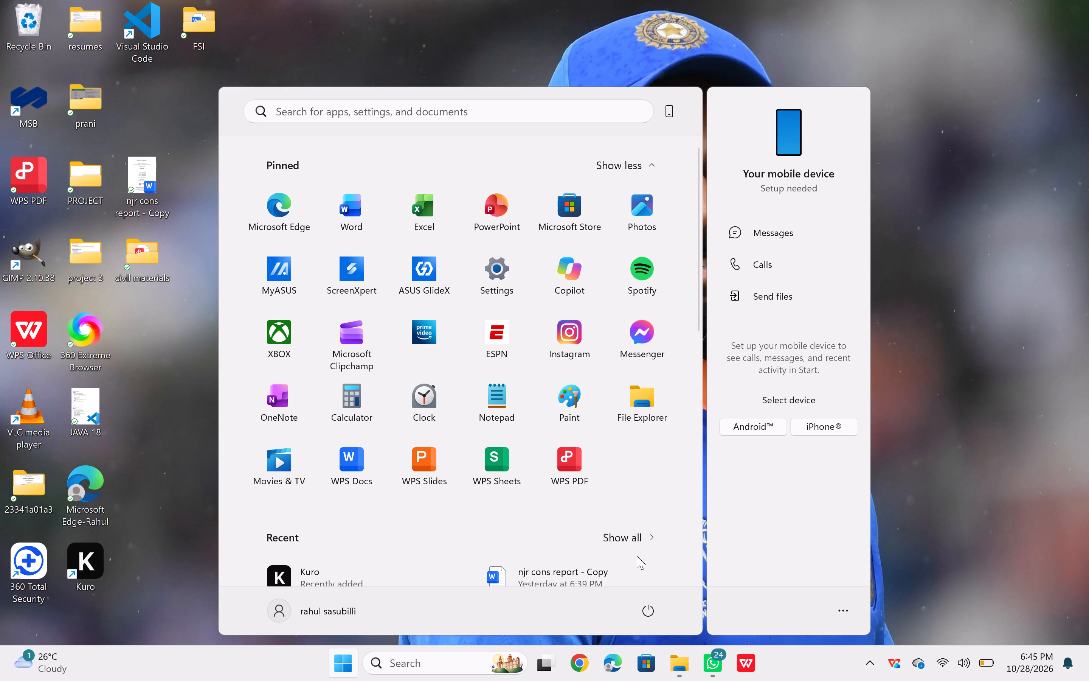